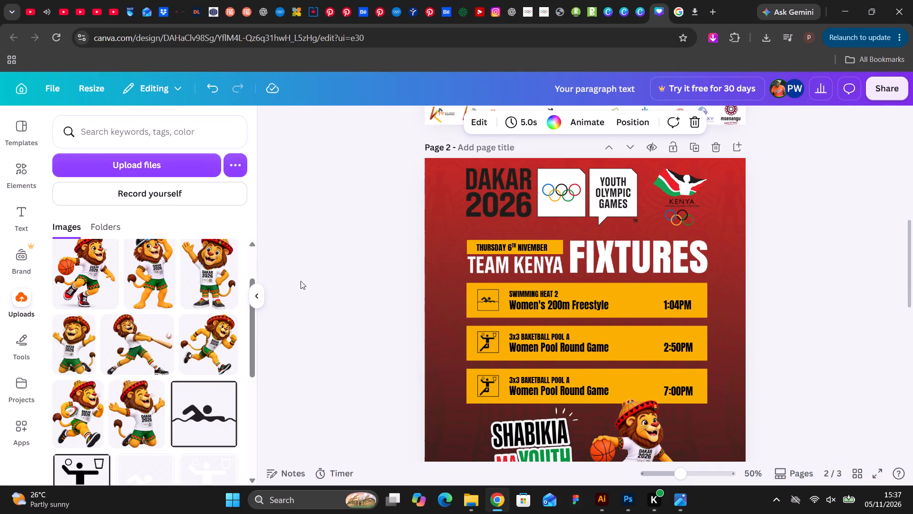
# Give page 1 of the design the title "Fixture games three".
pyautogui.scroll(-4, 149, 301)
pyautogui.scroll(2, 515, 292)
pyautogui.scroll(-3, 515, 292)
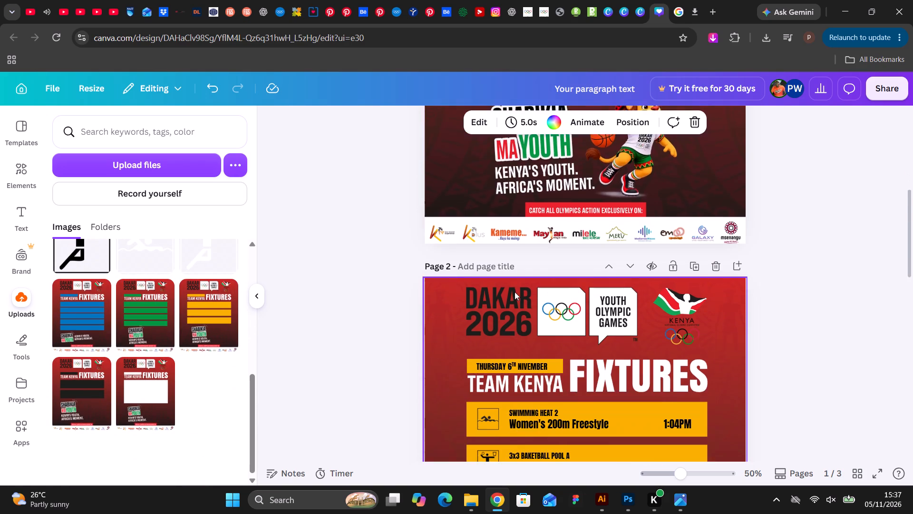
pyautogui.scroll(6, 513, 288)
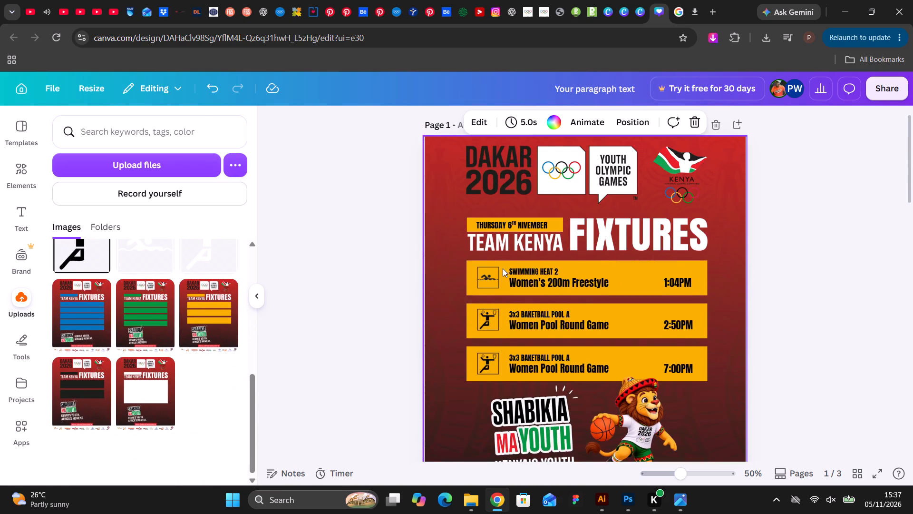
pyautogui.scroll(2, 503, 268)
pyautogui.doubleClick(444, 149)
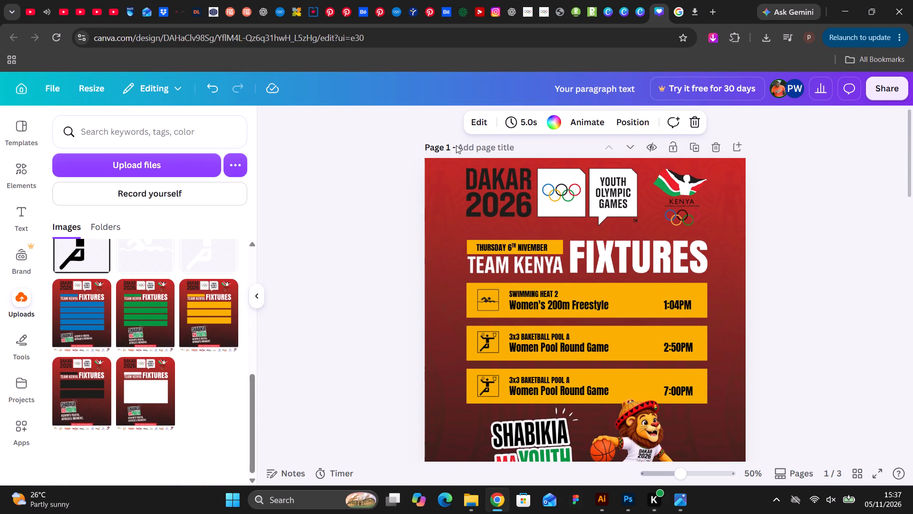
pyautogui.click(464, 145)
pyautogui.moveTo(463, 146); pyautogui.dragTo(432, 147)
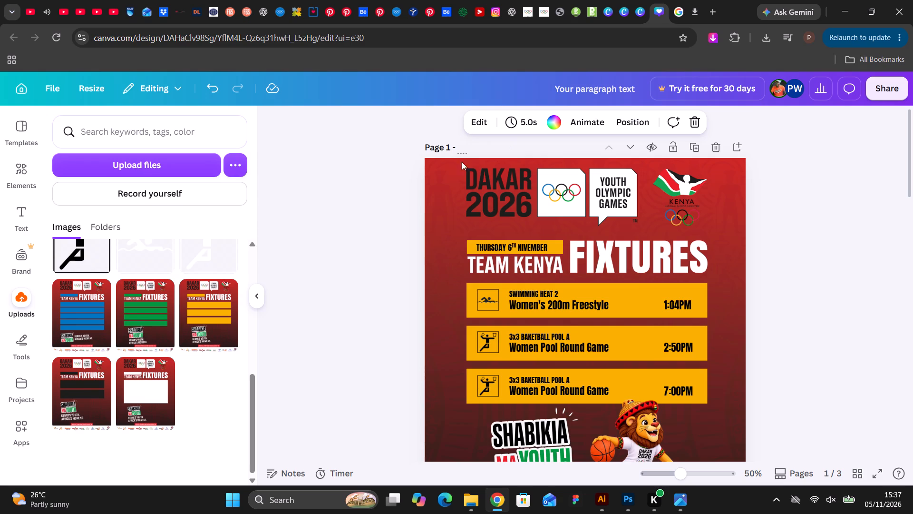
pyautogui.scroll(1, 516, 165)
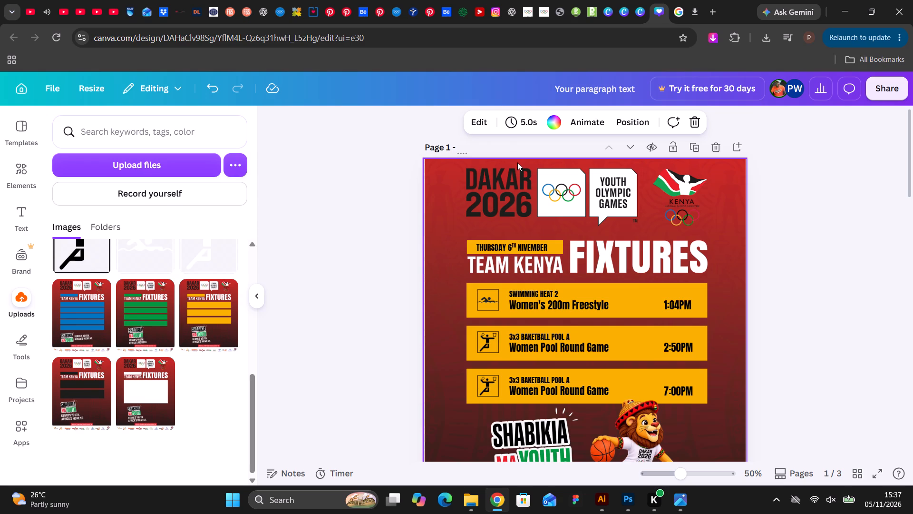
pyautogui.write('three')
pyautogui.press('BackSpace')
pyautogui.press('BackSpace')
pyautogui.press('BackSpace')
pyautogui.press('BackSpace')
pyautogui.press('BackSpace')
pyautogui.write('Fix')
pyautogui.write('ture')
pyautogui.press('space')
pyautogui.write('games')
pyautogui.press('space')
pyautogui.write('three')
pyautogui.press('space')
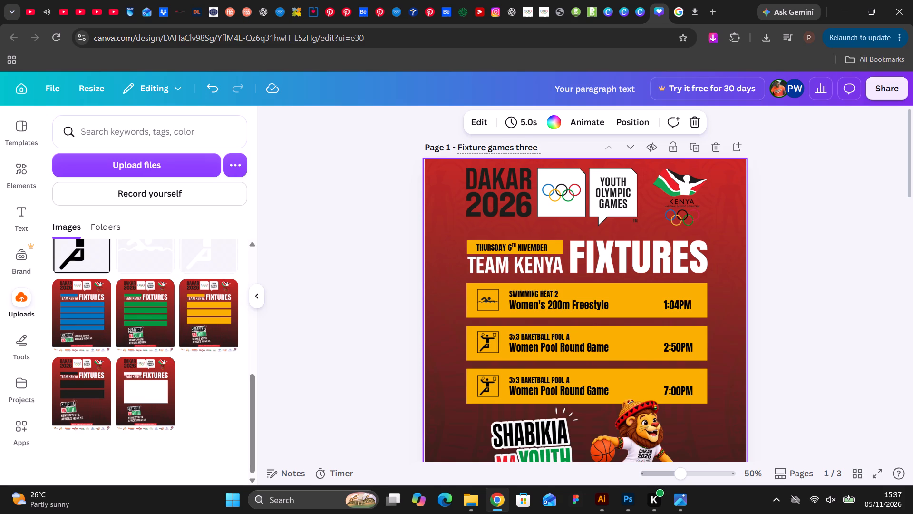
# Reword page 1's title as "Fixtures three games".
pyautogui.press('BackSpace')
pyautogui.press('BackSpace')
pyautogui.press('BackSpace')
pyautogui.press('BackSpace')
pyautogui.press('BackSpace')
pyautogui.press('BackSpace')
pyautogui.press('BackSpace')
pyautogui.press('BackSpace')
pyautogui.press('BackSpace')
pyautogui.press('BackSpace')
pyautogui.press('BackSpace')
pyautogui.press('BackSpace')
pyautogui.press('BackSpace')
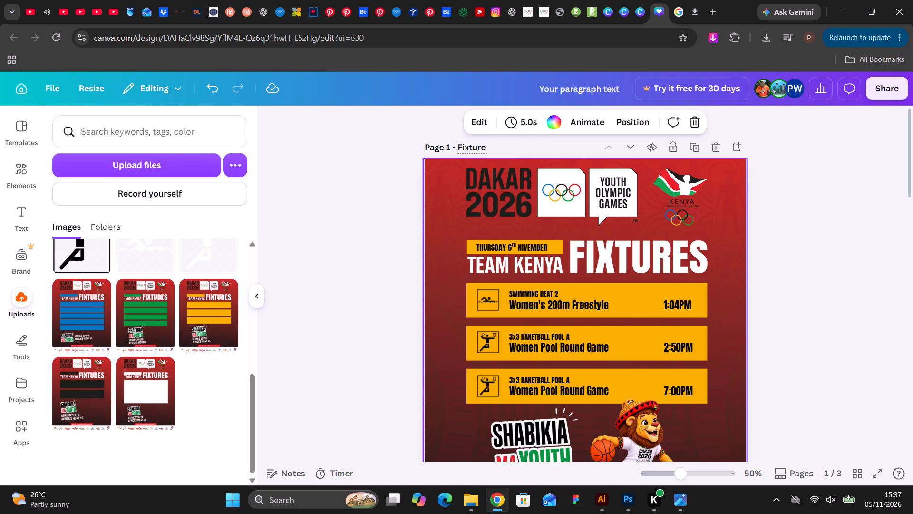
pyautogui.write('s')
pyautogui.press('space')
pyautogui.write('three games')
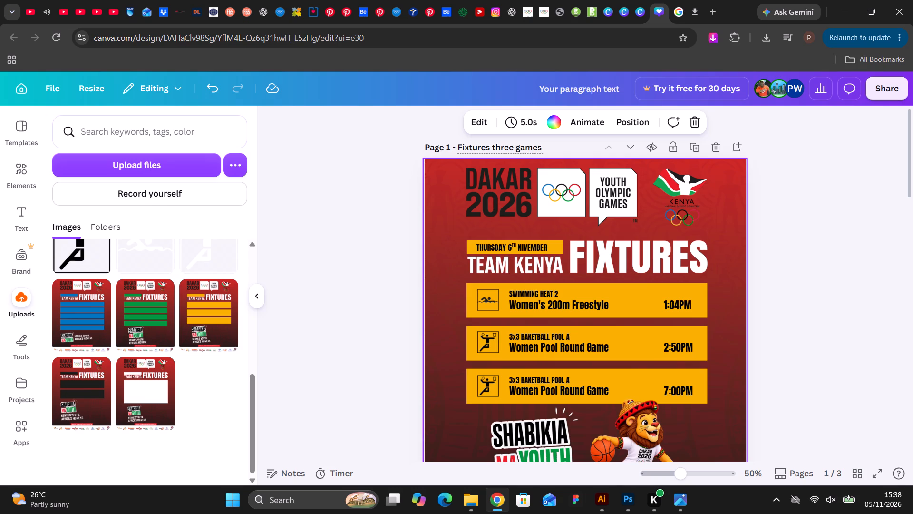
pyautogui.click(803, 160)
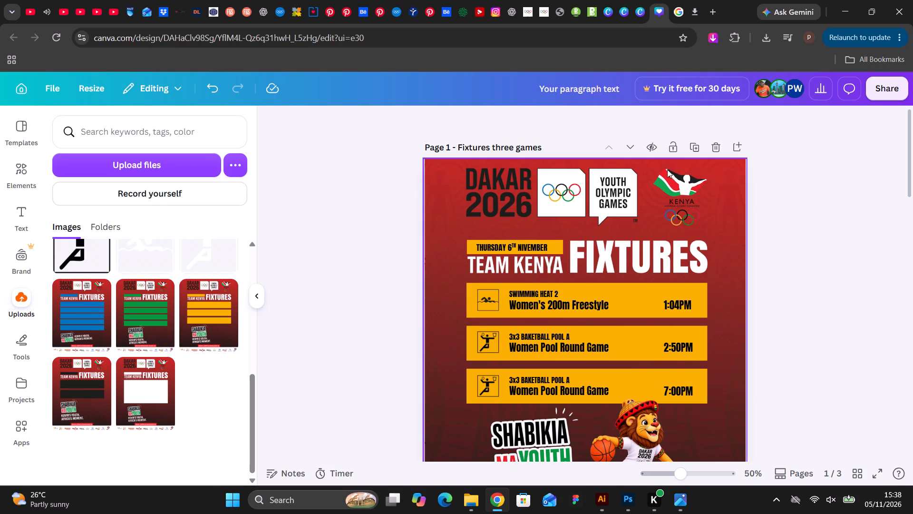
# Open page 2's title for editing and compare the page with the page 1 fixtures design.
pyautogui.scroll(-5, 629, 169)
pyautogui.scroll(3, 629, 169)
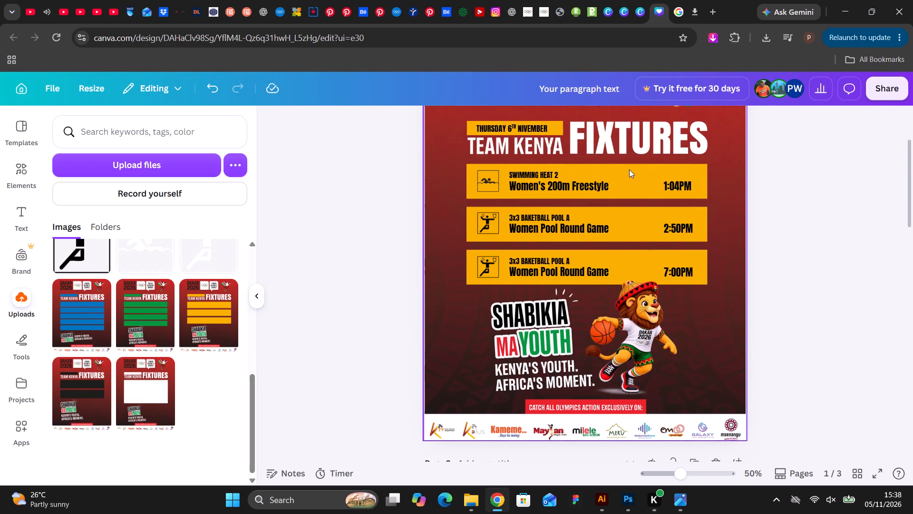
pyautogui.scroll(-2, 629, 169)
pyautogui.scroll(-1, 583, 194)
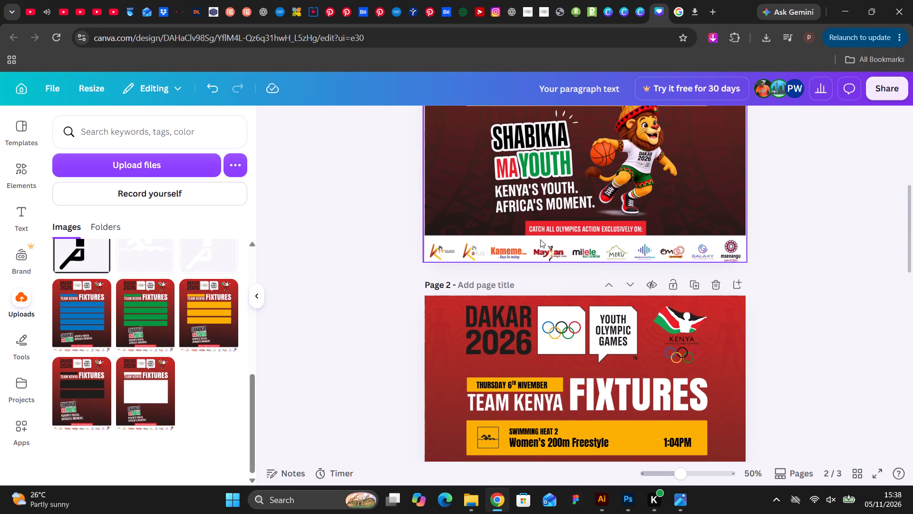
pyautogui.click(504, 281)
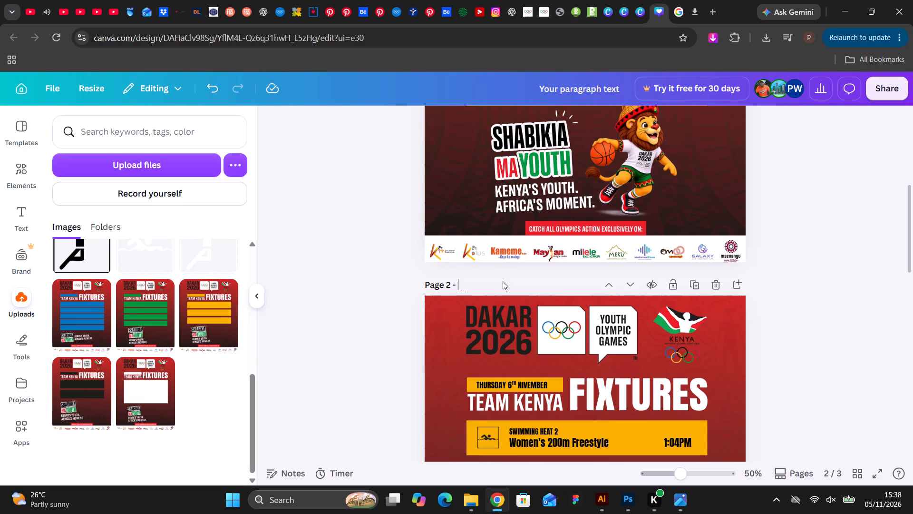
pyautogui.scroll(7, 500, 274)
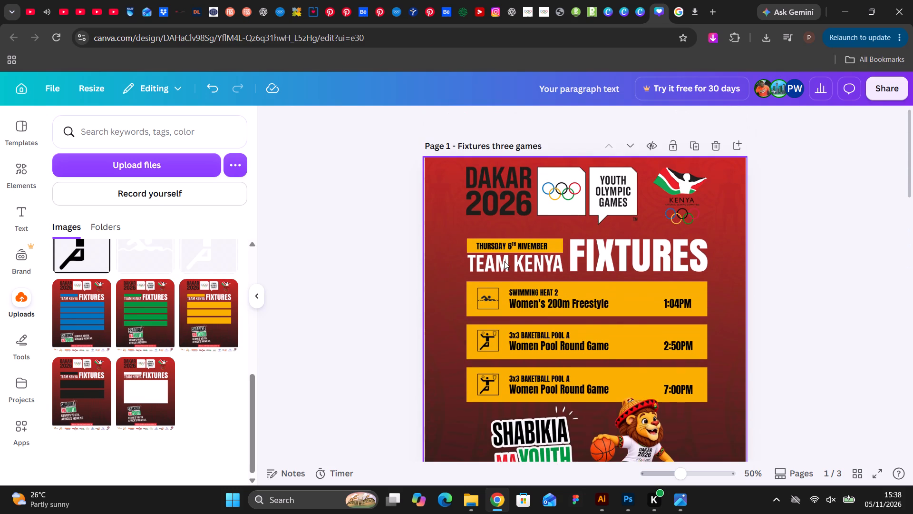
pyautogui.scroll(-3, 504, 261)
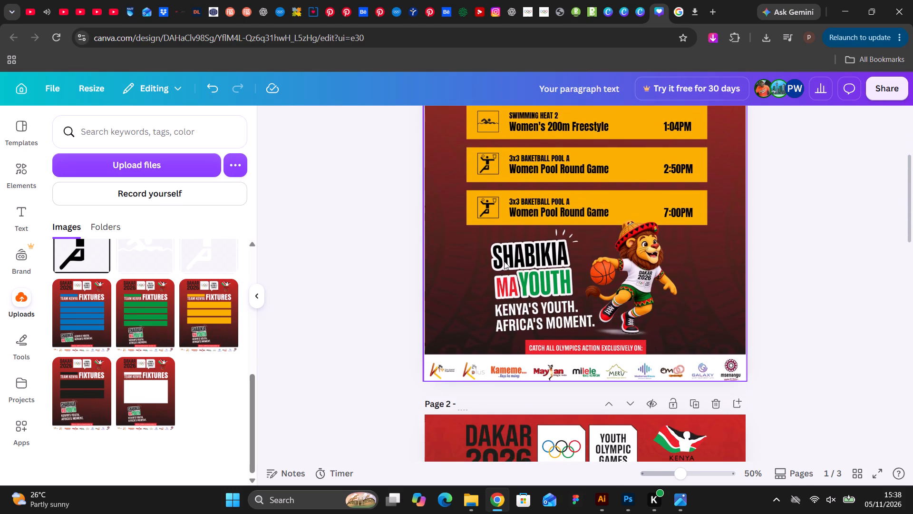
pyautogui.scroll(2, 504, 261)
pyautogui.scroll(-3, 504, 261)
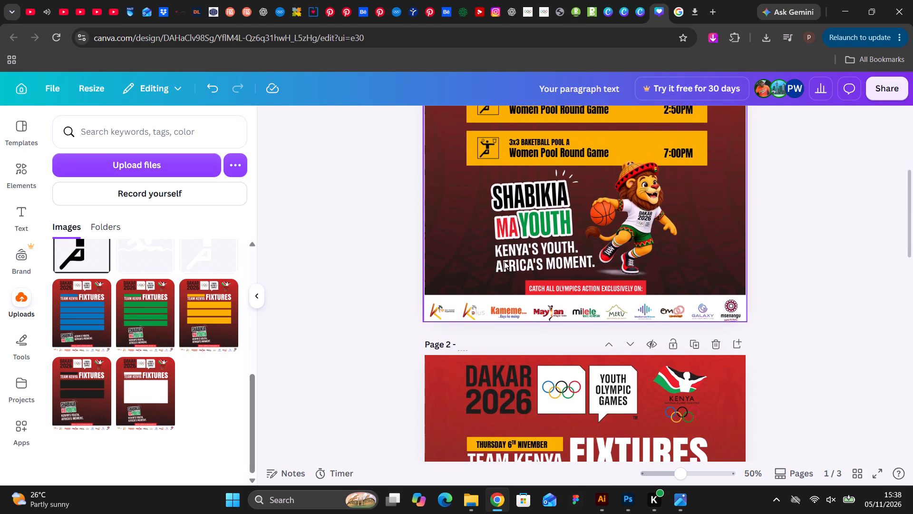
pyautogui.scroll(-3, 504, 261)
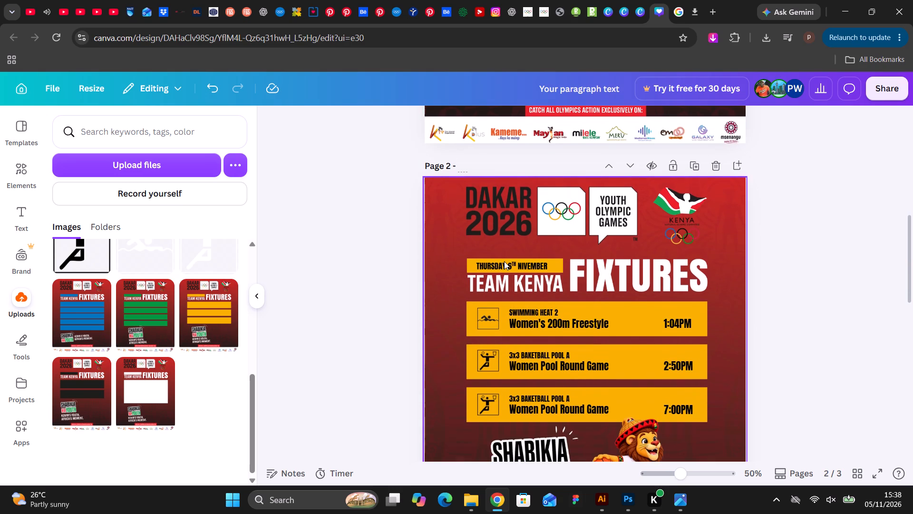
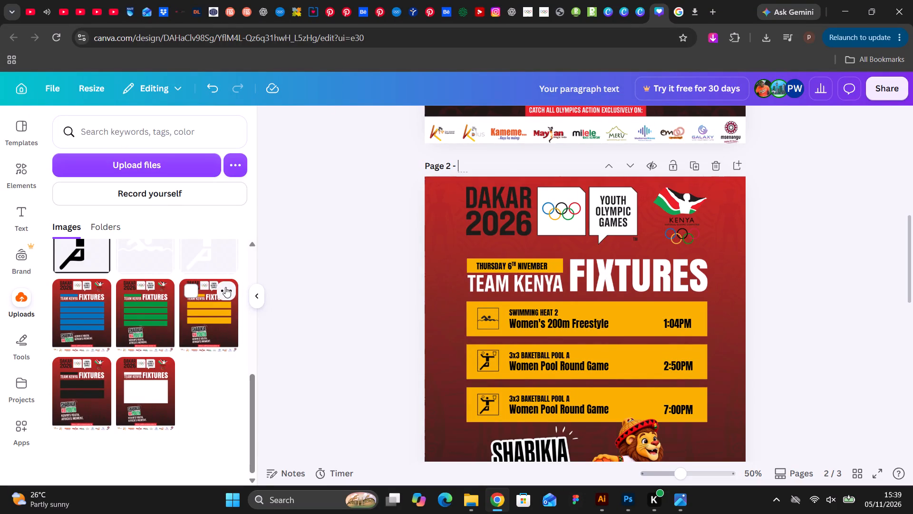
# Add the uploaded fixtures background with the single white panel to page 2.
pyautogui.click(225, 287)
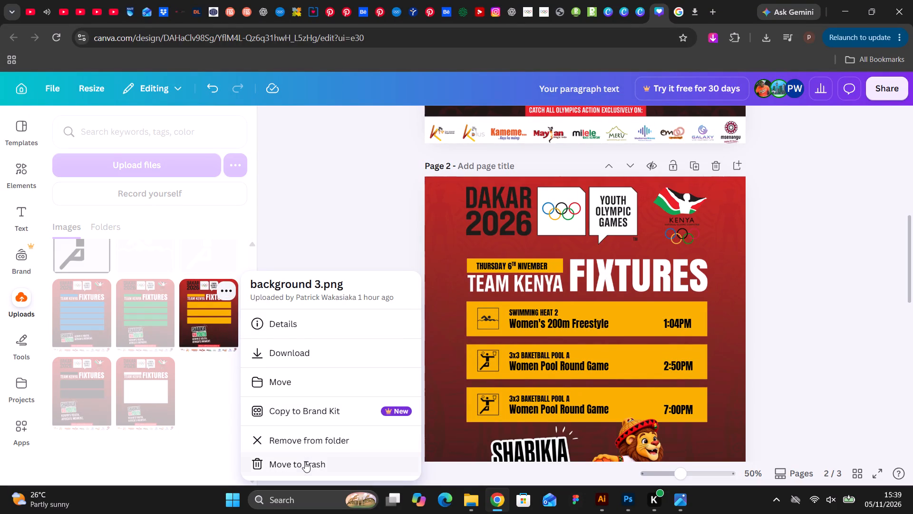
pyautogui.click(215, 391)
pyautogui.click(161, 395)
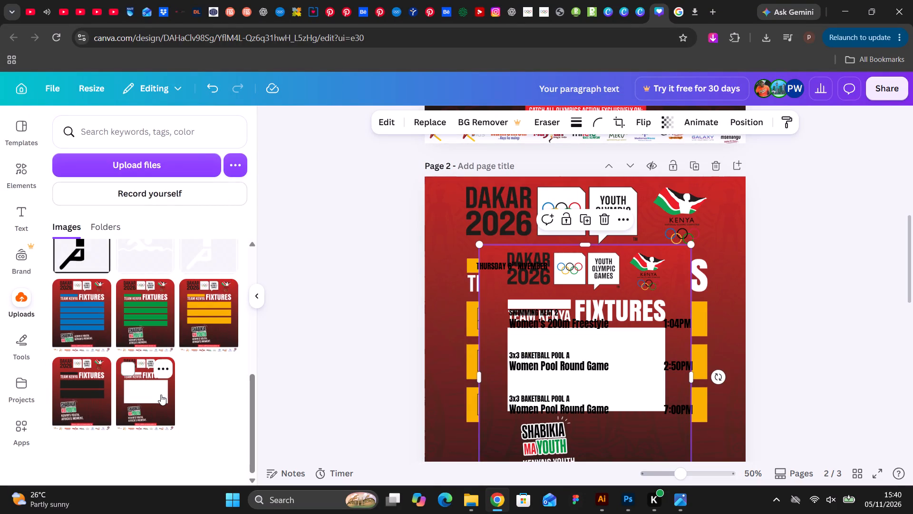
# Delete page 2 from the fixtures design.
pyautogui.scroll(1, 753, 295)
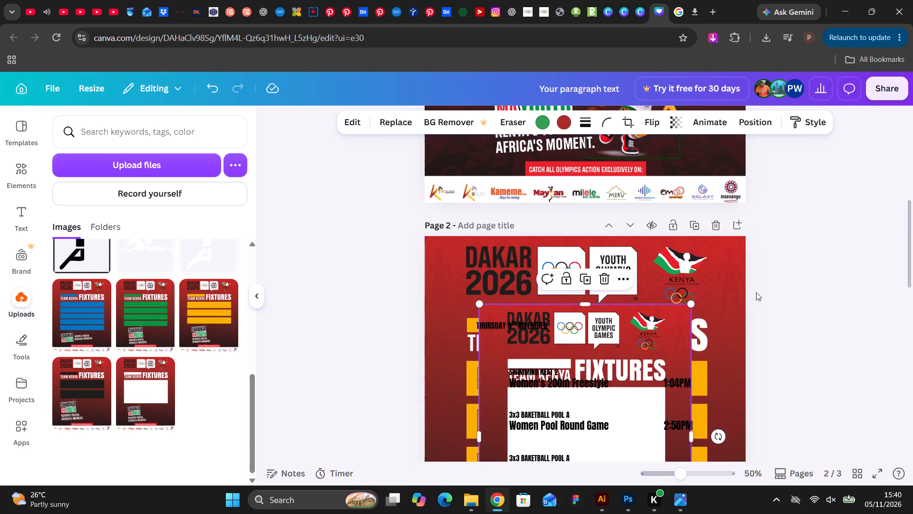
pyautogui.click(714, 229)
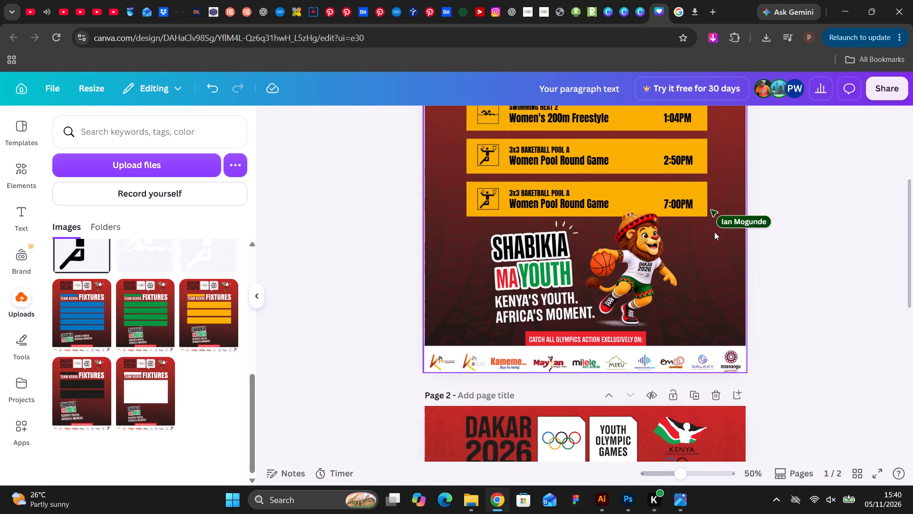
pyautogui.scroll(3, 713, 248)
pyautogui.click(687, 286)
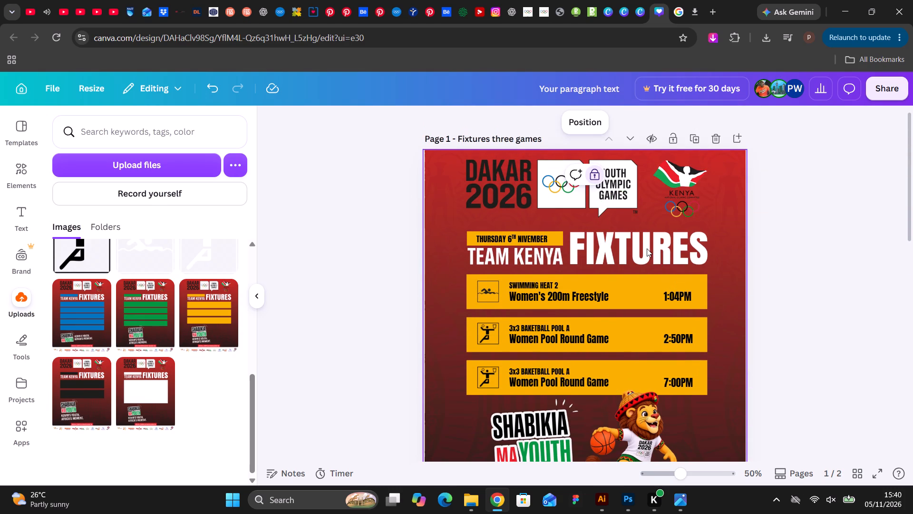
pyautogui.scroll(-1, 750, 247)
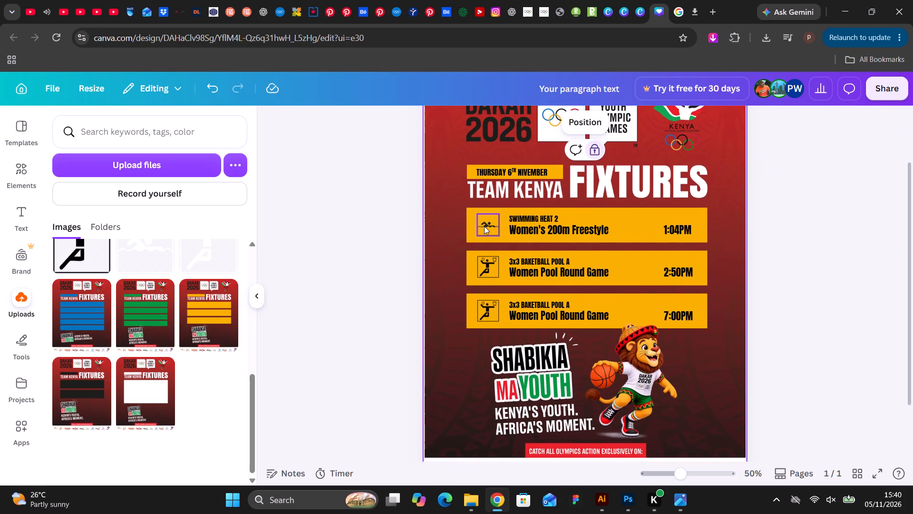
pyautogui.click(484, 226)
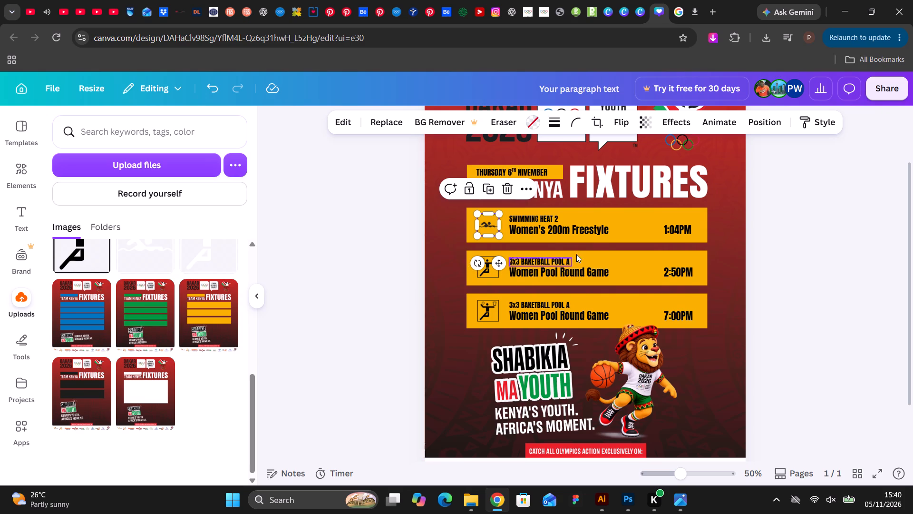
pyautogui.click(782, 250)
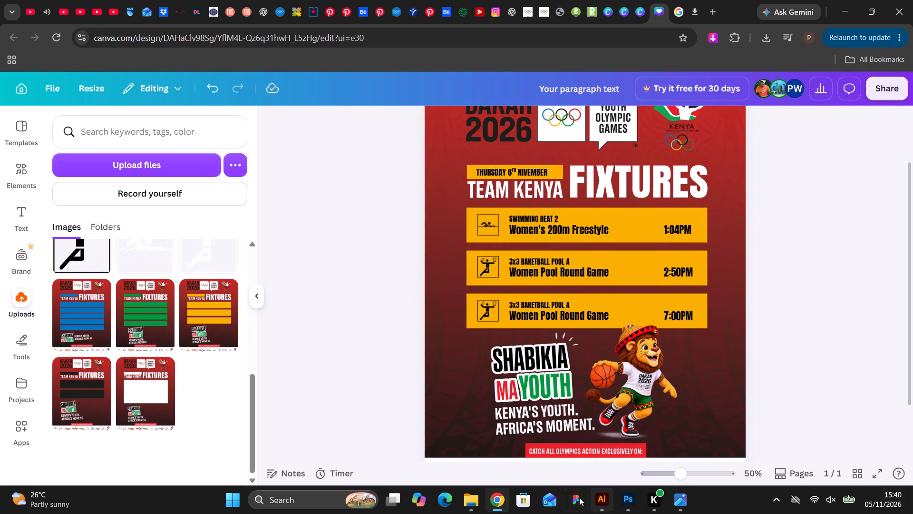
# Switch to Photoshop and bring up the Dakar Fixtures Kenya Team.psd document with the Move tool active.
pyautogui.click(629, 501)
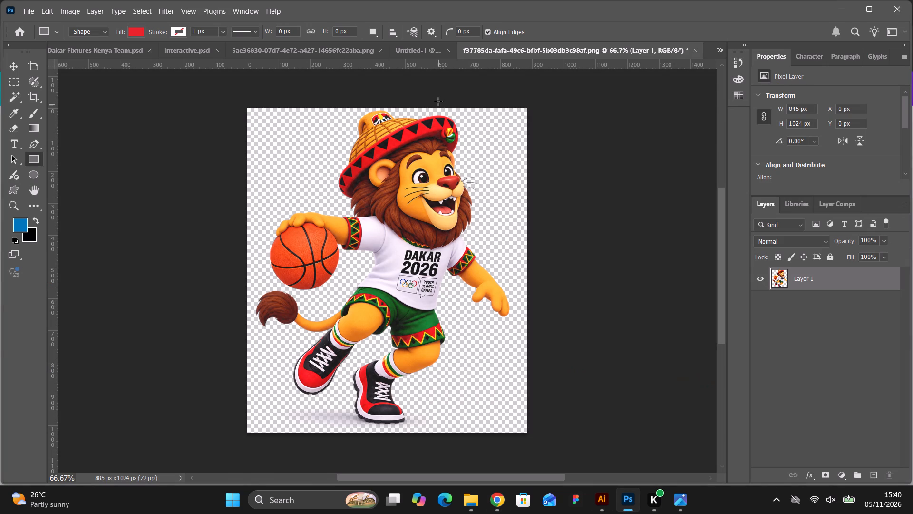
pyautogui.click(412, 55)
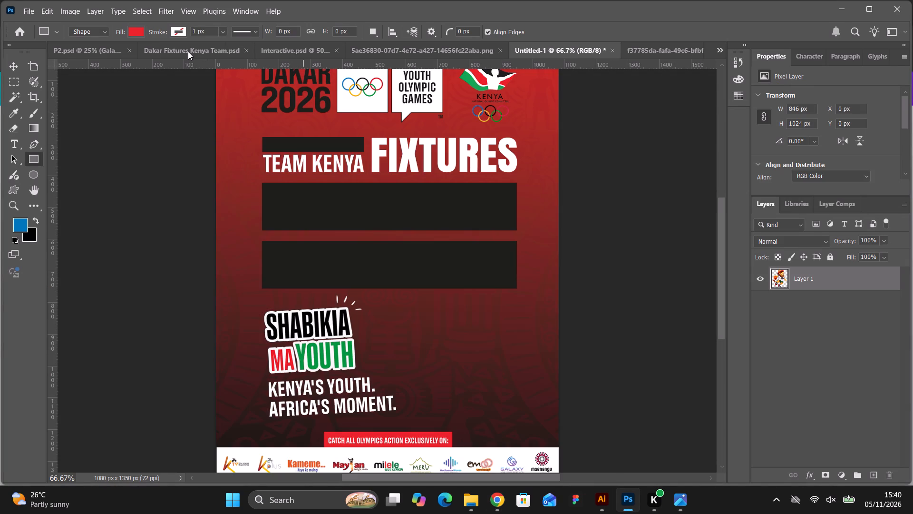
pyautogui.click(188, 51)
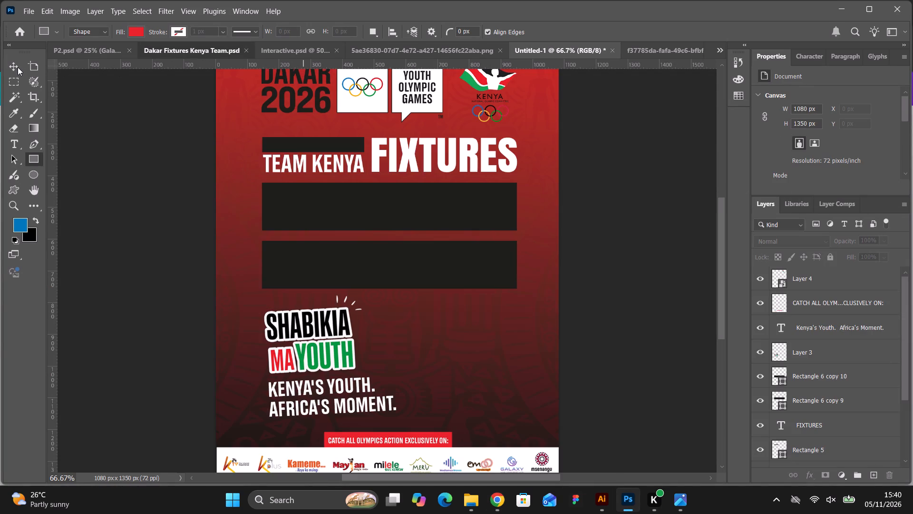
pyautogui.click(18, 67)
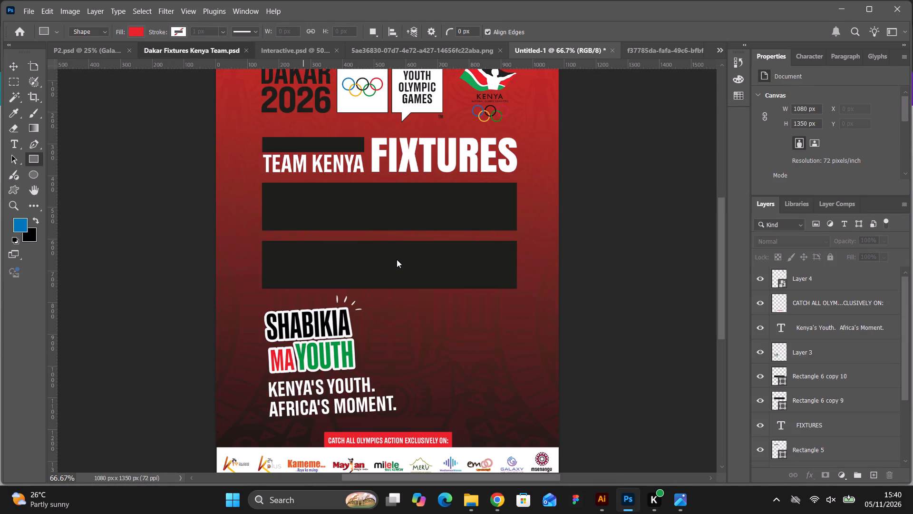
pyautogui.click(396, 262)
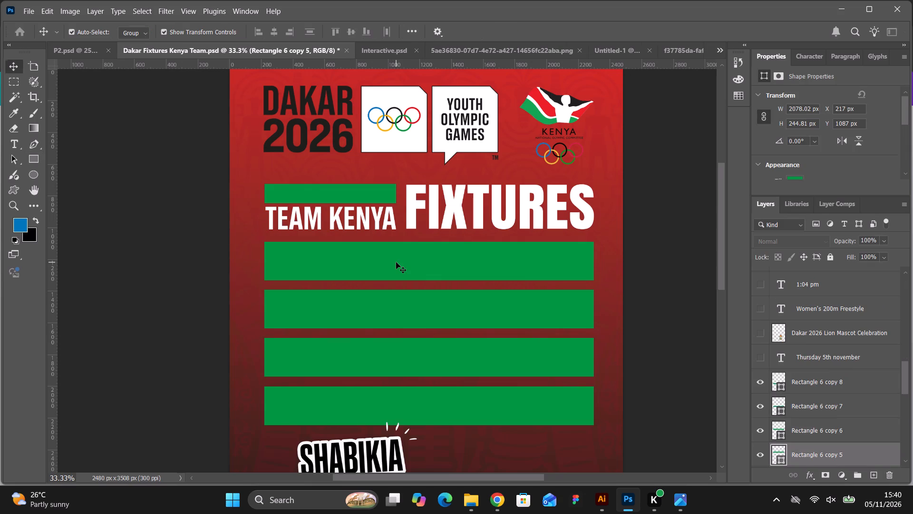
pyautogui.click(384, 57)
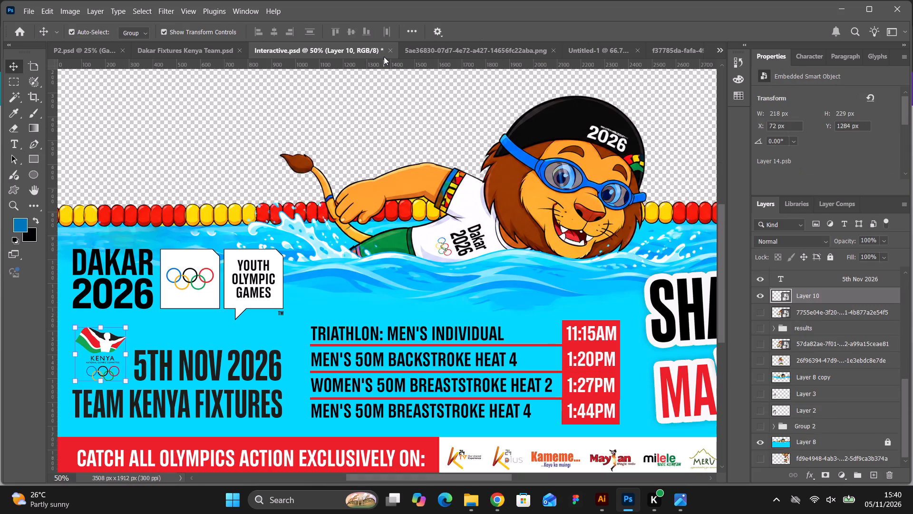
pyautogui.click(212, 53)
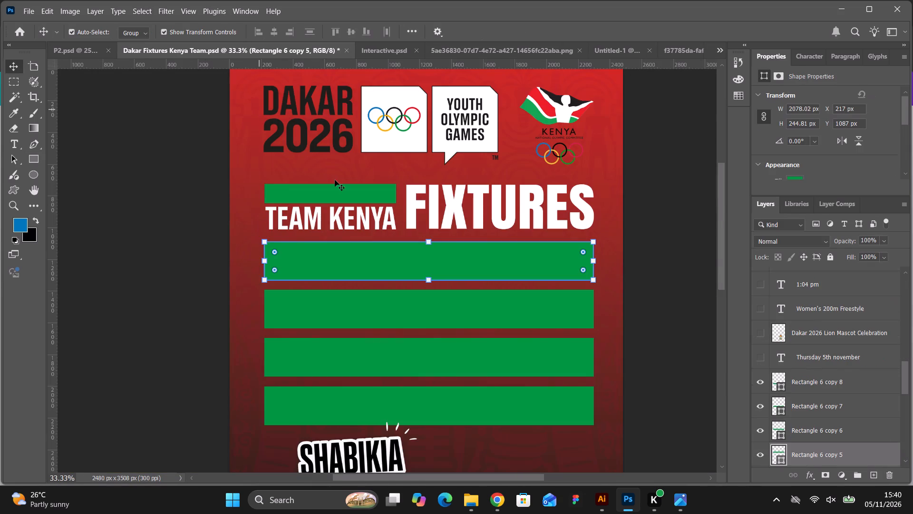
# Delete the upper three of the four large green fixture bars, keeping the lowest one.
pyautogui.click(647, 271)
pyautogui.scroll(-2, 644, 271)
pyautogui.click(584, 284)
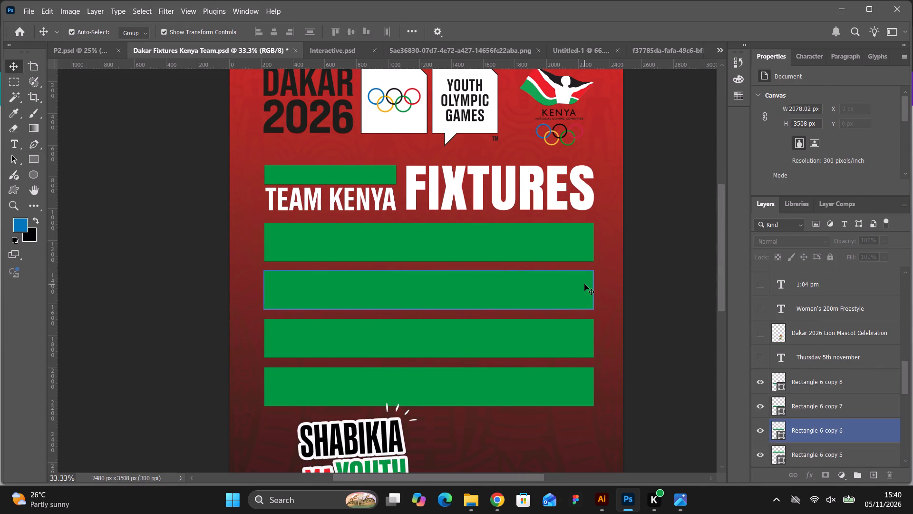
pyautogui.press('BackSpace')
pyautogui.click(539, 342)
pyautogui.press('BackSpace')
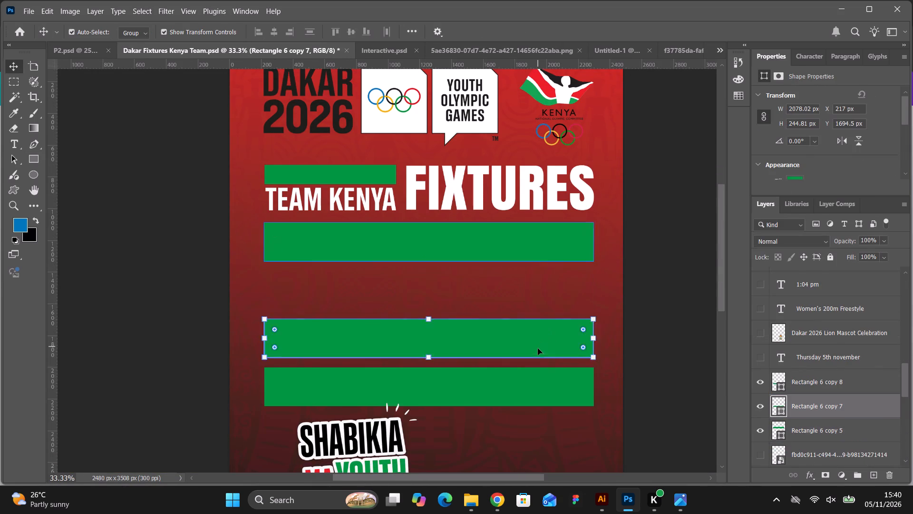
pyautogui.click(484, 240)
pyautogui.press('BackSpace')
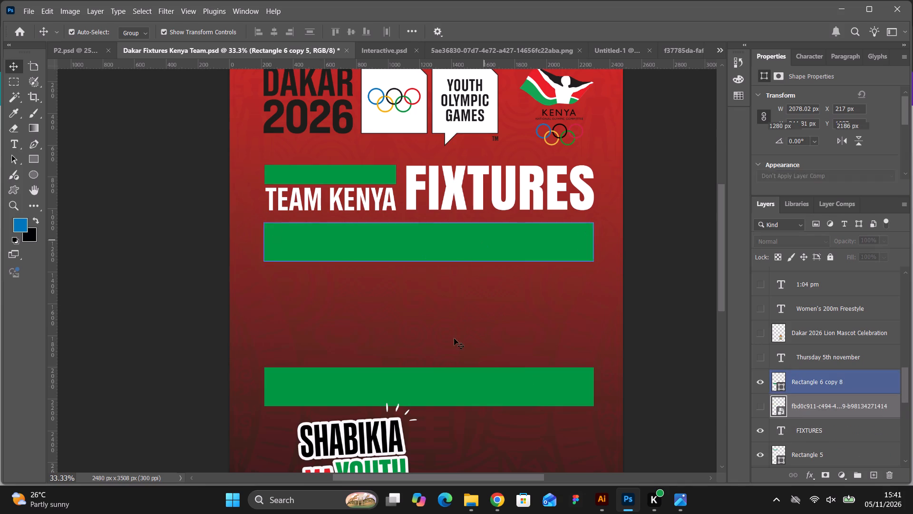
# Move the remaining green fixture bar up about 81 px, keeping it aligned with the heading's sides.
pyautogui.scroll(-13, 437, 373)
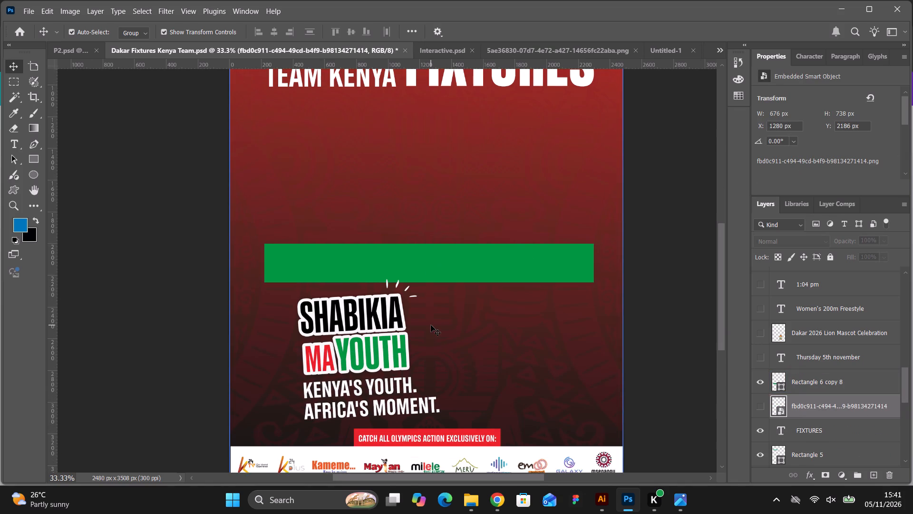
pyautogui.scroll(5, 431, 325)
pyautogui.moveTo(431, 315); pyautogui.dragTo(431, 296)
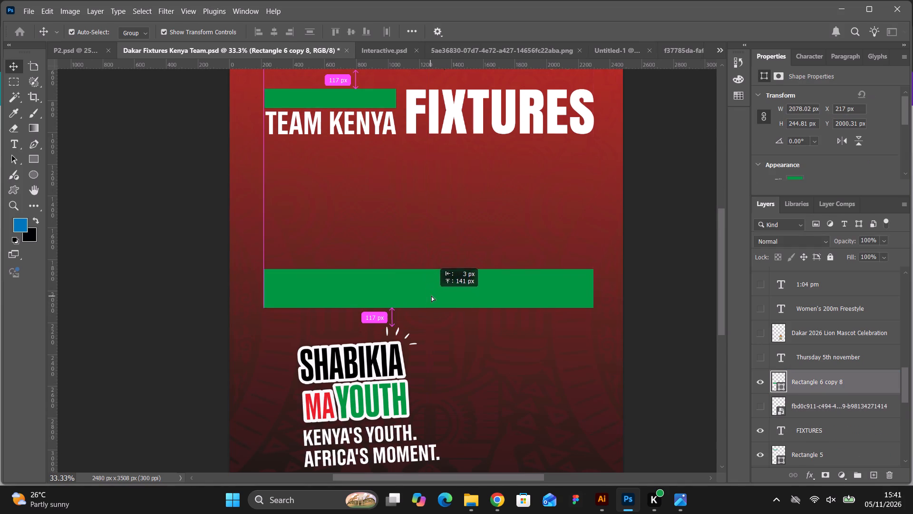
pyautogui.moveTo(431, 296); pyautogui.dragTo(434, 304)
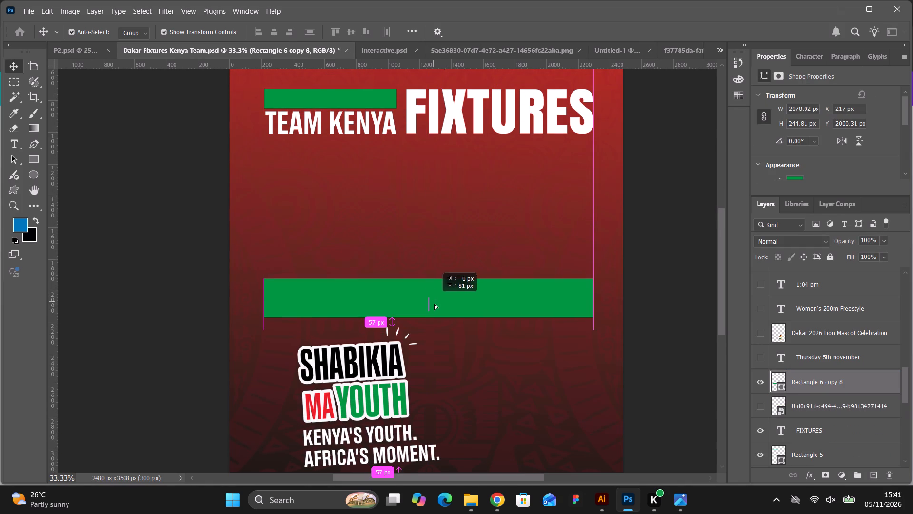
pyautogui.moveTo(434, 304); pyautogui.dragTo(435, 304)
# Stretch the green bar up to the TEAM KENYA FIXTURES heading and down to the SHABIKIA logo, about 1195 px tall.
pyautogui.moveTo(427, 277); pyautogui.dragTo(427, 224)
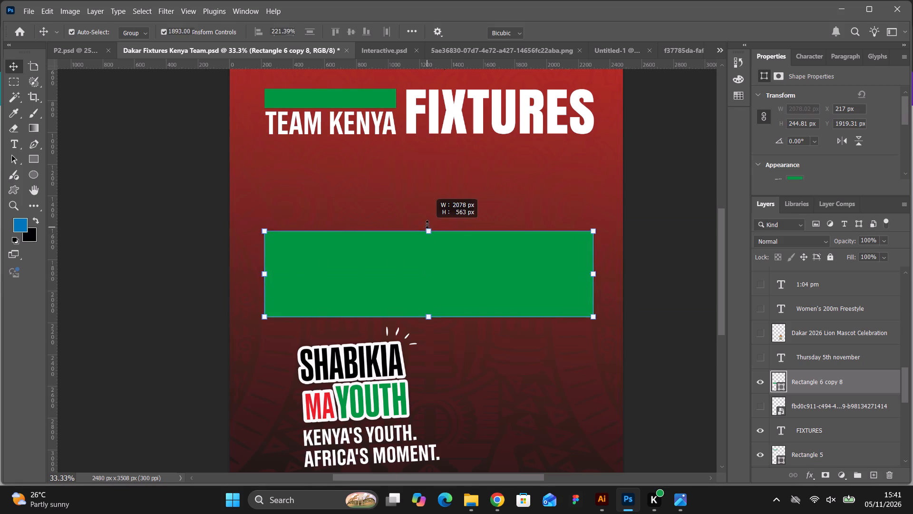
pyautogui.moveTo(427, 224); pyautogui.dragTo(426, 157)
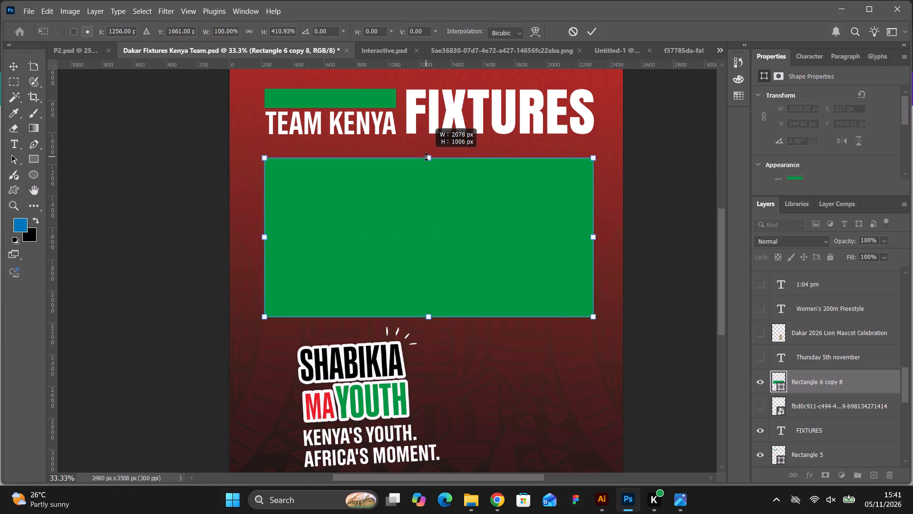
pyautogui.moveTo(426, 157); pyautogui.dragTo(428, 145)
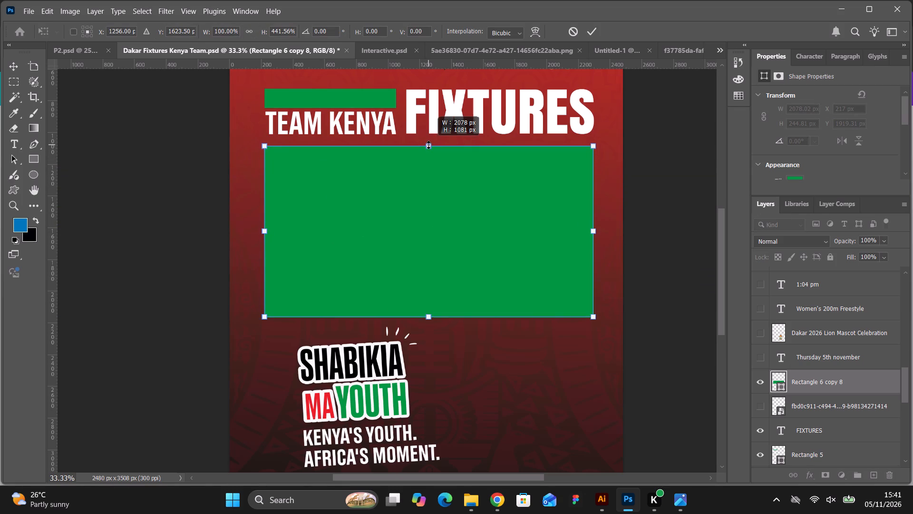
pyautogui.moveTo(428, 145); pyautogui.dragTo(428, 145)
pyautogui.moveTo(427, 318); pyautogui.dragTo(433, 337)
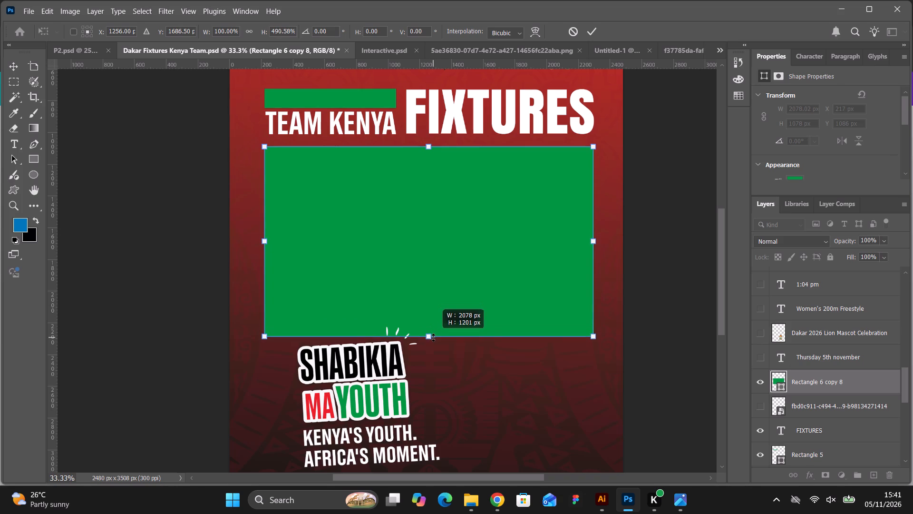
pyautogui.moveTo(433, 337); pyautogui.dragTo(434, 336)
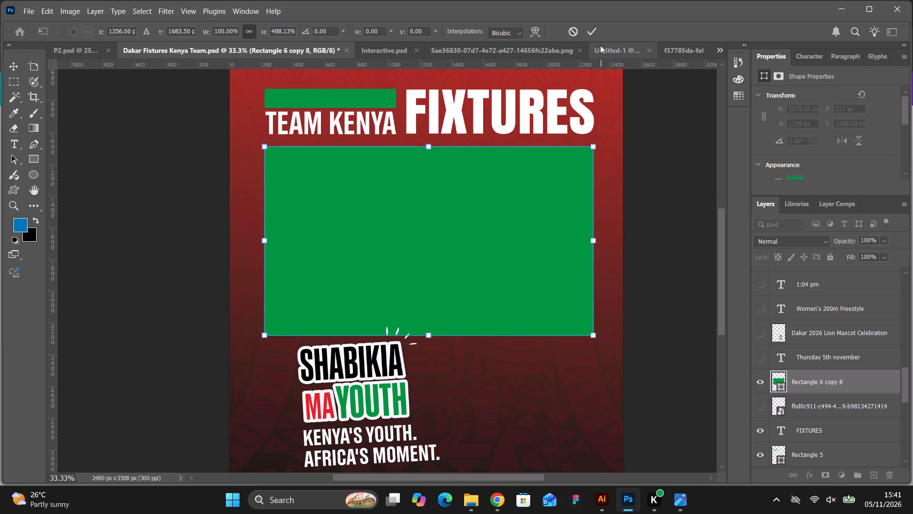
pyautogui.click(592, 30)
pyautogui.click(640, 241)
# Shorten the green panel from its bottom edge to about 1135 px tall, keeping its full width.
pyautogui.scroll(-6, 640, 241)
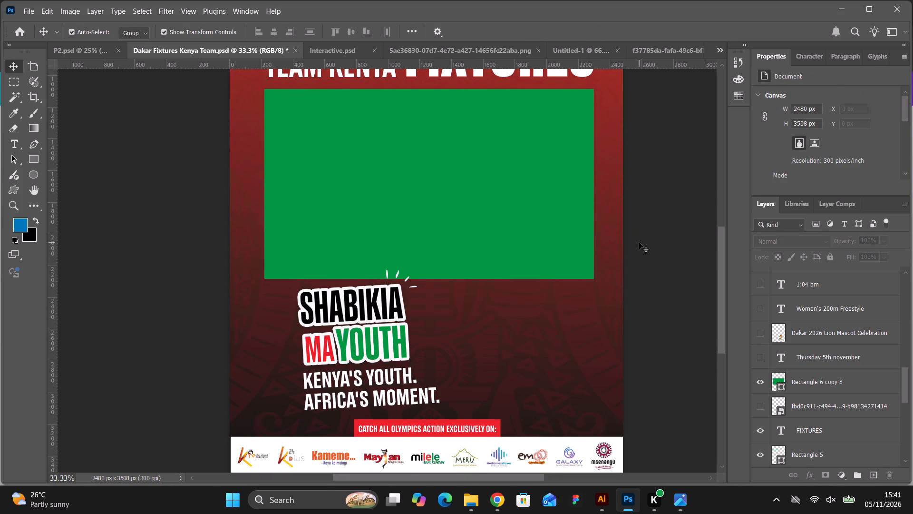
pyautogui.scroll(5, 639, 242)
pyautogui.click(490, 267)
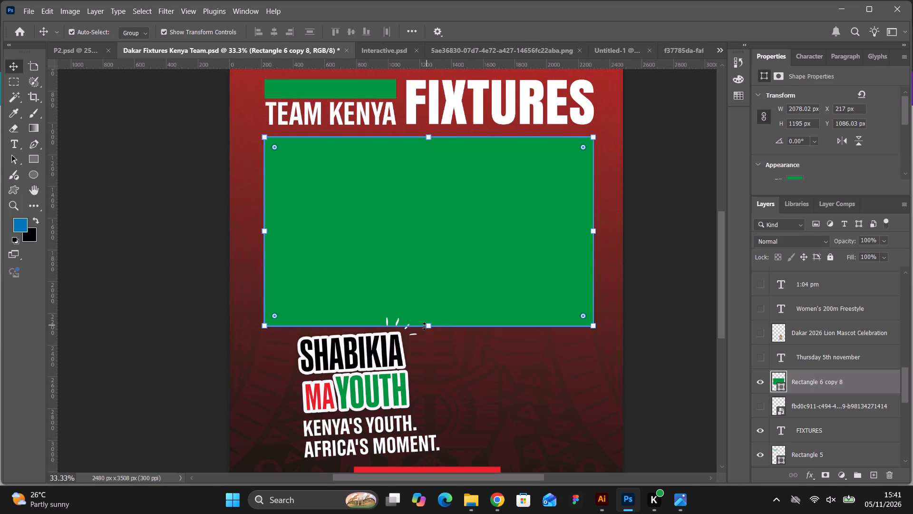
pyautogui.moveTo(428, 327); pyautogui.dragTo(430, 319)
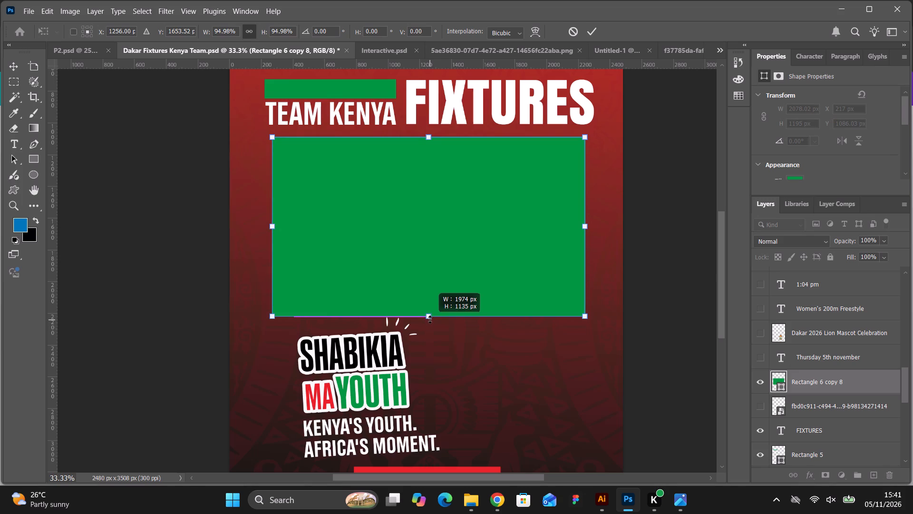
pyautogui.moveTo(430, 319); pyautogui.dragTo(430, 313)
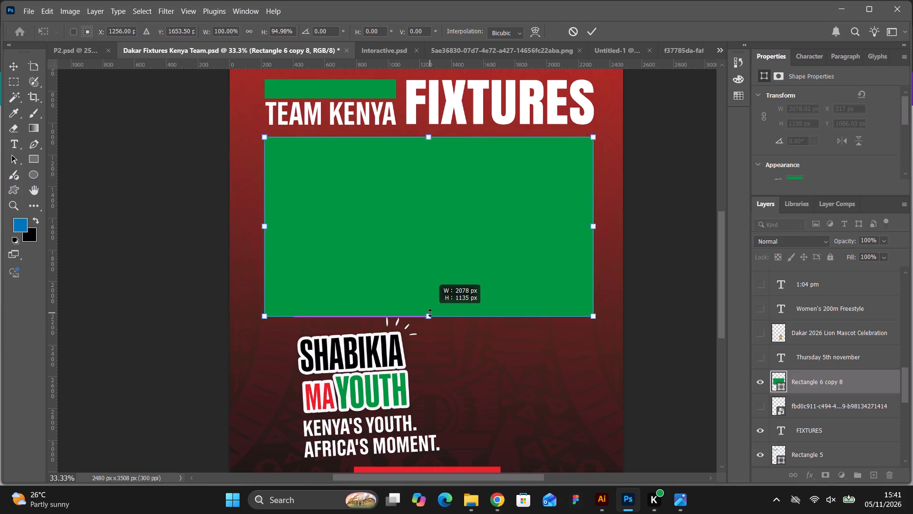
pyautogui.moveTo(430, 313); pyautogui.dragTo(433, 320)
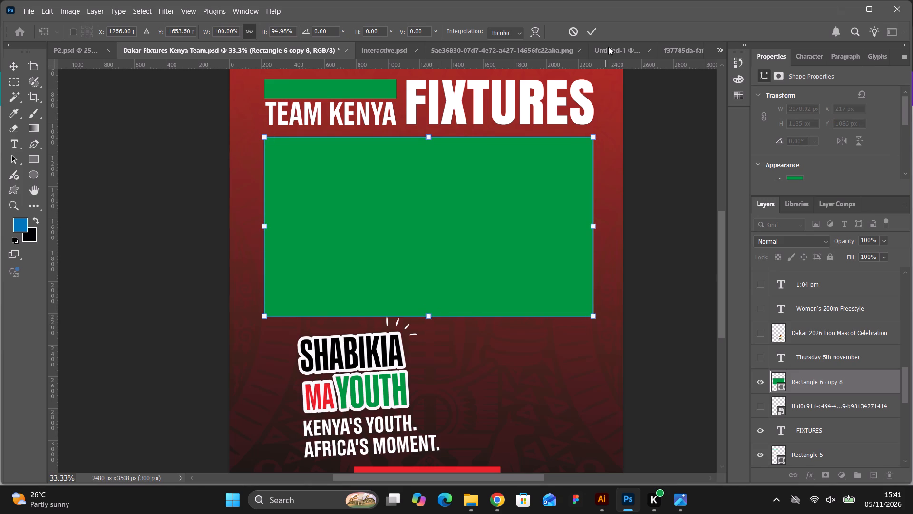
pyautogui.click(592, 29)
pyautogui.click(649, 192)
# Nudge the green panel down a few pixels below the TEAM KENYA FIXTURES heading.
pyautogui.click(556, 201)
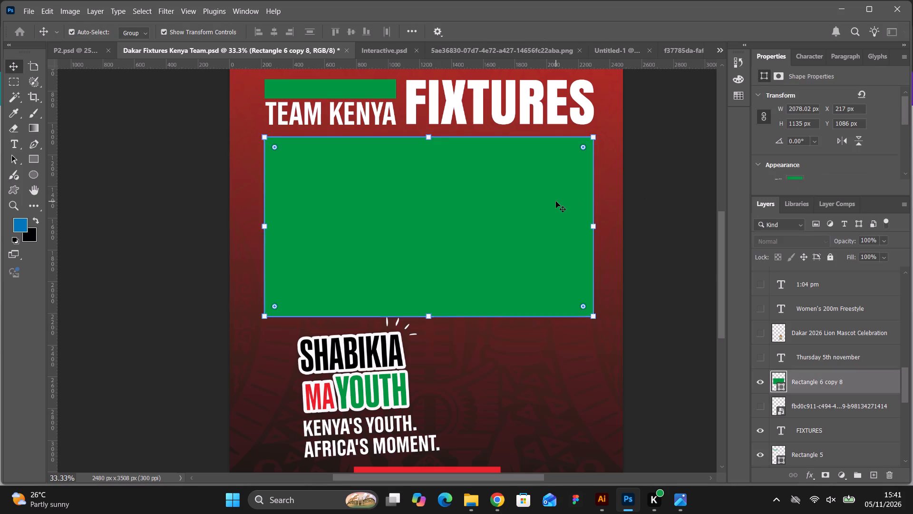
pyautogui.press('Down')
pyautogui.press('Down')
pyautogui.press('Down')
pyautogui.press('Down')
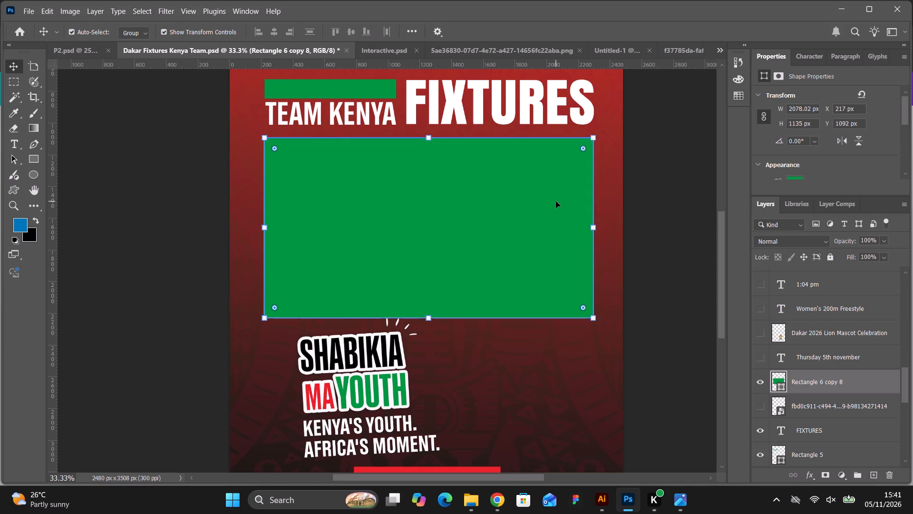
pyautogui.press('Down')
pyautogui.click(658, 227)
pyautogui.scroll(-3, 655, 229)
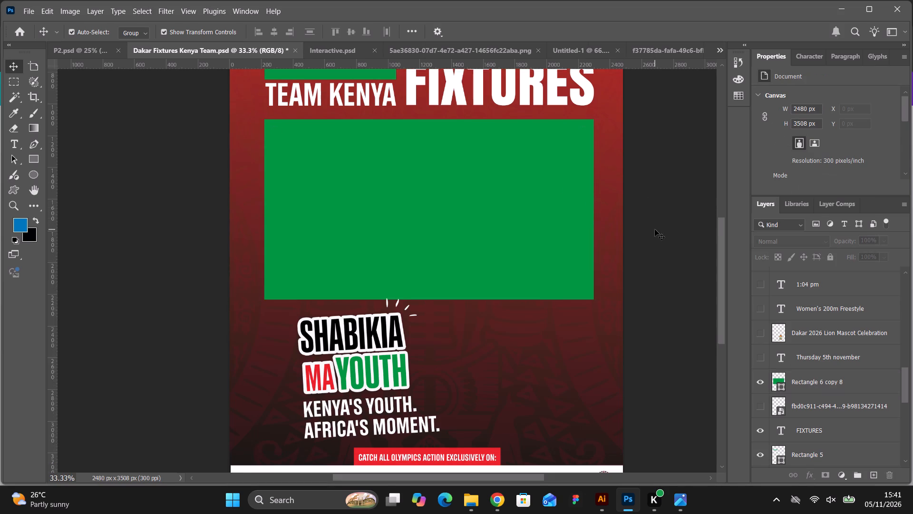
pyautogui.scroll(-3, 655, 229)
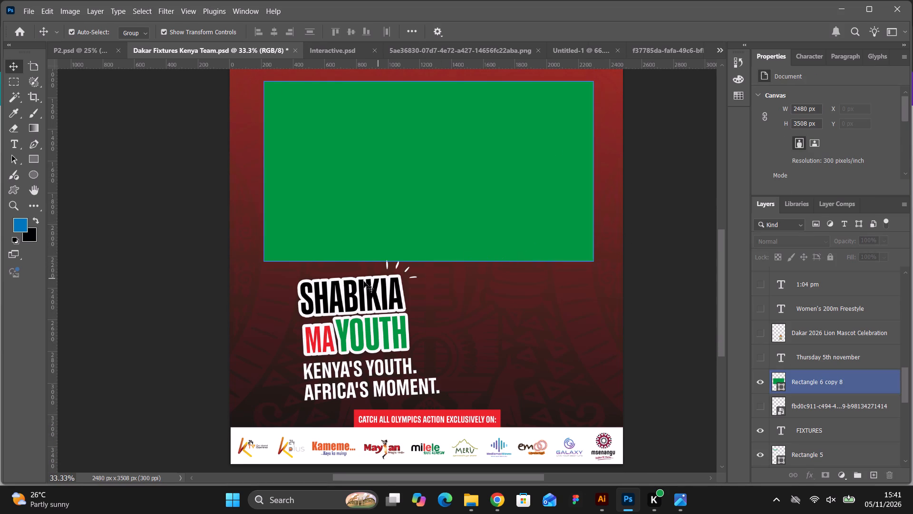
# Move the SHABIKIA MA YOUTH logo and its KENYA'S YOUTH tagline up about 30 px and slightly left, towards the green panel.
pyautogui.click(316, 297)
pyautogui.moveTo(336, 301); pyautogui.dragTo(334, 296)
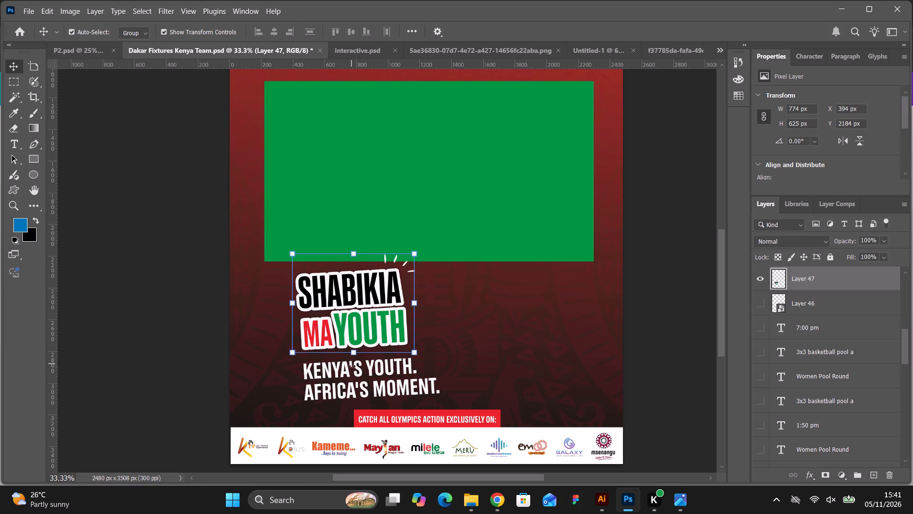
pyautogui.moveTo(354, 376); pyautogui.dragTo(353, 370)
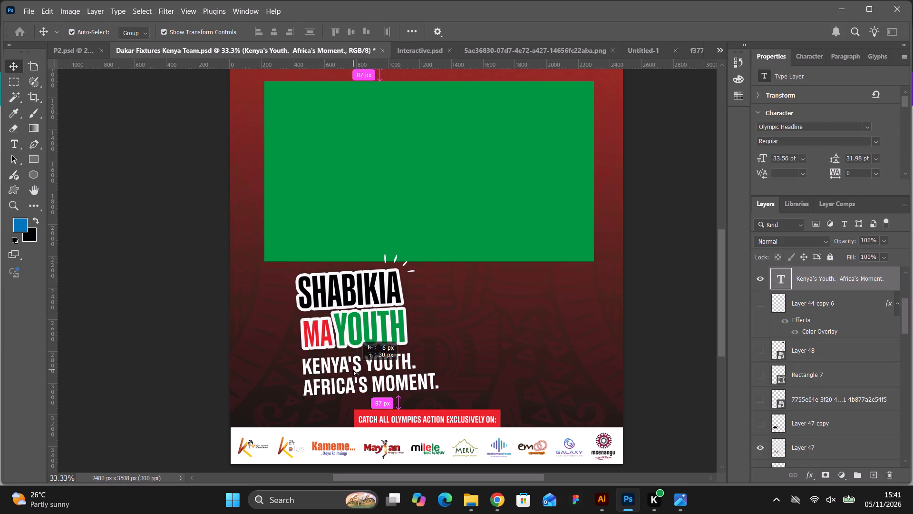
pyautogui.moveTo(353, 370); pyautogui.dragTo(351, 370)
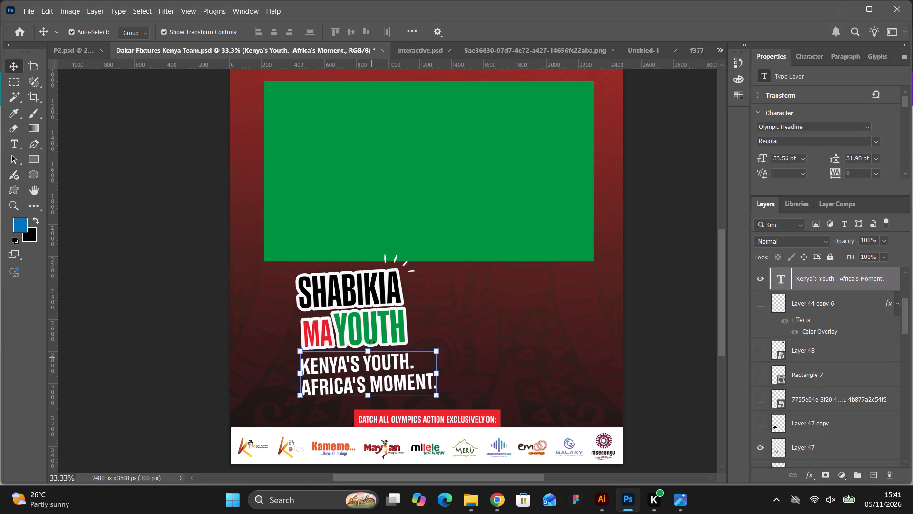
# Nudge the SHABIKIA MA YOUTH logo and its tagline down together by about 22 px.
pyautogui.keyDown('shift'); pyautogui.click(373, 297); pyautogui.keyUp('shift')
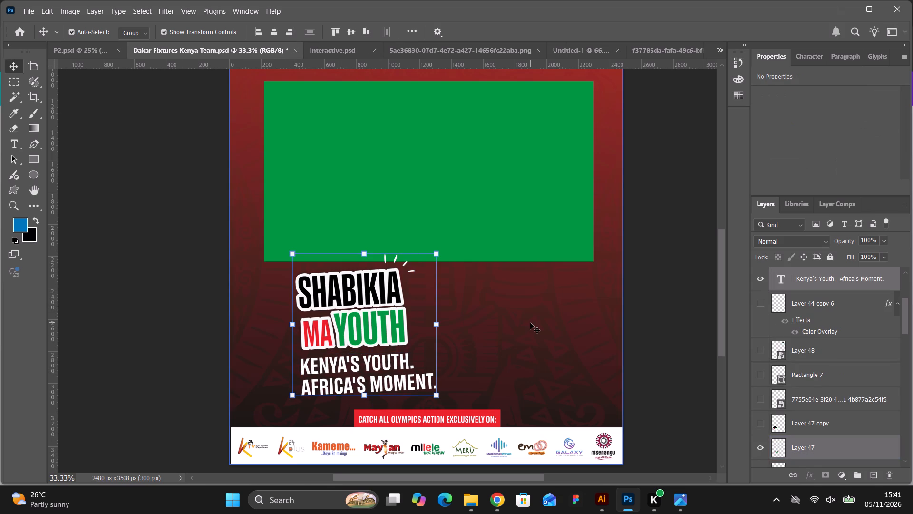
pyautogui.press('Down')
pyautogui.press('Down')
pyautogui.press('Down')
pyautogui.press('Down')
pyautogui.press('Down')
pyautogui.press('Down')
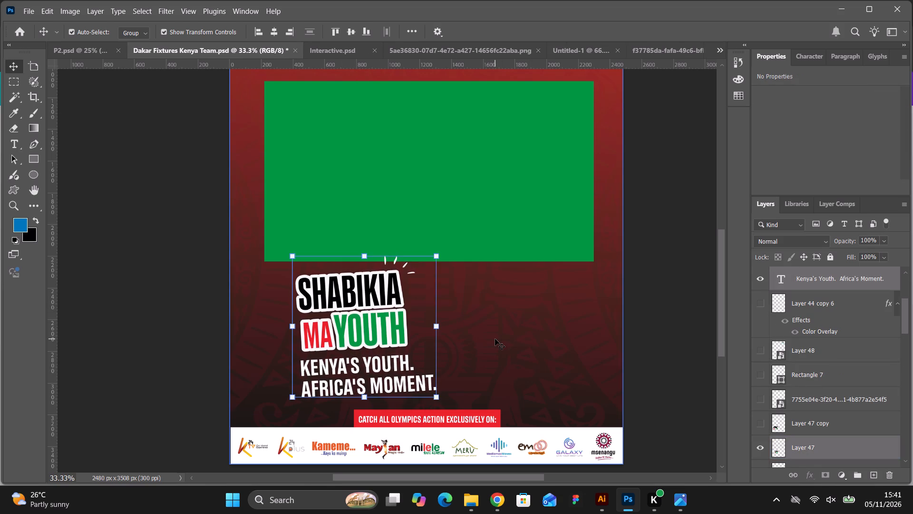
pyautogui.press('Down')
pyautogui.press('Down')
pyautogui.press('Down')
pyautogui.press('Down')
pyautogui.press('Down')
pyautogui.click(654, 325)
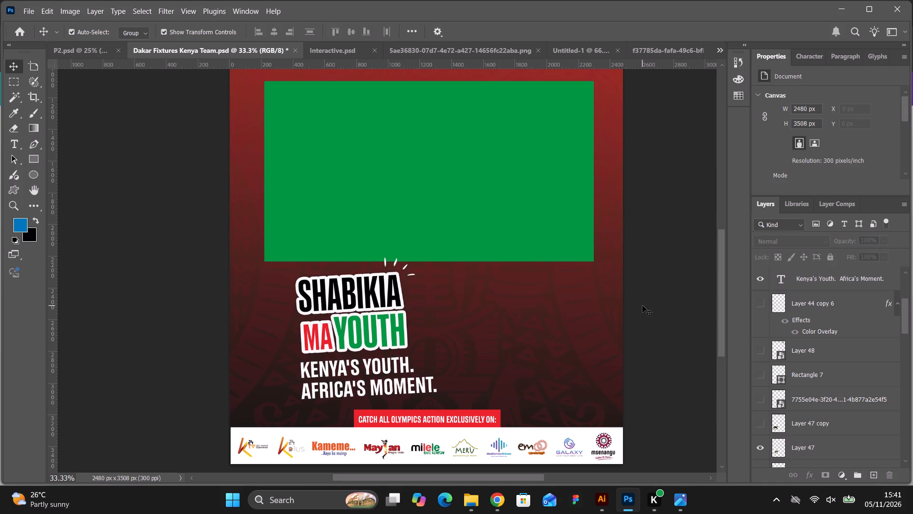
# In Illustrator's Dakar 2026 look file, sample the plain yellow DAKAR 2026 swatch and copy its hex code ffe600.
pyautogui.scroll(5, 643, 300)
pyautogui.scroll(-3, 641, 277)
pyautogui.scroll(1, 641, 277)
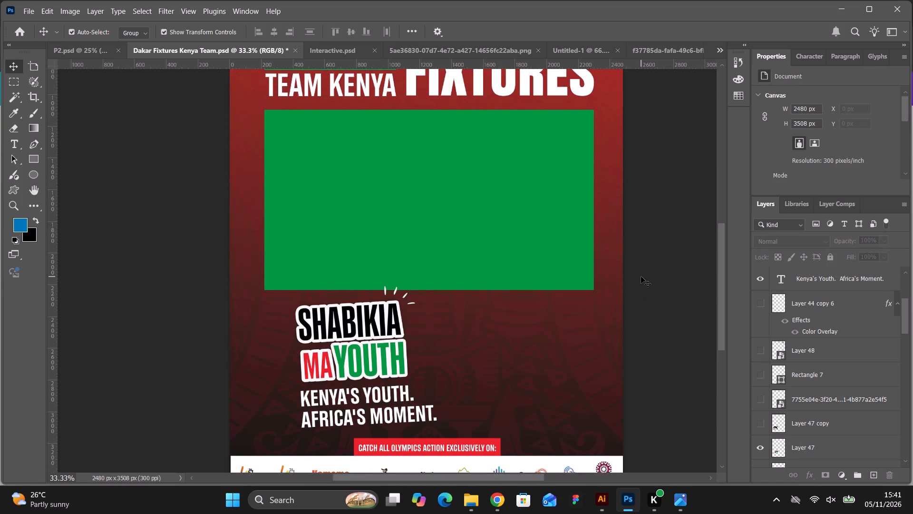
pyautogui.scroll(5, 641, 277)
pyautogui.click(517, 271)
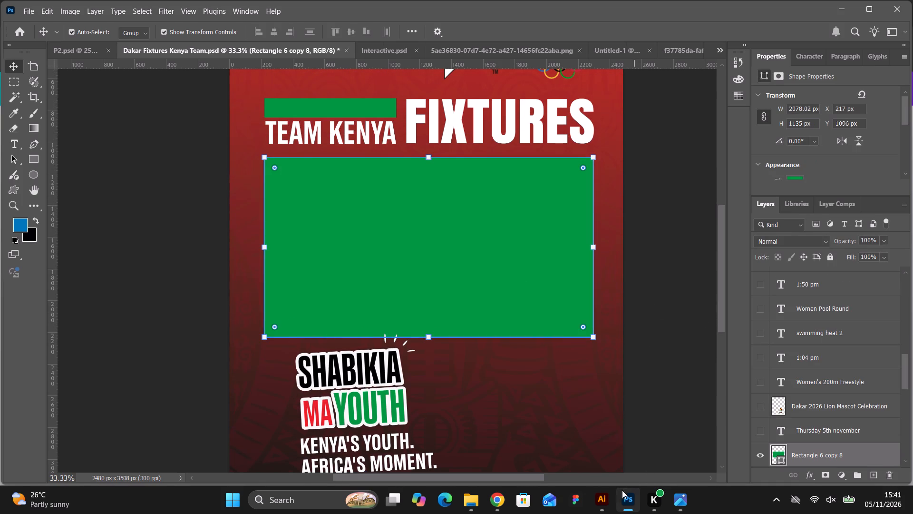
pyautogui.click(606, 500)
pyautogui.click(278, 34)
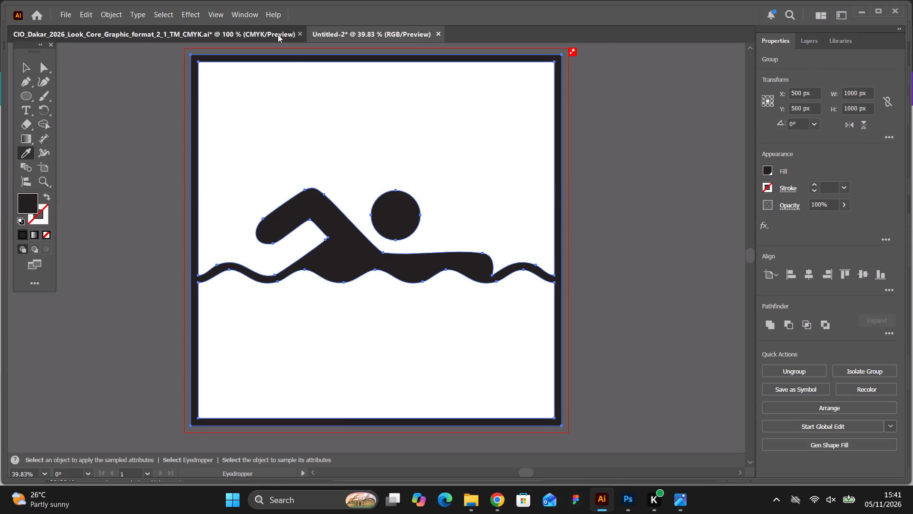
pyautogui.scroll(-5, 485, 267)
pyautogui.scroll(-9, 445, 294)
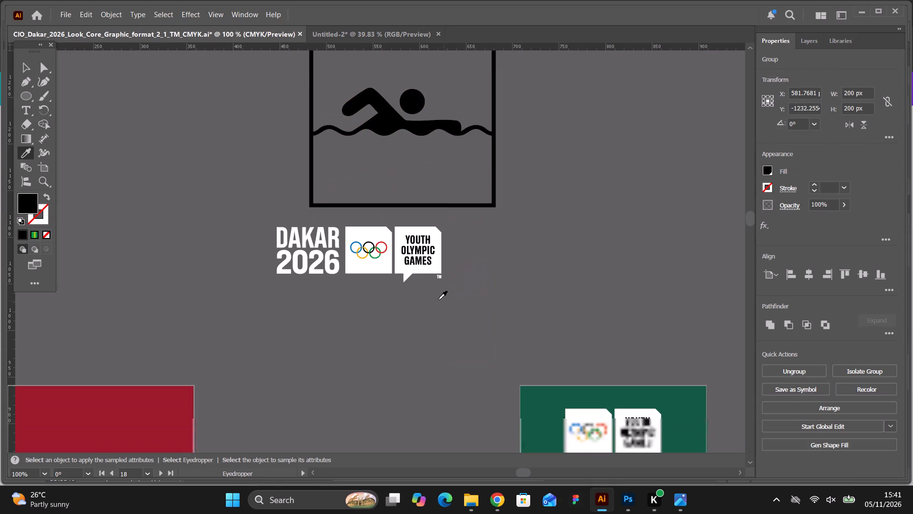
pyautogui.click(365, 257)
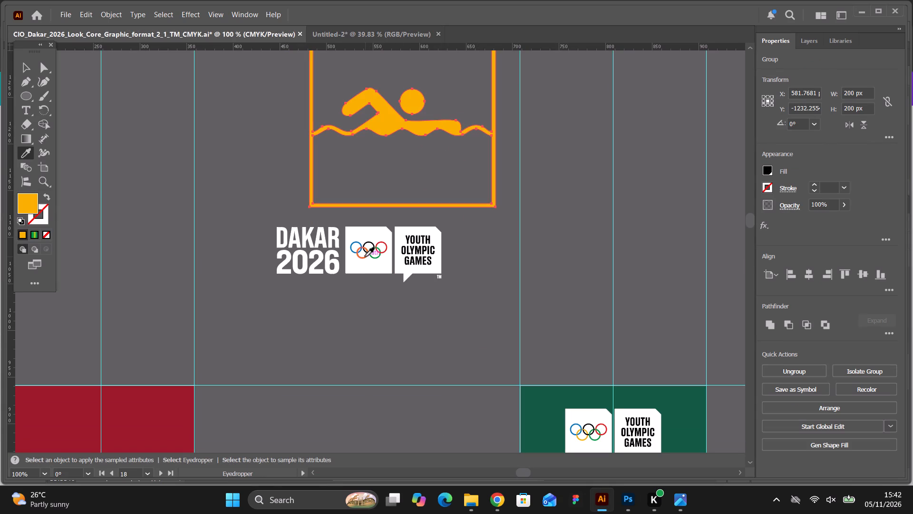
pyautogui.scroll(-17, 542, 319)
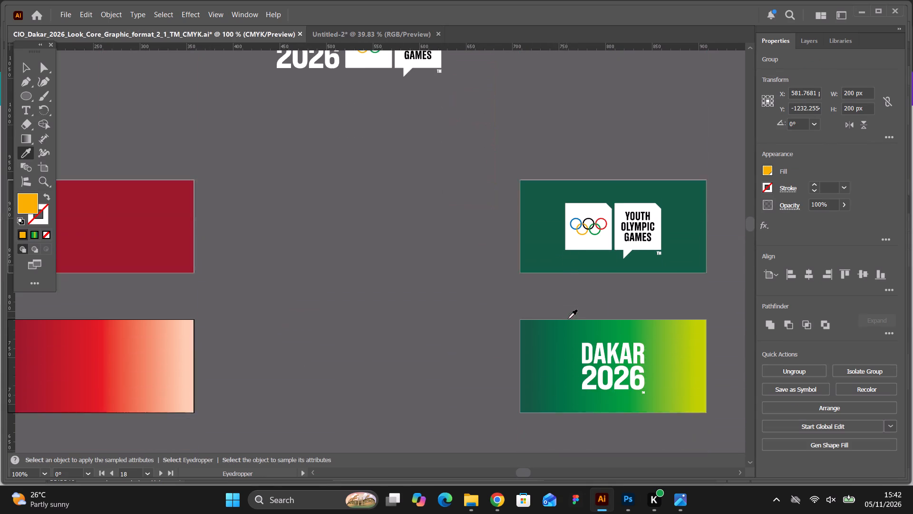
pyautogui.scroll(-20, 568, 319)
pyautogui.scroll(-9, 568, 319)
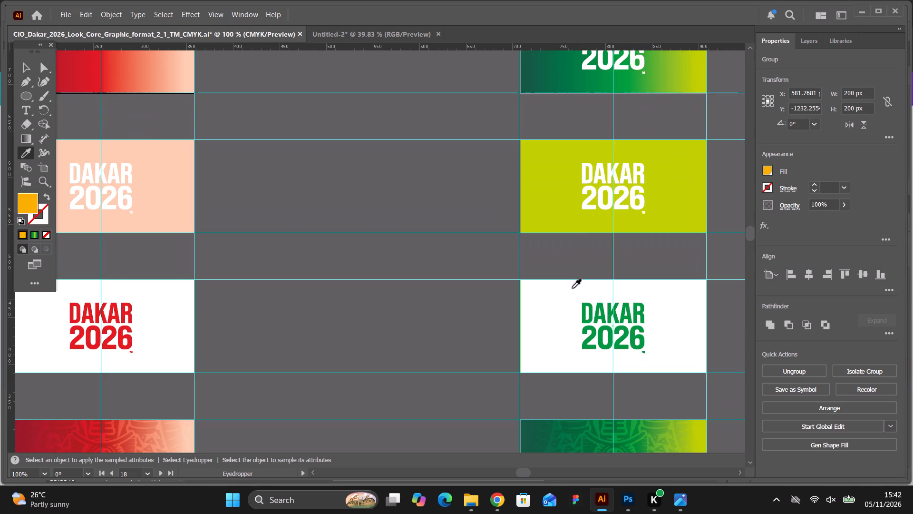
pyautogui.scroll(-3, 570, 282)
pyautogui.moveTo(524, 473); pyautogui.dragTo(535, 471)
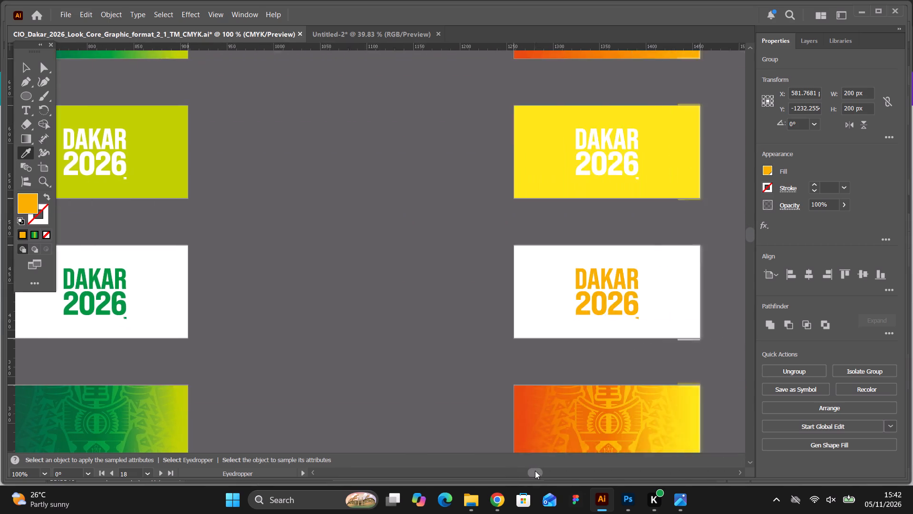
pyautogui.moveTo(535, 471); pyautogui.dragTo(542, 471)
pyautogui.click(324, 150)
pyautogui.click(349, 152)
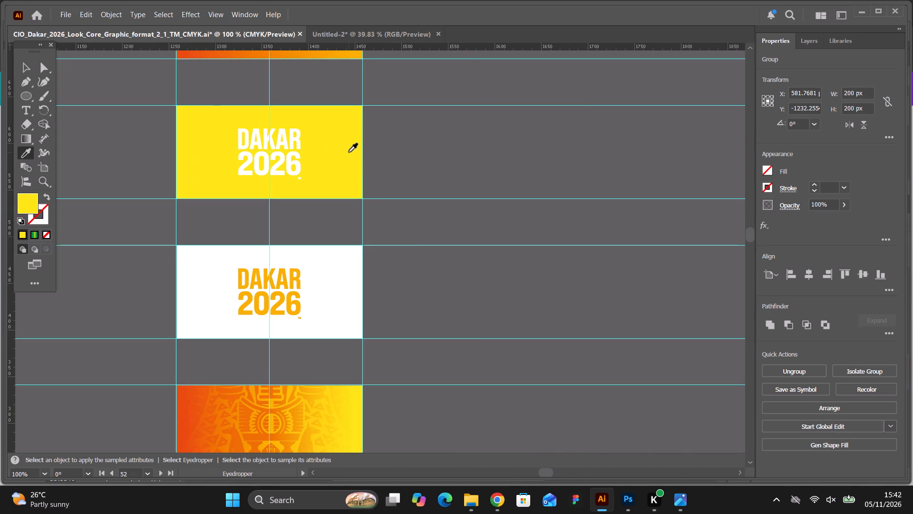
pyautogui.scroll(4, 344, 153)
pyautogui.doubleClick(34, 200)
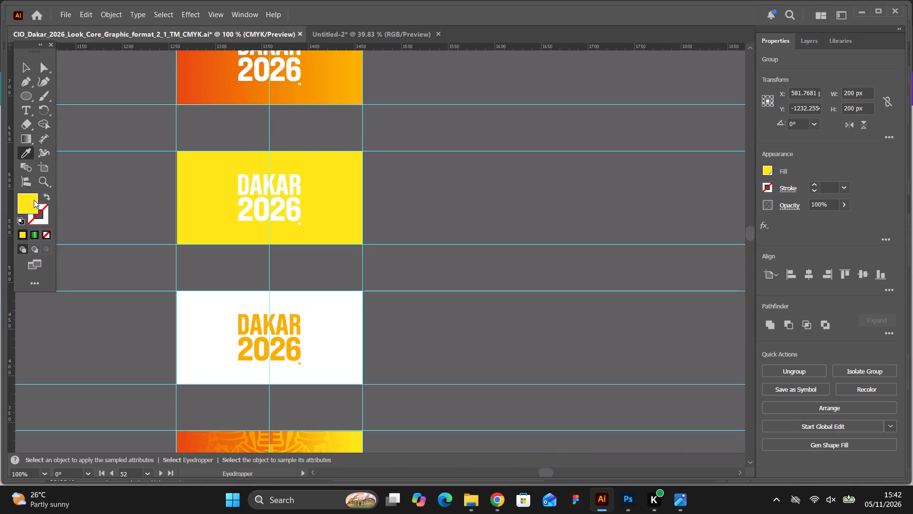
pyautogui.hotkey('ctrl', 'c')
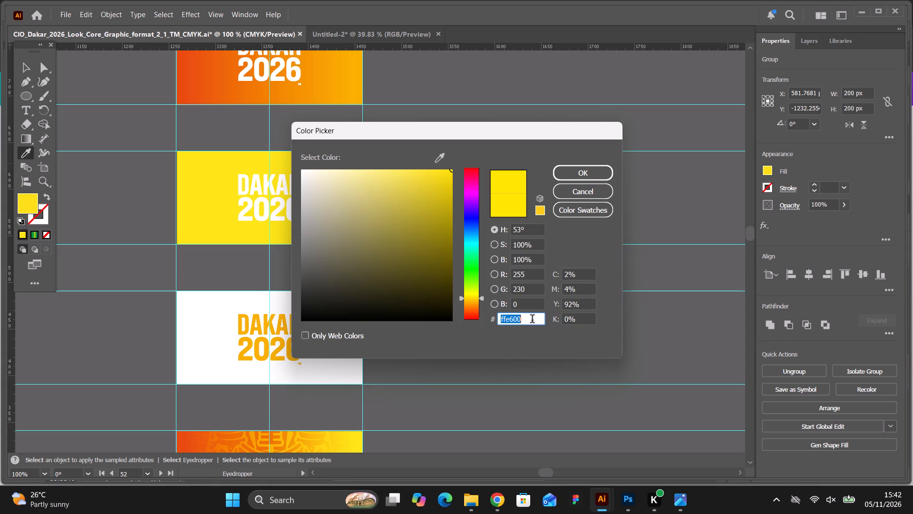
pyautogui.click(575, 169)
# Back in Photoshop, recolour the large green panel with the copied yellow, ffe600.
pyautogui.click(627, 500)
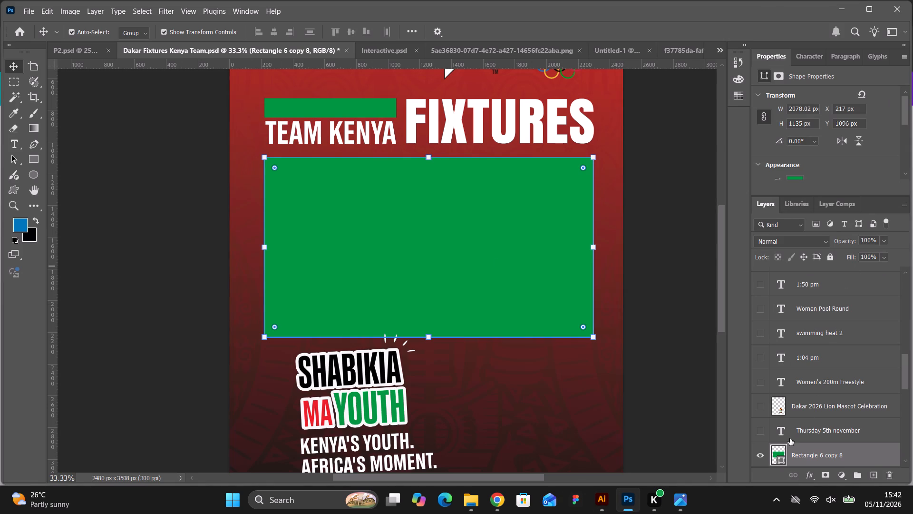
pyautogui.doubleClick(783, 459)
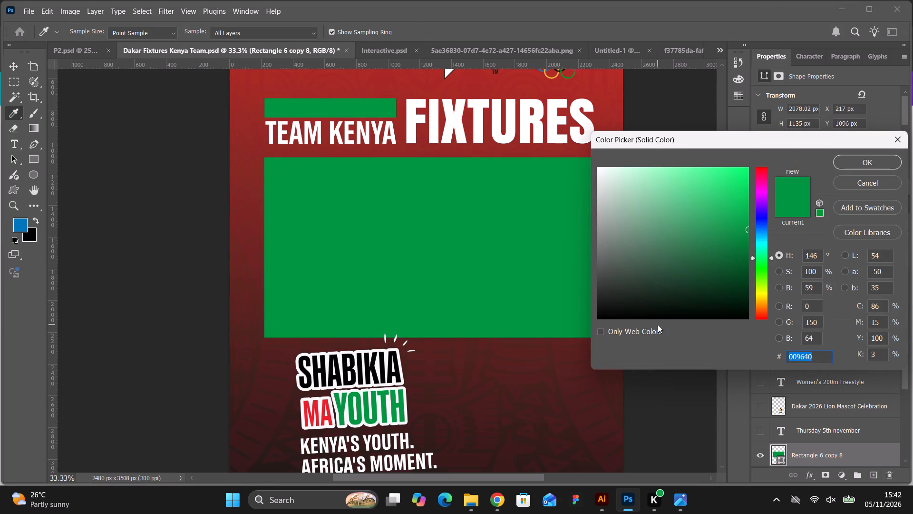
pyautogui.hotkey('ctrl', 'v')
pyautogui.click(845, 162)
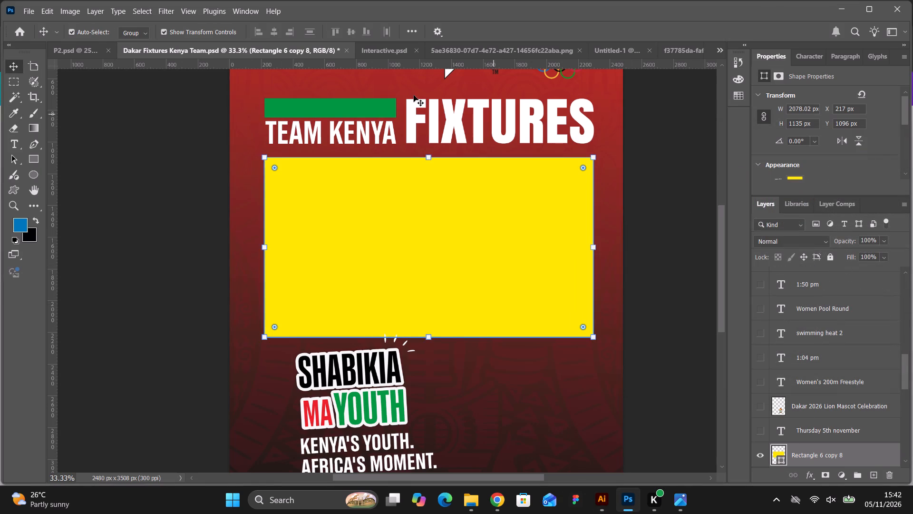
# Recolour the small green bar above the TEAM KENYA heading to the same yellow, ffe600.
pyautogui.click(365, 104)
pyautogui.doubleClick(783, 460)
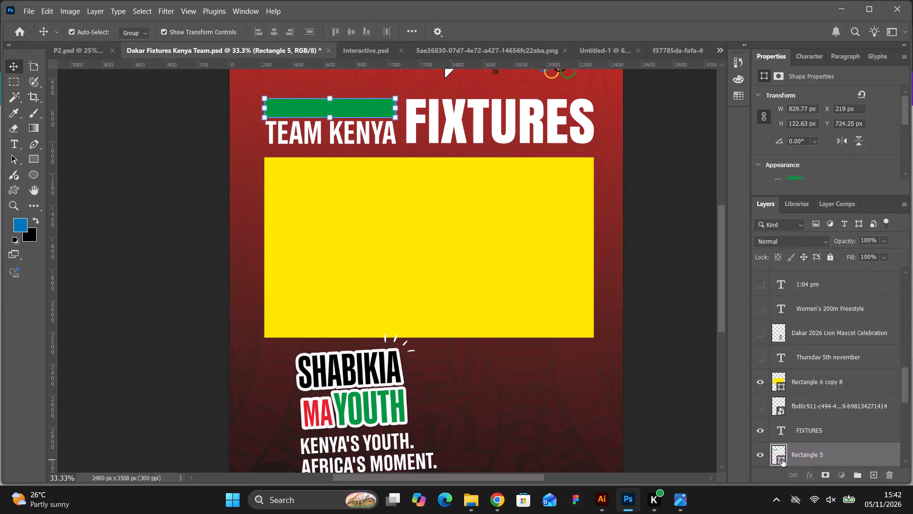
pyautogui.hotkey('ctrl', 'v')
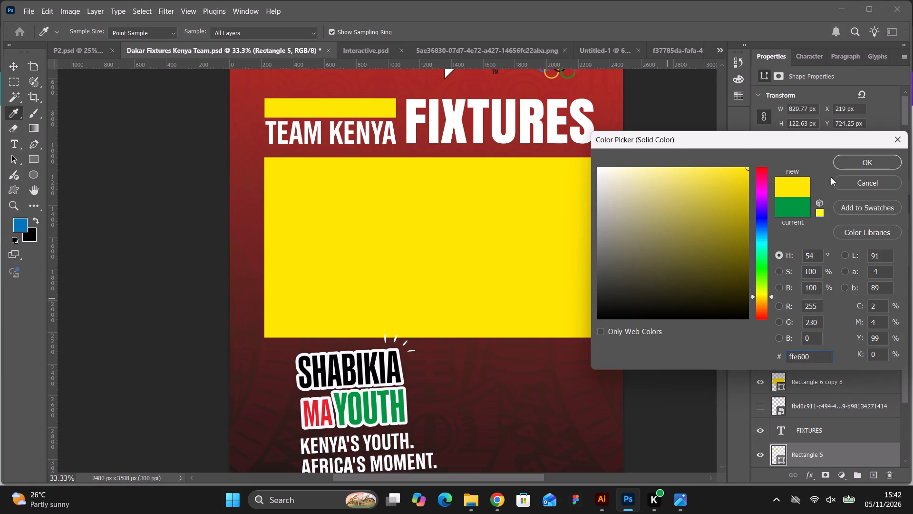
pyautogui.click(856, 162)
pyautogui.click(682, 297)
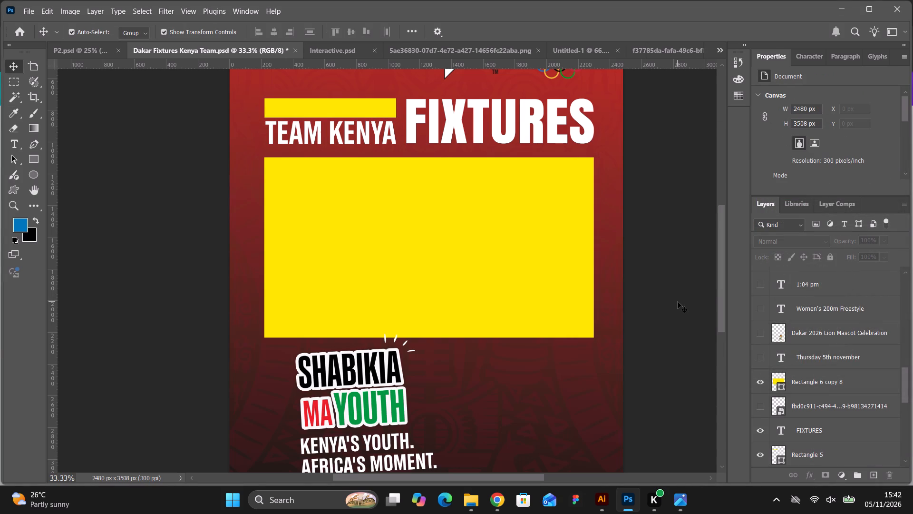
# Enlarge the SHABIKIA MA YOUTH logo and its tagline together to 112.75%, overlapping the yellow panel's bottom edge.
pyautogui.scroll(-8, 677, 302)
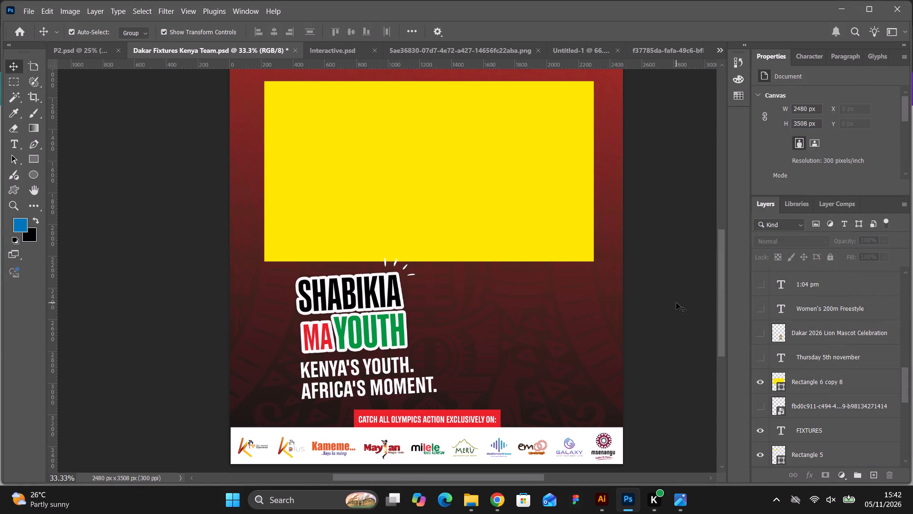
pyautogui.scroll(3, 676, 303)
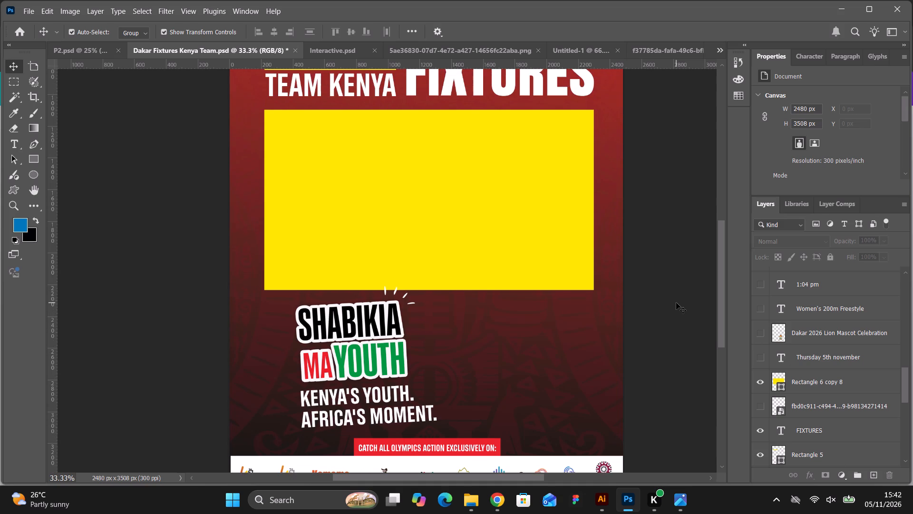
pyautogui.scroll(1, 676, 303)
pyautogui.click(408, 361)
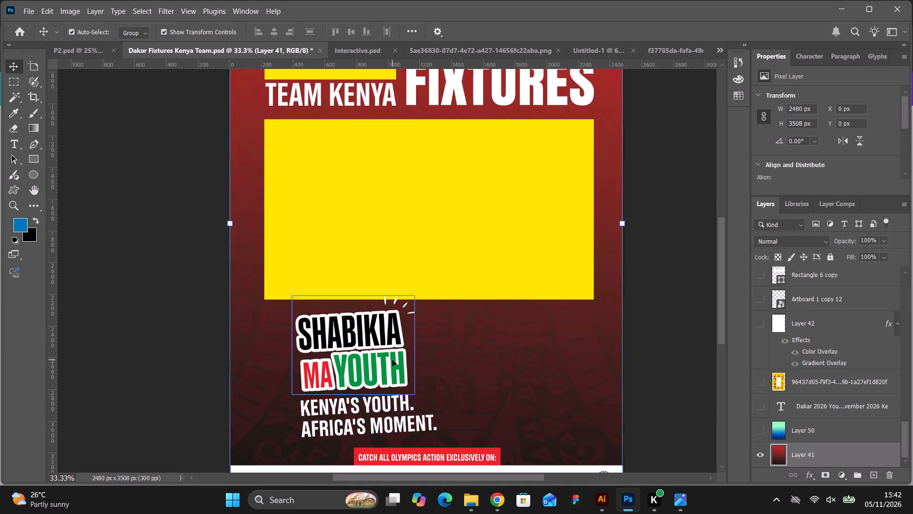
pyautogui.click(392, 360)
pyautogui.scroll(10, 291, 249)
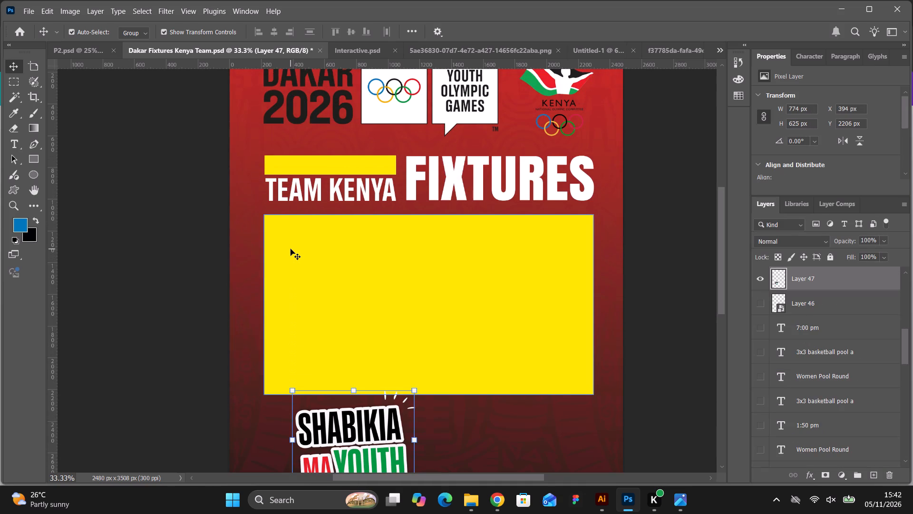
pyautogui.scroll(-9, 291, 249)
pyautogui.scroll(9, 556, 250)
pyautogui.scroll(-12, 638, 261)
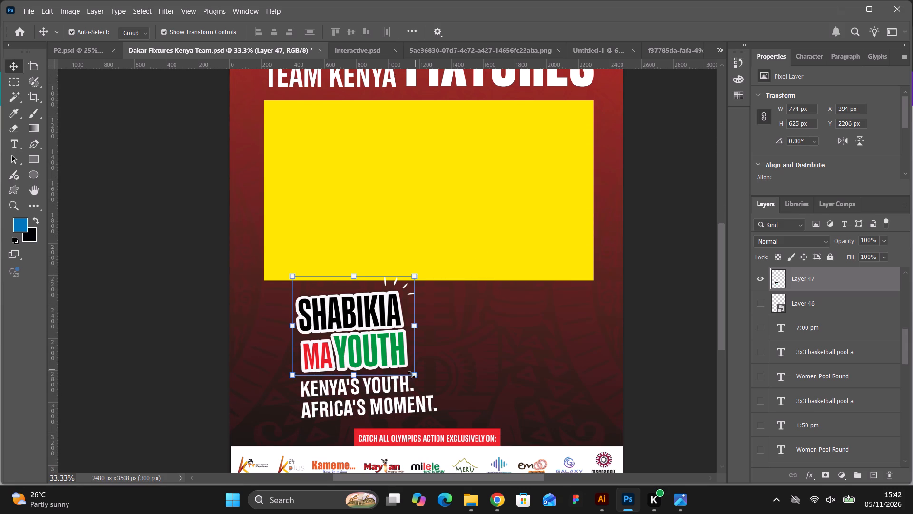
pyautogui.keyDown('shift'); pyautogui.click(395, 393); pyautogui.keyUp('shift')
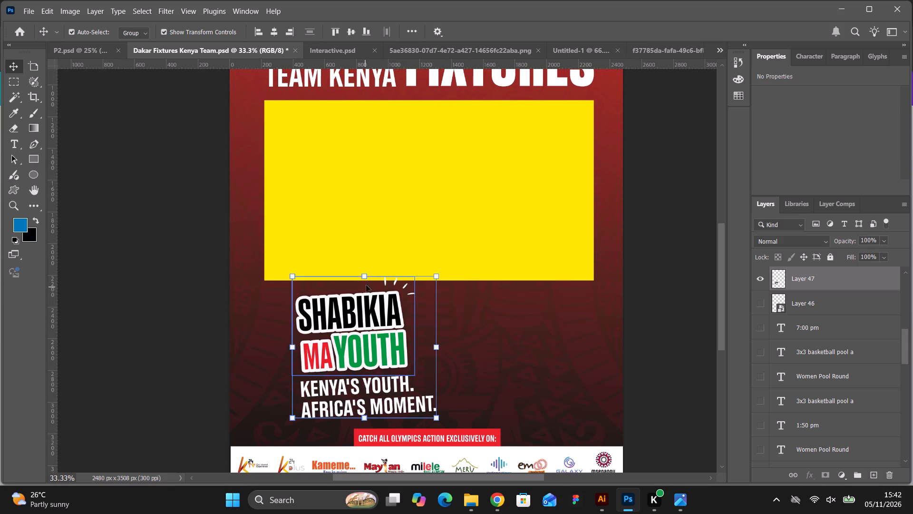
pyautogui.moveTo(366, 277); pyautogui.dragTo(359, 259)
pyautogui.scroll(10, 586, 168)
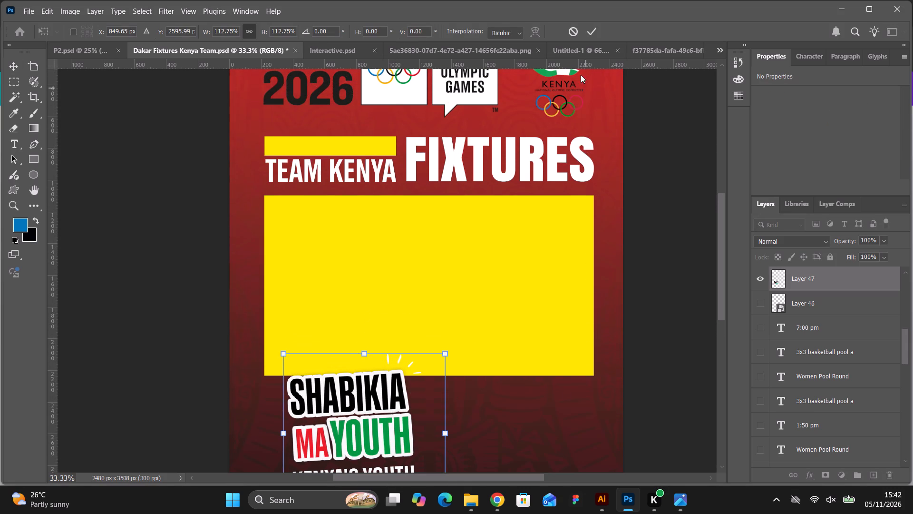
pyautogui.click(592, 29)
pyautogui.click(669, 211)
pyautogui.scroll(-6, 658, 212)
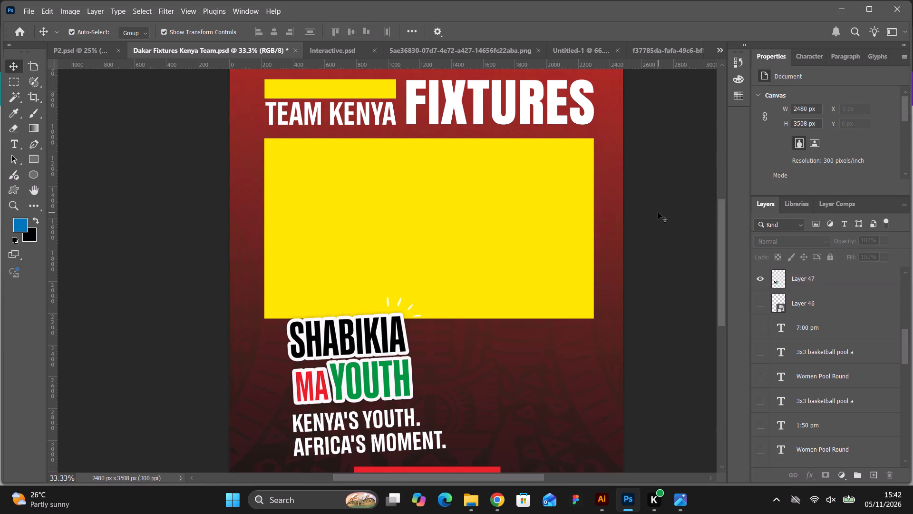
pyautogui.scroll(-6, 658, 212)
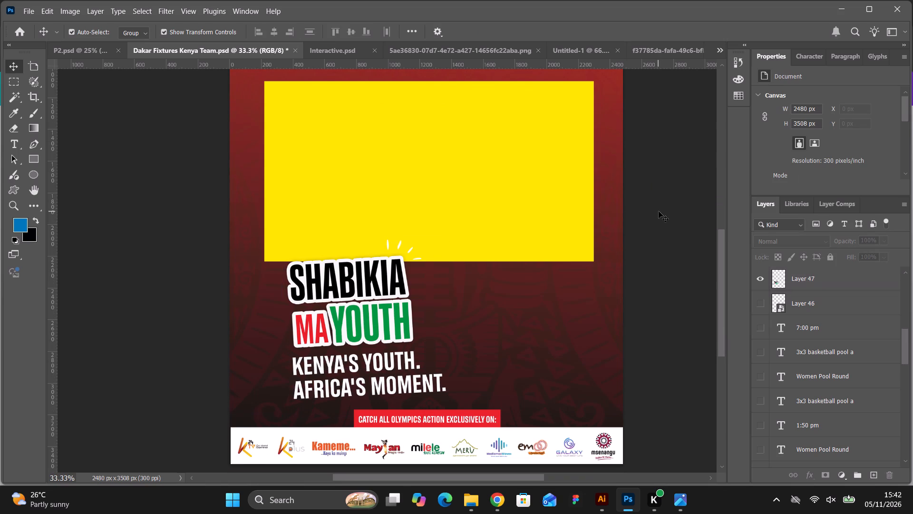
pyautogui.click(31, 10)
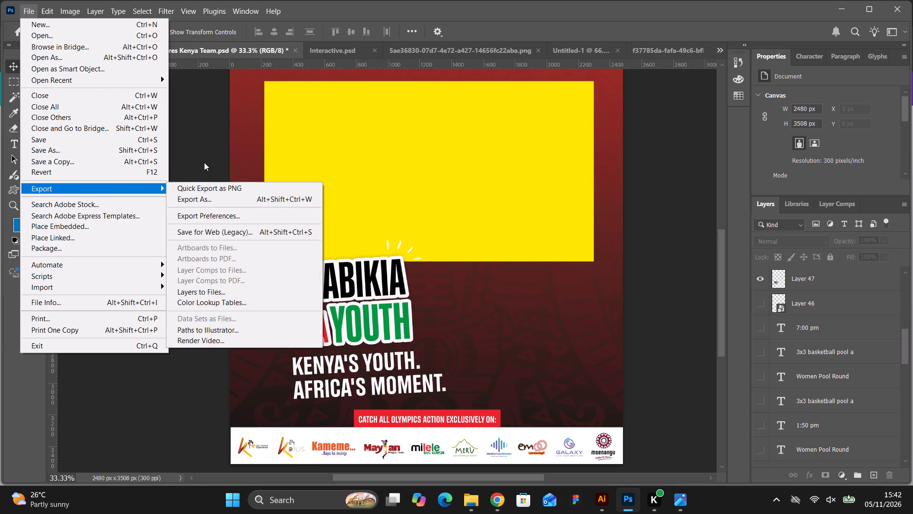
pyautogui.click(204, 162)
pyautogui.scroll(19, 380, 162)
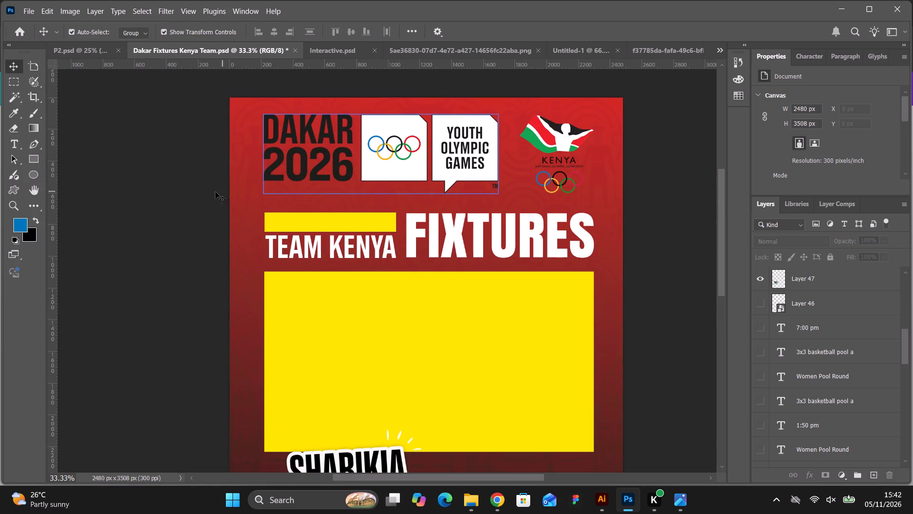
# Scale the Dakar 2026 and Kenya Olympic logos together to 81.70%, roughly centred above the heading at about X 1209, Y 368 px.
pyautogui.click(206, 194)
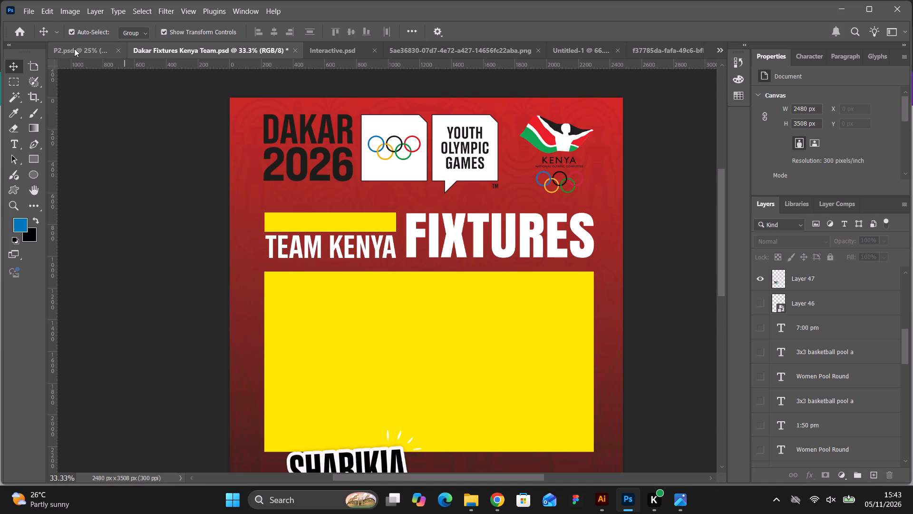
pyautogui.scroll(-15, 80, 74)
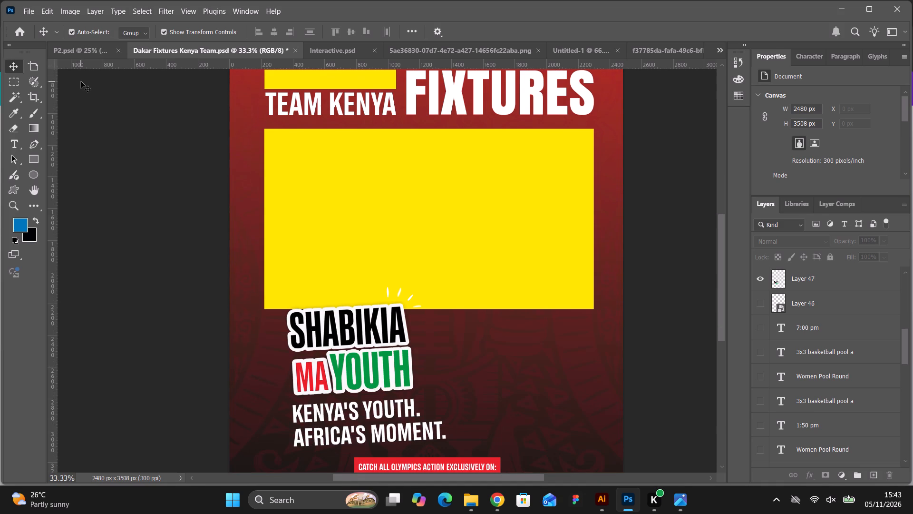
pyautogui.scroll(5, 81, 81)
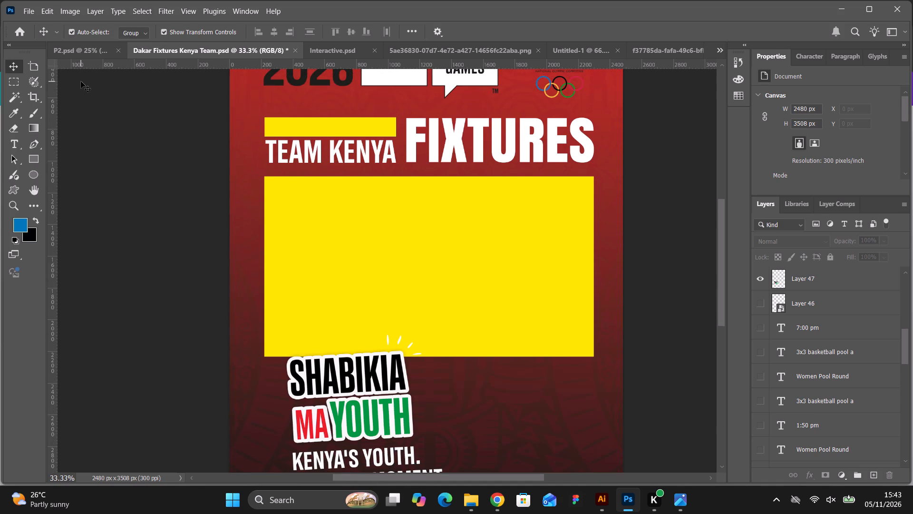
pyautogui.scroll(8, 81, 81)
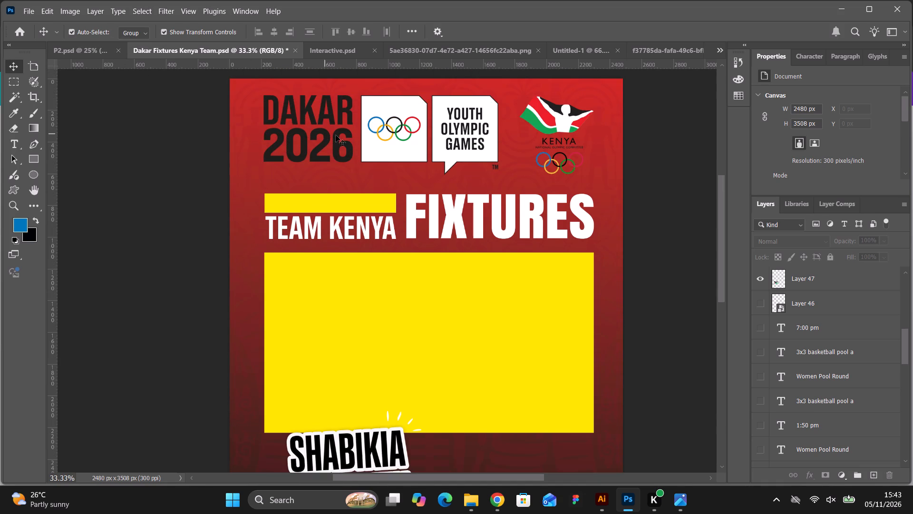
pyautogui.click(377, 134)
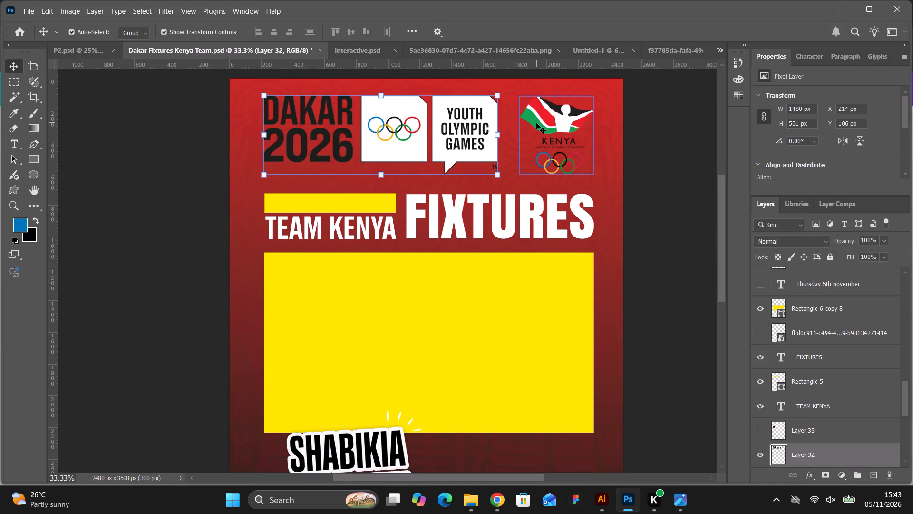
pyautogui.click(536, 123)
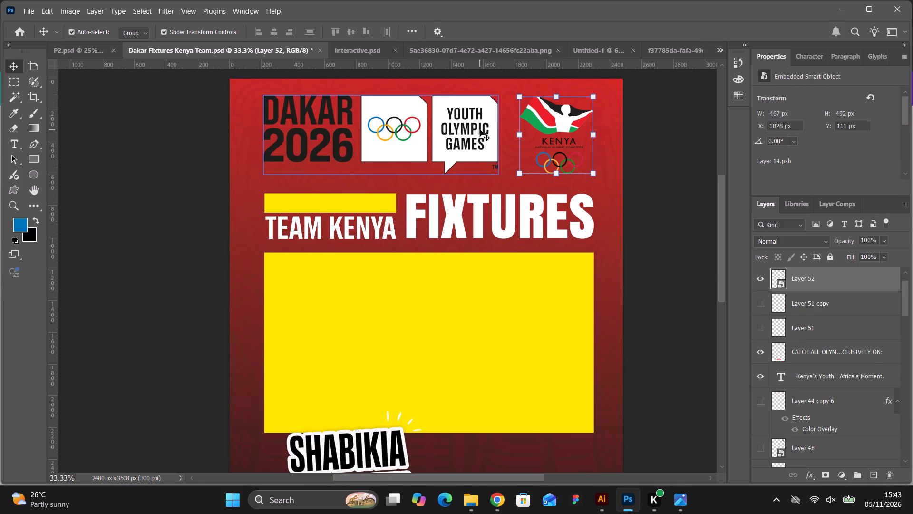
pyautogui.keyDown('shift'); pyautogui.click(480, 130); pyautogui.keyUp('shift')
pyautogui.moveTo(596, 134); pyautogui.dragTo(580, 133)
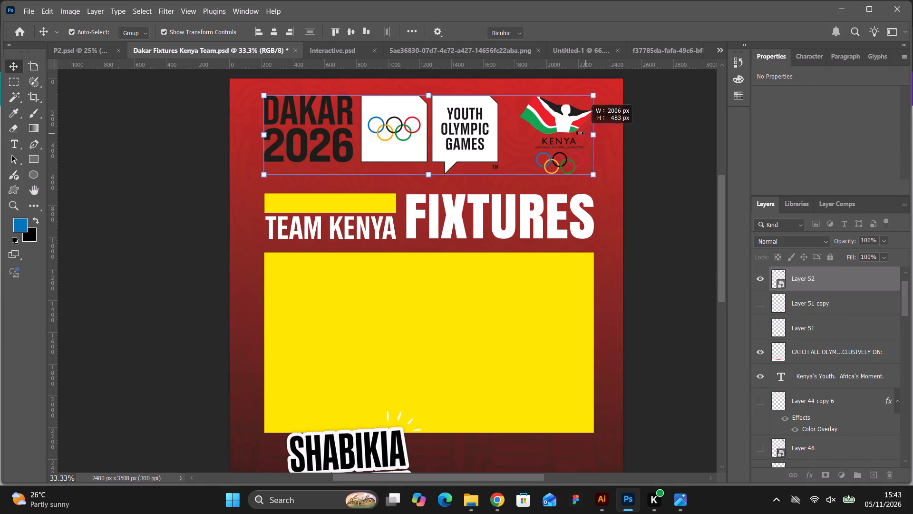
pyautogui.moveTo(580, 133); pyautogui.dragTo(536, 131)
pyautogui.moveTo(432, 131); pyautogui.dragTo(442, 131)
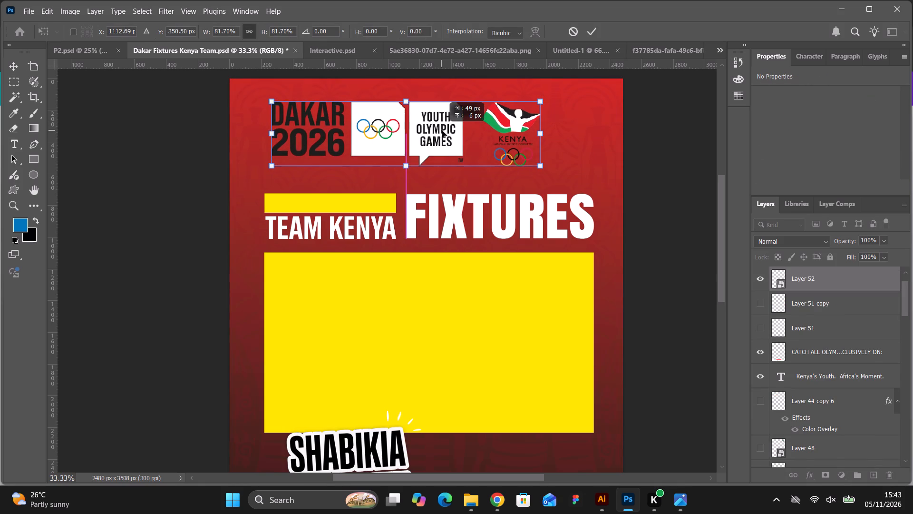
pyautogui.moveTo(442, 131); pyautogui.dragTo(454, 133)
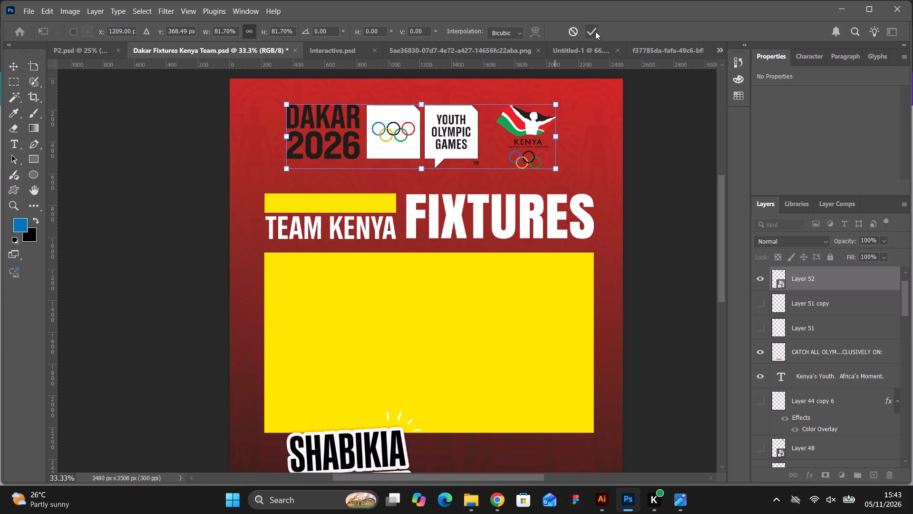
pyautogui.click(595, 31)
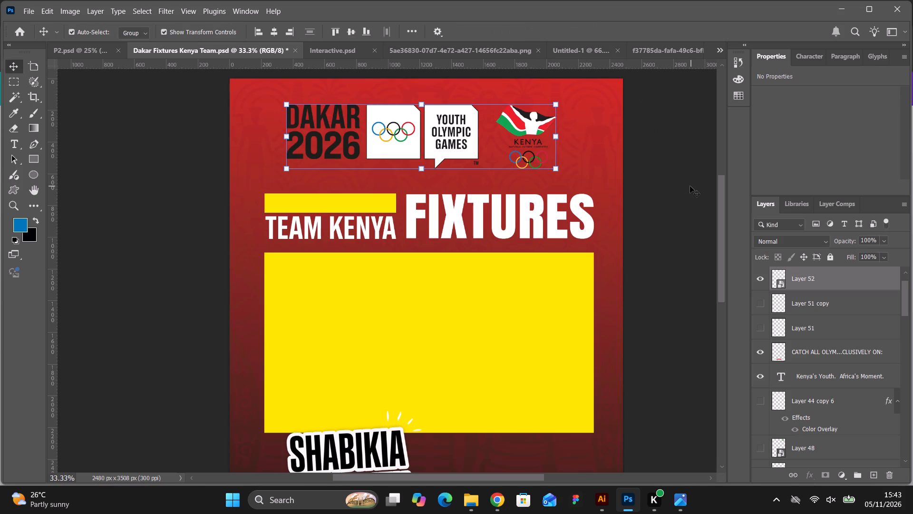
# Nudge the two resized header logos up together, closer to the poster's top edge.
pyautogui.press('Up')
pyautogui.press('Up')
pyautogui.press('Up')
pyautogui.press('Up')
pyautogui.press('Up')
pyautogui.press('Up')
pyautogui.press('Up')
pyautogui.press('Up')
pyautogui.press('Up')
pyautogui.press('Up')
pyautogui.press('Up')
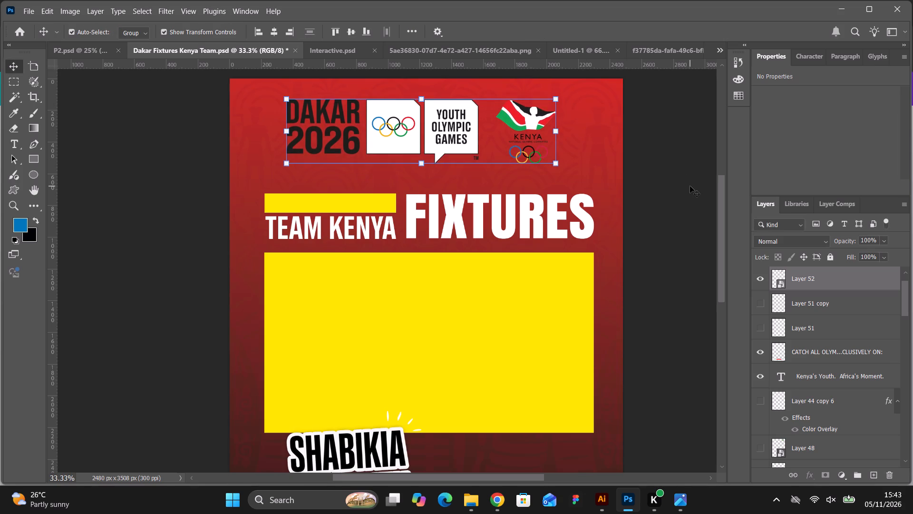
pyautogui.press('Up')
pyautogui.press('Up')
pyautogui.press('Up')
pyautogui.press('Up')
pyautogui.press('Up')
pyautogui.press('Up')
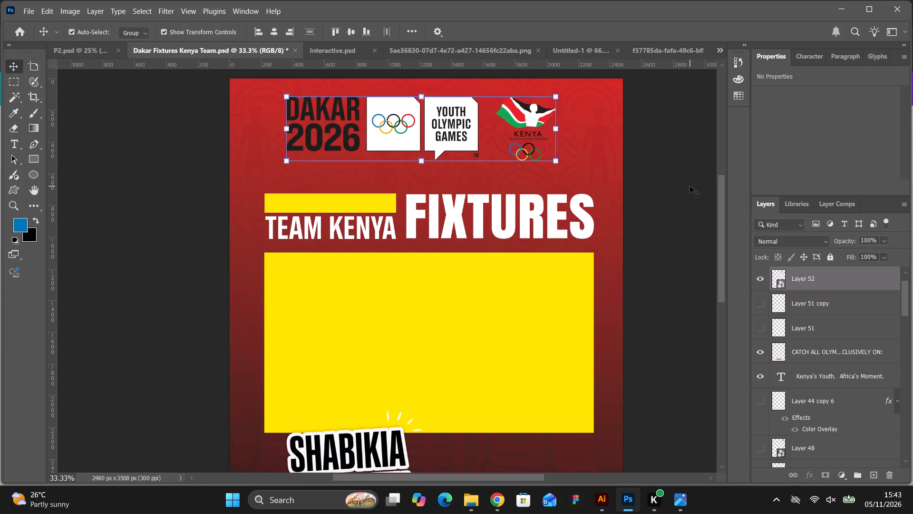
pyautogui.click(657, 194)
# Nudge the small yellow bar, TEAM KENYA and FIXTURES headings up together towards the header logos.
pyautogui.scroll(-1, 657, 194)
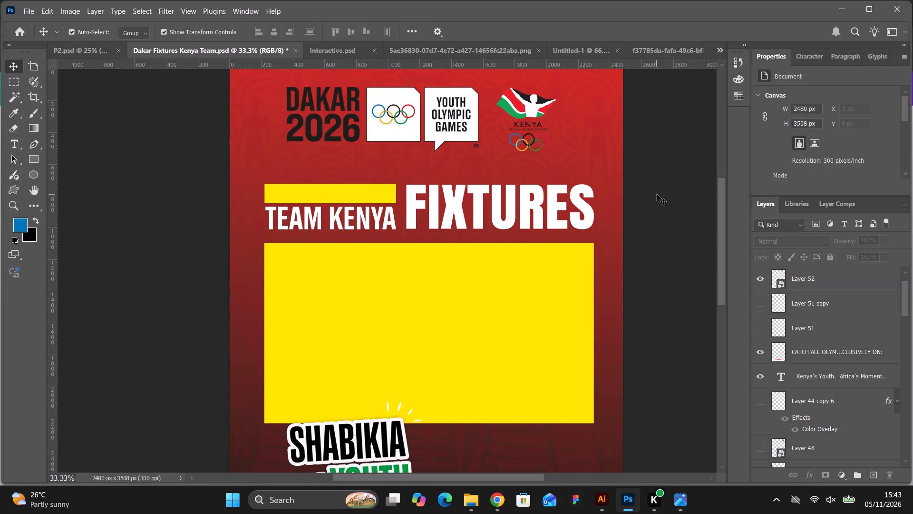
pyautogui.scroll(-4, 657, 194)
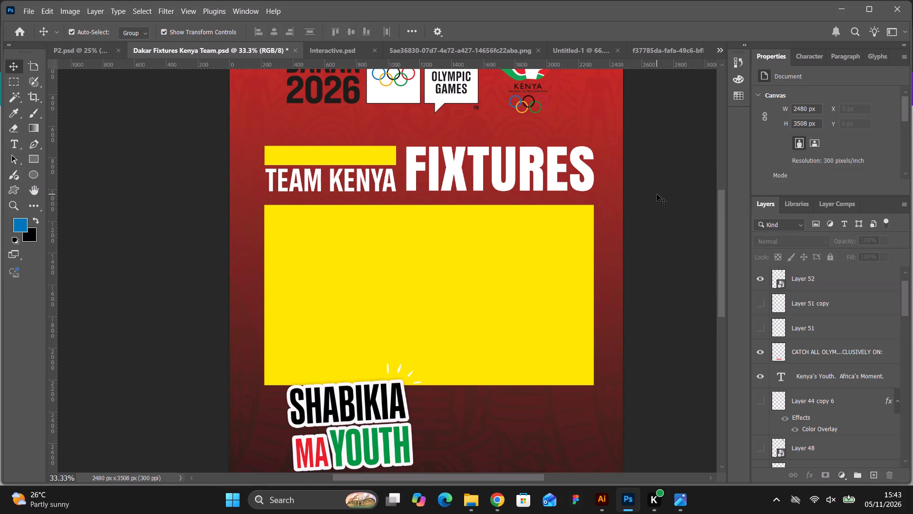
pyautogui.scroll(-5, 657, 194)
pyautogui.scroll(5, 657, 194)
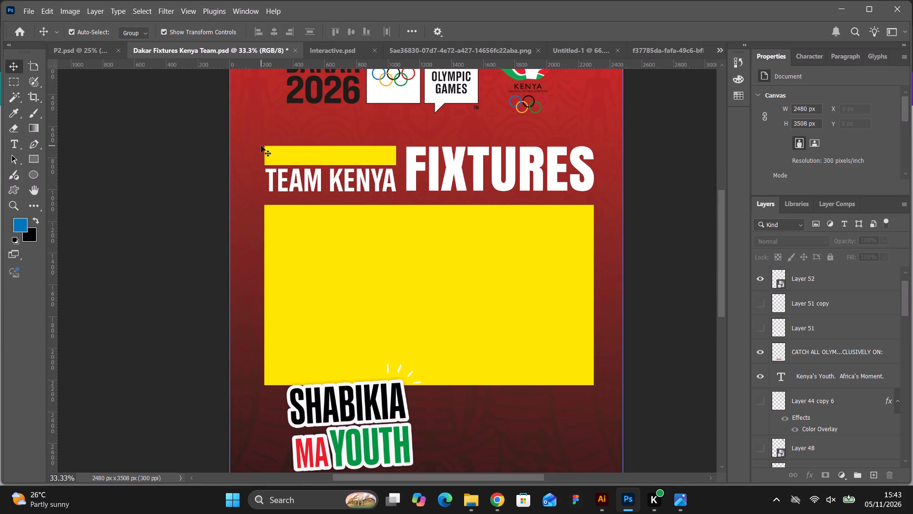
pyautogui.click(261, 146)
pyautogui.click(283, 153)
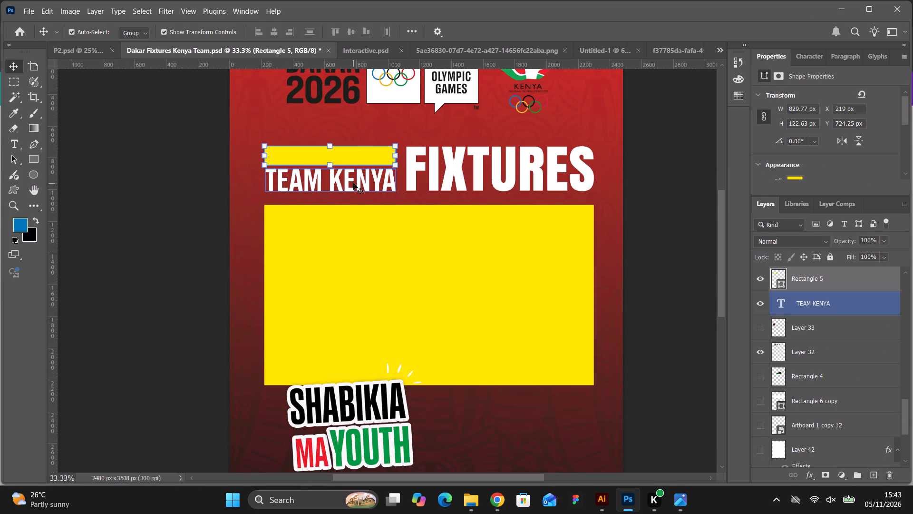
pyautogui.keyDown('shift'); pyautogui.click(353, 183); pyautogui.keyUp('shift')
pyautogui.keyDown('shift'); pyautogui.click(415, 171); pyautogui.keyUp('shift')
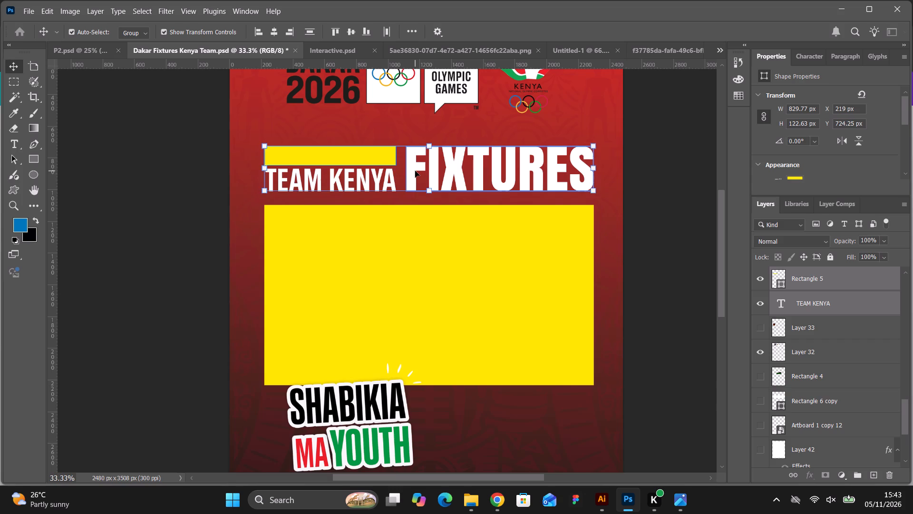
pyautogui.press('Up')
pyautogui.press('Up')
pyautogui.press('Up')
pyautogui.press('Up')
pyautogui.press('Up')
pyautogui.press('Up')
pyautogui.press('Up')
pyautogui.press('Up')
pyautogui.press('Up')
pyautogui.press('Up')
pyautogui.press('Up')
pyautogui.press('Up')
pyautogui.press('Up')
pyautogui.press('Up')
pyautogui.press('Up')
pyautogui.press('Up')
pyautogui.press('Up')
pyautogui.press('Up')
pyautogui.press('Up')
pyautogui.press('Up')
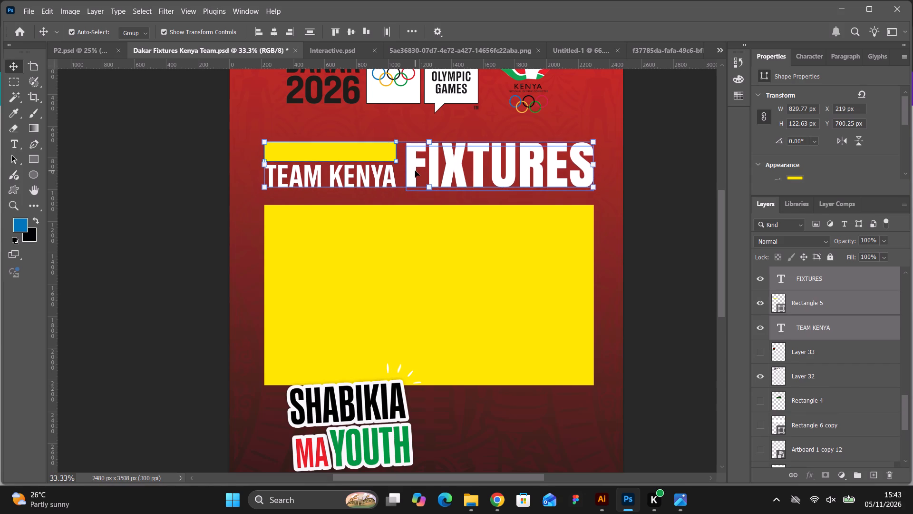
pyautogui.press('Up')
pyautogui.press('Up')
pyautogui.press('Up')
# Extend the large yellow panel's top edge up towards the headings, to 104.76% of its height.
pyautogui.click(476, 281)
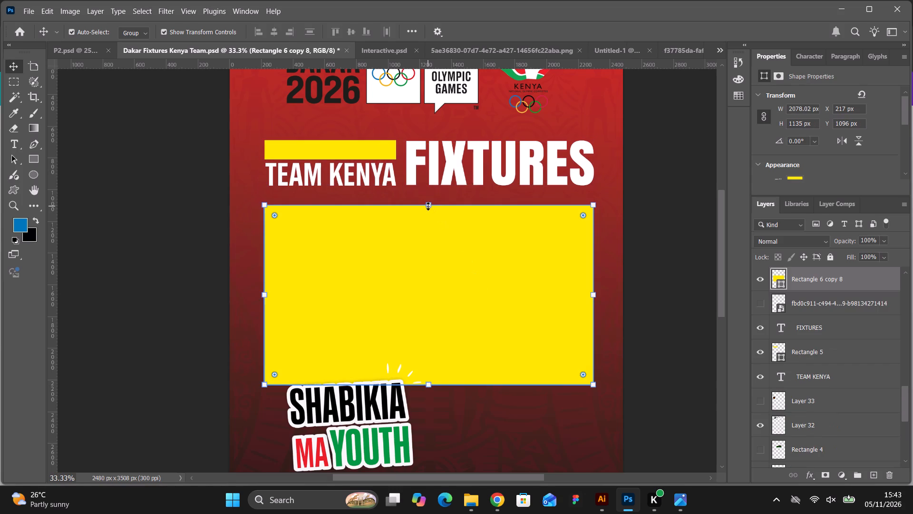
pyautogui.moveTo(428, 206); pyautogui.dragTo(428, 198)
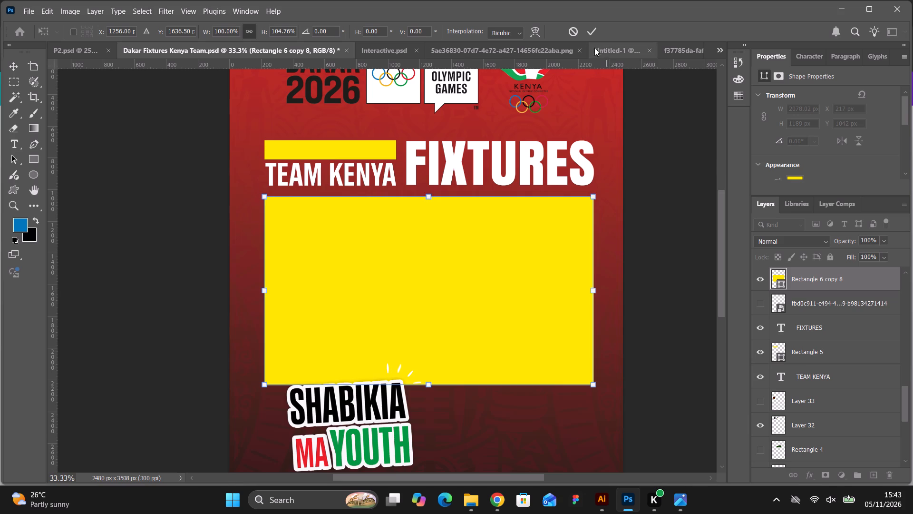
pyautogui.click(591, 31)
pyautogui.click(674, 177)
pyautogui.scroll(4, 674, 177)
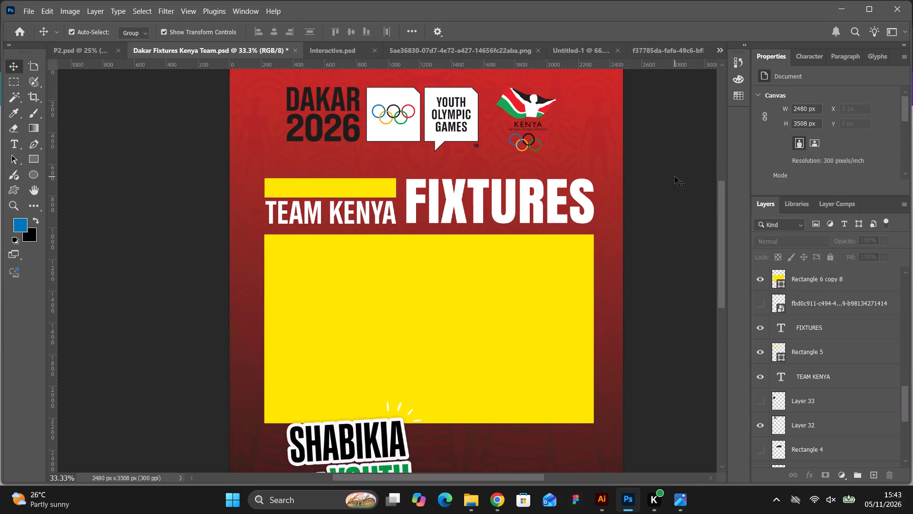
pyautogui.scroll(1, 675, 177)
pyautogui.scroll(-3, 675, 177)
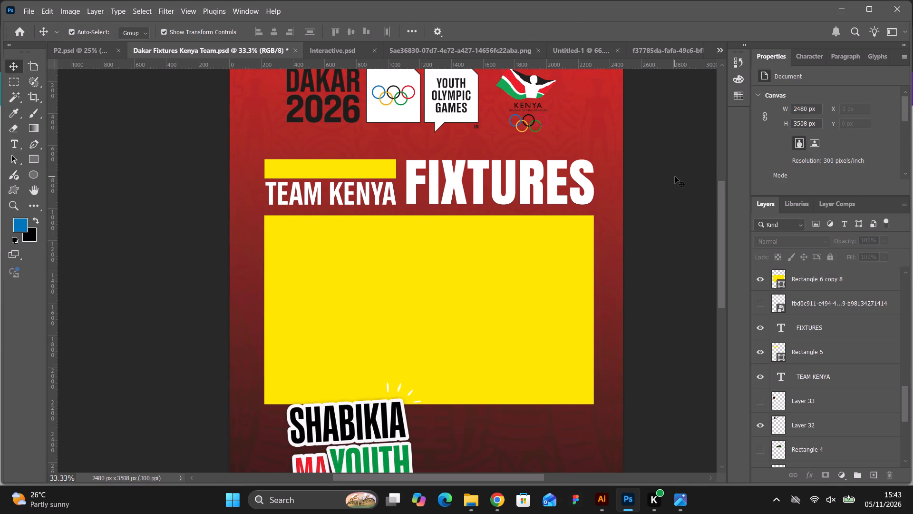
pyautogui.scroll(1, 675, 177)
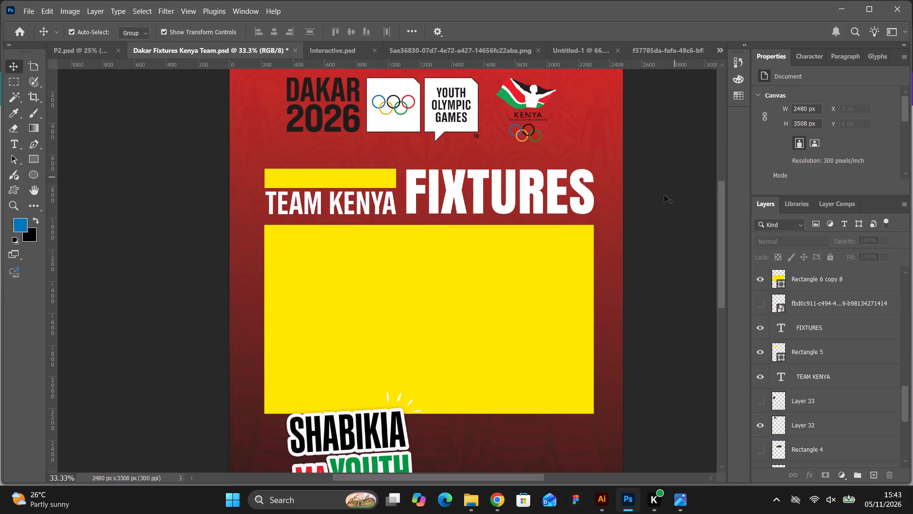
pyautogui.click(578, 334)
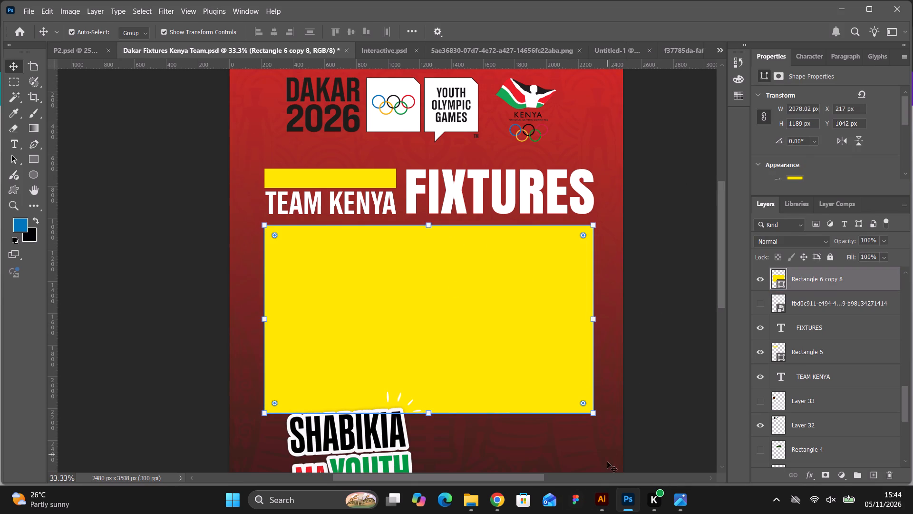
# In Illustrator's Dakar 2026 look file, move the rings and YOUTH OLYMPIC GAMES logo off its orange artboard, about 149 px across and 108 px up.
pyautogui.click(606, 496)
pyautogui.scroll(4, 378, 148)
pyautogui.scroll(8, 320, 80)
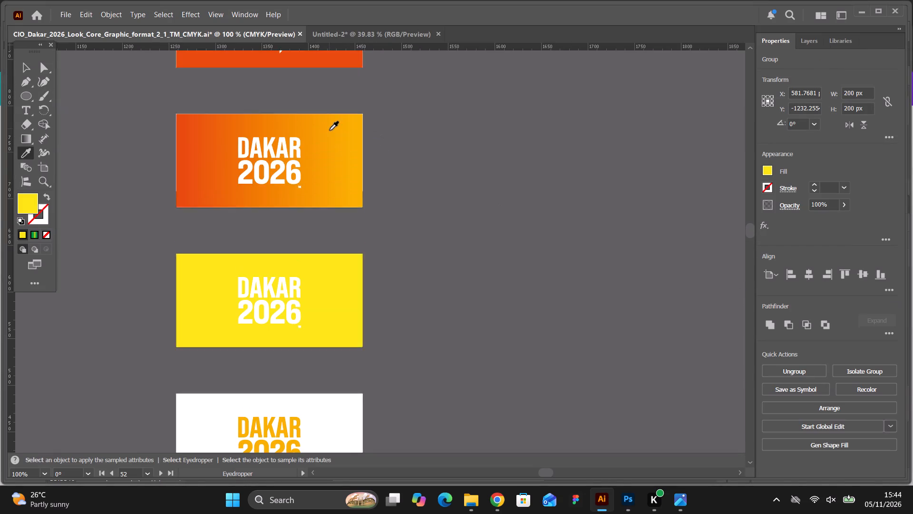
pyautogui.scroll(17, 330, 130)
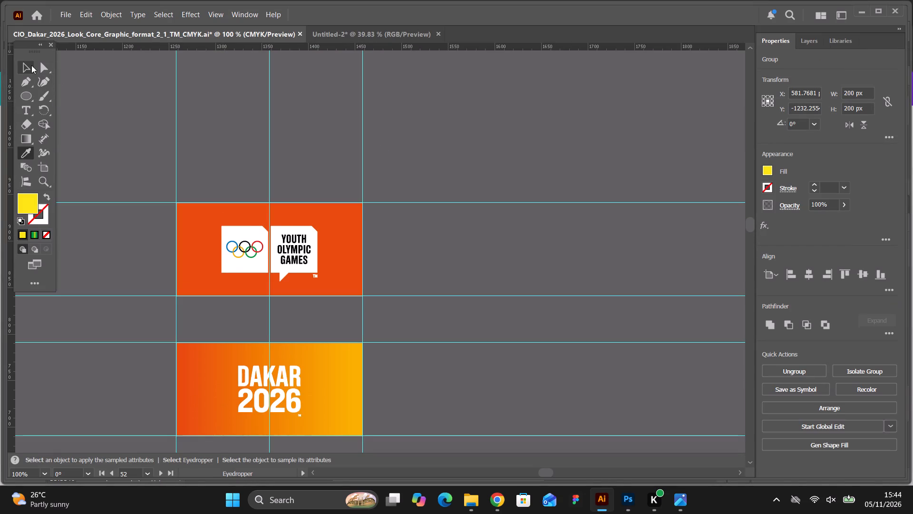
pyautogui.click(31, 65)
pyautogui.click(136, 97)
pyautogui.moveTo(245, 229); pyautogui.dragTo(372, 130)
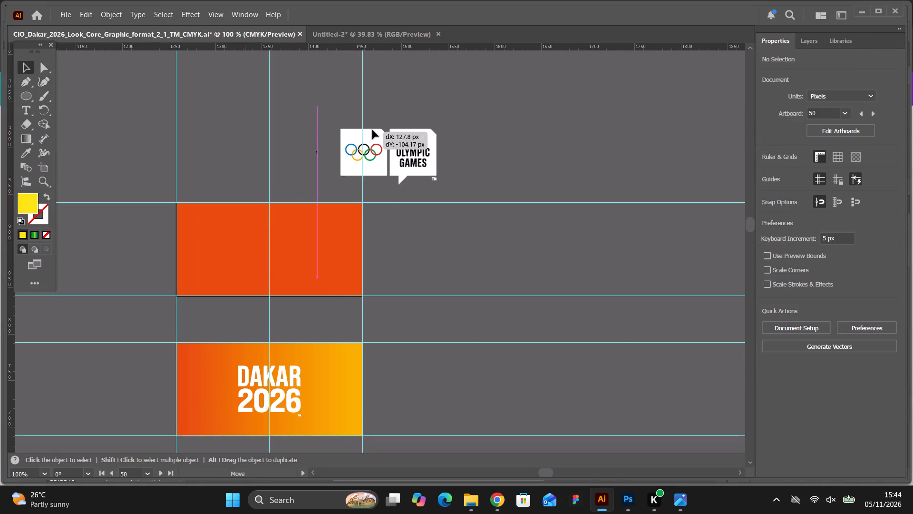
pyautogui.moveTo(372, 130); pyautogui.dragTo(384, 128)
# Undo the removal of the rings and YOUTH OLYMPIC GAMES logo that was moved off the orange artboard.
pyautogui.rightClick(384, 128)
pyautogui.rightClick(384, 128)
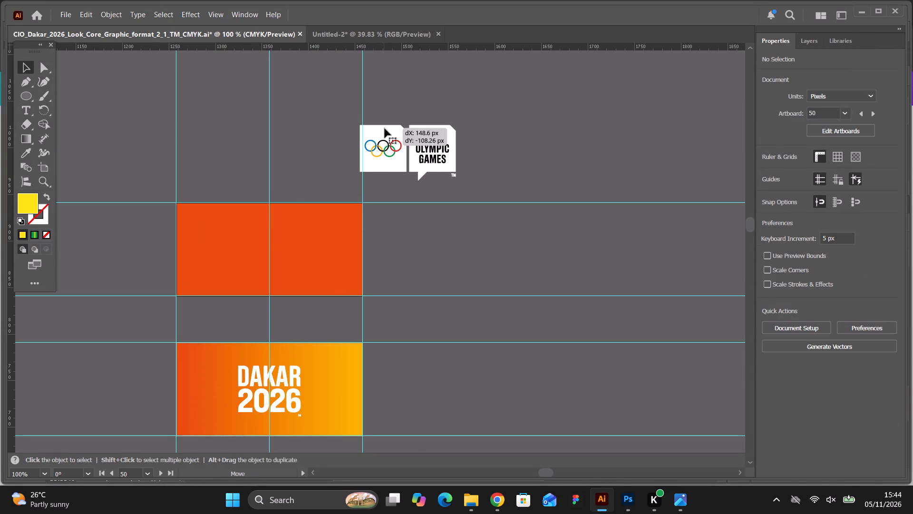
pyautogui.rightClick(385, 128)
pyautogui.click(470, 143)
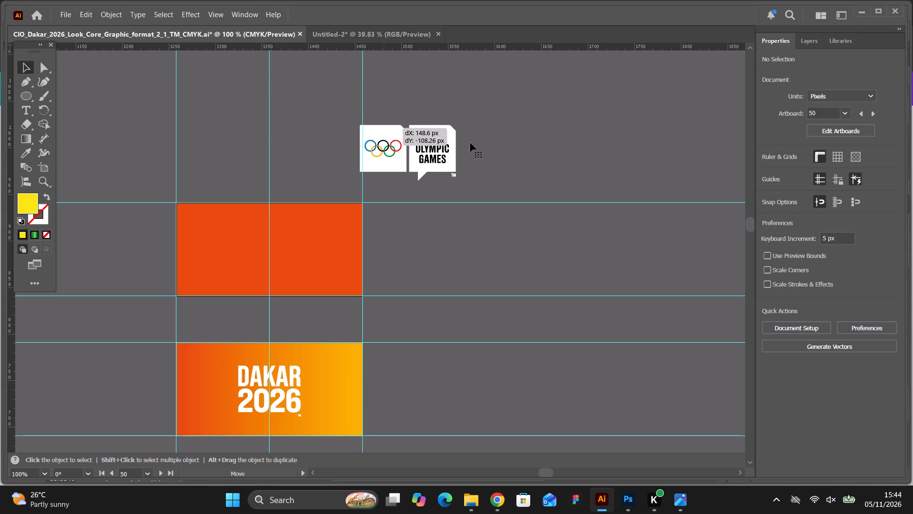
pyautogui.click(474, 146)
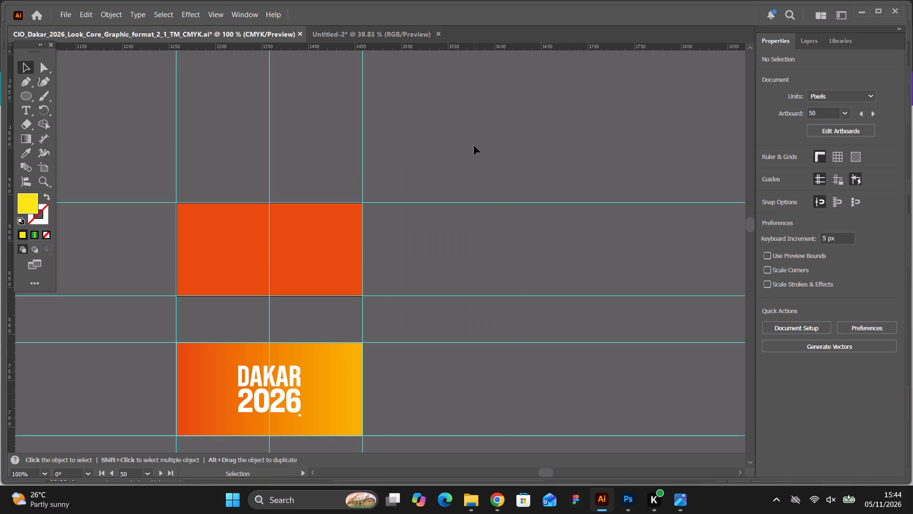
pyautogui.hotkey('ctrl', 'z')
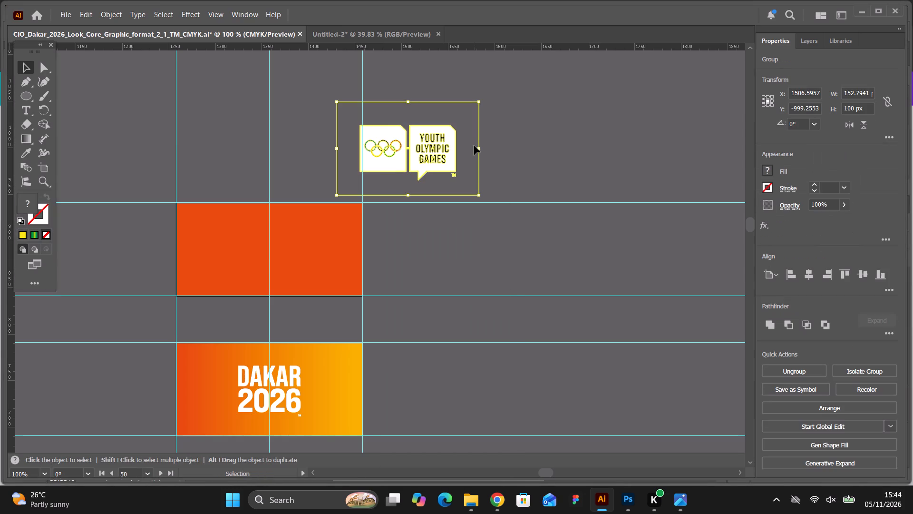
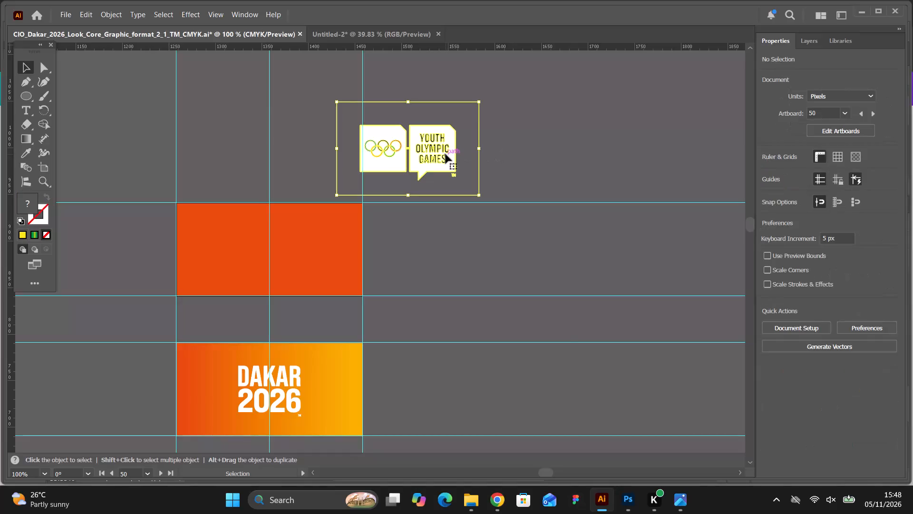
# Ungroup the rings and YOUTH OLYMPIC GAMES logo, releasing all nested groups so its pieces are separate.
pyautogui.rightClick(446, 154)
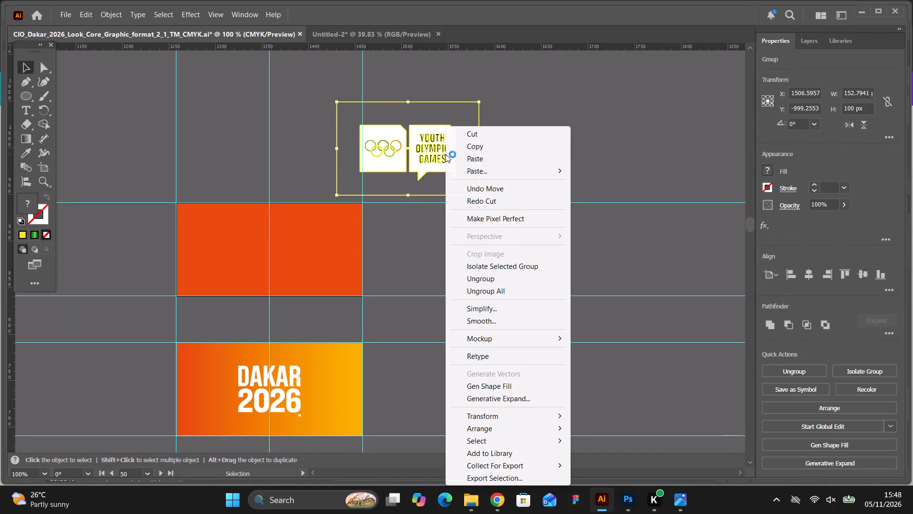
pyautogui.click(481, 279)
pyautogui.click(529, 167)
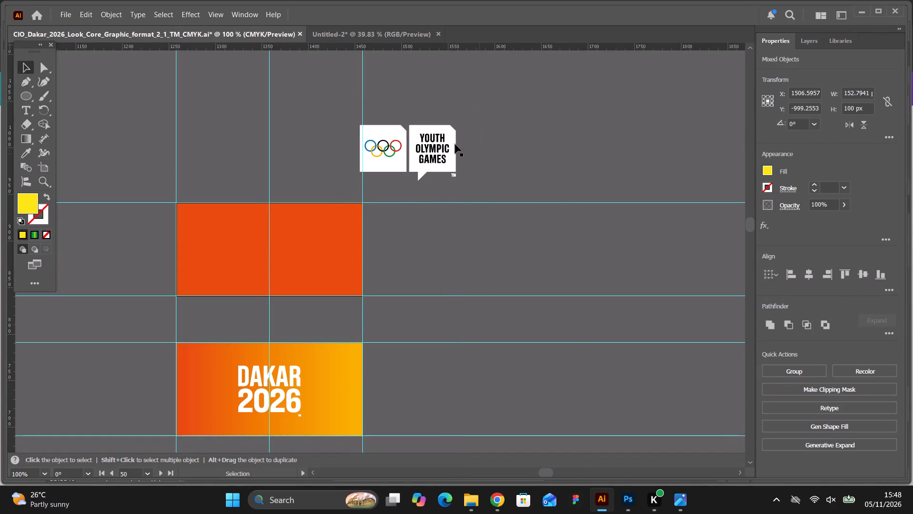
pyautogui.click(455, 135)
pyautogui.rightClick(455, 135)
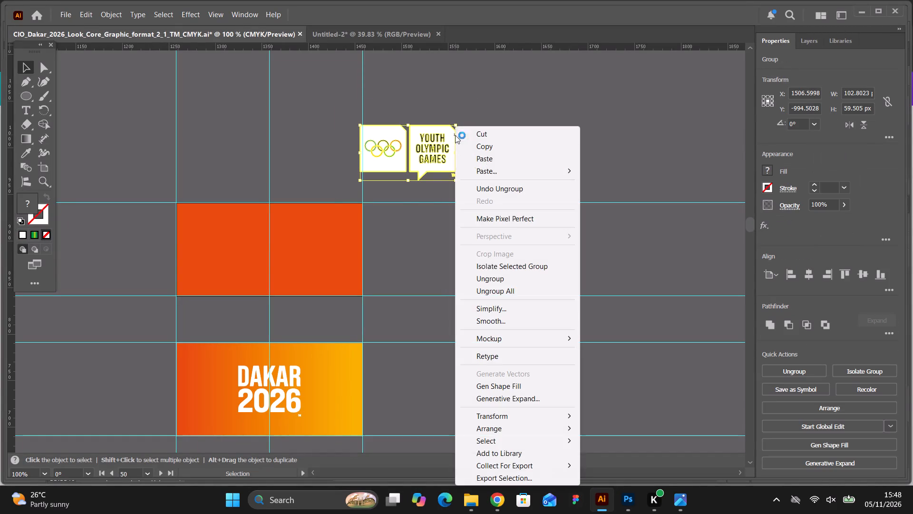
pyautogui.click(493, 292)
pyautogui.click(503, 162)
# Move the speech-bubble outline off the YOUTH OLYMPIC GAMES logo into the empty canvas on its right.
pyautogui.moveTo(454, 138); pyautogui.dragTo(527, 139)
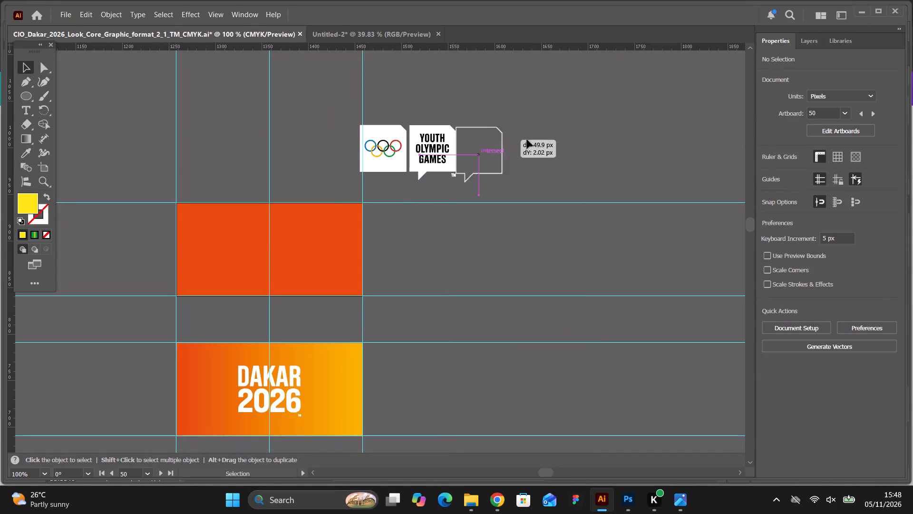
pyautogui.moveTo(527, 139); pyautogui.dragTo(559, 137)
pyautogui.click(591, 144)
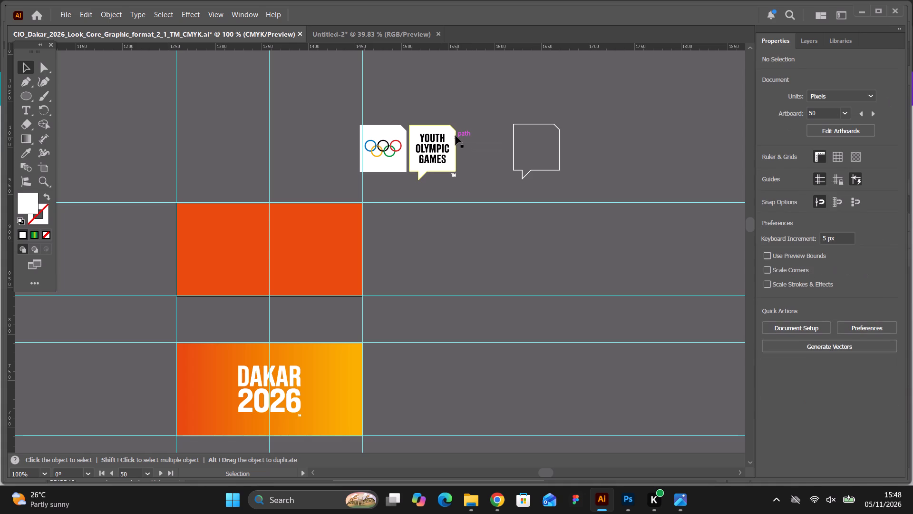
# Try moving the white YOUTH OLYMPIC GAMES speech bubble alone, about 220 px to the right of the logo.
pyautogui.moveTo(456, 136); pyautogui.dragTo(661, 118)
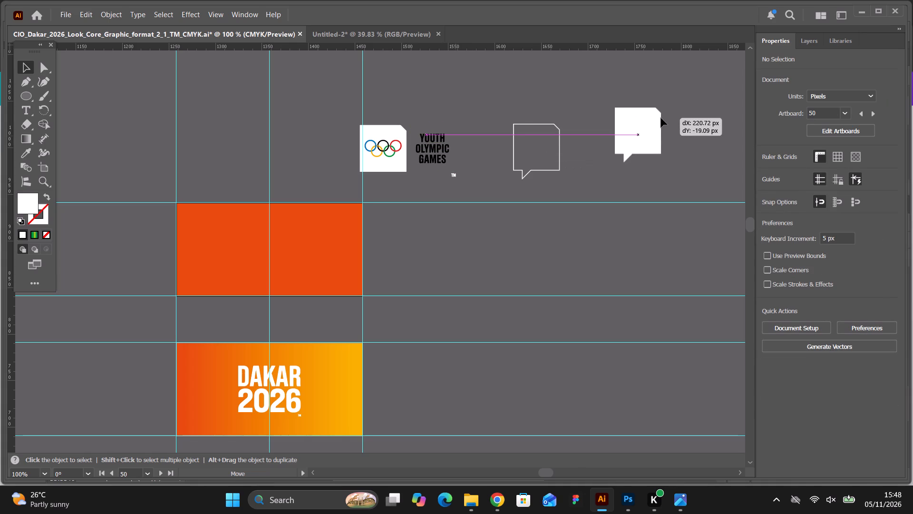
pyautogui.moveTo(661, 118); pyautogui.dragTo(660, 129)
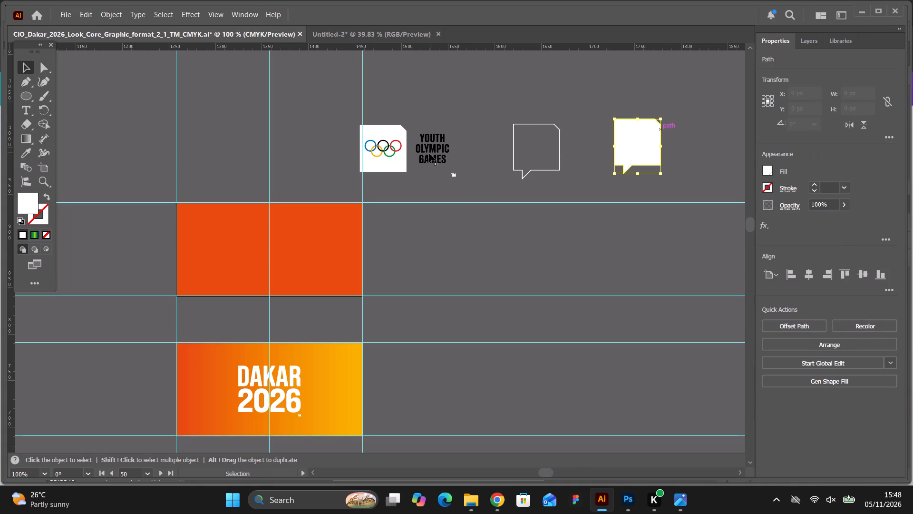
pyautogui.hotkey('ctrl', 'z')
# Move the outline over the Olympic rings' white square slightly down and to the left, off the square.
pyautogui.moveTo(394, 169); pyautogui.dragTo(380, 184)
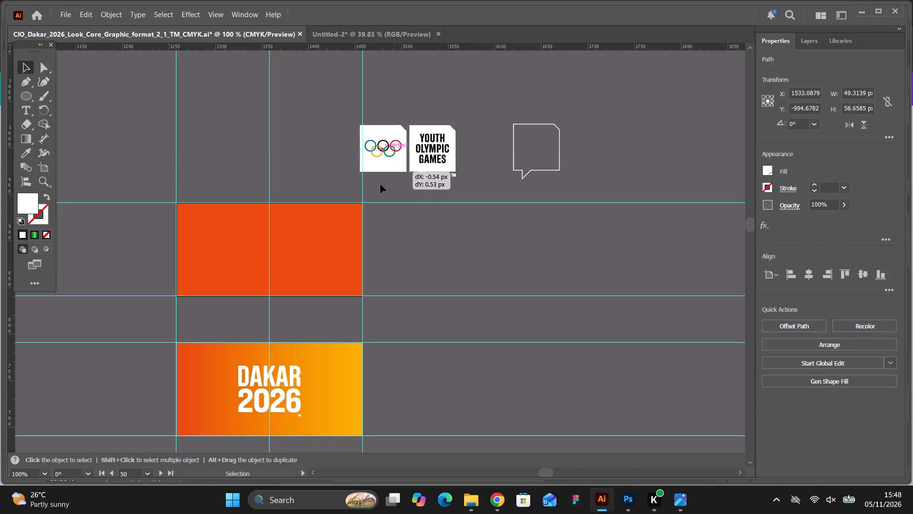
pyautogui.moveTo(380, 184); pyautogui.dragTo(375, 185)
# Move the rings' white square and the white speech bubble together about 233 px right and 7 px up, onto empty canvas.
pyautogui.click(396, 167)
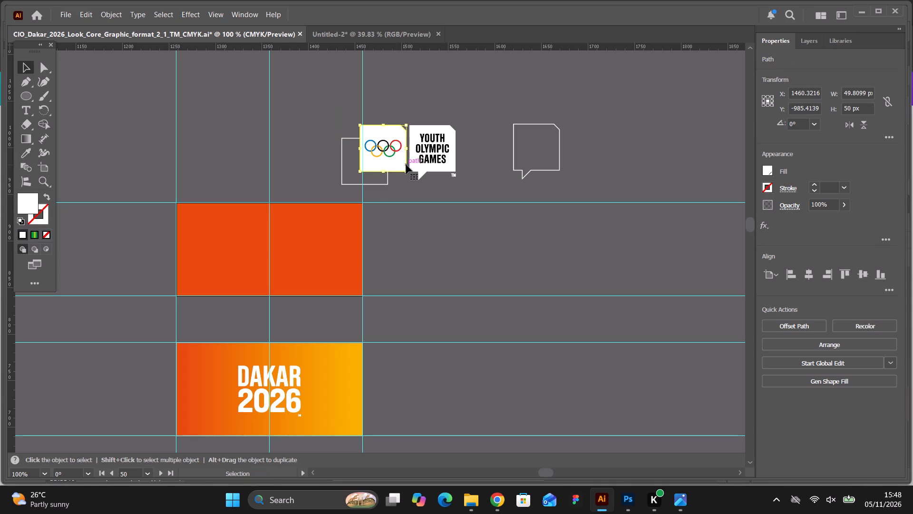
pyautogui.keyDown('shift'); pyautogui.click(410, 164); pyautogui.keyUp('shift')
pyautogui.moveTo(410, 164); pyautogui.dragTo(626, 158)
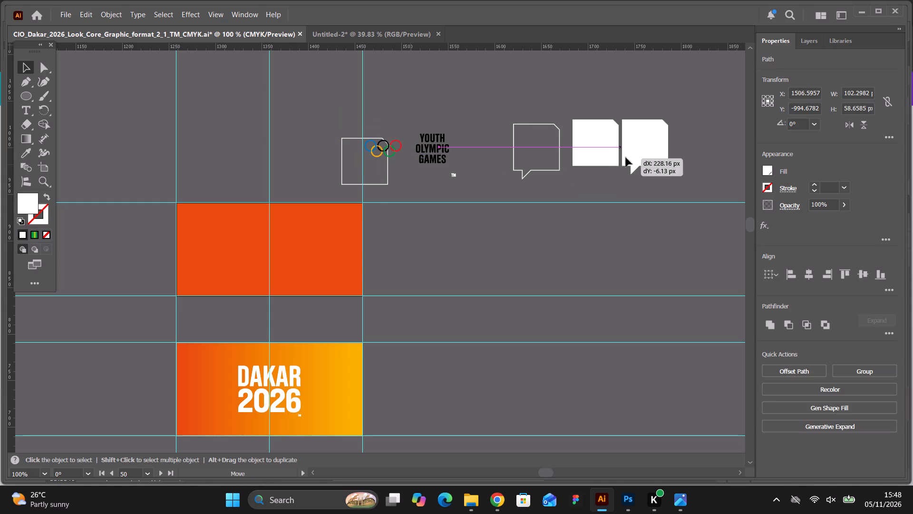
pyautogui.moveTo(626, 158); pyautogui.dragTo(626, 158)
# Square off the white square's cut top-right corner by moving its lower anchor point straight up 6 px.
pyautogui.hotkey('ctrl', '=')
pyautogui.hotkey('ctrl', '=')
pyautogui.hotkey('ctrl', '=')
pyautogui.hotkey('ctrl', '=')
pyautogui.hotkey('ctrl', '=')
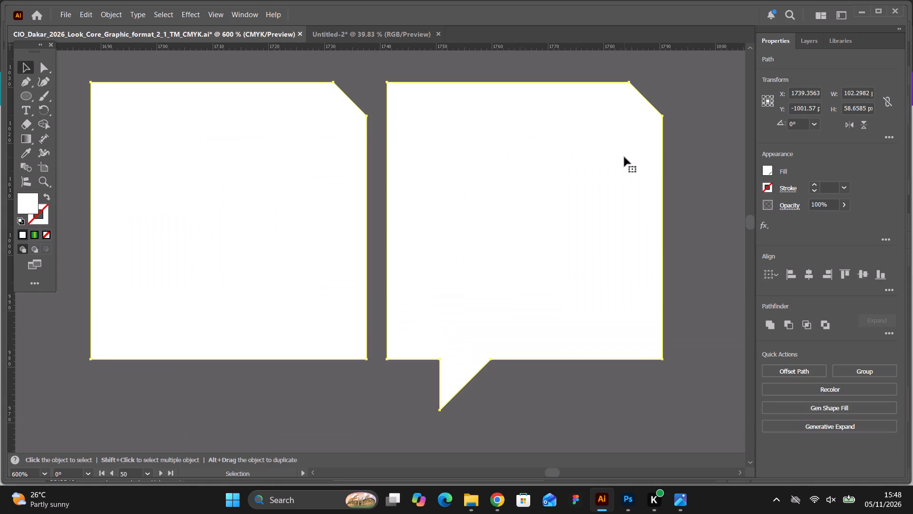
pyautogui.click(367, 428)
pyautogui.scroll(3, 348, 247)
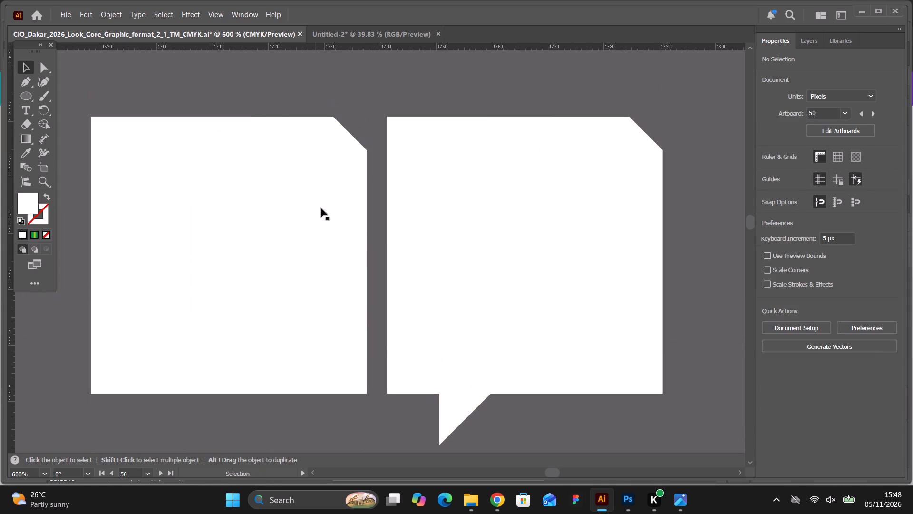
pyautogui.click(41, 63)
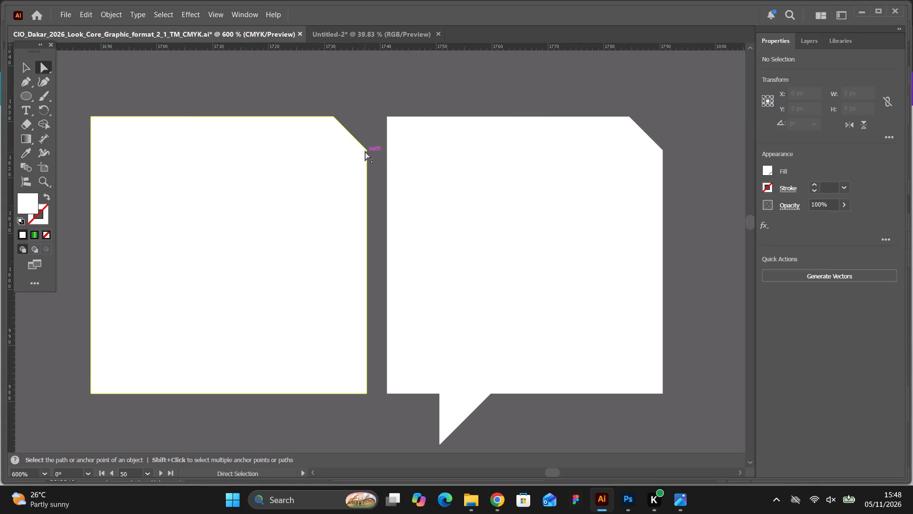
pyautogui.click(365, 150)
pyautogui.moveTo(366, 150); pyautogui.dragTo(379, 119)
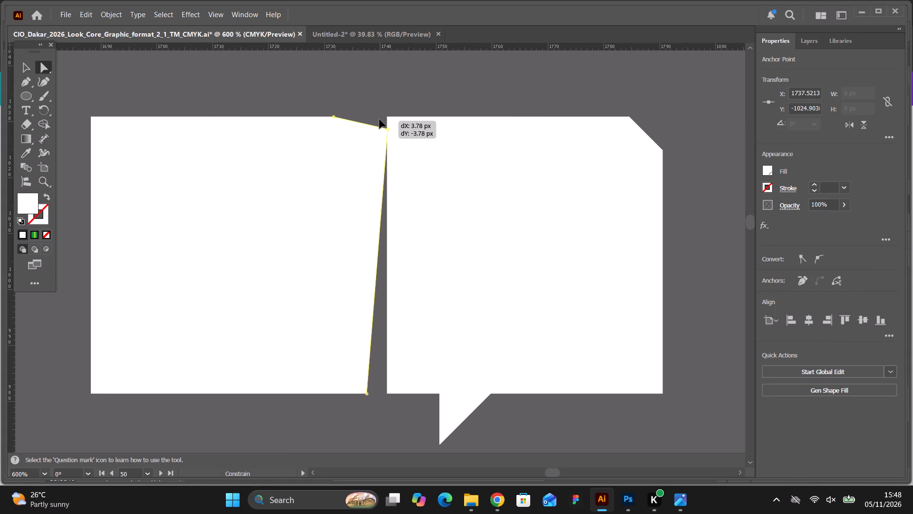
pyautogui.moveTo(379, 119); pyautogui.dragTo(378, 117)
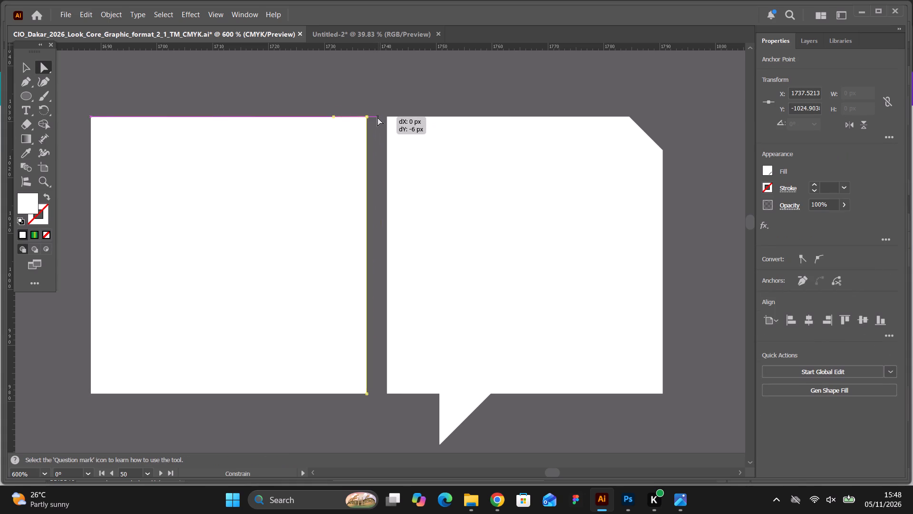
# Extend the white square's right edge about 4 px so it overlaps the speech bubble's left edge.
pyautogui.click(367, 394)
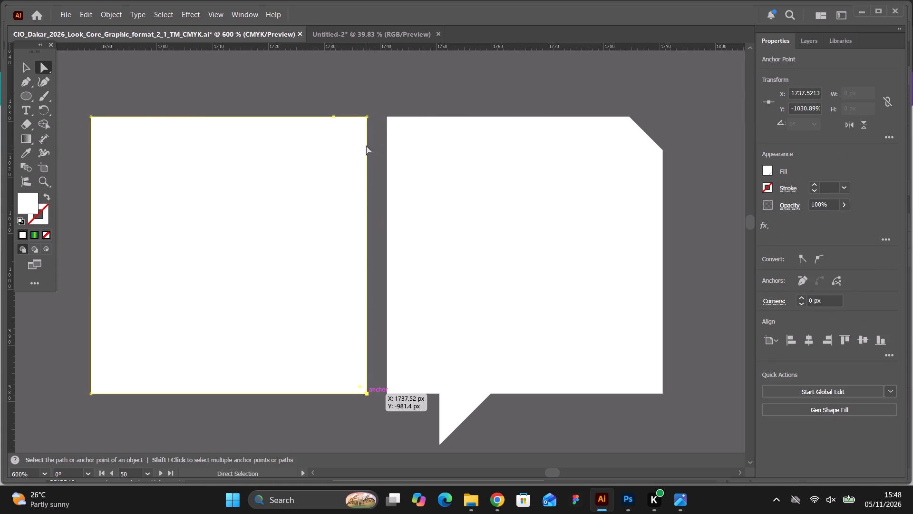
pyautogui.keyDown('shift'); pyautogui.click(368, 116); pyautogui.keyUp('shift')
pyautogui.moveTo(368, 116); pyautogui.dragTo(389, 117)
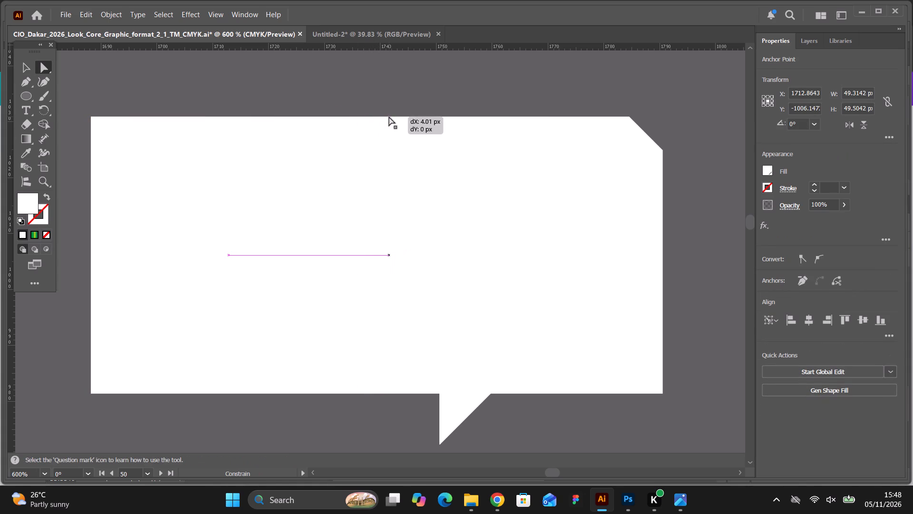
# Unite the widened white rectangle and the white speech bubble into a single shape.
pyautogui.click(29, 65)
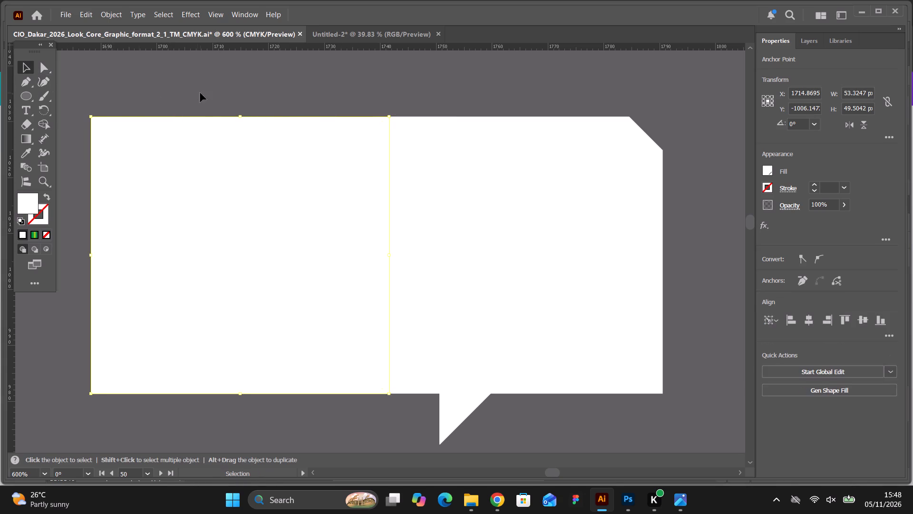
pyautogui.click(200, 93)
pyautogui.moveTo(236, 84); pyautogui.dragTo(425, 153)
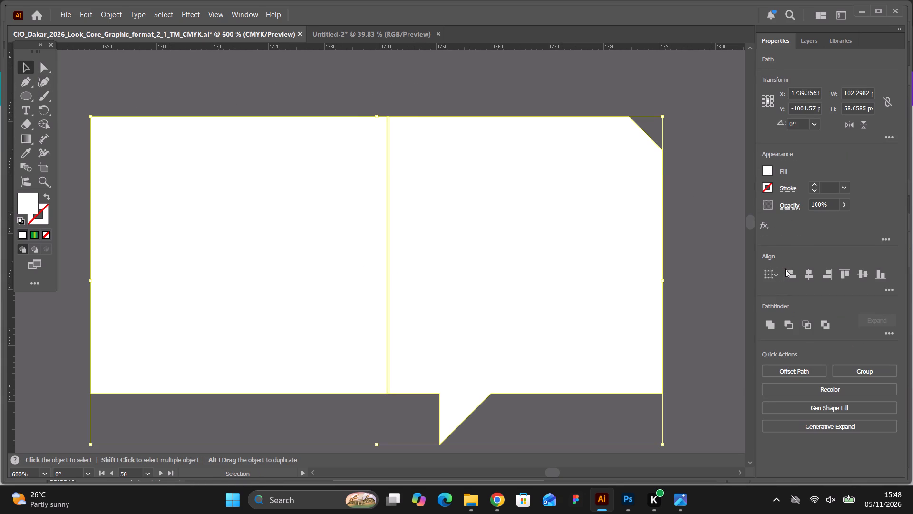
pyautogui.click(768, 326)
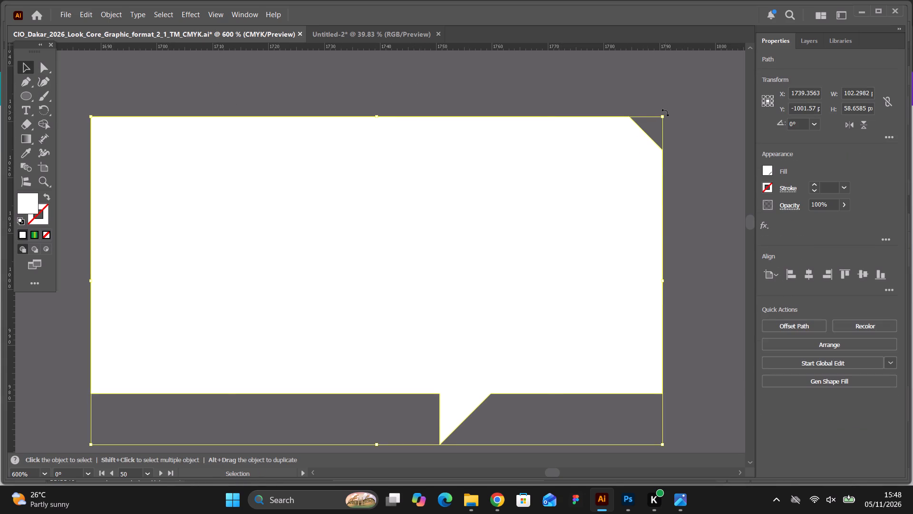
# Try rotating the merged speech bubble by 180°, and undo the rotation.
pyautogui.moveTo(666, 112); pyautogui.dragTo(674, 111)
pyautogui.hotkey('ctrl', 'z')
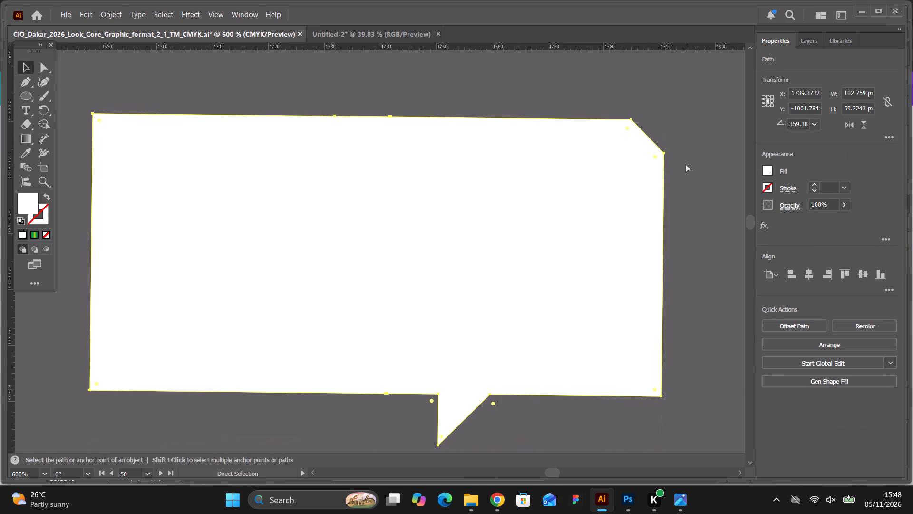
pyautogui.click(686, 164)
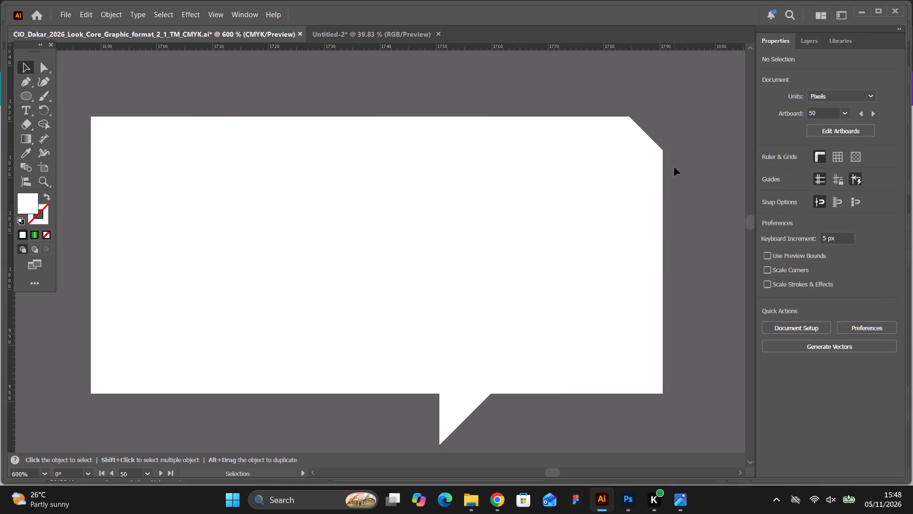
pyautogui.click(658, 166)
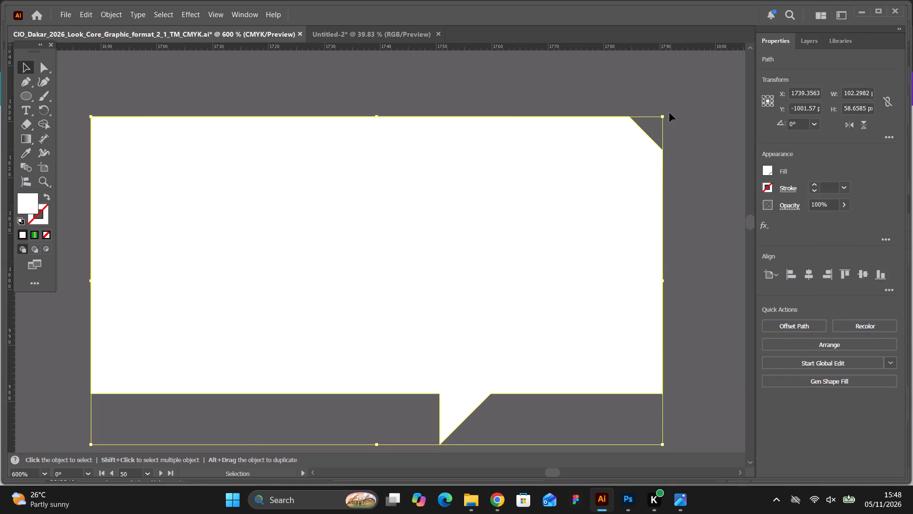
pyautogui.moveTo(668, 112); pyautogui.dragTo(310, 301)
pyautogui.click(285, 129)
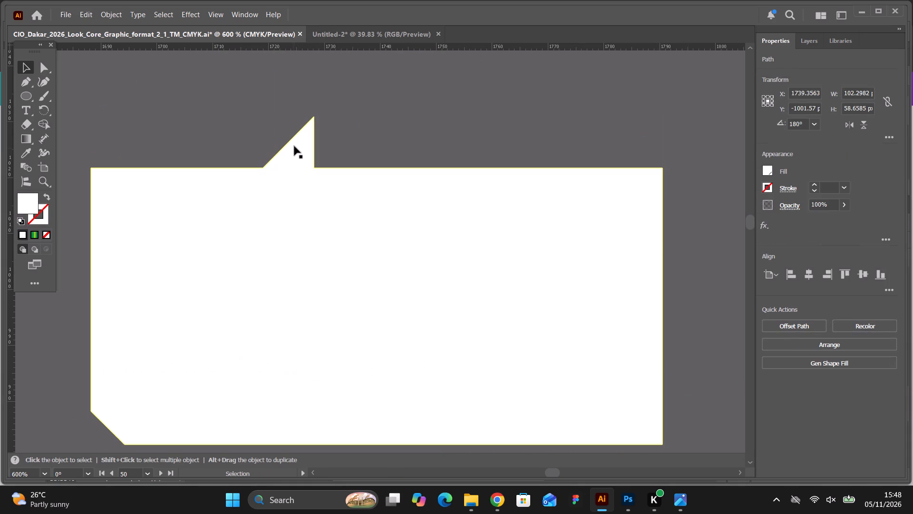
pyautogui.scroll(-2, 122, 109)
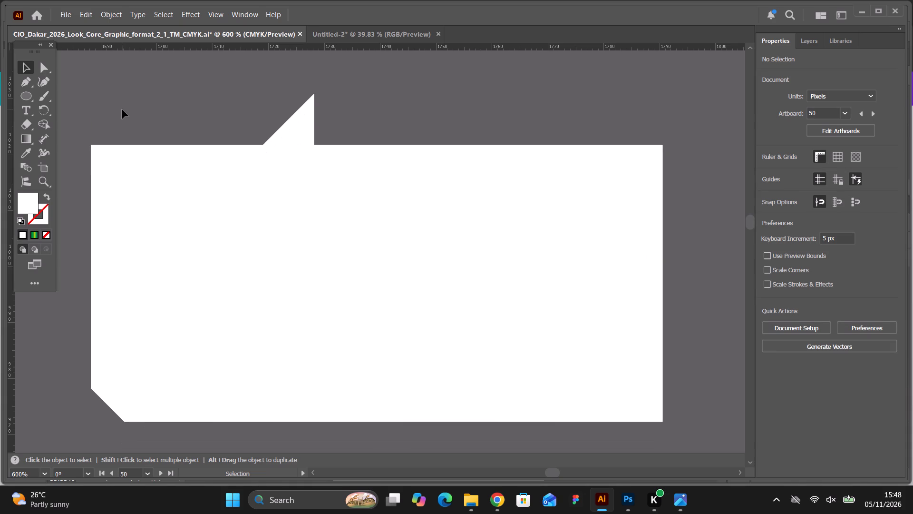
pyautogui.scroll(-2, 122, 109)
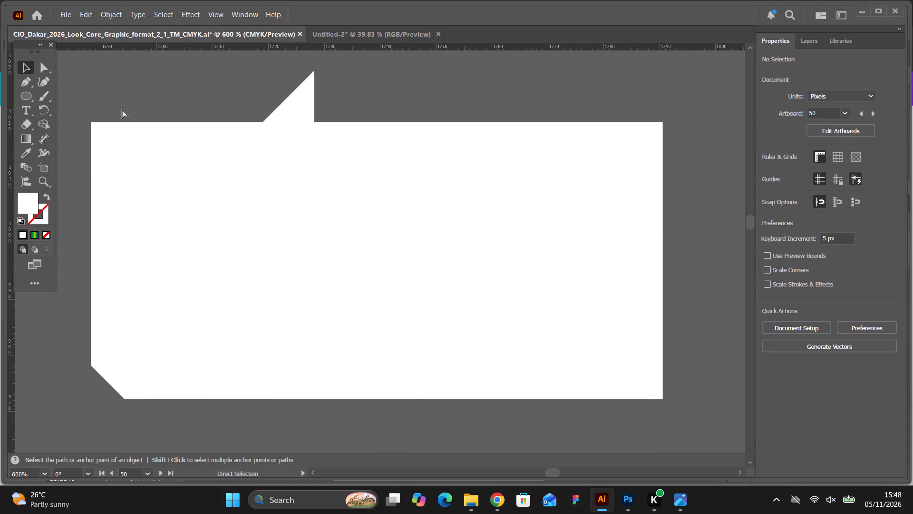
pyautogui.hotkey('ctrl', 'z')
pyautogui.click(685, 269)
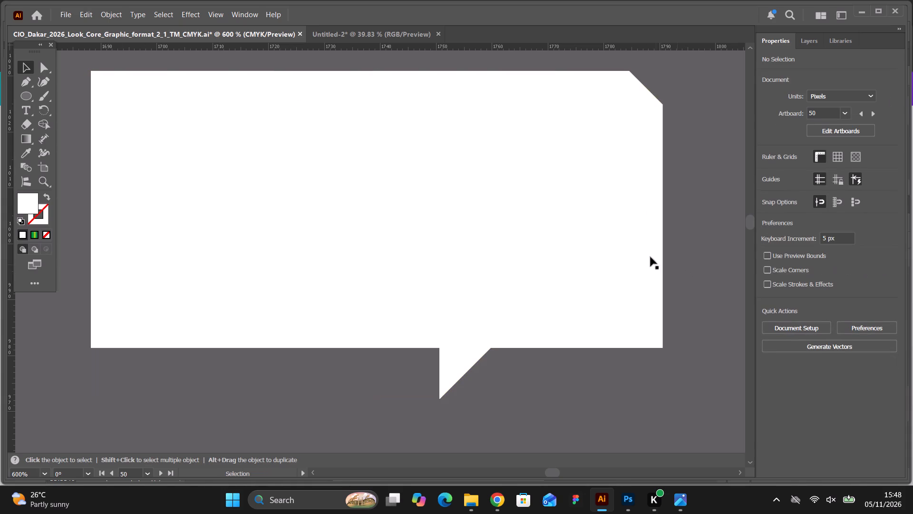
# Copy the merged white speech bubble and switch to the Dakar Fixtures Kenya Team file in Photoshop.
pyautogui.click(624, 251)
pyautogui.hotkey('ctrl', 'c')
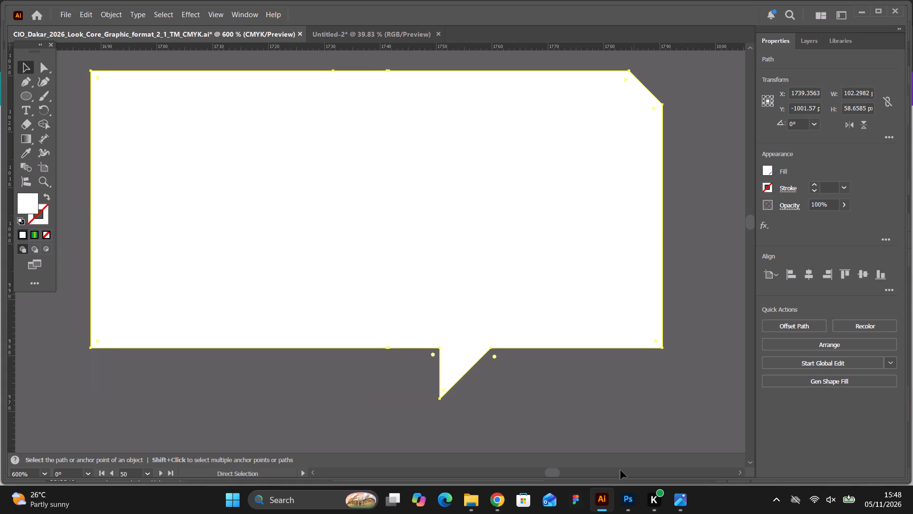
pyautogui.click(625, 501)
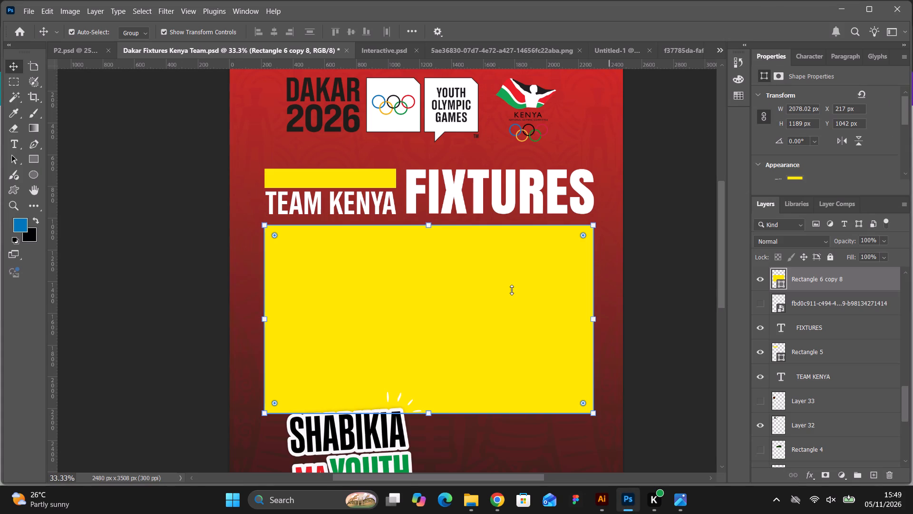
# Delete the large yellow panel below the TEAM KENYA and FIXTURES headings.
pyautogui.click(110, 132)
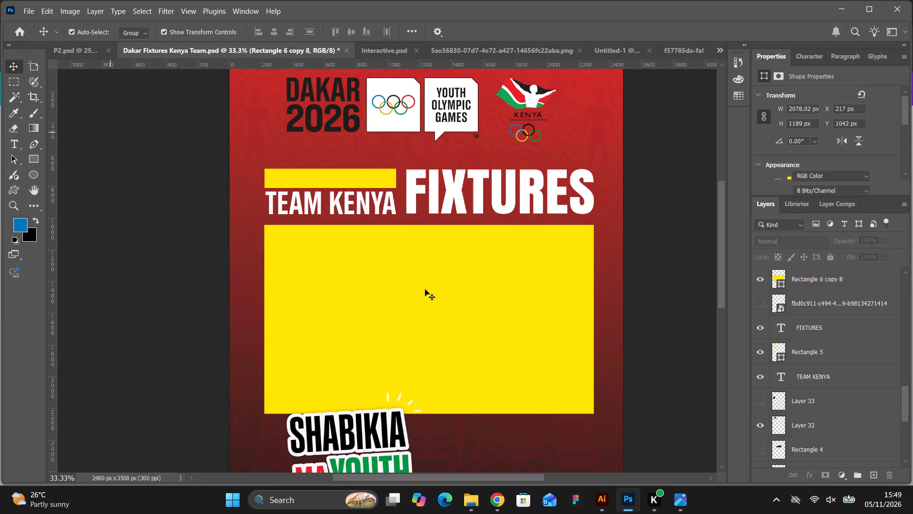
pyautogui.click(425, 289)
pyautogui.press('BackSpace')
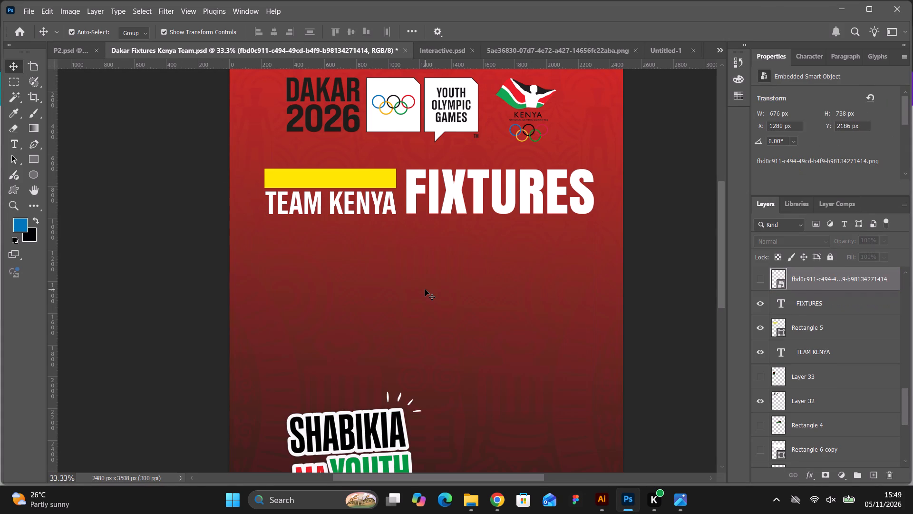
# Paste the speech bubble as pixels, place it beneath the TEAM KENYA heading and scale it to about 2061 × 1183 px.
pyautogui.hotkey('ctrl', 'v')
pyautogui.click(500, 123)
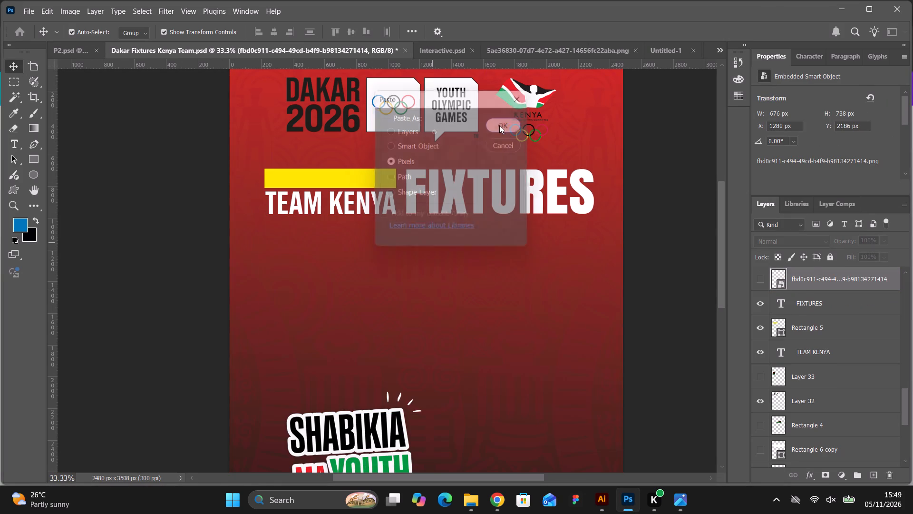
pyautogui.moveTo(423, 268); pyautogui.dragTo(312, 247)
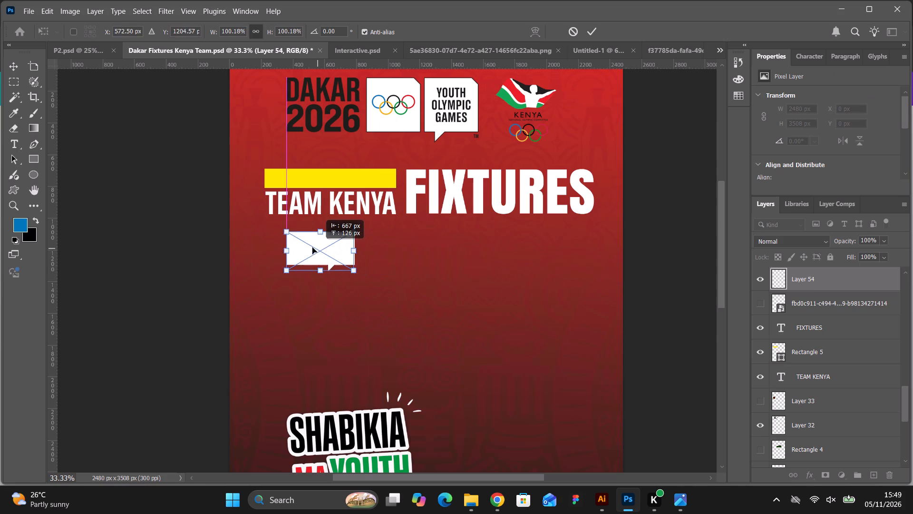
pyautogui.moveTo(312, 247); pyautogui.dragTo(298, 247)
pyautogui.moveTo(336, 270); pyautogui.dragTo(398, 289)
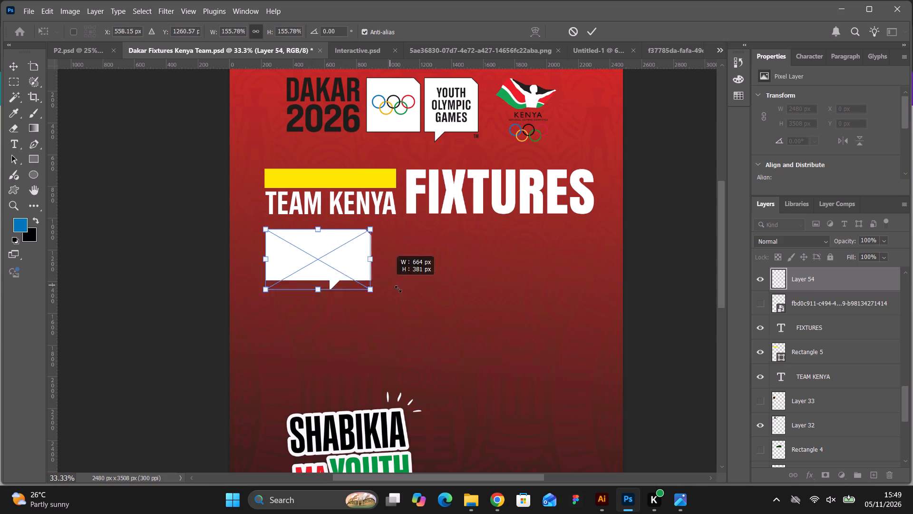
pyautogui.moveTo(398, 289); pyautogui.dragTo(629, 360)
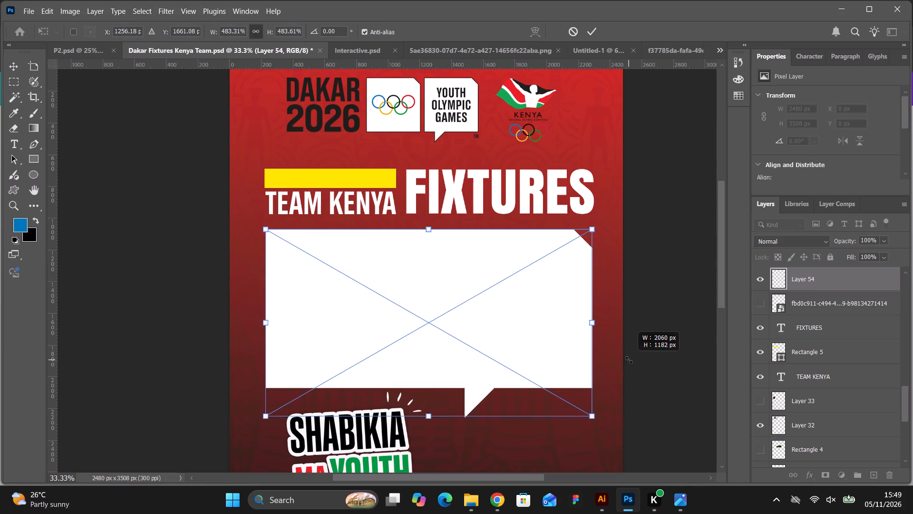
pyautogui.moveTo(629, 360); pyautogui.dragTo(627, 363)
pyautogui.click(593, 31)
pyautogui.click(682, 294)
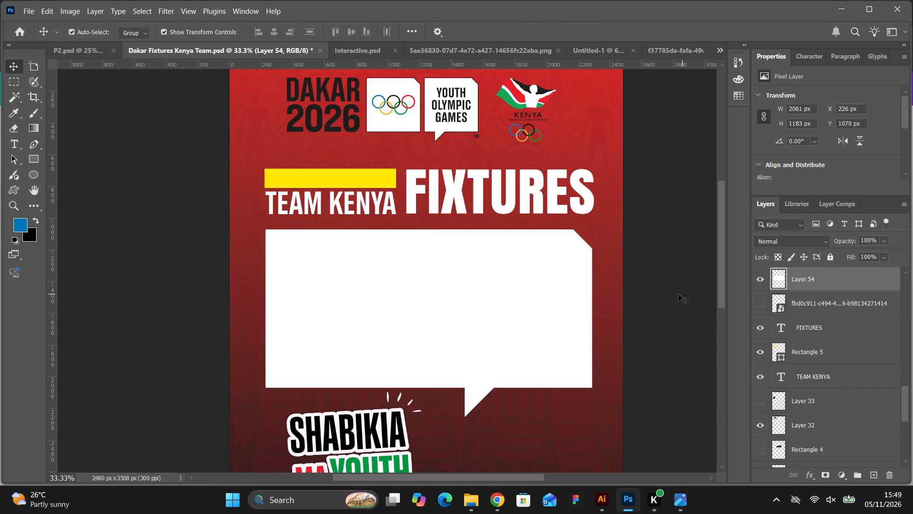
# Enlarge the white bubble to about 2082 × 1195 px, spanning the heading row's width, and position it just below at about X 219, Y 1048 px.
pyautogui.click(593, 288)
pyautogui.click(572, 287)
pyautogui.moveTo(496, 285); pyautogui.dragTo(500, 251)
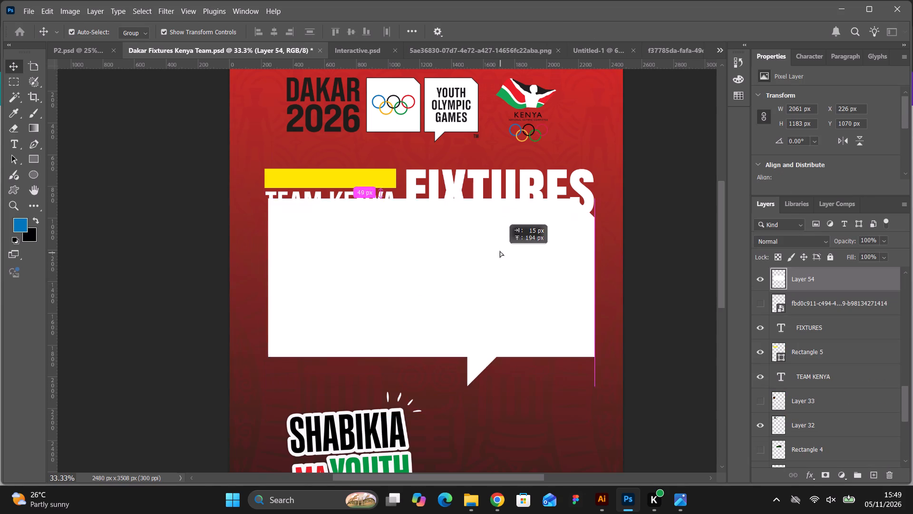
pyautogui.moveTo(500, 251); pyautogui.dragTo(494, 243)
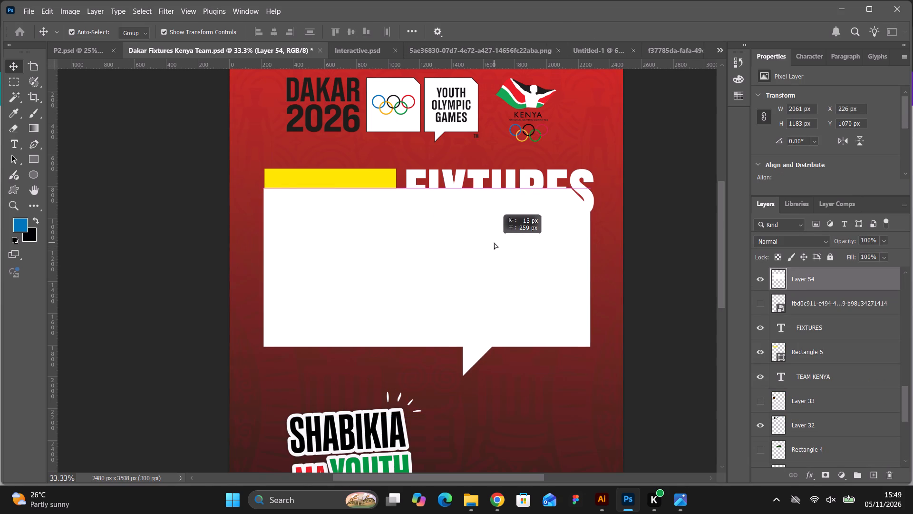
pyautogui.moveTo(494, 243); pyautogui.dragTo(495, 243)
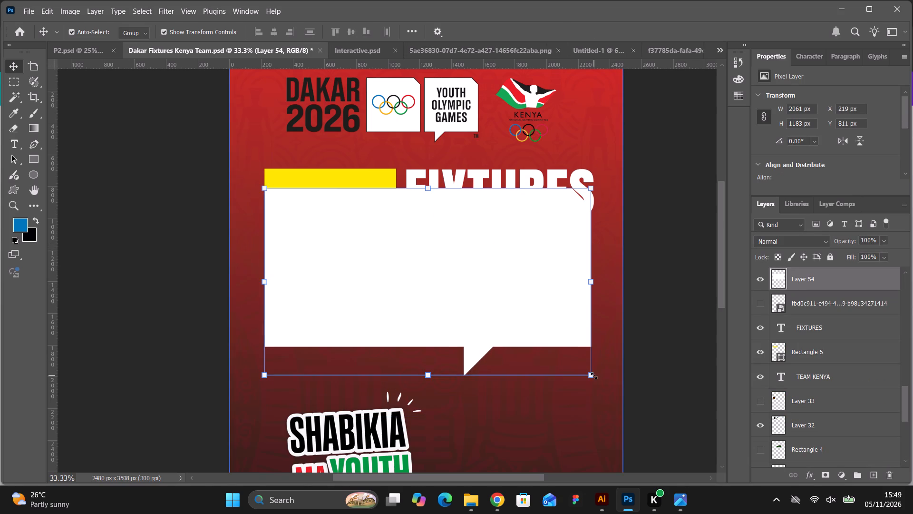
pyautogui.moveTo(594, 376); pyautogui.dragTo(596, 380)
pyautogui.moveTo(562, 316); pyautogui.dragTo(562, 316)
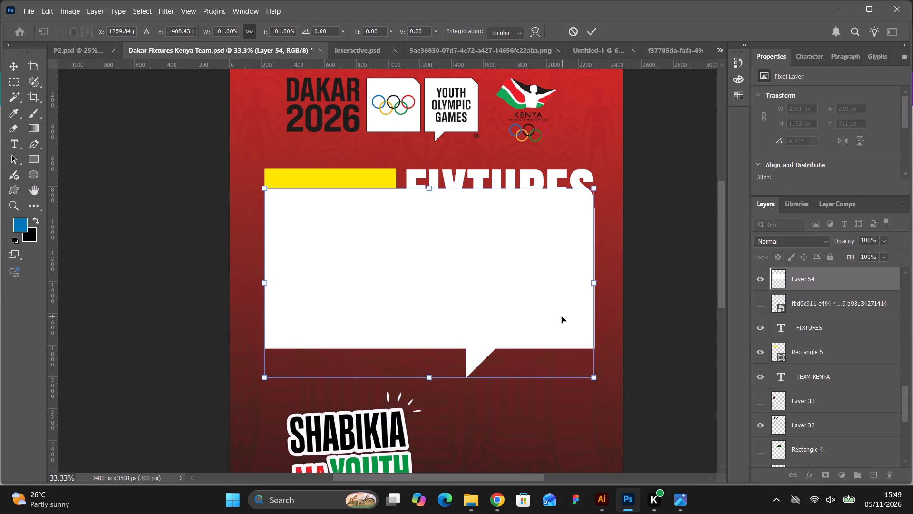
pyautogui.moveTo(562, 316); pyautogui.dragTo(564, 356)
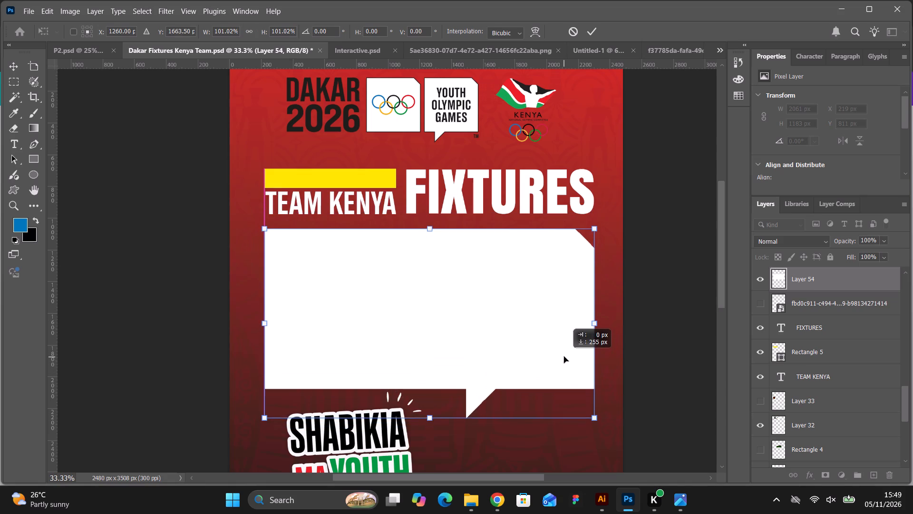
pyautogui.moveTo(564, 356); pyautogui.dragTo(565, 354)
pyautogui.click(593, 32)
pyautogui.click(631, 218)
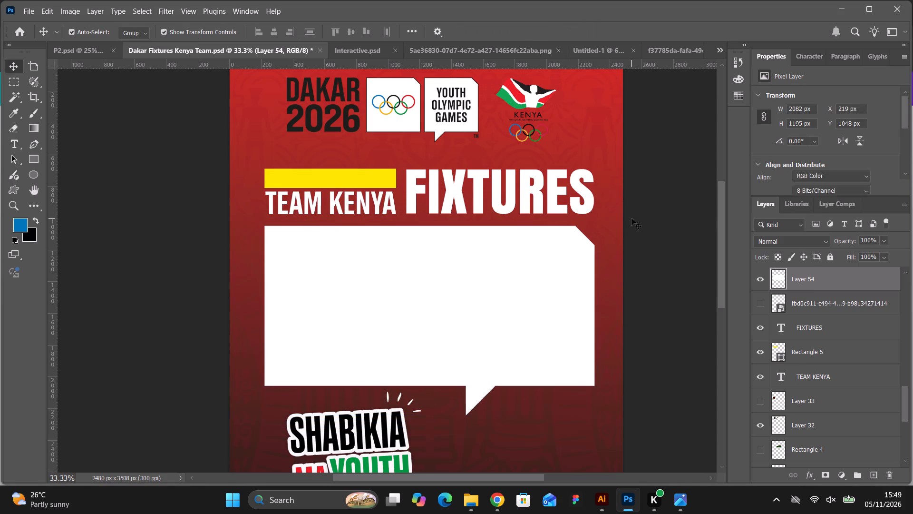
# Enlarge the SHABIKIA MA YOUTH logo and the "Kenya's Youth. Africa's Moment." text together to about 118%.
pyautogui.scroll(-14, 631, 223)
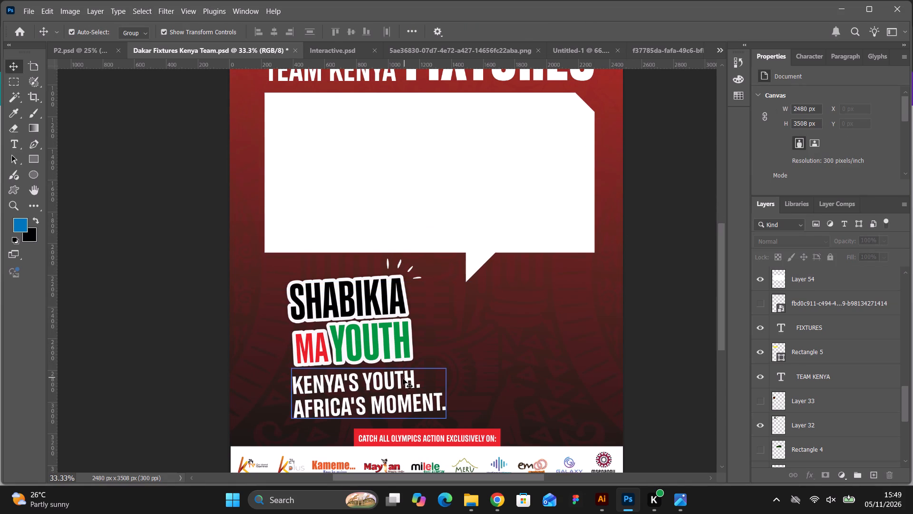
pyautogui.click(402, 379)
pyautogui.keyDown('shift'); pyautogui.click(399, 335); pyautogui.keyUp('shift')
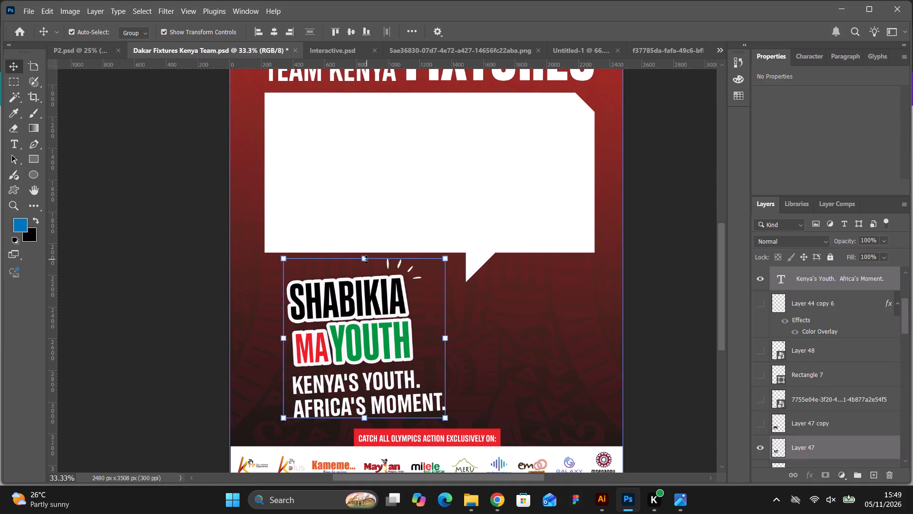
pyautogui.moveTo(366, 259); pyautogui.dragTo(364, 247)
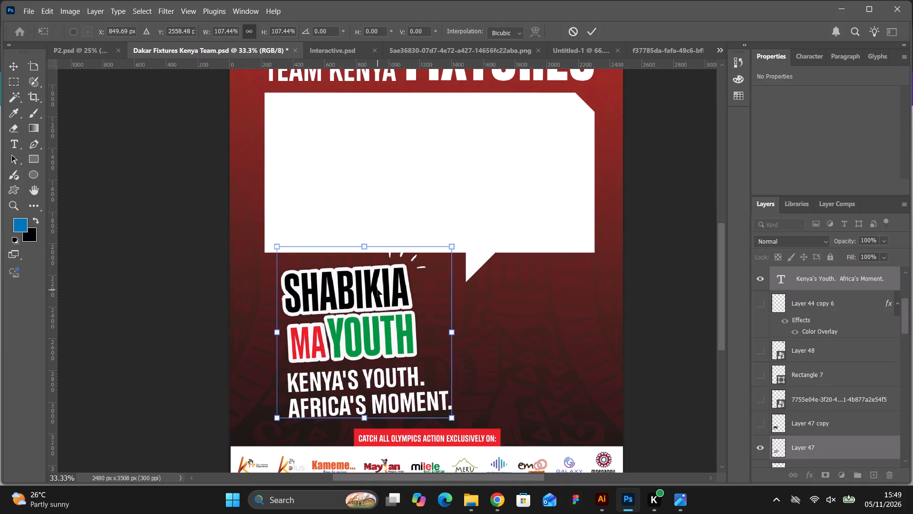
pyautogui.click(378, 290)
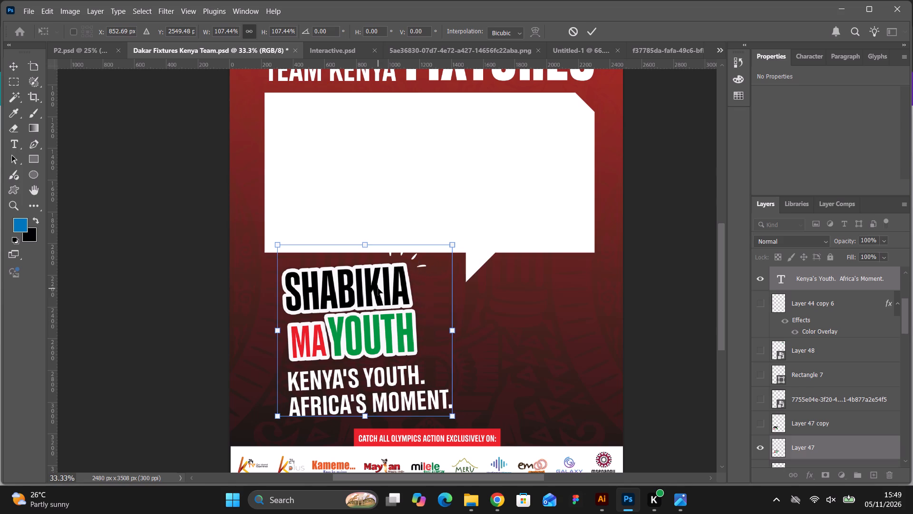
pyautogui.moveTo(364, 246); pyautogui.dragTo(363, 229)
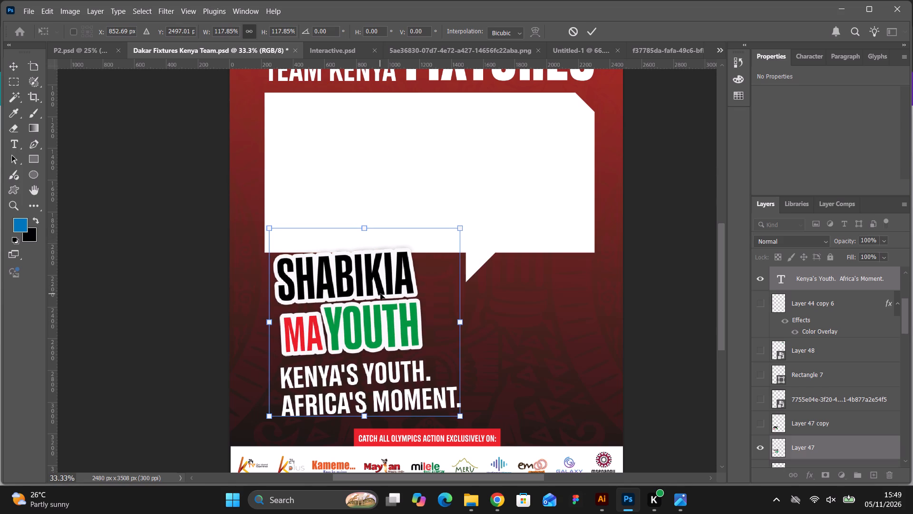
# Shift the enlarged logo and tagline slightly right and up so the logo overlaps the white bubble's lower edge.
pyautogui.press('Right')
pyautogui.press('Right')
pyautogui.press('Right')
pyautogui.press('Right')
pyautogui.press('Right')
pyautogui.press('Right')
pyautogui.press('Right')
pyautogui.press('Right')
pyautogui.press('Right')
pyautogui.press('Right')
pyautogui.press('Right')
pyautogui.press('Right')
pyautogui.press('Right')
pyautogui.press('Right')
pyautogui.press('Right')
pyautogui.press('Right')
pyautogui.press('Right')
pyautogui.press('Right')
pyautogui.press('Right')
pyautogui.press('Right')
pyautogui.press('Right')
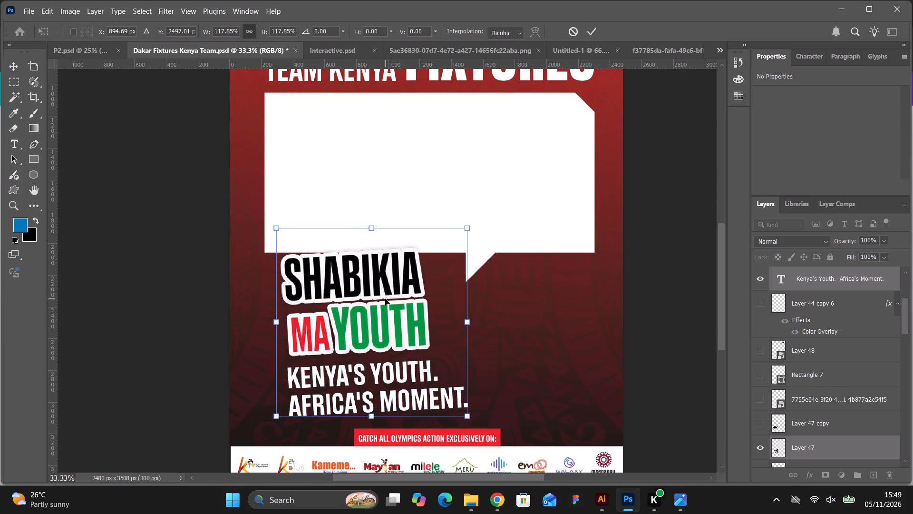
pyautogui.press('Right')
pyautogui.press('Down')
pyautogui.press('Down')
pyautogui.press('Down')
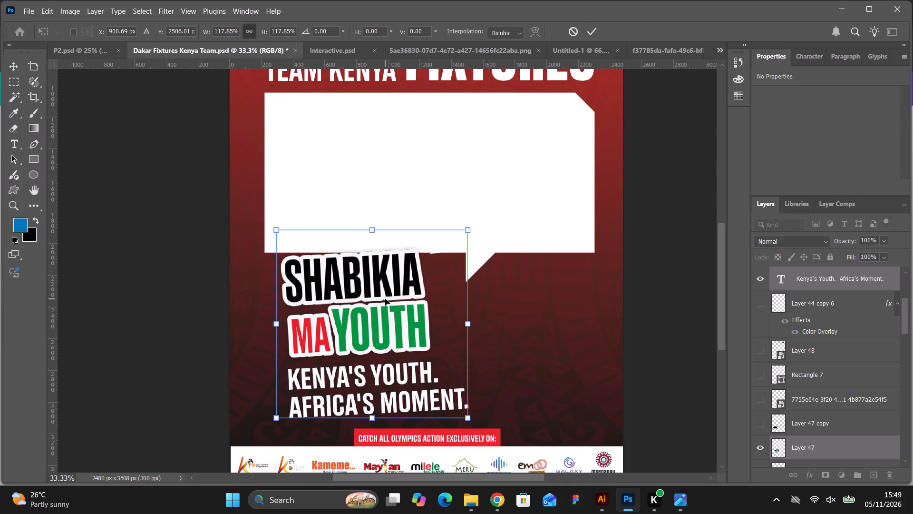
pyautogui.press('Up')
pyautogui.press('Up')
pyautogui.press('Up')
pyautogui.press('Up')
pyautogui.press('Up')
pyautogui.press('Up')
pyautogui.press('Up')
pyautogui.press('Up')
pyautogui.press('Up')
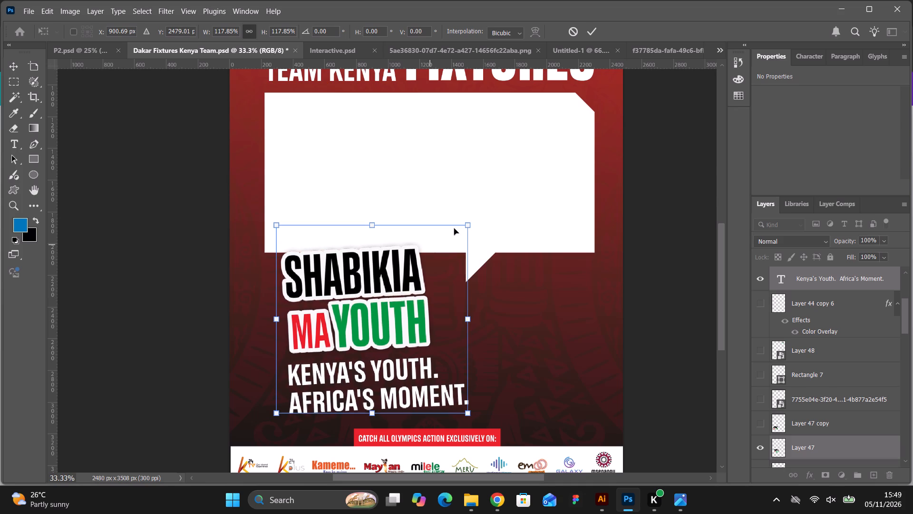
pyautogui.click(596, 30)
# Move the white bubble, the SHABIKIA MA YOUTH logo and the tagline down together by about 26 px.
pyautogui.keyDown('shift'); pyautogui.click(563, 166); pyautogui.keyUp('shift')
pyautogui.press('Down')
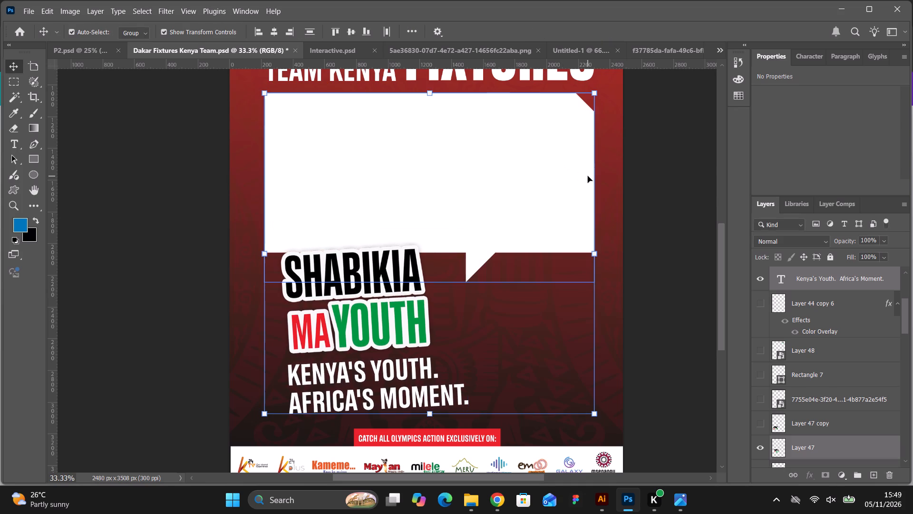
pyautogui.press('Down')
pyautogui.press('Down')
pyautogui.press('Down')
pyautogui.press('Down')
pyautogui.press('Down')
pyautogui.press('Down')
pyautogui.press('Down')
pyautogui.press('Down')
pyautogui.press('Down')
pyautogui.press('Down')
pyautogui.press('Down')
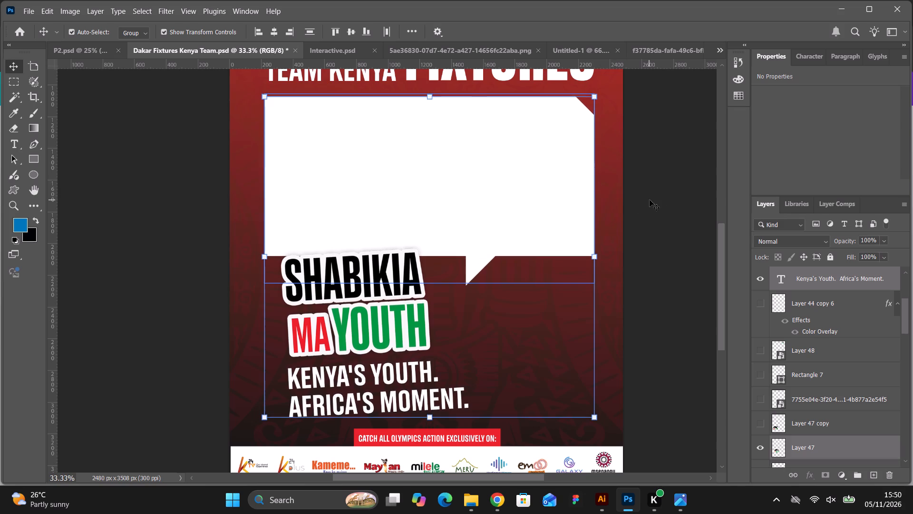
pyautogui.press('Down')
pyautogui.click(658, 202)
# Give the white speech bubble a Color Overlay in yellow #ffe600, sampled from the bar above TEAM KENYA.
pyautogui.click(554, 199)
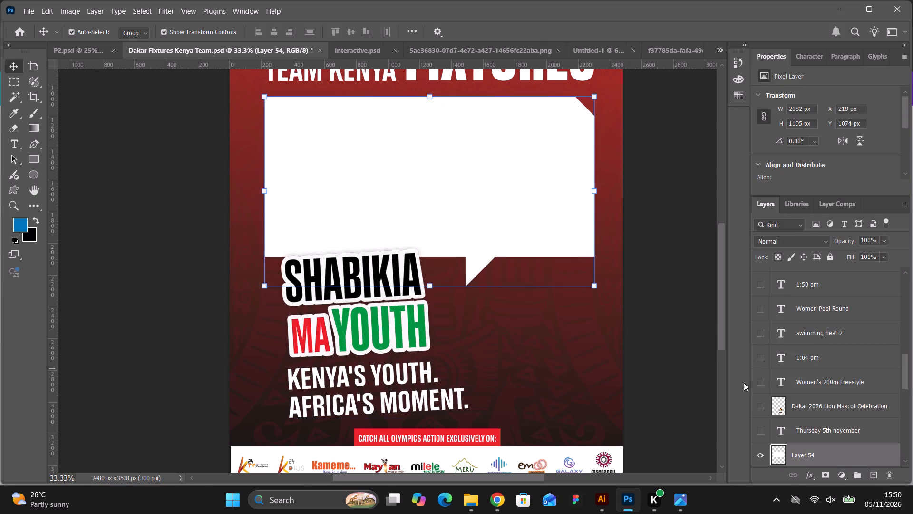
pyautogui.doubleClick(853, 452)
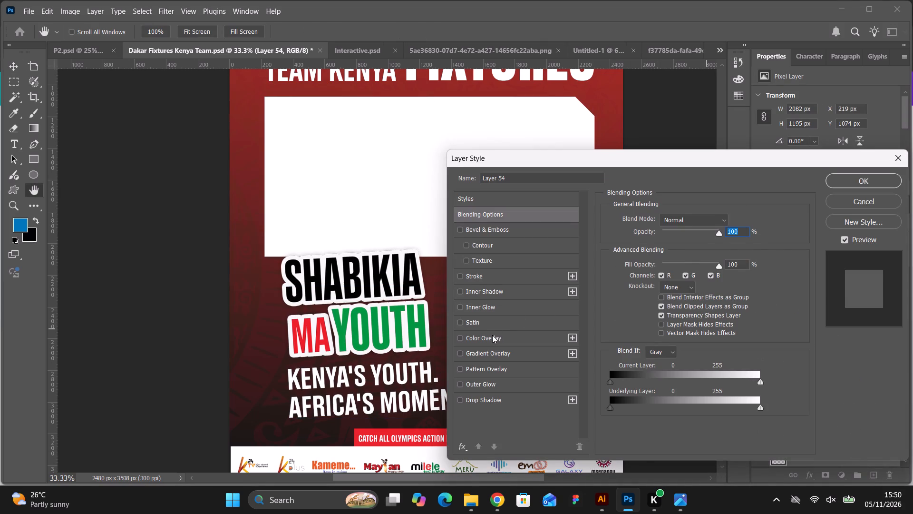
pyautogui.click(492, 335)
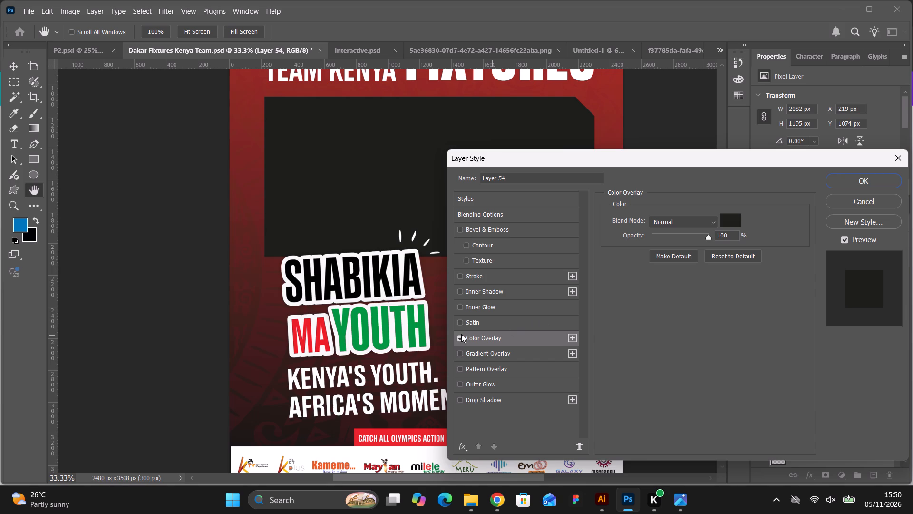
pyautogui.click(457, 336)
pyautogui.click(462, 336)
pyautogui.click(728, 223)
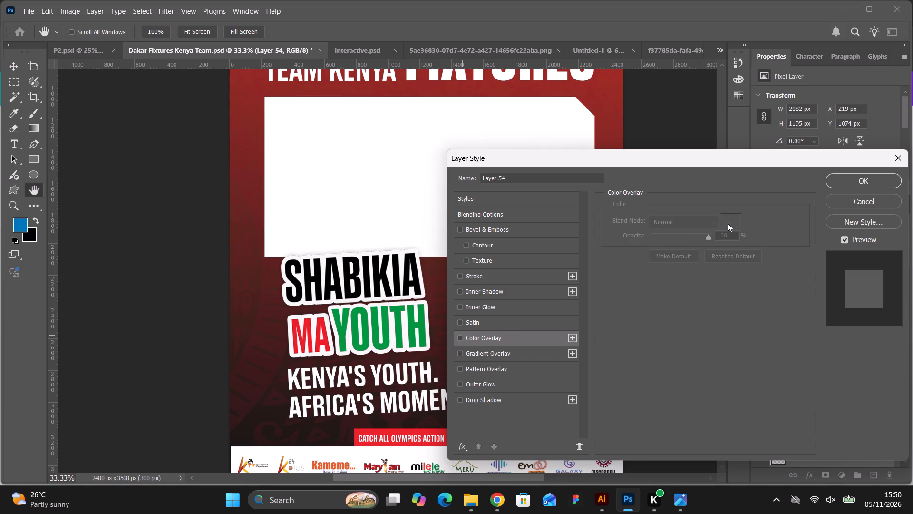
pyautogui.hotkey('ctrl', '-')
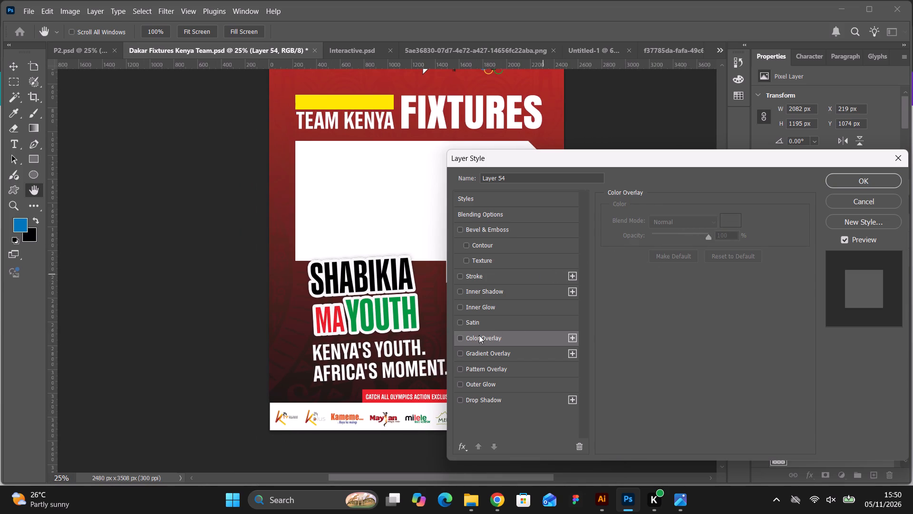
pyautogui.click(463, 338)
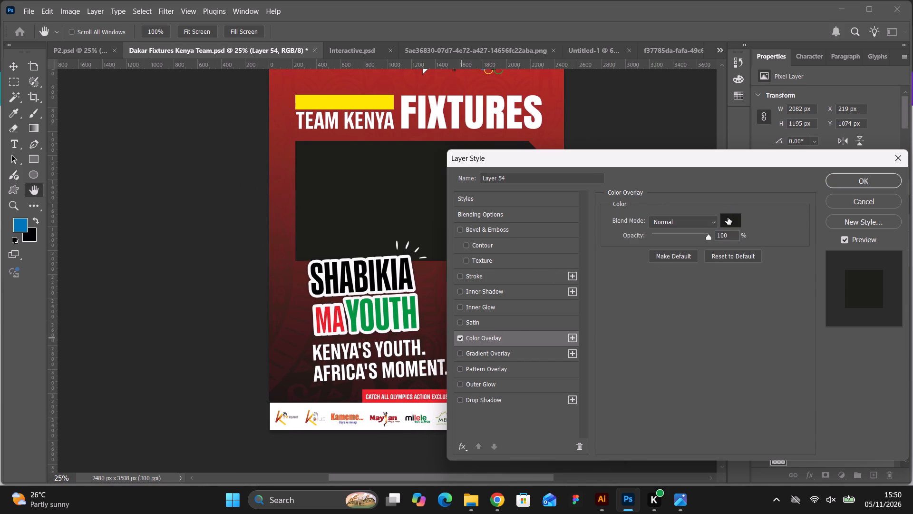
pyautogui.click(728, 217)
pyautogui.click(367, 100)
pyautogui.click(843, 163)
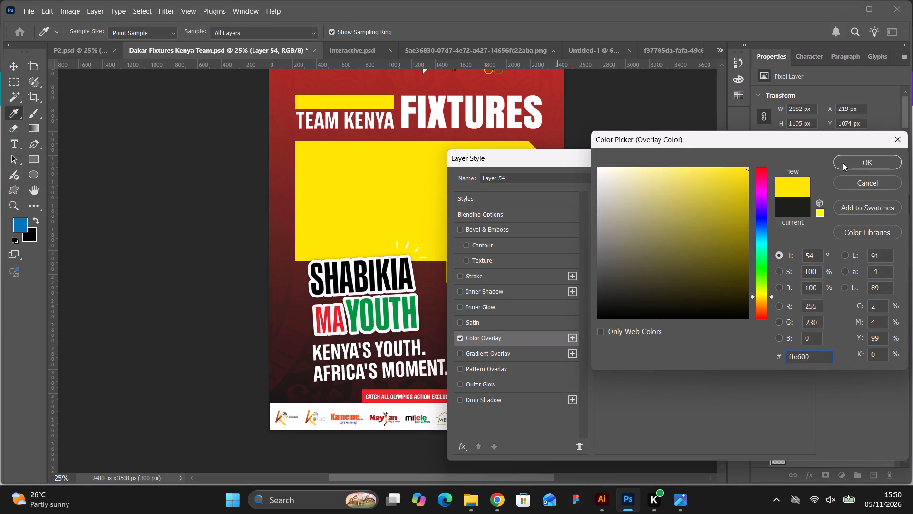
pyautogui.click(852, 186)
pyautogui.click(660, 177)
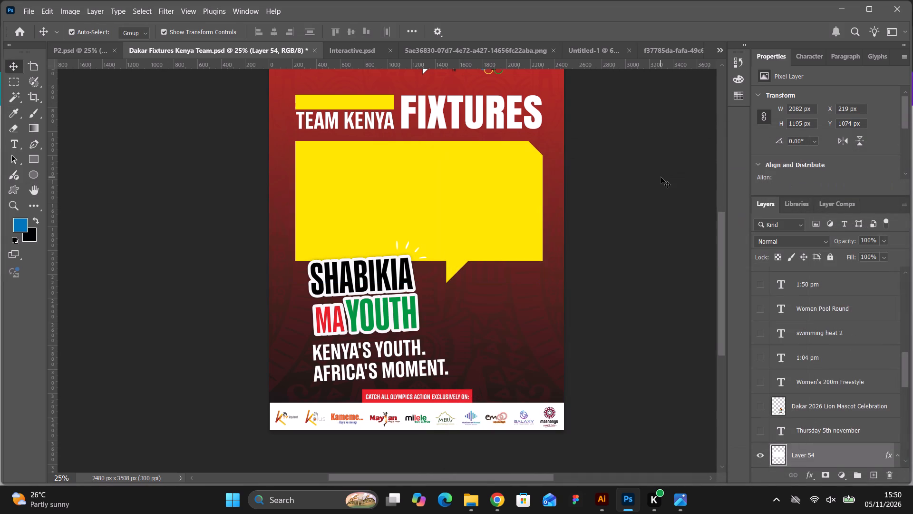
# Examine the poster's overall layout, from the Dakar 2026 logos at the top to the sponsor strip at the bottom.
pyautogui.scroll(4, 660, 177)
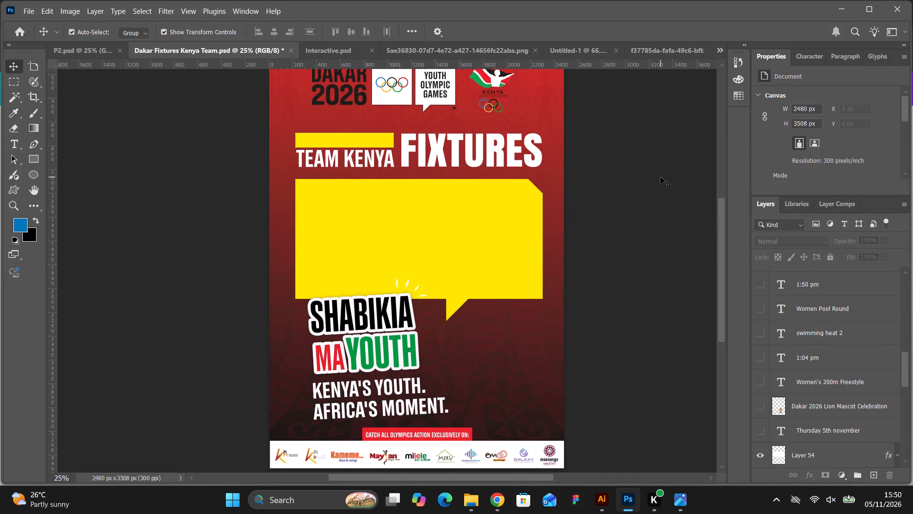
pyautogui.scroll(1, 660, 177)
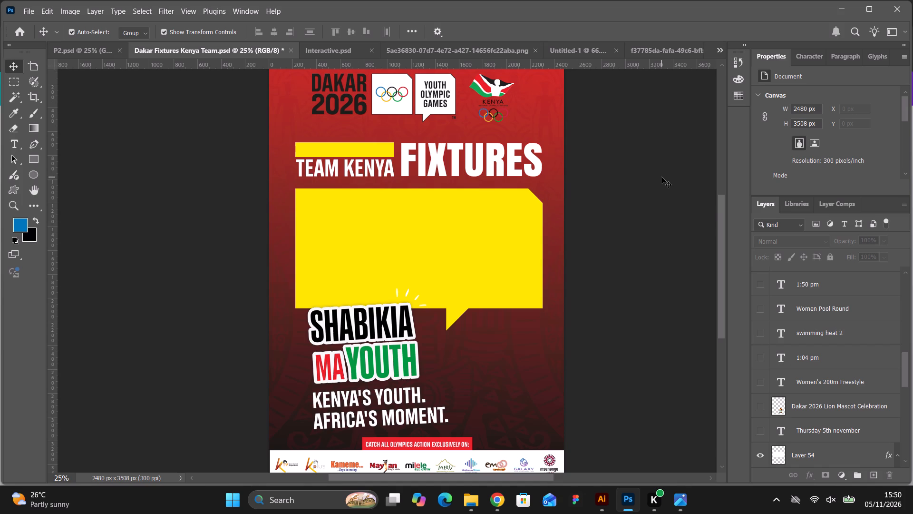
pyautogui.scroll(-4, 661, 177)
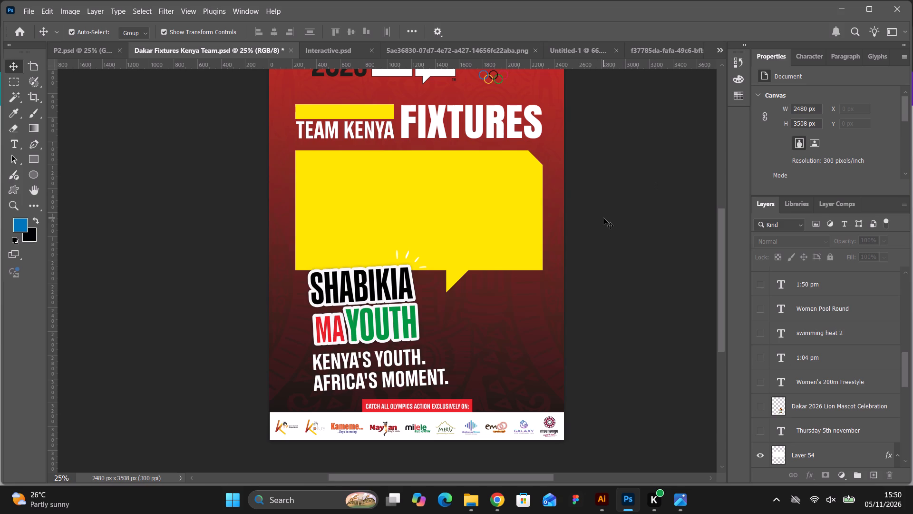
pyautogui.scroll(3, 603, 218)
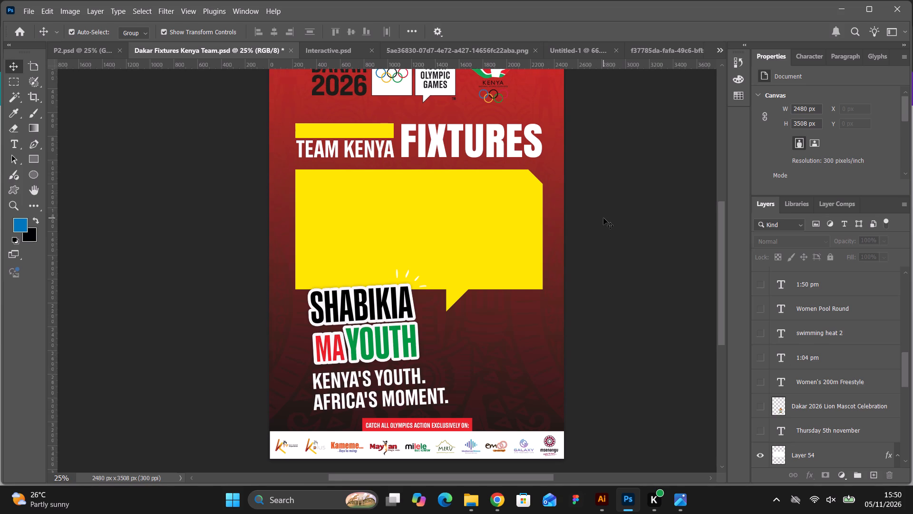
pyautogui.scroll(1, 603, 218)
# Stretch the yellow speech bubble downward to about 1299 px tall, keeping its 2082 px width.
pyautogui.click(512, 224)
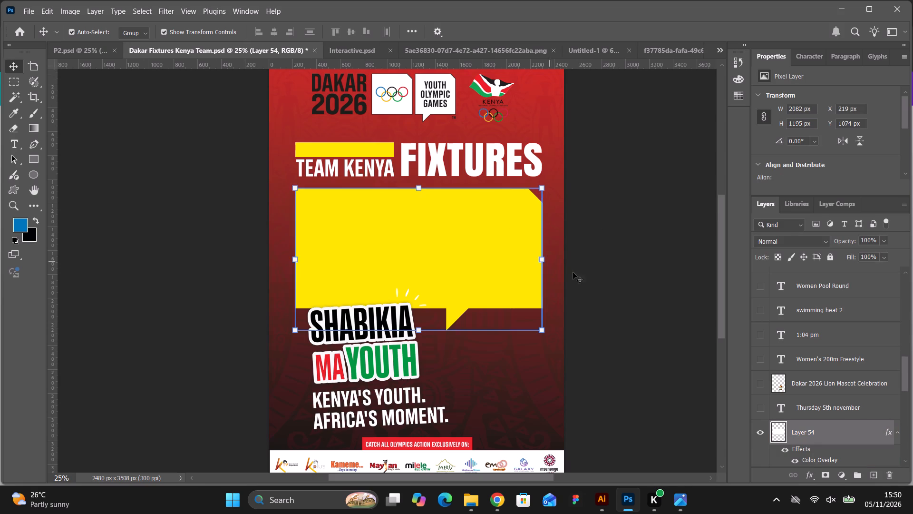
pyautogui.click(618, 282)
pyautogui.click(621, 277)
pyautogui.scroll(4, 592, 237)
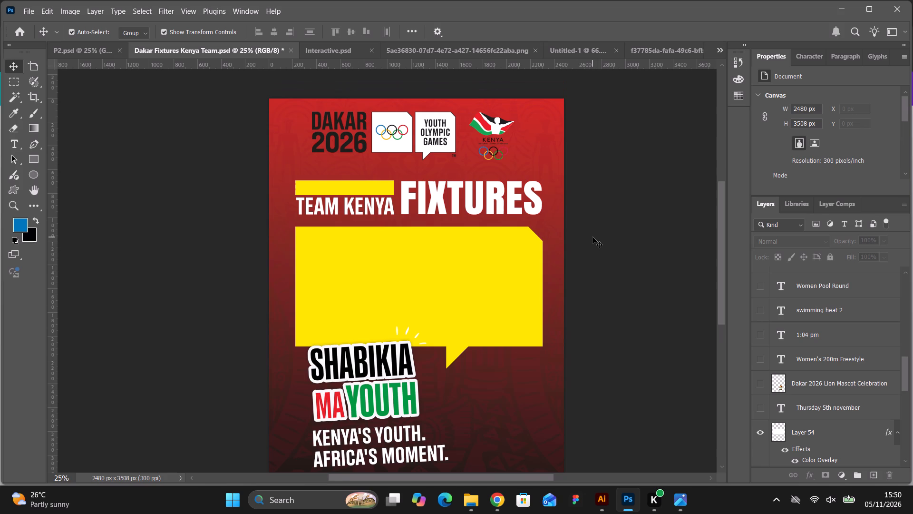
pyautogui.click(462, 294)
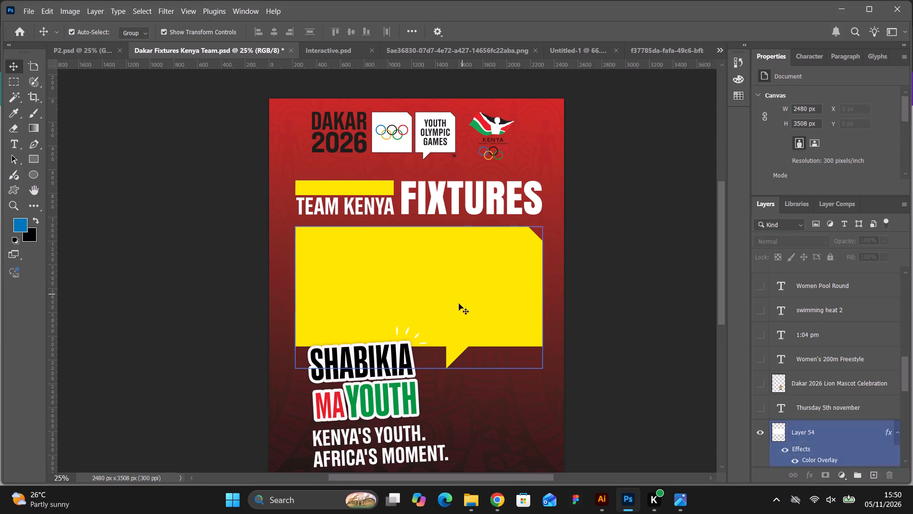
pyautogui.keyDown('shift'); pyautogui.moveTo(418, 368); pyautogui.dragTo(420, 375); pyautogui.keyUp('shift')
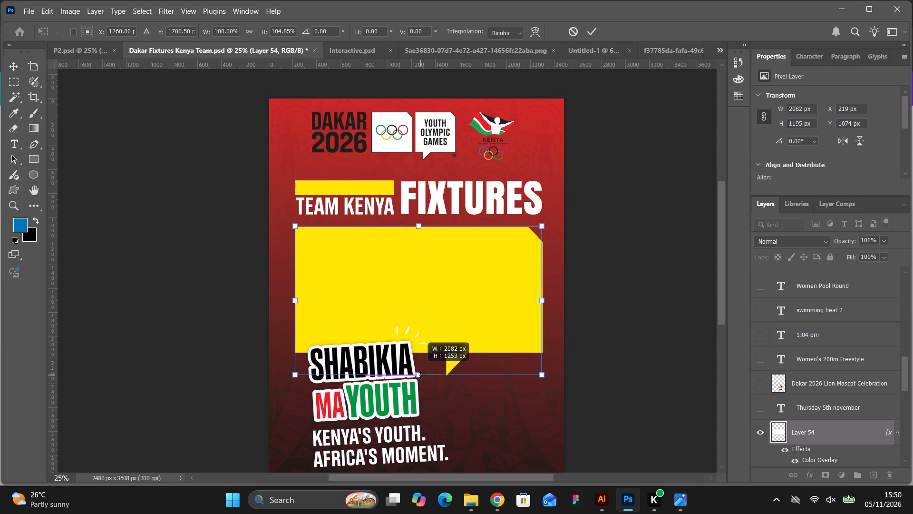
pyautogui.keyDown('shift'); pyautogui.moveTo(420, 375); pyautogui.dragTo(421, 380); pyautogui.keyUp('shift')
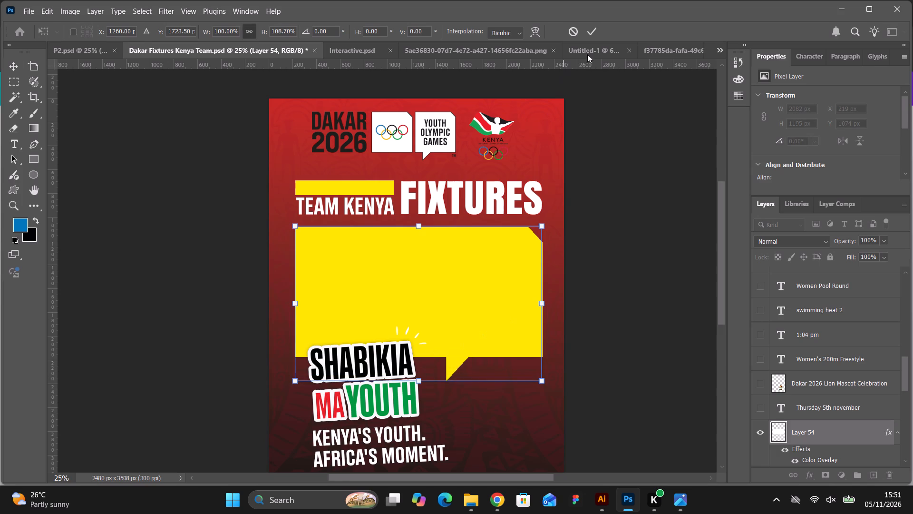
pyautogui.click(594, 30)
pyautogui.click(642, 213)
# Nudge the stretched yellow speech bubble up by about 12 px.
pyautogui.click(516, 253)
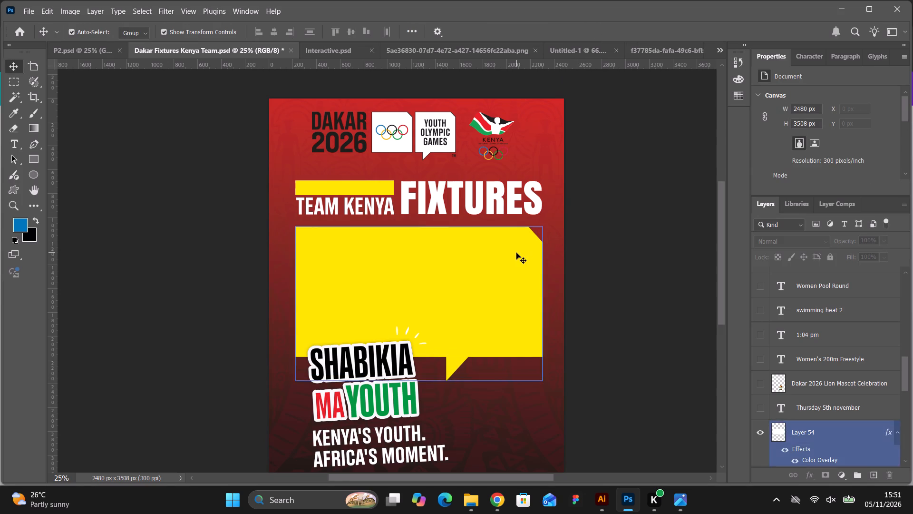
pyautogui.press('Up')
pyautogui.press('Up')
pyautogui.press('Up')
pyautogui.click(642, 285)
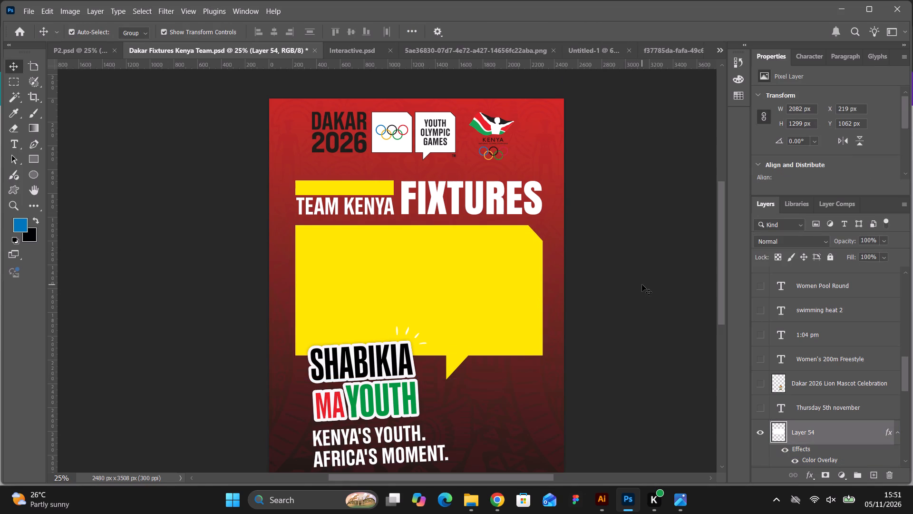
# Nudge the KENYA'S YOUTH. AFRICA'S MOMENT. tagline slightly up, closer to the SHABIKIA MA YOUTH logo.
pyautogui.scroll(-9, 642, 285)
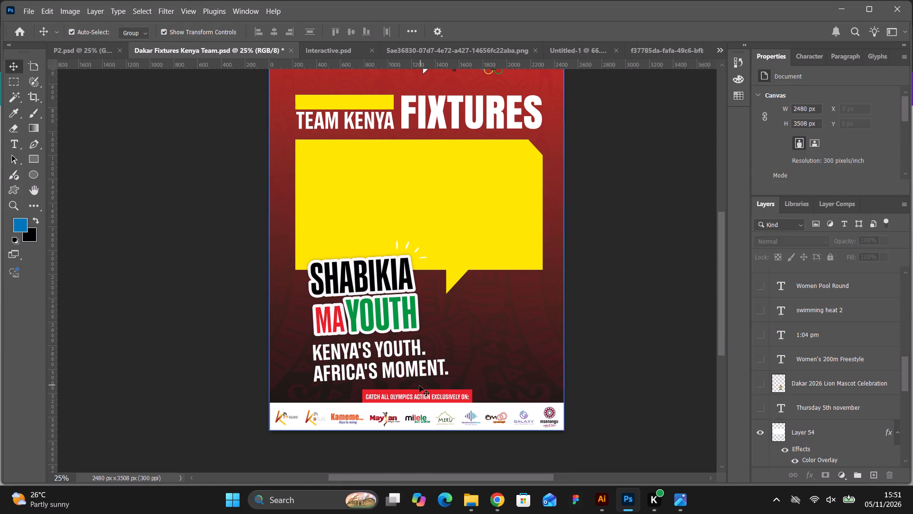
pyautogui.click(402, 356)
pyautogui.press('Up')
pyautogui.press('Up')
pyautogui.press('Up')
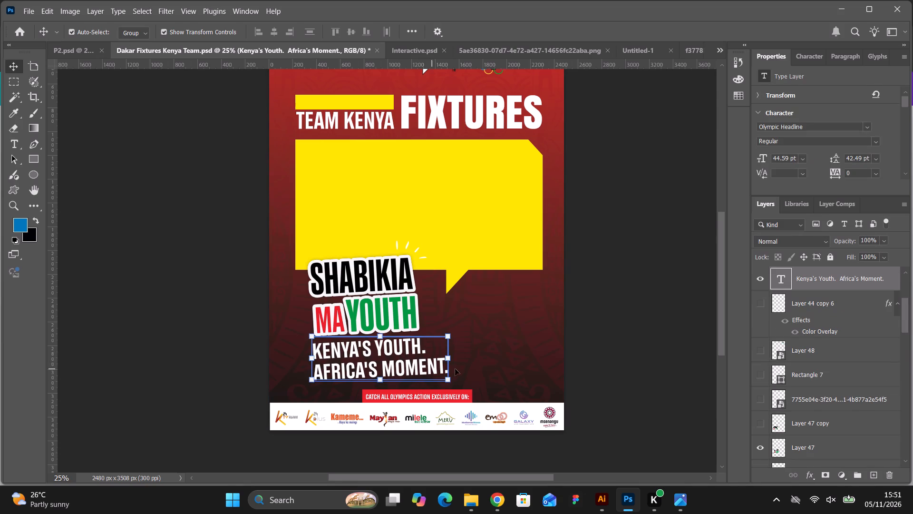
pyautogui.click(625, 335)
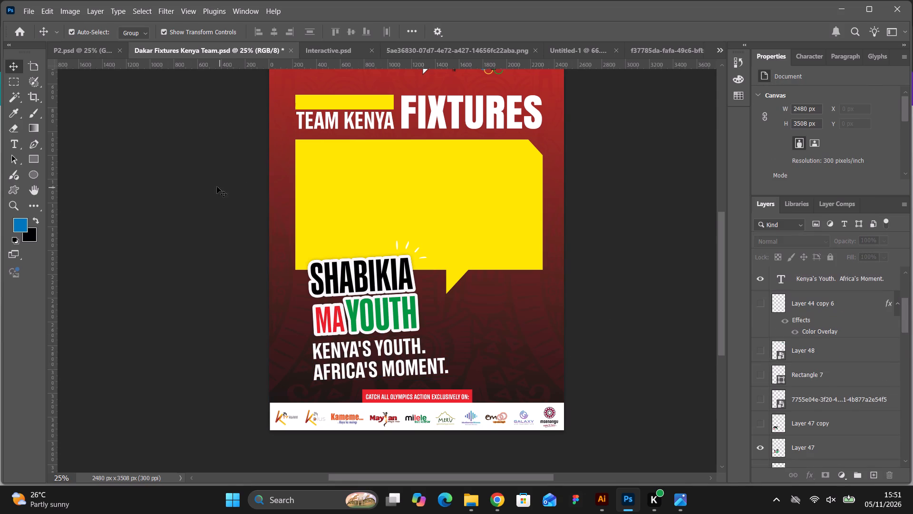
# Export the poster background as a 2480 x 3508 PNG named background 6 in the Dakar folder.
pyautogui.click(29, 12)
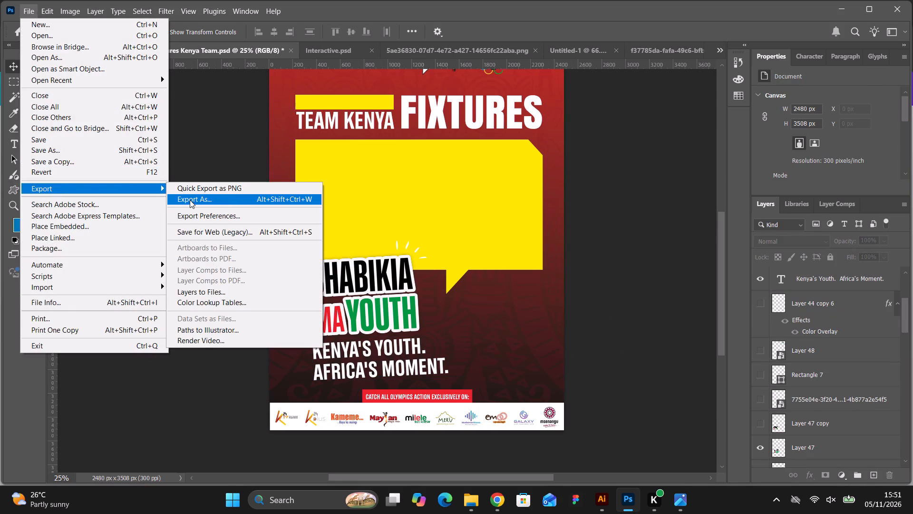
pyautogui.click(190, 200)
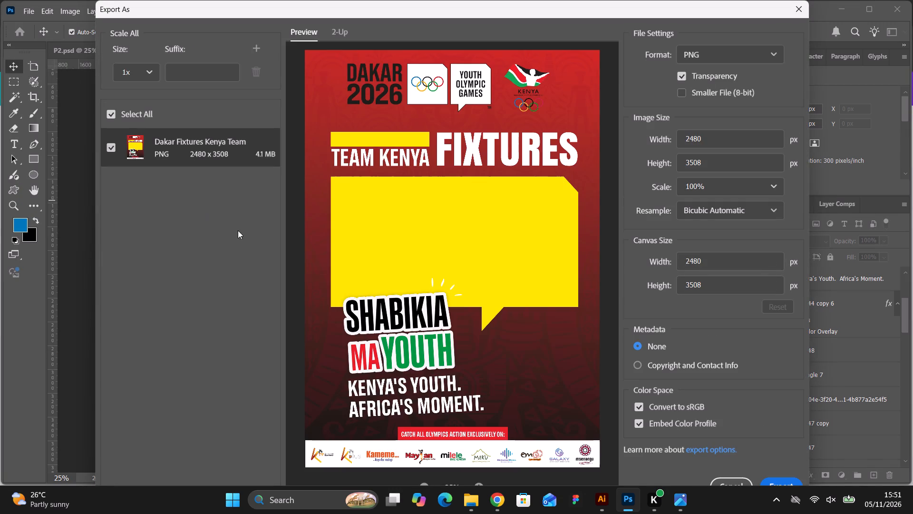
pyautogui.click(776, 478)
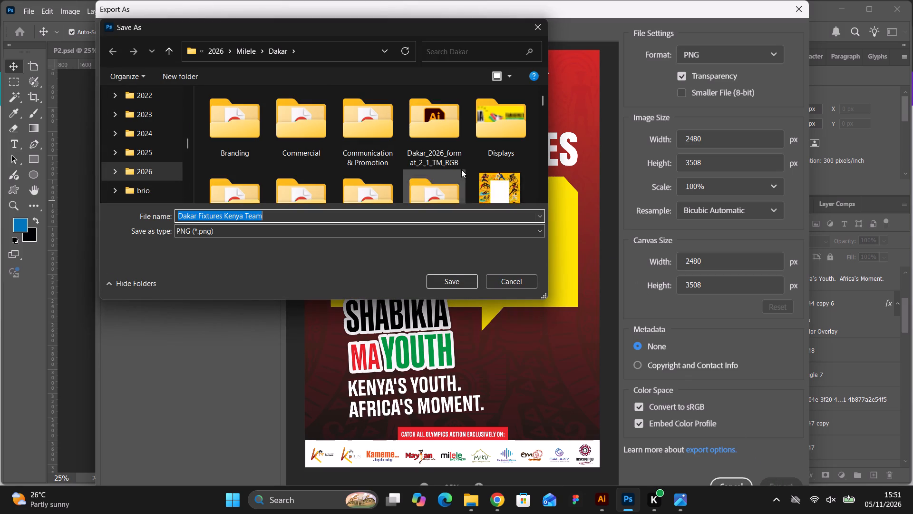
pyautogui.scroll(-8, 461, 169)
pyautogui.scroll(-4, 355, 188)
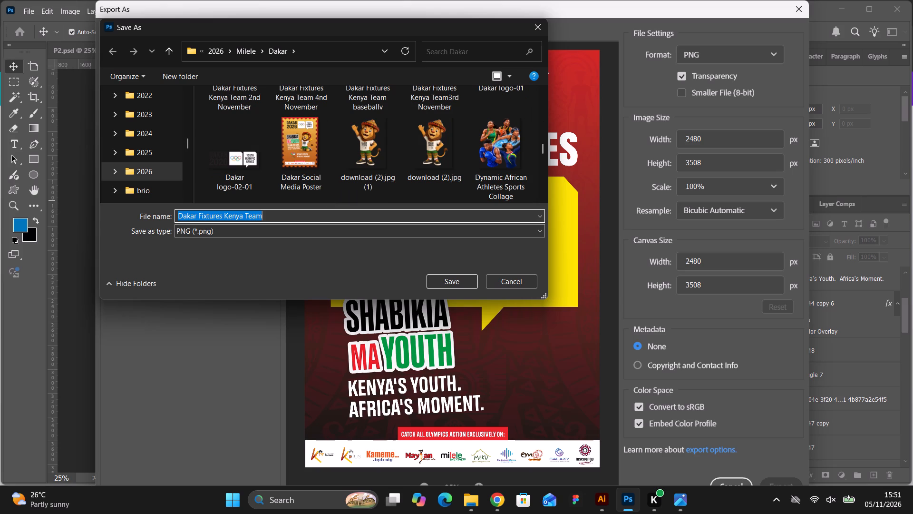
pyautogui.write('background')
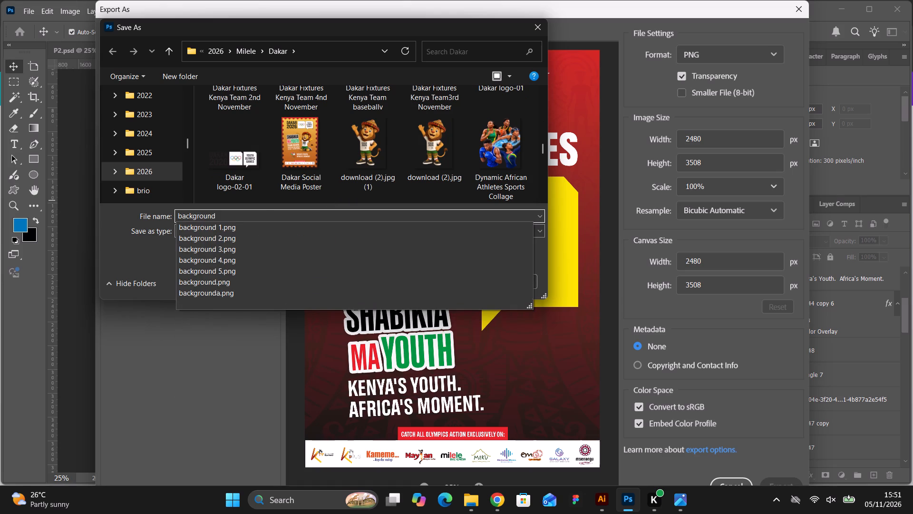
pyautogui.press('space')
pyautogui.write('6')
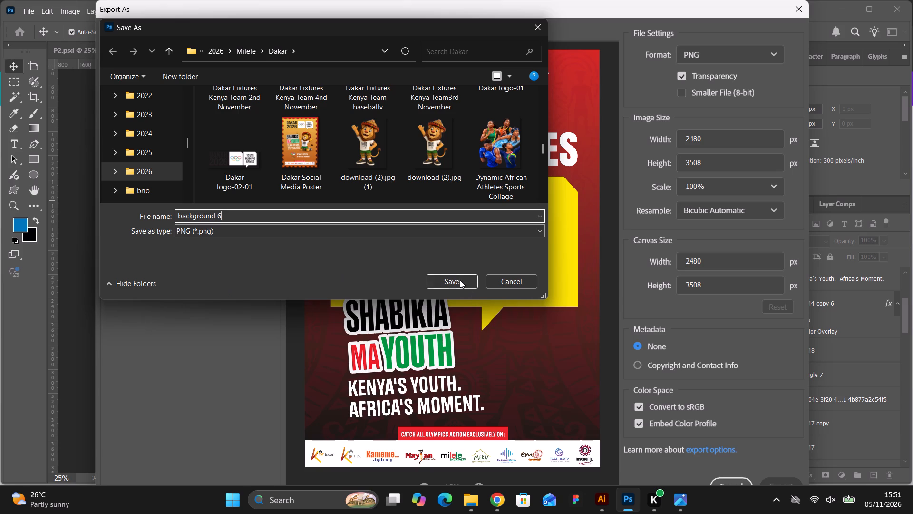
pyautogui.click(460, 280)
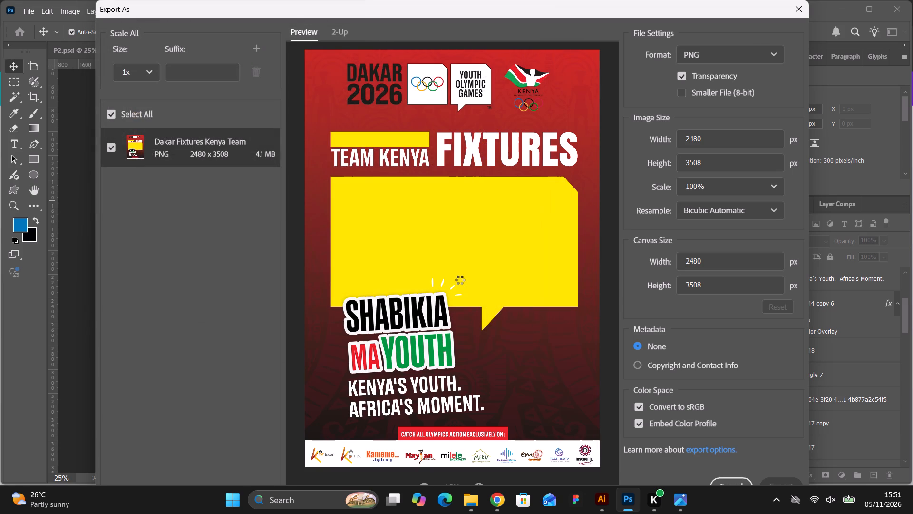
pyautogui.click(586, 320)
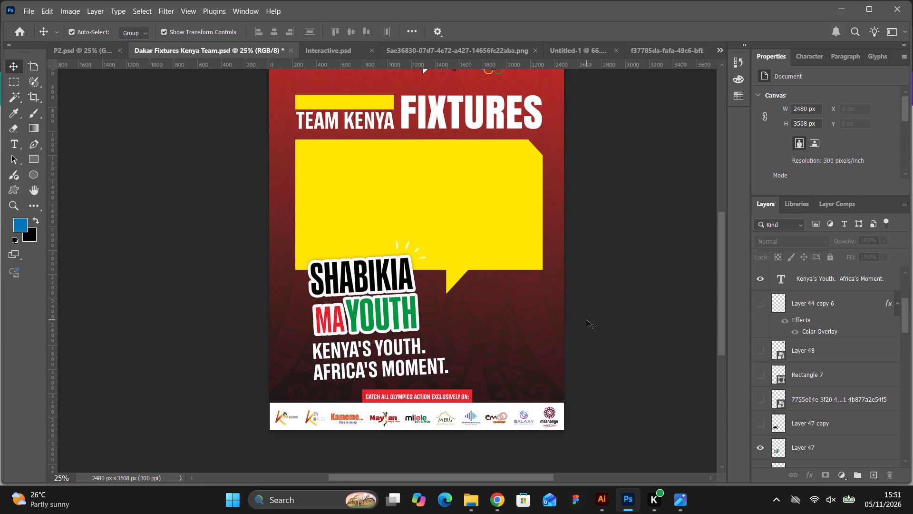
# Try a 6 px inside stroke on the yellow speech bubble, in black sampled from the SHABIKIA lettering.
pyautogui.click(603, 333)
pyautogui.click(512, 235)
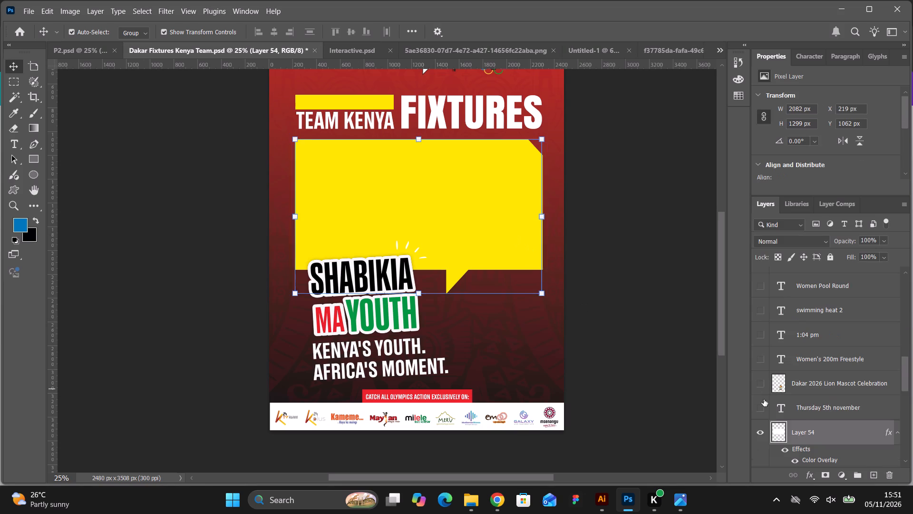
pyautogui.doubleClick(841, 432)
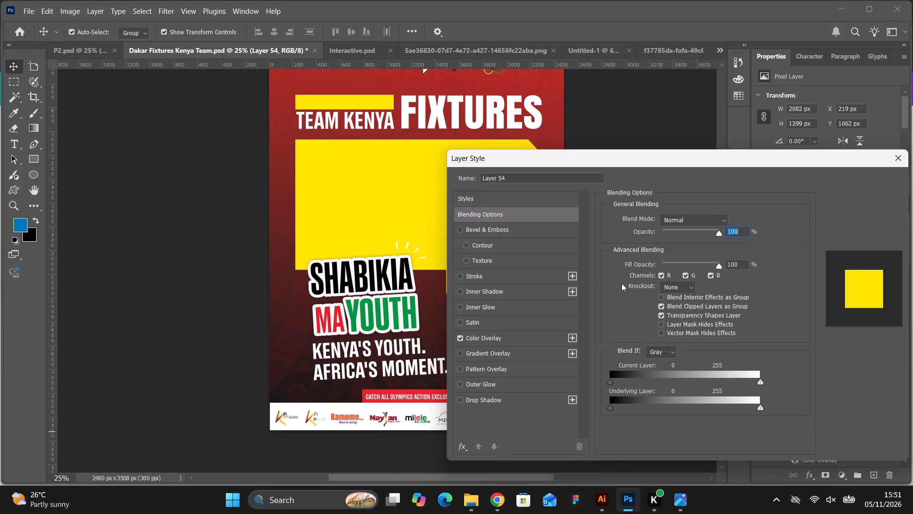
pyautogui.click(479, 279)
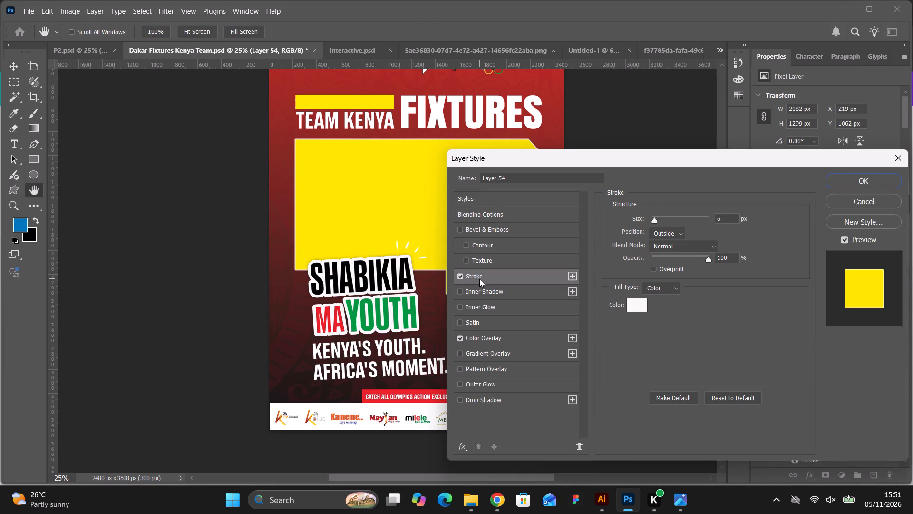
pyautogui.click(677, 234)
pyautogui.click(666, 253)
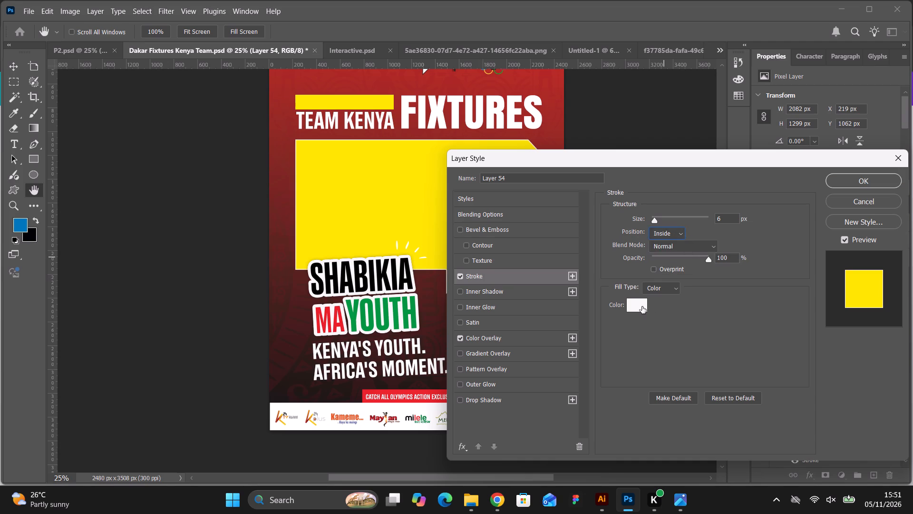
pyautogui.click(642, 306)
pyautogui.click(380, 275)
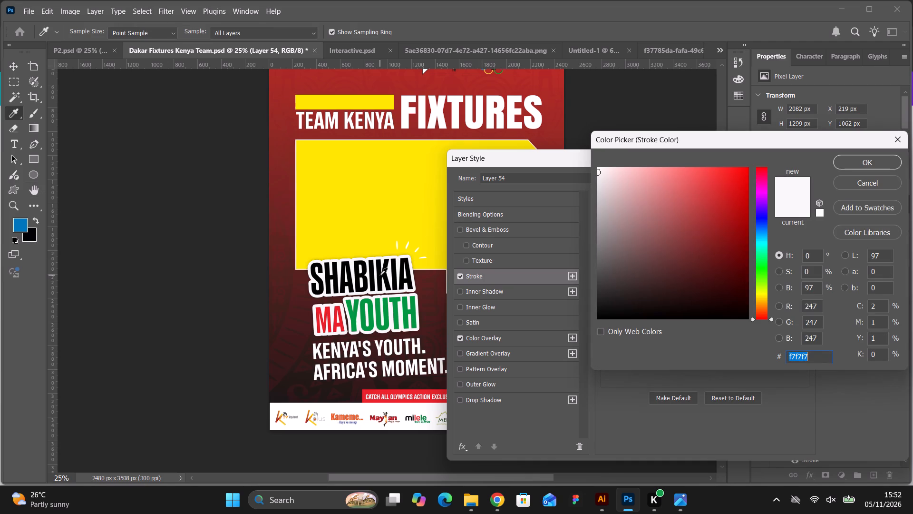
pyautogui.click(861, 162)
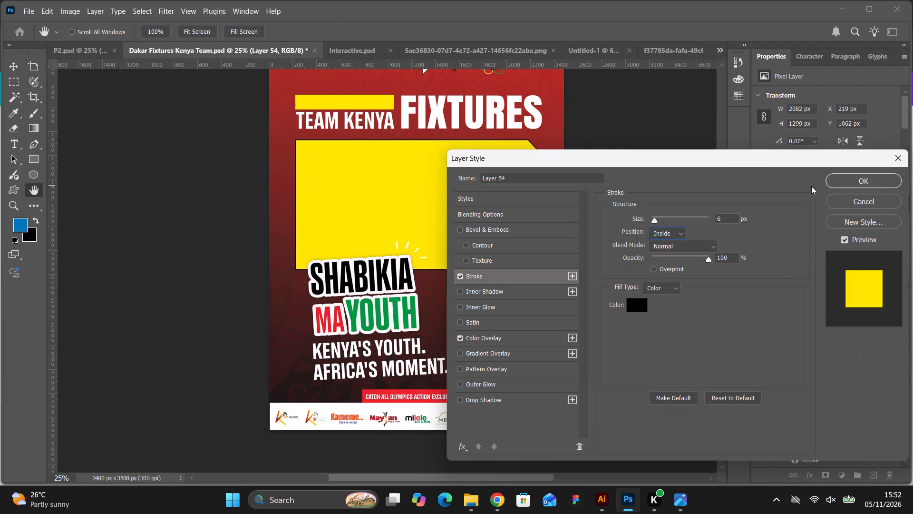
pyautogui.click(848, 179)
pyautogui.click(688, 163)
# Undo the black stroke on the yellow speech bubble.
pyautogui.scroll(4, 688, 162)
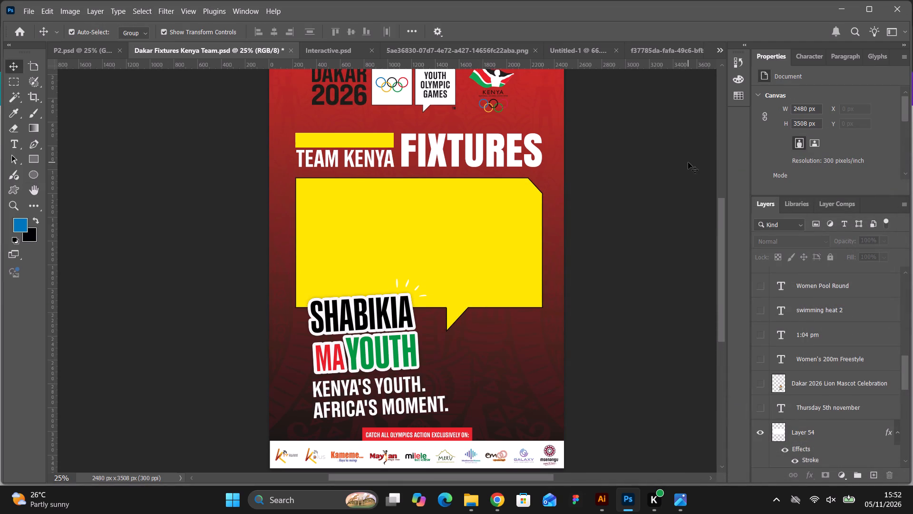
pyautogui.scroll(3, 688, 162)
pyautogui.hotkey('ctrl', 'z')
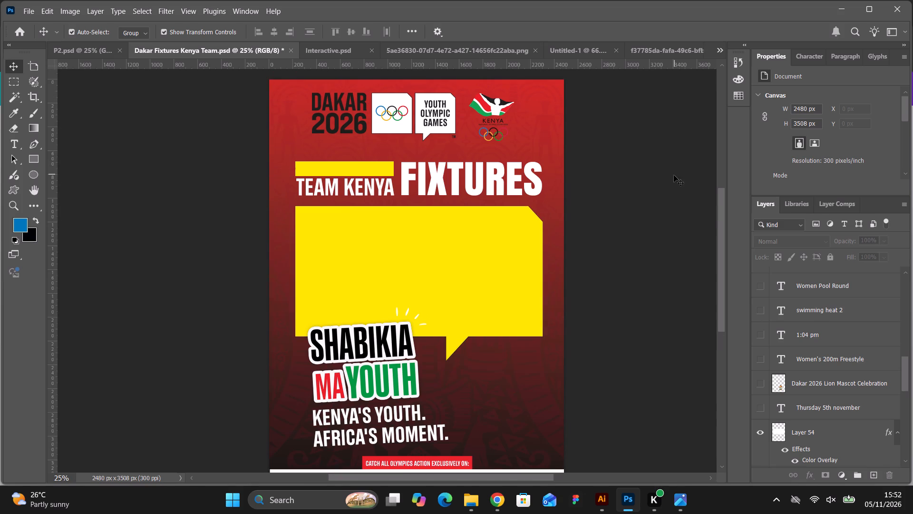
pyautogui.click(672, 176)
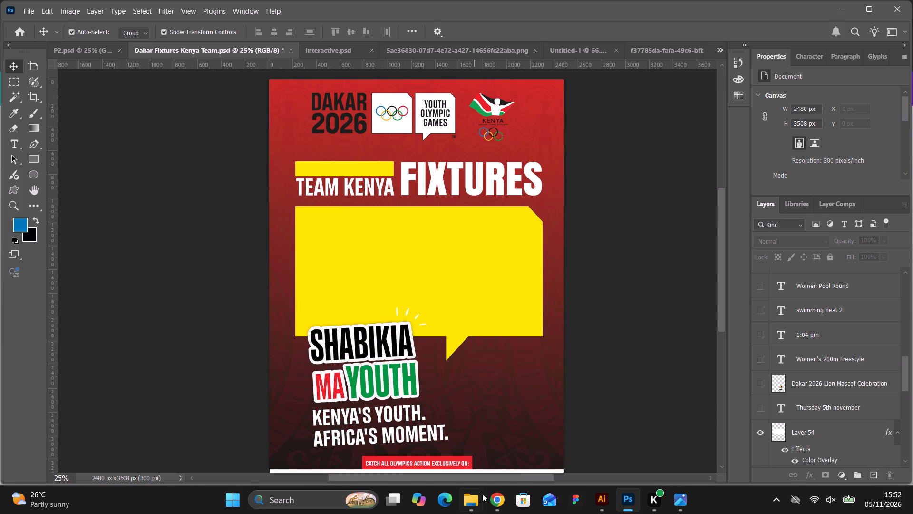
# Switch to Canva in Chrome and remove the old background 1 to background 5 images from the uploads folder.
pyautogui.click(491, 499)
pyautogui.click(230, 292)
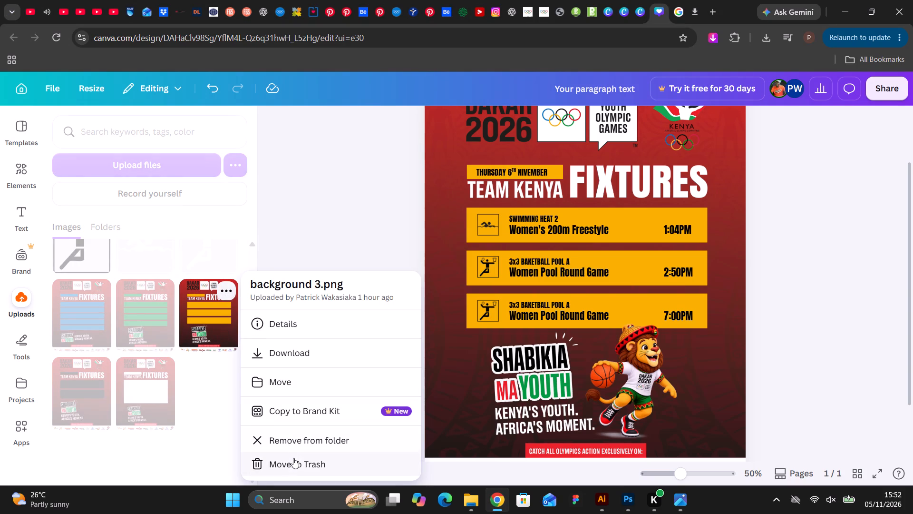
pyautogui.click(296, 444)
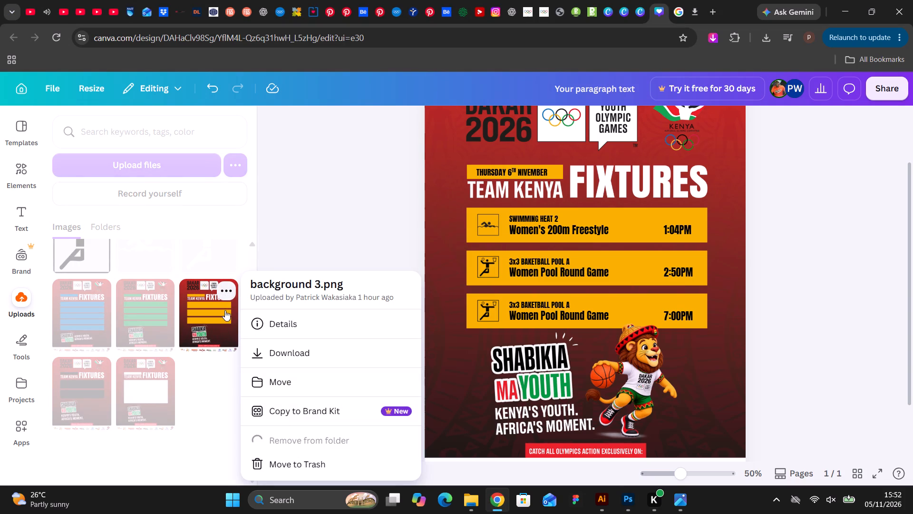
pyautogui.click(223, 294)
pyautogui.click(302, 444)
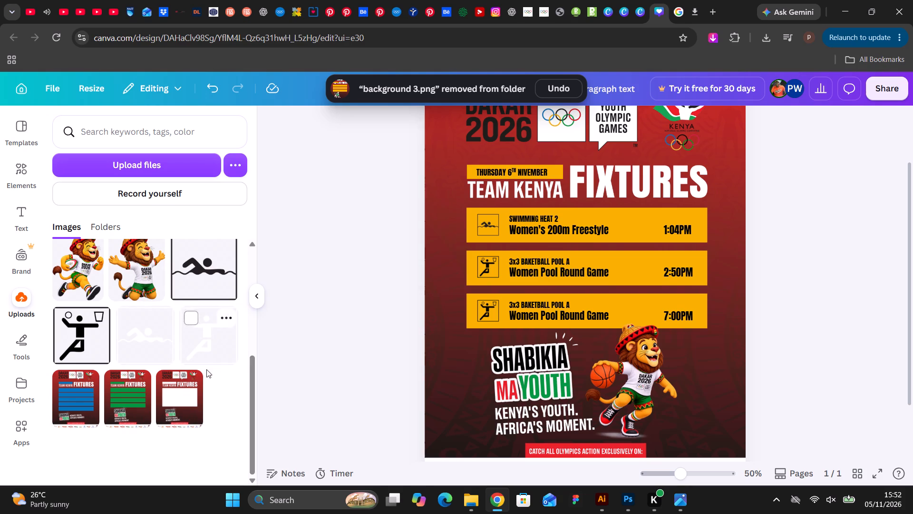
pyautogui.click(195, 378)
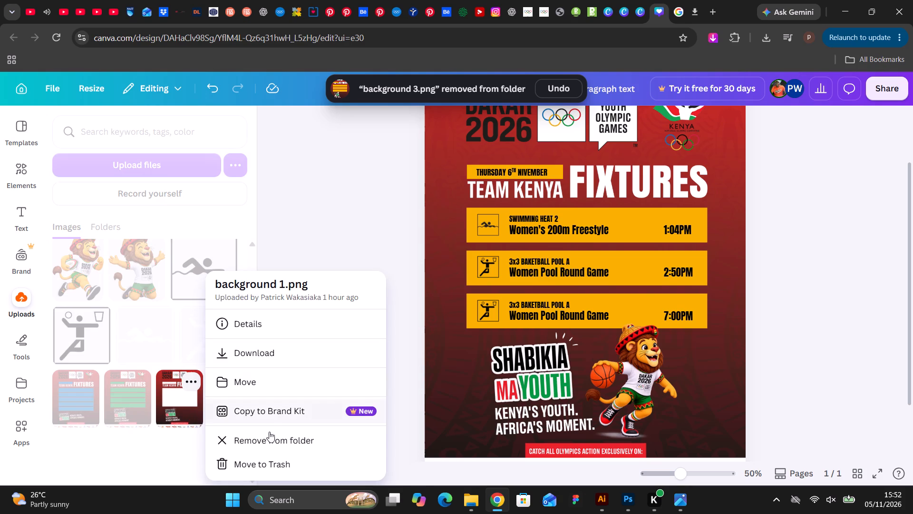
pyautogui.click(270, 444)
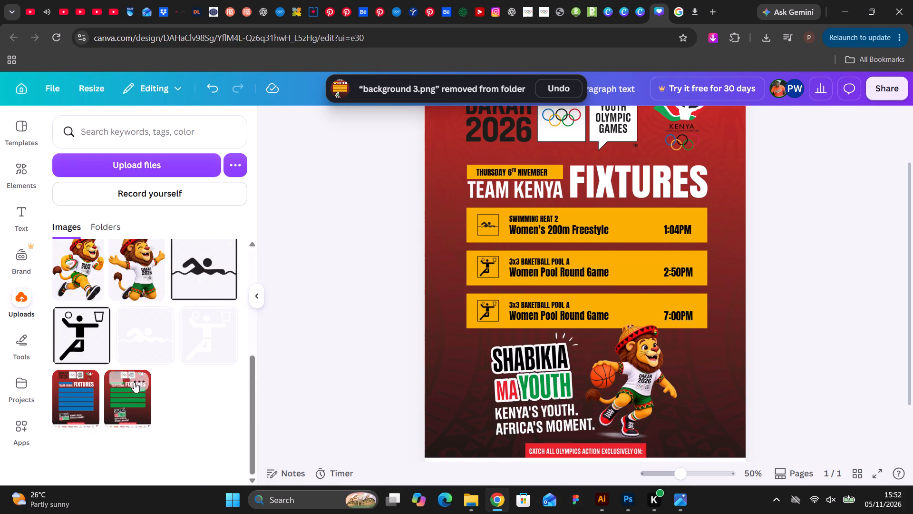
pyautogui.click(142, 378)
pyautogui.click(226, 443)
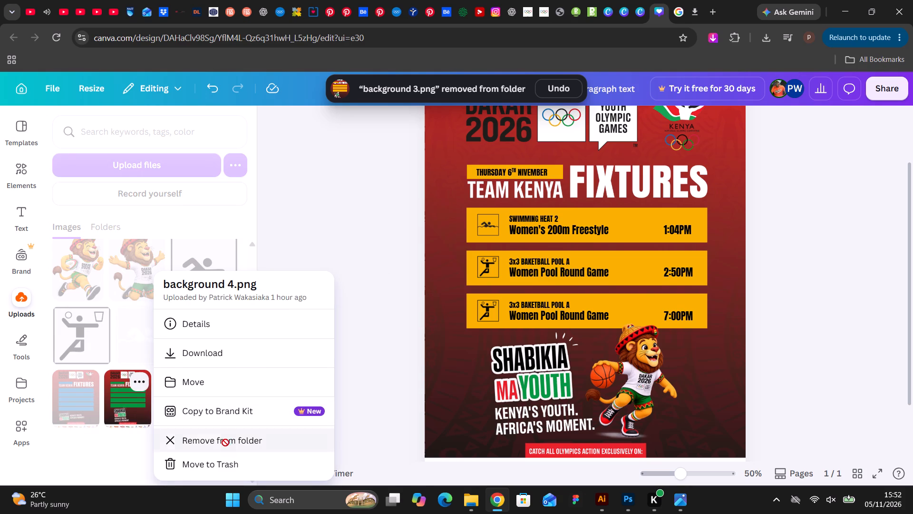
pyautogui.click(94, 377)
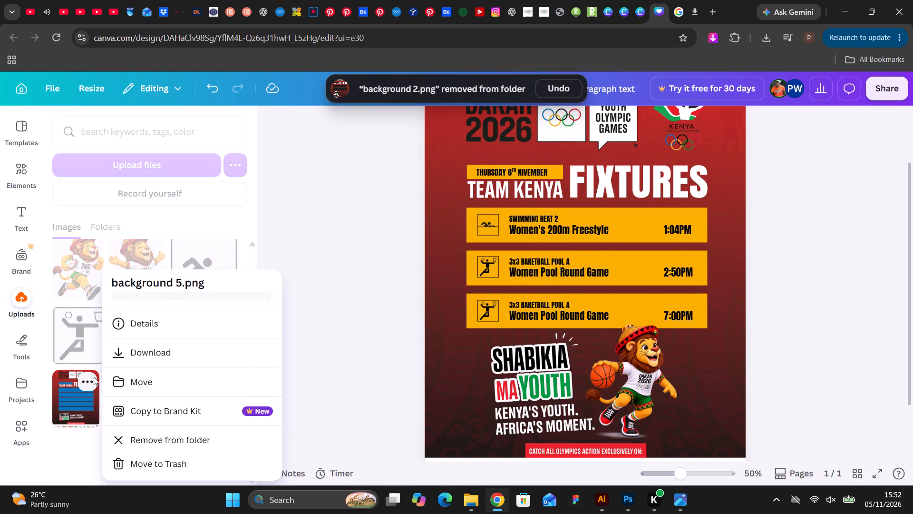
pyautogui.click(156, 443)
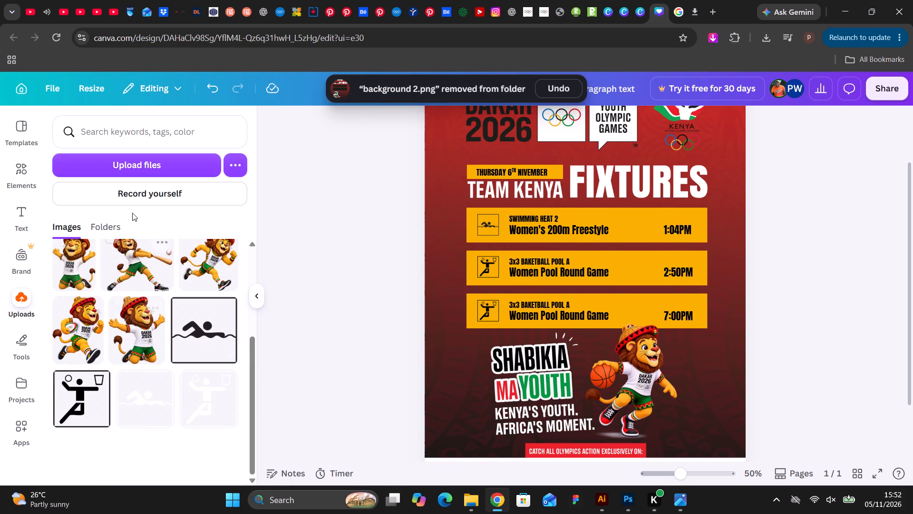
# Upload the new background 6 image from the Dakar folder to the uploads.
pyautogui.click(139, 168)
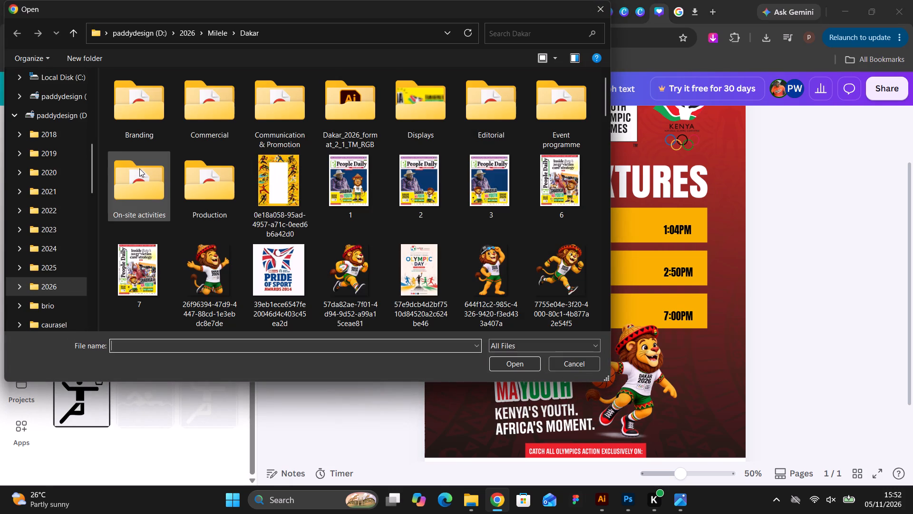
pyautogui.scroll(-4, 299, 205)
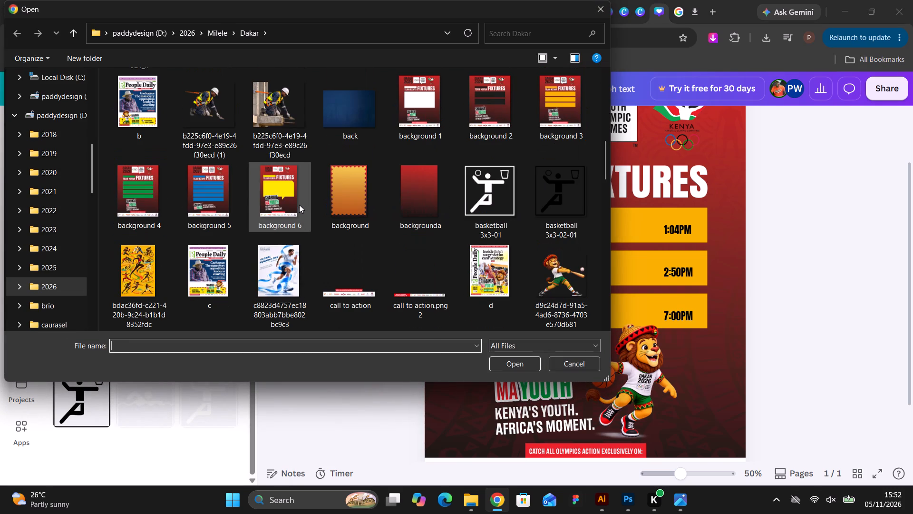
pyautogui.click(281, 202)
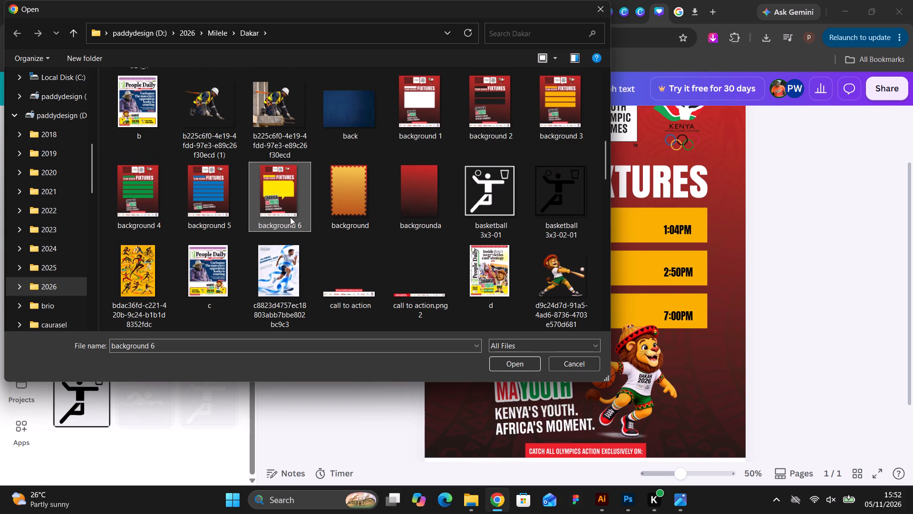
pyautogui.click(498, 363)
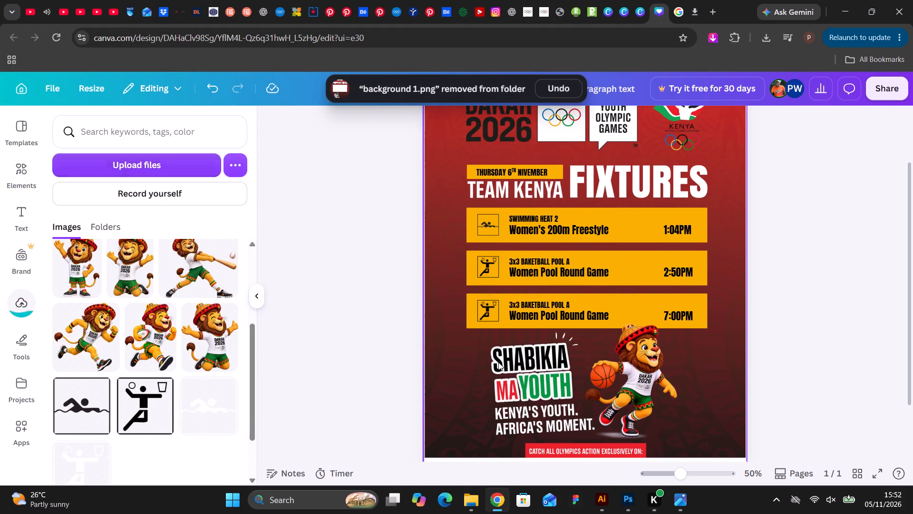
pyautogui.scroll(2, 243, 337)
pyautogui.scroll(1, 204, 327)
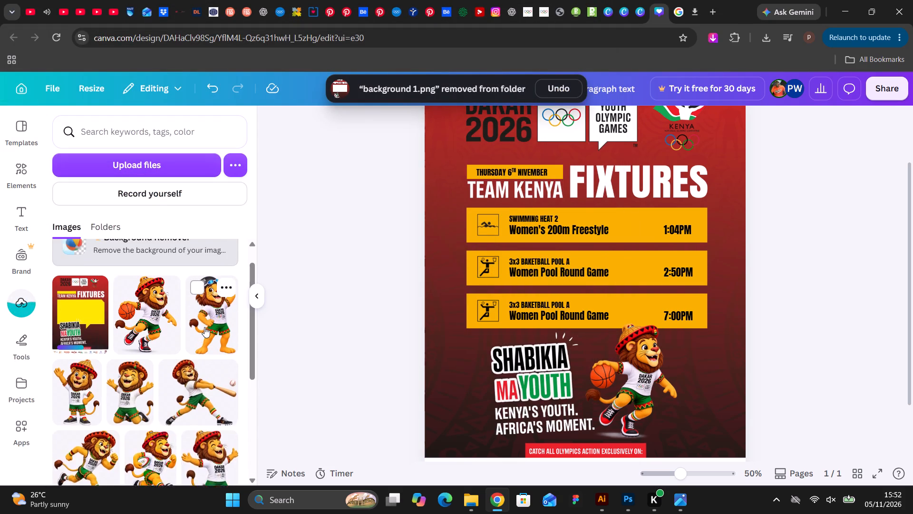
pyautogui.scroll(3, 476, 275)
pyautogui.scroll(-6, 484, 274)
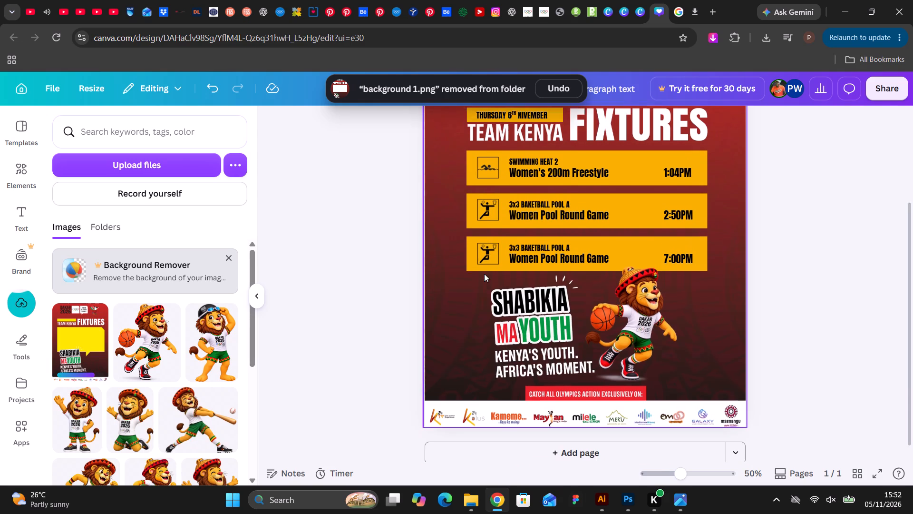
pyautogui.scroll(-4, 484, 274)
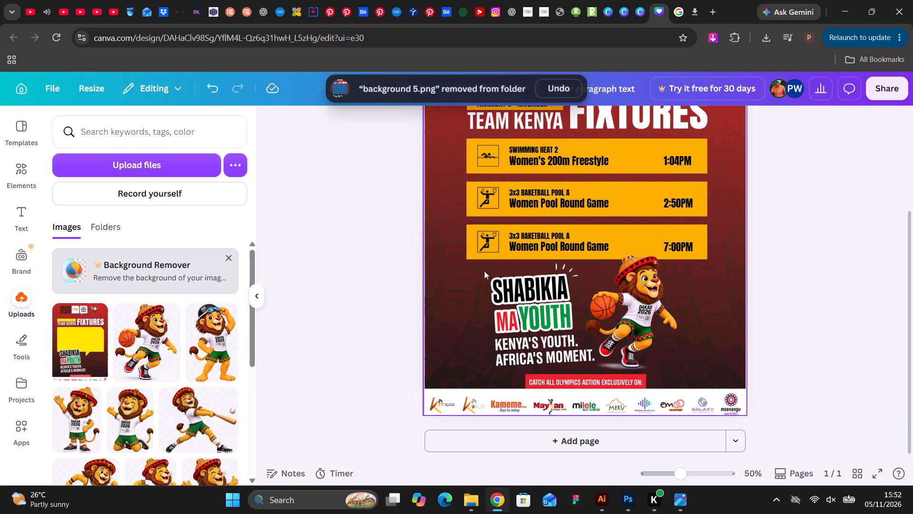
# Delete the swimming and basketball icons with their empty frames from the 1:04PM and 2:50PM fixture rows.
pyautogui.scroll(3, 482, 237)
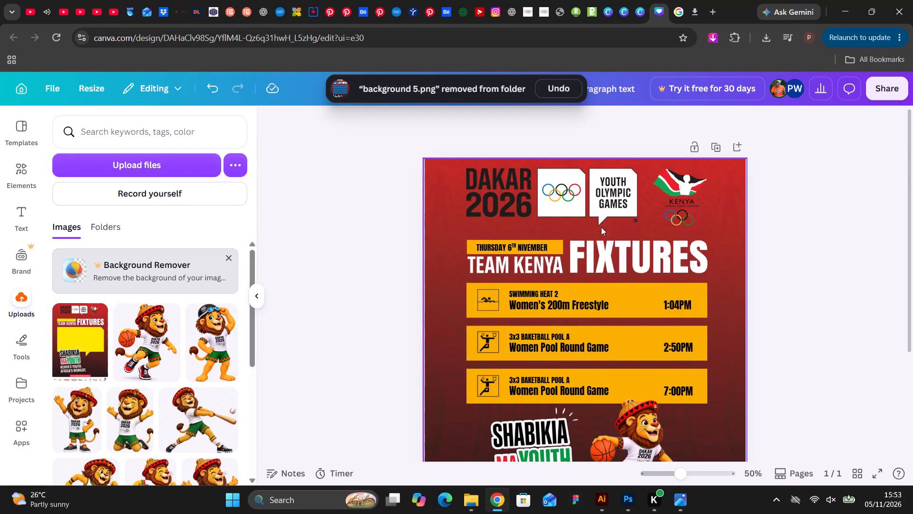
pyautogui.click(485, 299)
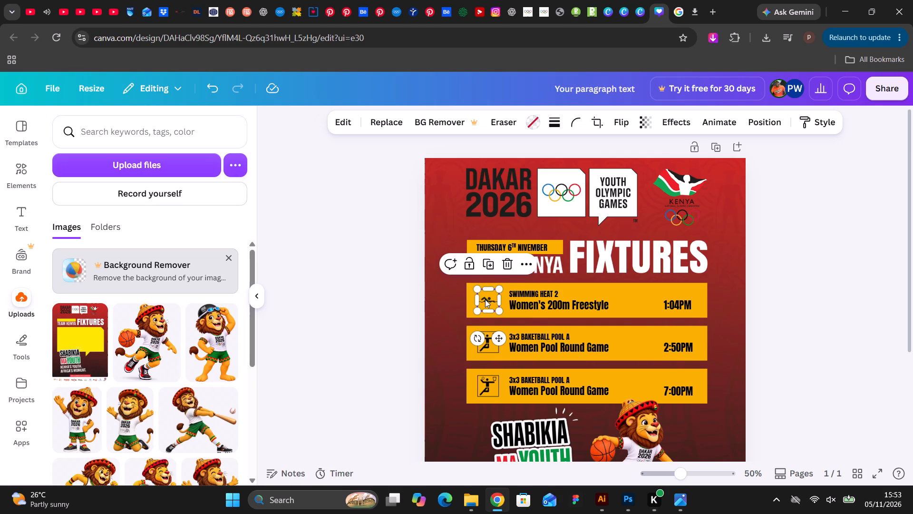
pyautogui.click(489, 343)
pyautogui.press('BackSpace')
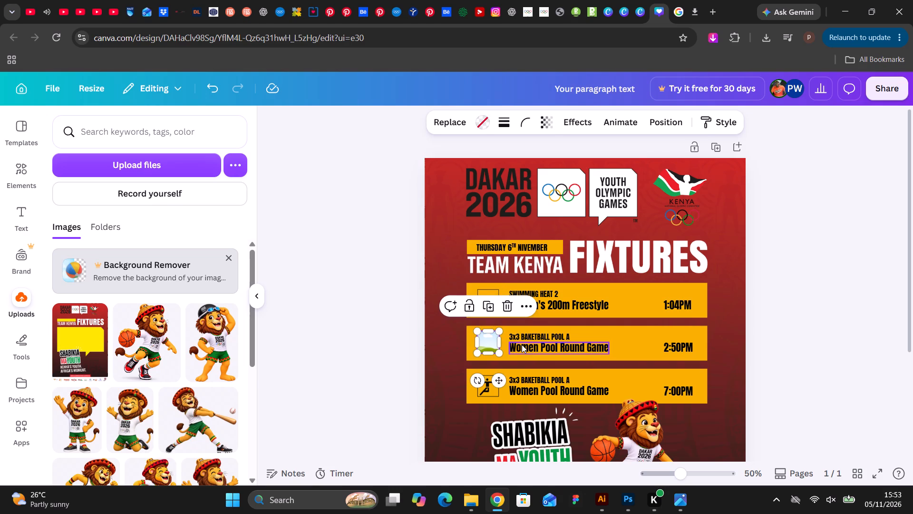
pyautogui.press('BackSpace')
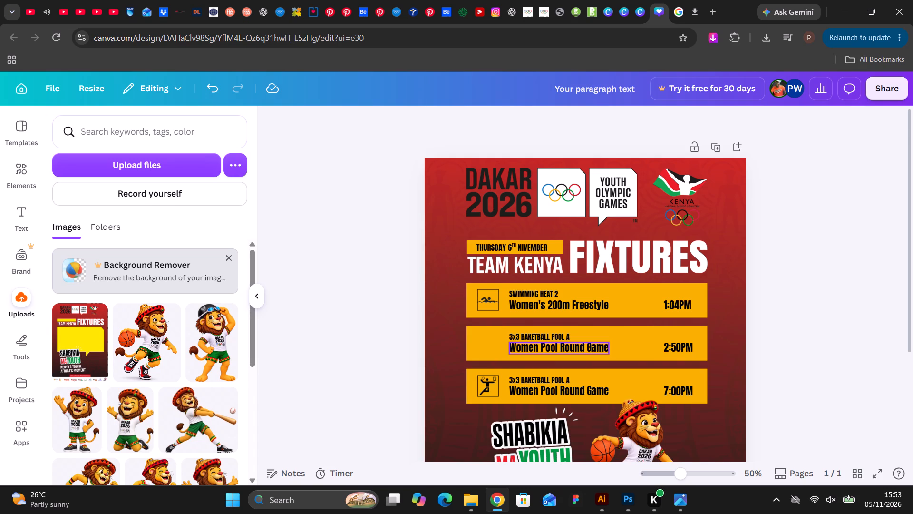
pyautogui.click(487, 296)
pyautogui.press('BackSpace')
pyautogui.press('BackSpace')
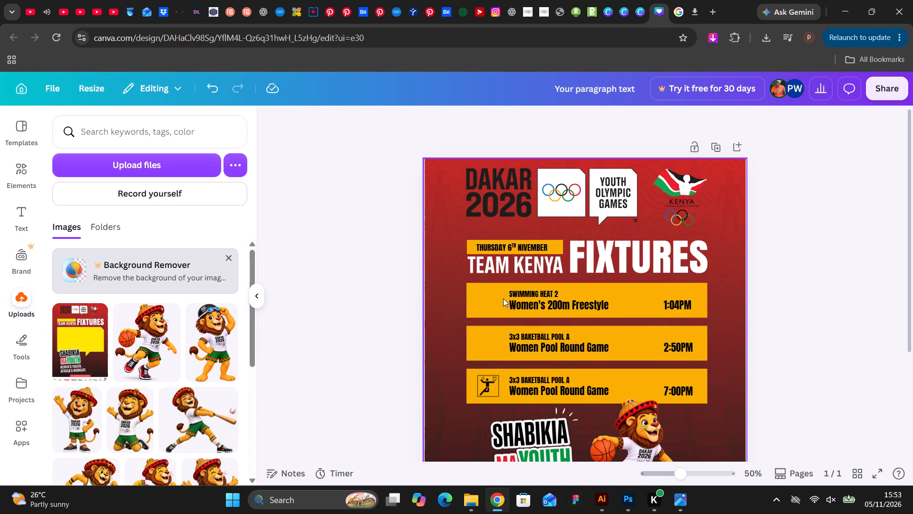
# Unlock the old red background with the three orange fixture bars.
pyautogui.click(496, 302)
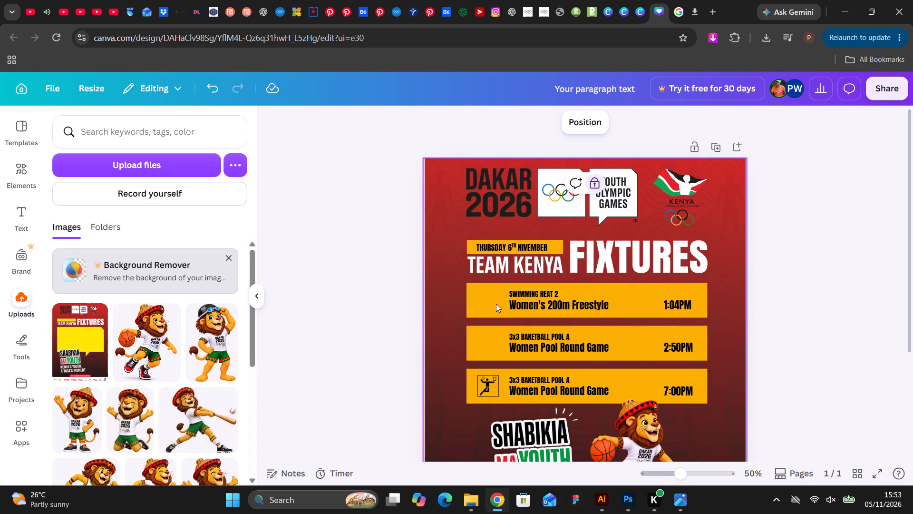
pyautogui.press('BackSpace')
pyautogui.click(596, 182)
pyautogui.click(782, 197)
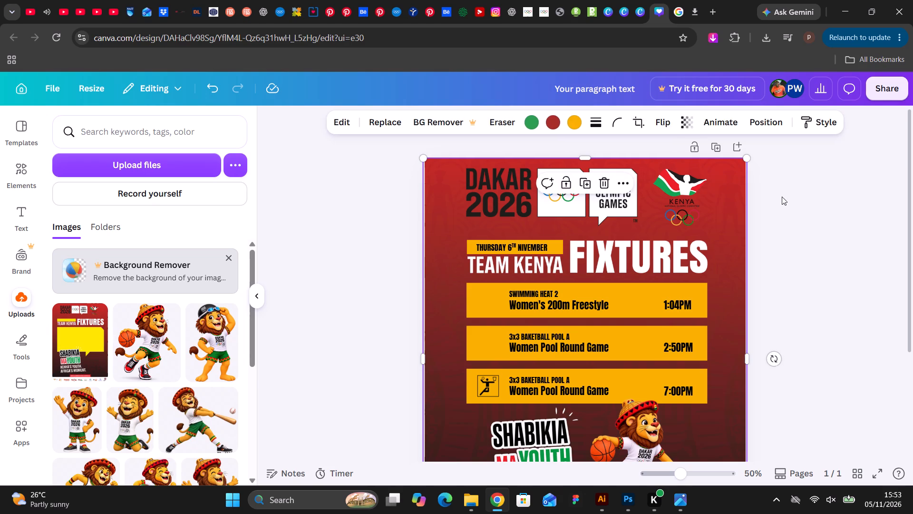
pyautogui.click(647, 215)
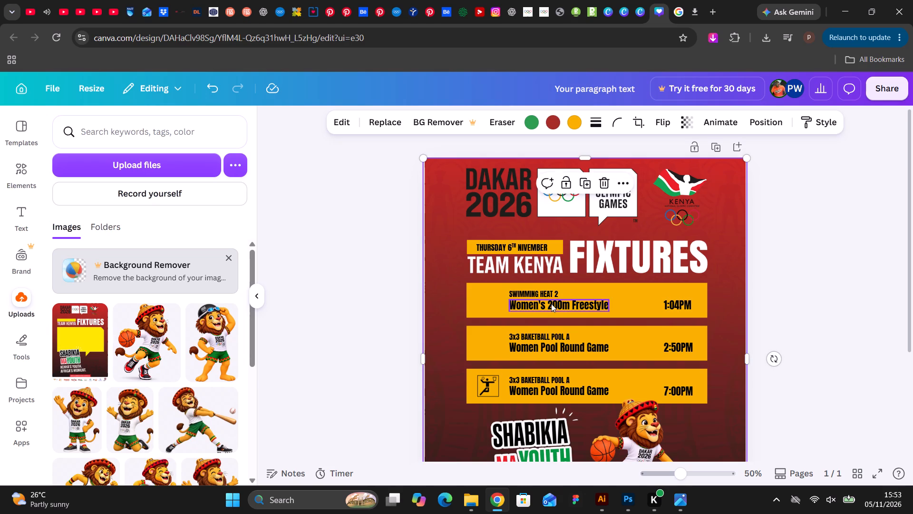
# Delete the 3x3 BAKETBALL POOL A and Women Pool Round Game texts from the 2:50PM row.
pyautogui.click(546, 333)
pyautogui.press('BackSpace')
pyautogui.click(581, 347)
pyautogui.press('BackSpace')
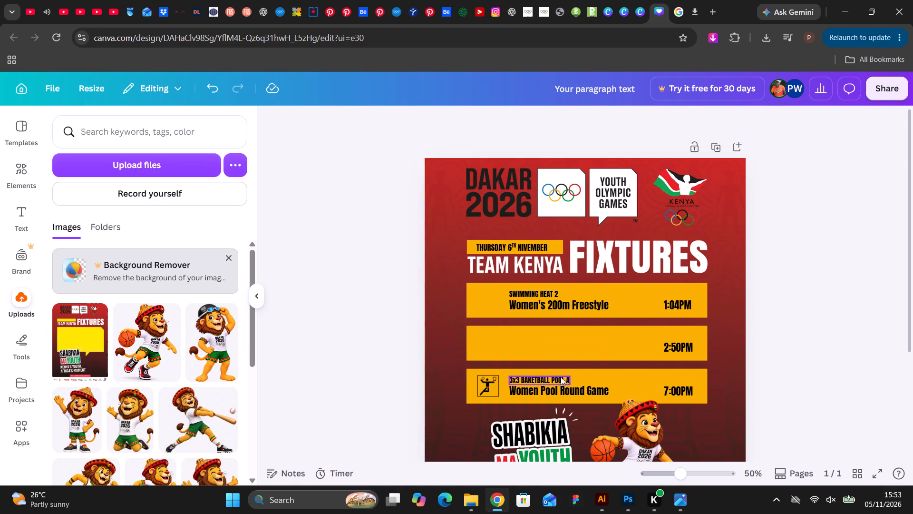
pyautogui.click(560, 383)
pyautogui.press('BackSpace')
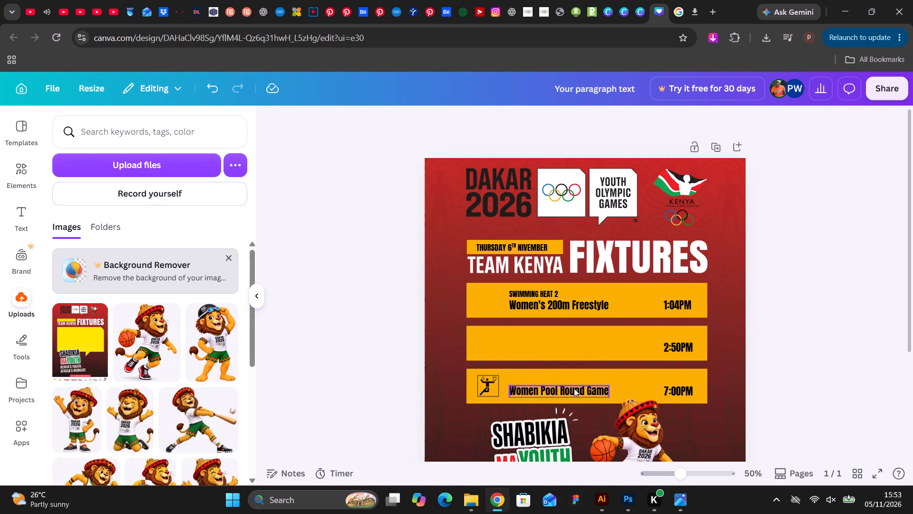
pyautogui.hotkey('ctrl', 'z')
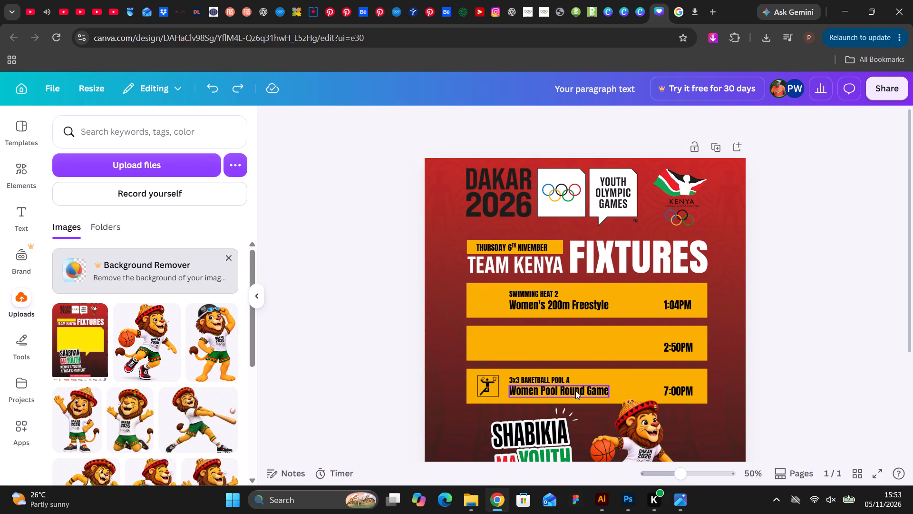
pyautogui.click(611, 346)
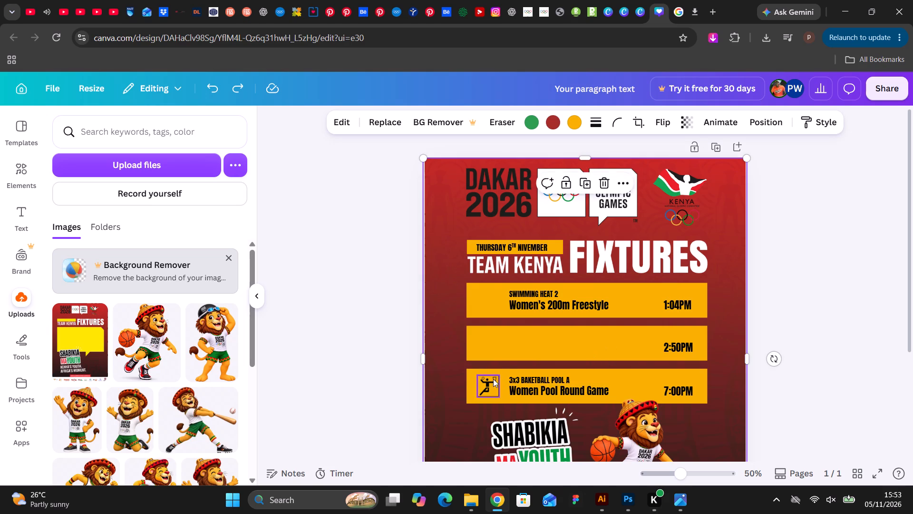
# Delete the basketball icon, its frame and both event text lines from the 7:00PM row.
pyautogui.click(493, 379)
pyautogui.press('BackSpace')
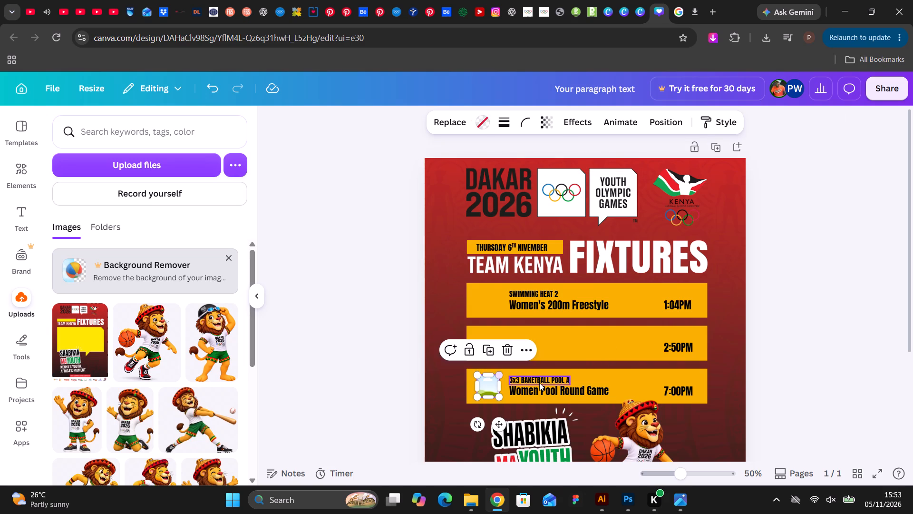
pyautogui.press('BackSpace')
pyautogui.click(539, 382)
pyautogui.press('BackSpace')
pyautogui.click(565, 388)
pyautogui.press('BackSpace')
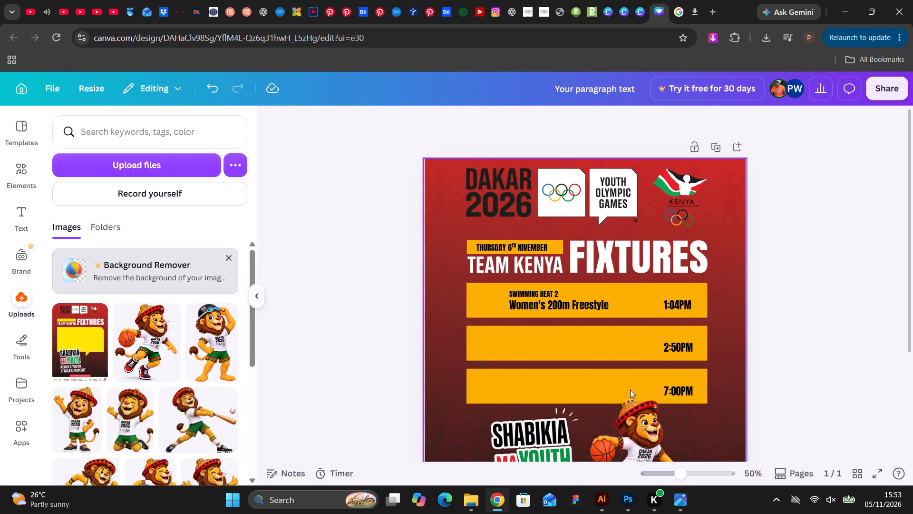
# Delete the 7:00PM and 2:50PM time texts.
pyautogui.click(634, 389)
pyautogui.click(682, 393)
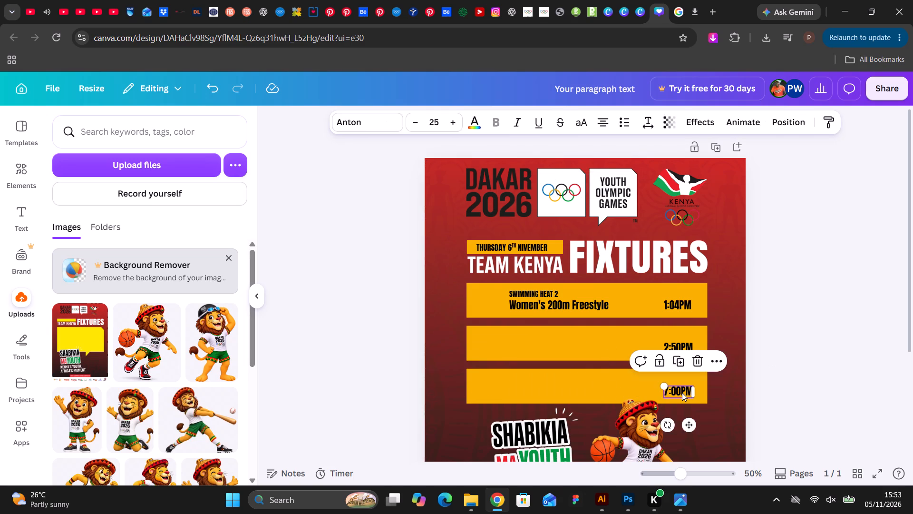
pyautogui.press('BackSpace')
pyautogui.click(722, 352)
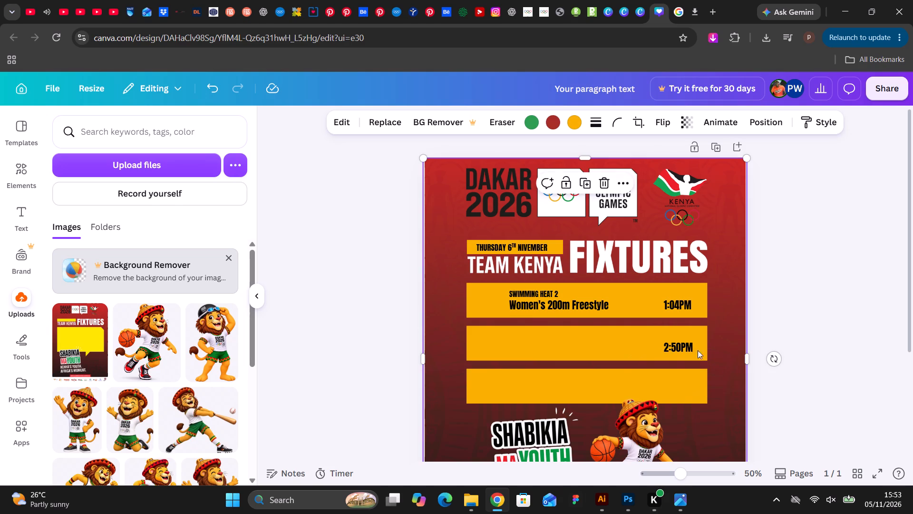
pyautogui.click(688, 346)
pyautogui.press('BackSpace')
# Delete the old red background with the orange bars from the page.
pyautogui.click(724, 338)
pyautogui.press('BackSpace')
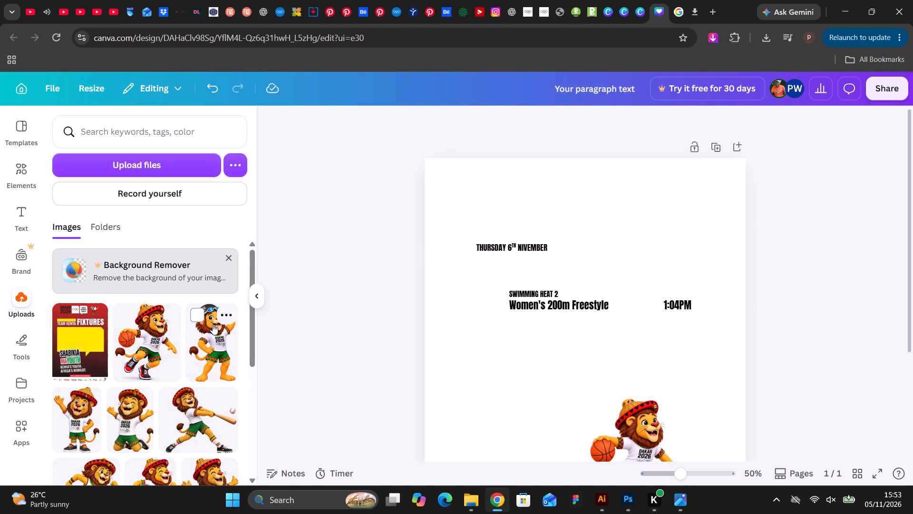
# Place the uploaded yellow speech-bubble background on the page and enlarge it proportionally to the full page height.
pyautogui.click(86, 327)
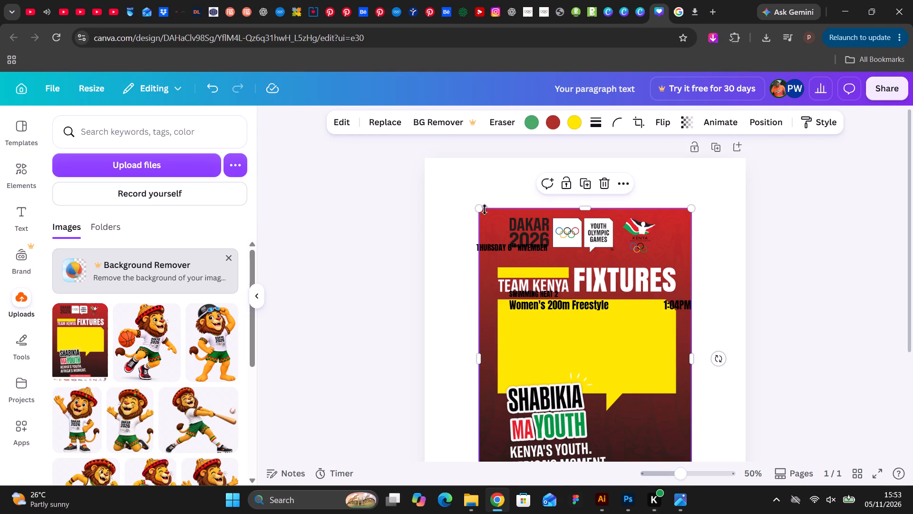
pyautogui.moveTo(482, 209); pyautogui.dragTo(434, 168)
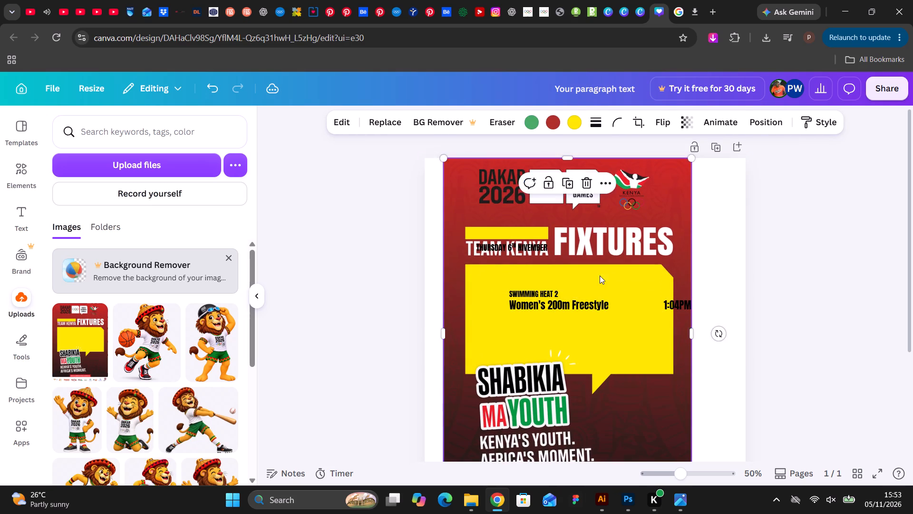
pyautogui.scroll(-11, 625, 293)
pyautogui.moveTo(693, 365); pyautogui.dragTo(723, 414)
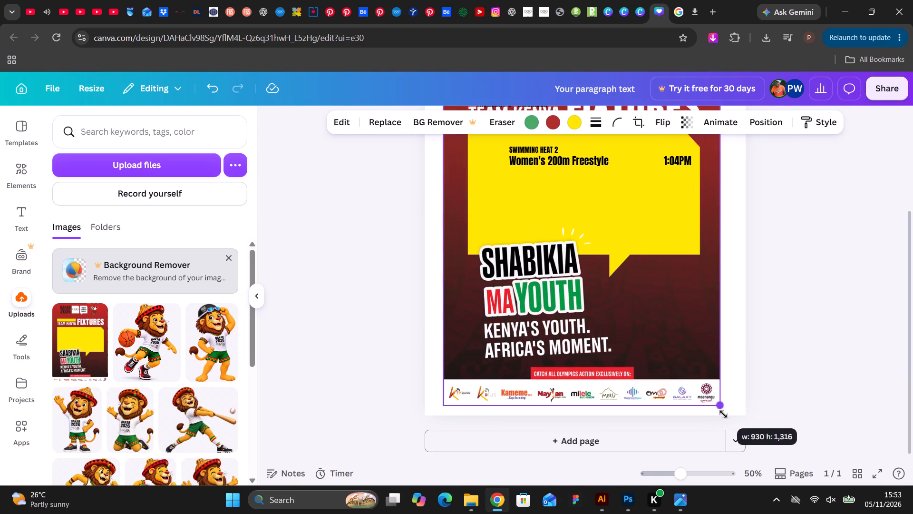
pyautogui.moveTo(723, 414); pyautogui.dragTo(727, 419)
pyautogui.scroll(4, 732, 296)
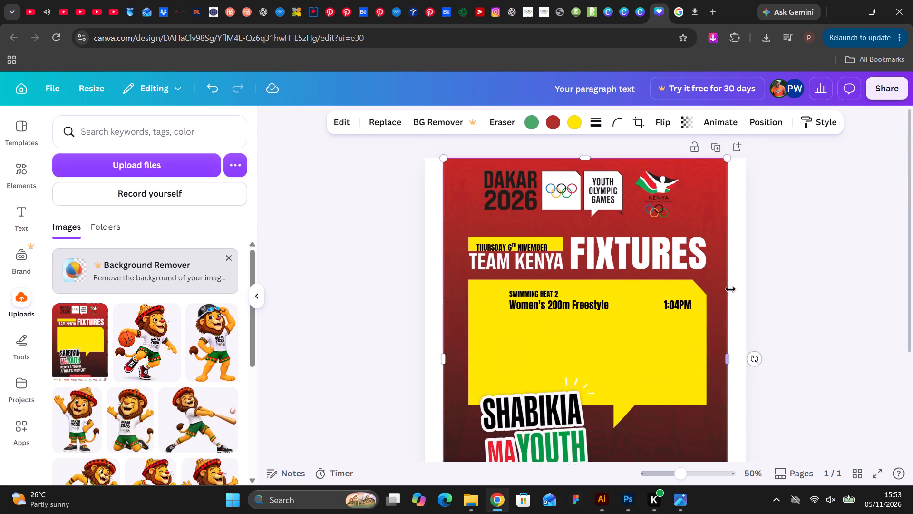
pyautogui.scroll(-3, 730, 289)
pyautogui.scroll(1, 659, 278)
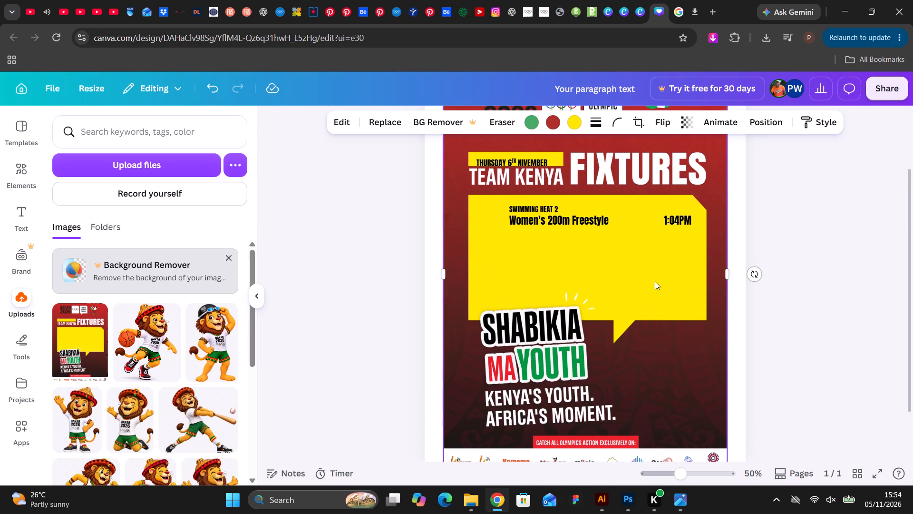
# Switch to Photoshop and select all the visible poster artwork in Dakar Fixtures Kenya Team.psd for transfer.
pyautogui.click(625, 502)
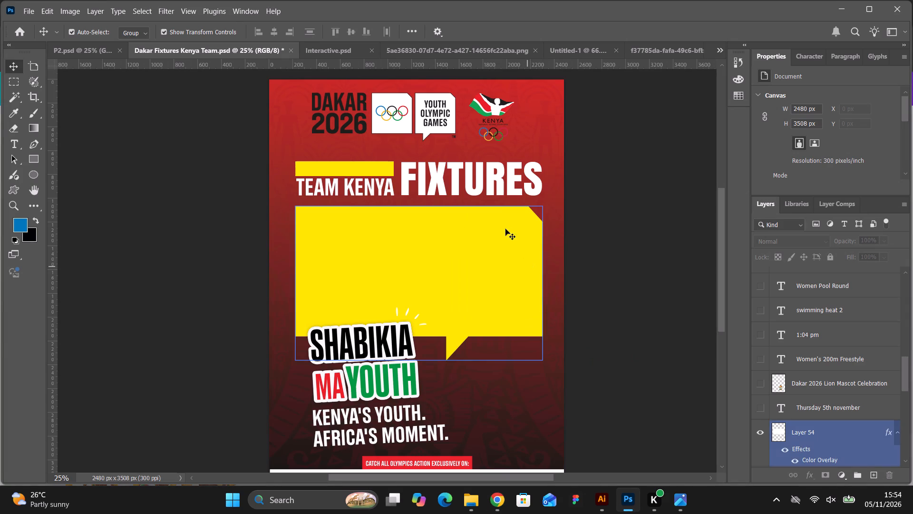
pyautogui.click(289, 147)
pyautogui.moveTo(241, 79); pyautogui.dragTo(447, 305)
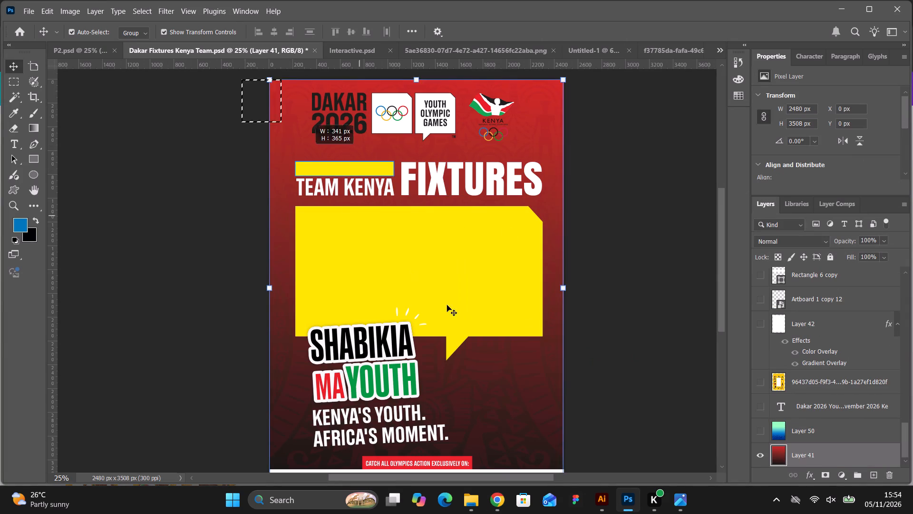
pyautogui.moveTo(447, 305); pyautogui.dragTo(605, 474)
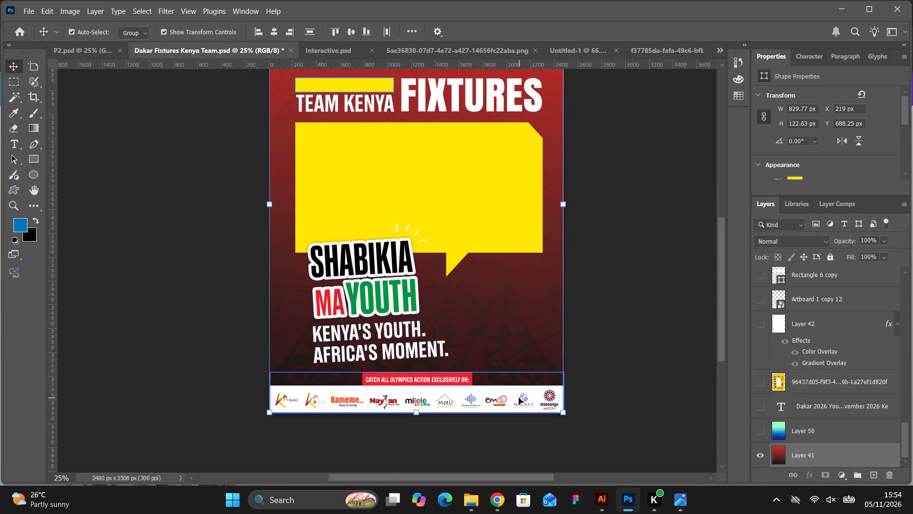
pyautogui.moveTo(519, 398); pyautogui.dragTo(554, 327)
# Delete all the old fixtures artwork with the black bars from the 1080 x 1350 Untitled-1 document.
pyautogui.click(595, 49)
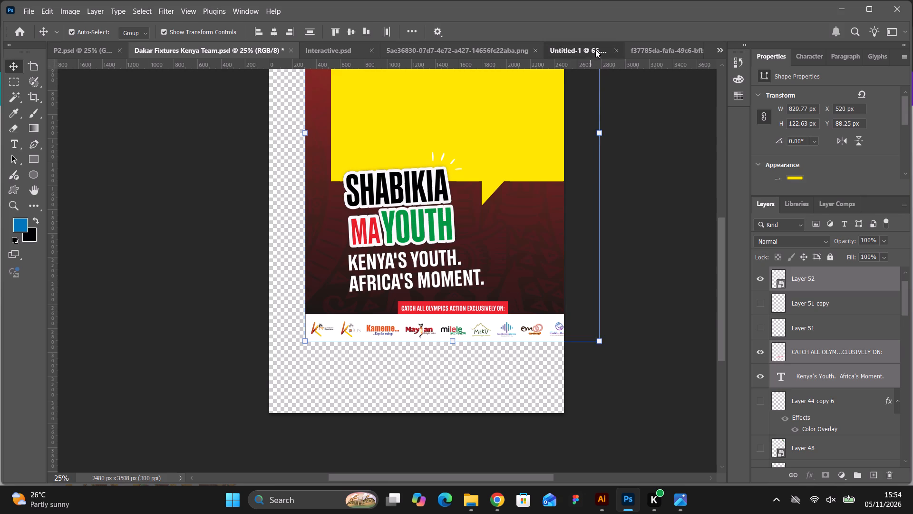
pyautogui.scroll(3, 579, 208)
pyautogui.hotkey('ctrl', '-')
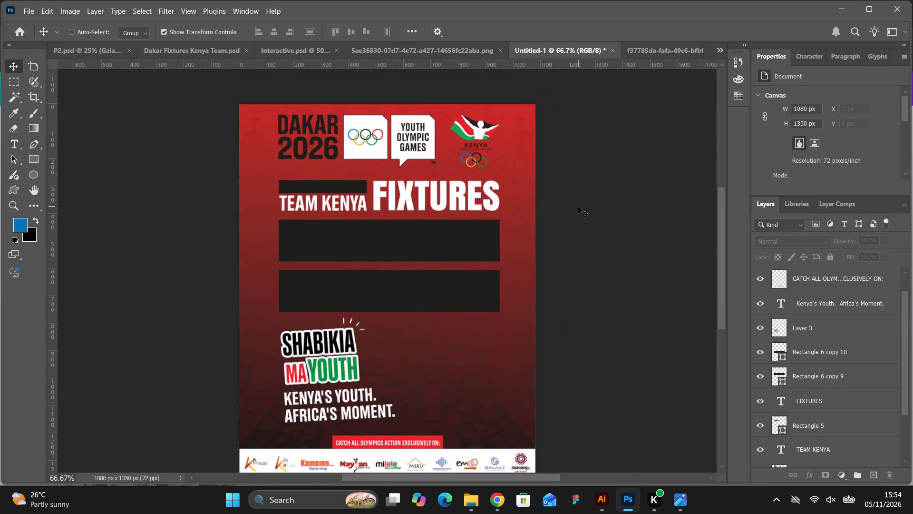
pyautogui.hotkey('ctrl', '-')
pyautogui.moveTo(259, 158); pyautogui.dragTo(527, 422)
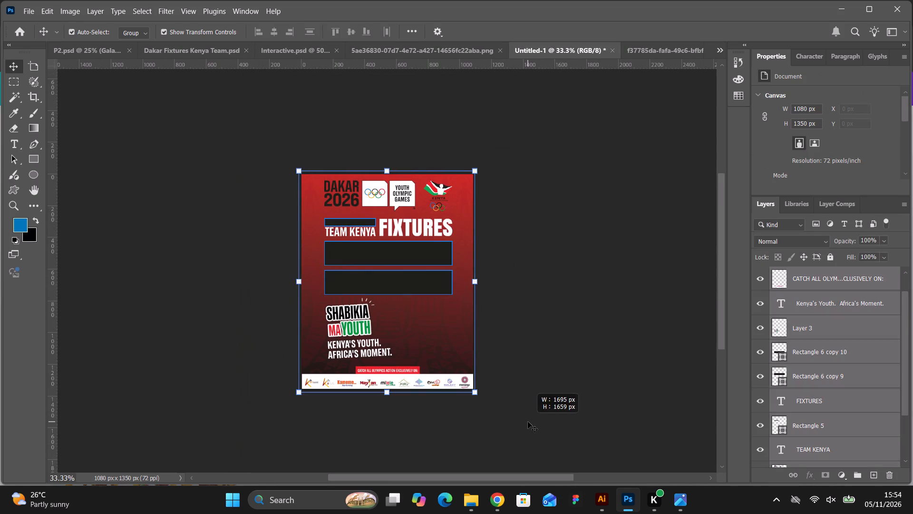
pyautogui.press('BackSpace')
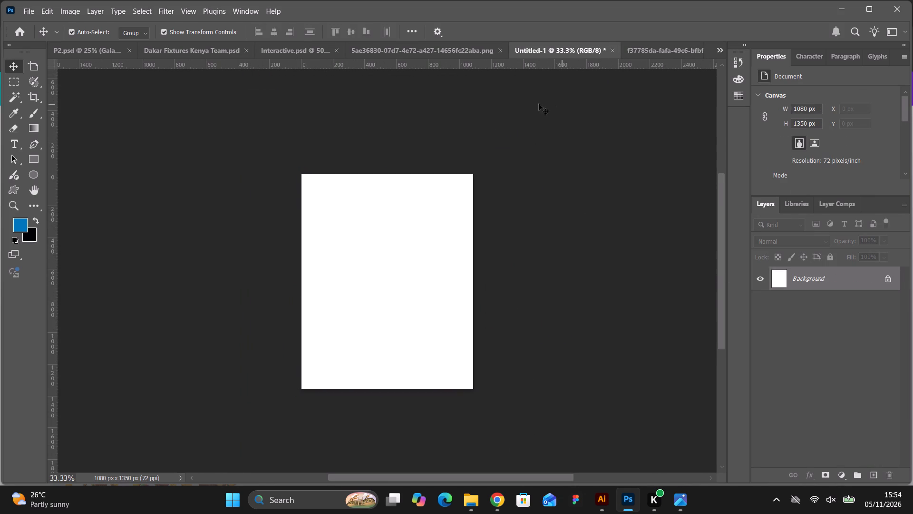
# Copy the selected yellow speech-bubble artwork from Dakar Fixtures Kenya Team.psd into the Untitled-1 document.
pyautogui.click(310, 47)
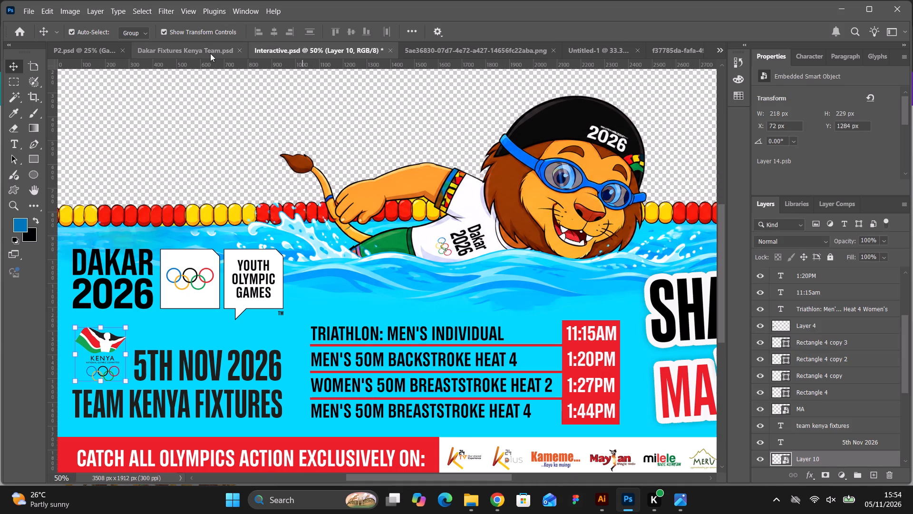
pyautogui.click(210, 53)
pyautogui.moveTo(398, 169); pyautogui.dragTo(577, 43)
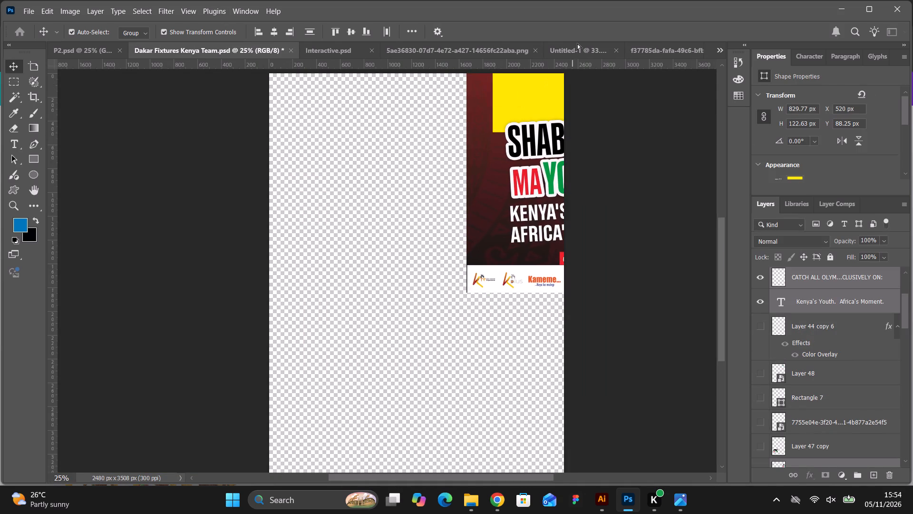
pyautogui.moveTo(577, 43); pyautogui.dragTo(403, 203)
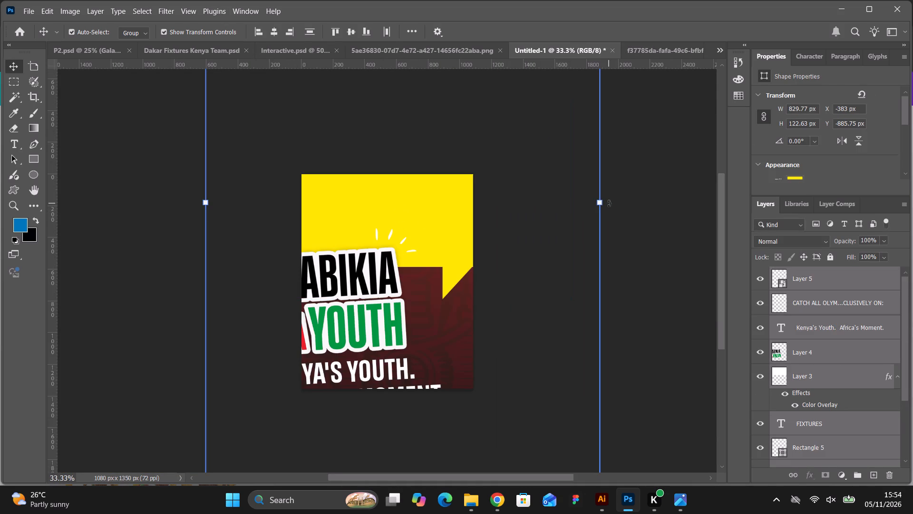
# Scale the copied artwork proportionally to about 38.5% to fit the full canvas height, and centre it horizontally.
pyautogui.moveTo(602, 202); pyautogui.dragTo(364, 213)
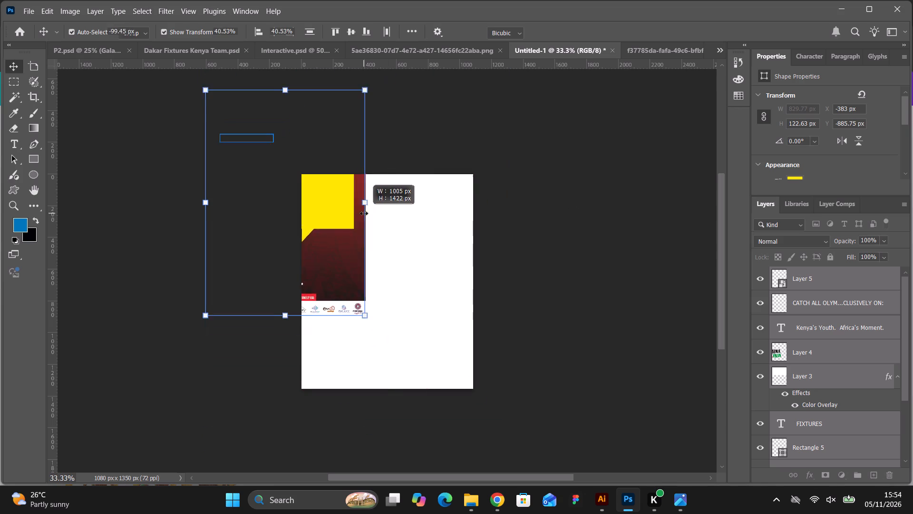
pyautogui.moveTo(364, 213); pyautogui.dragTo(312, 205)
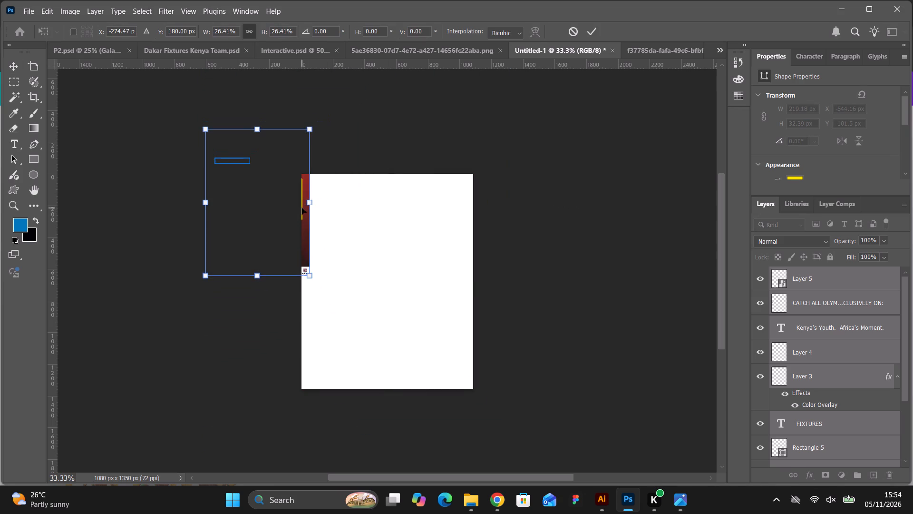
pyautogui.moveTo(302, 208); pyautogui.dragTo(398, 256)
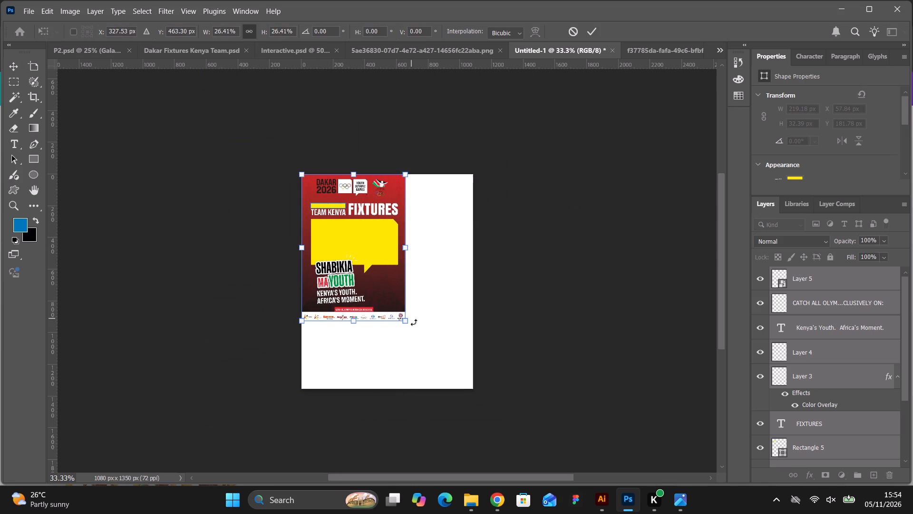
pyautogui.hotkey('ctrl', '=')
pyautogui.hotkey('ctrl', '=')
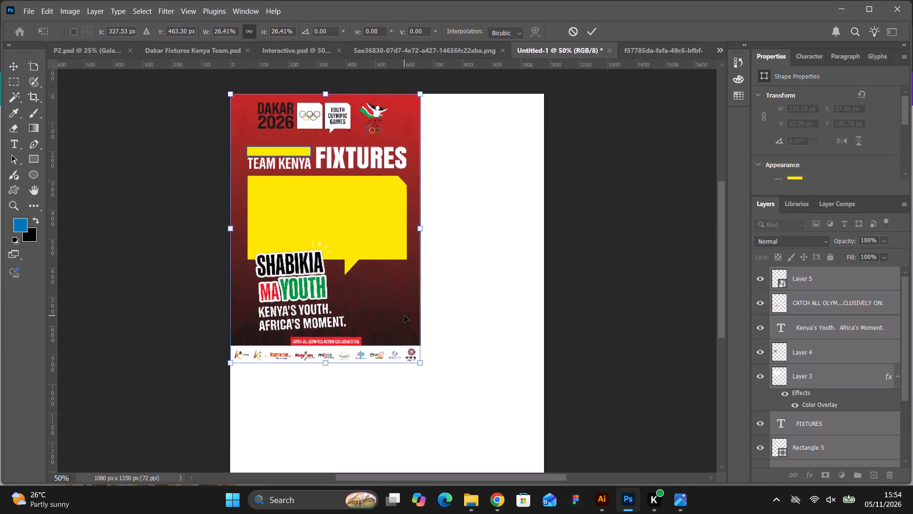
pyautogui.hotkey('ctrl', '-')
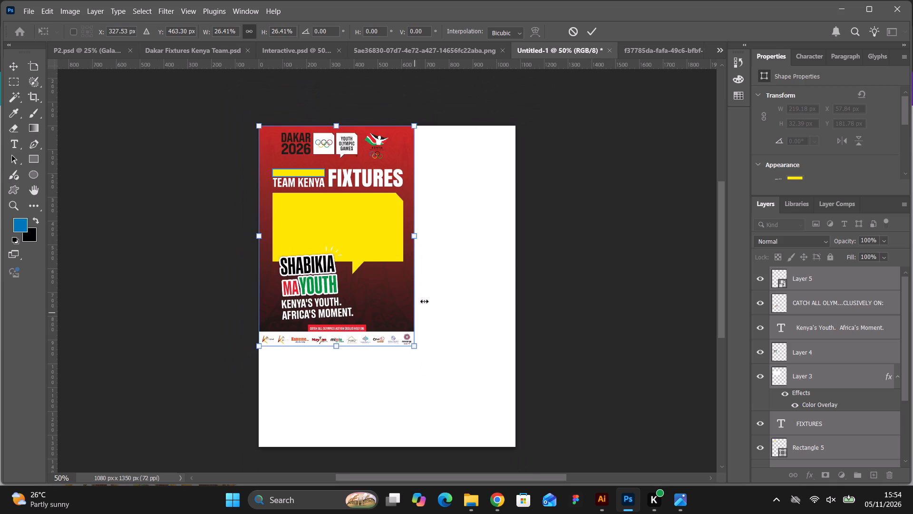
pyautogui.moveTo(417, 344); pyautogui.dragTo(501, 424)
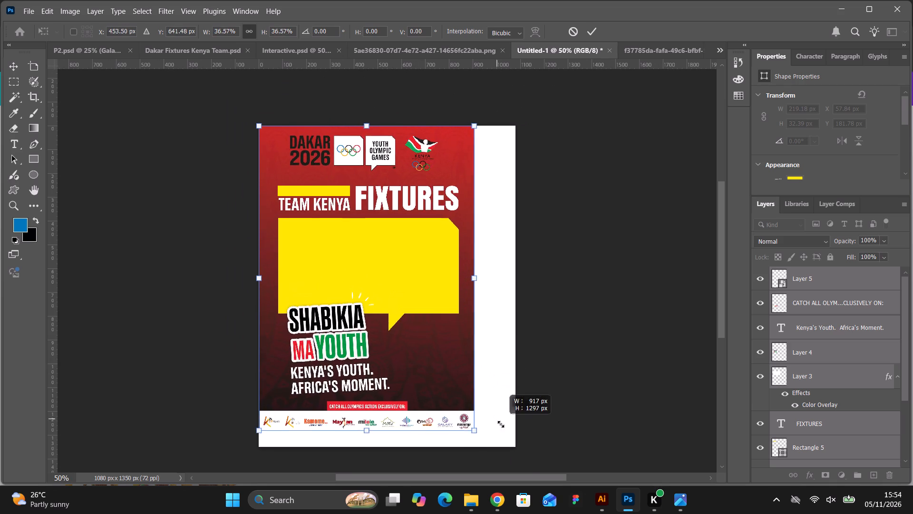
pyautogui.moveTo(501, 424); pyautogui.dragTo(506, 432)
pyautogui.moveTo(471, 377); pyautogui.dragTo(486, 381)
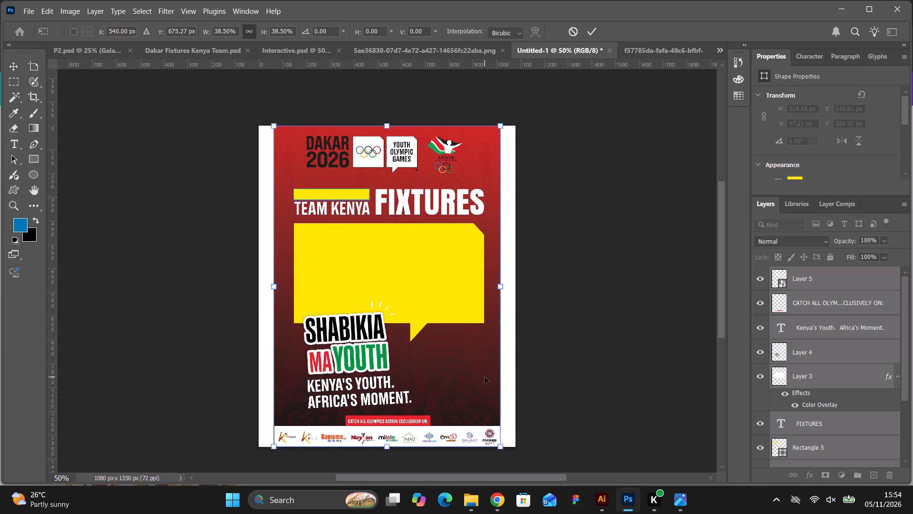
pyautogui.hotkey('ctrl', '=')
pyautogui.scroll(4, 387, 313)
pyautogui.scroll(-1, 339, 248)
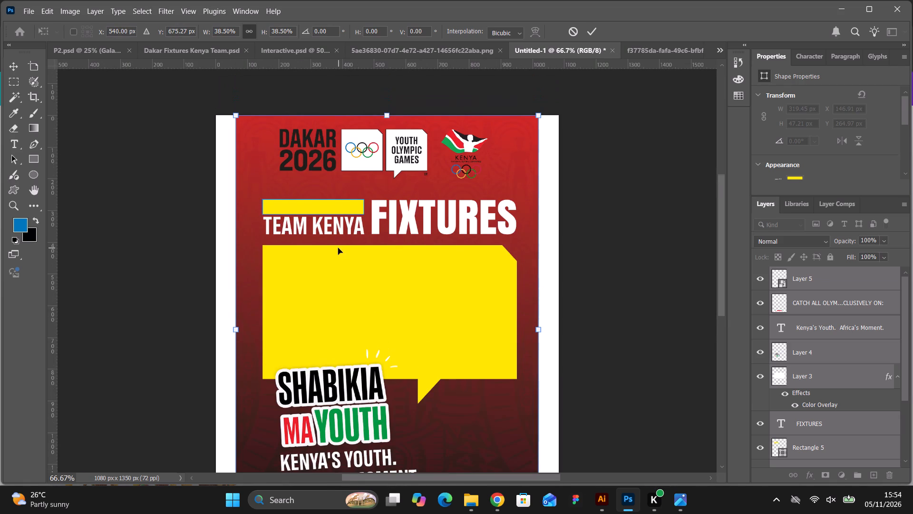
pyautogui.scroll(-1, 338, 248)
pyautogui.scroll(-3, 282, 261)
pyautogui.click(155, 272)
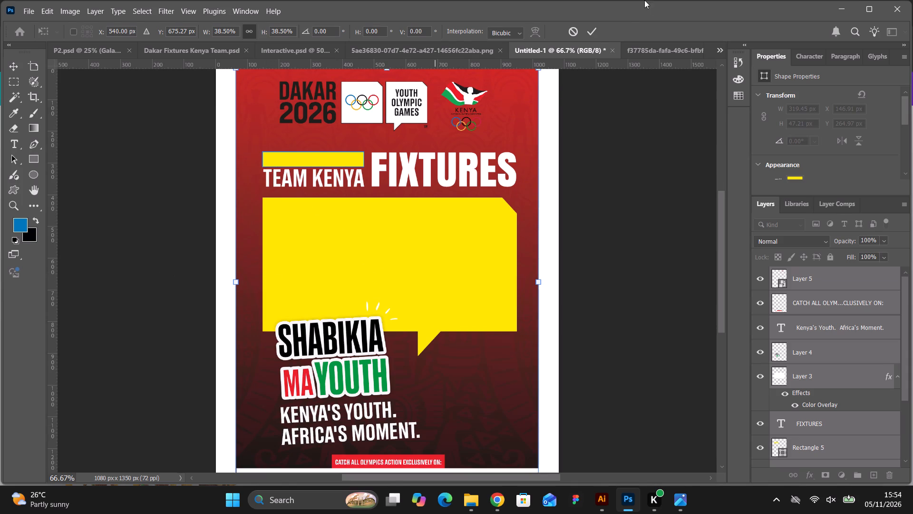
pyautogui.click(596, 31)
pyautogui.moveTo(619, 178); pyautogui.dragTo(623, 181)
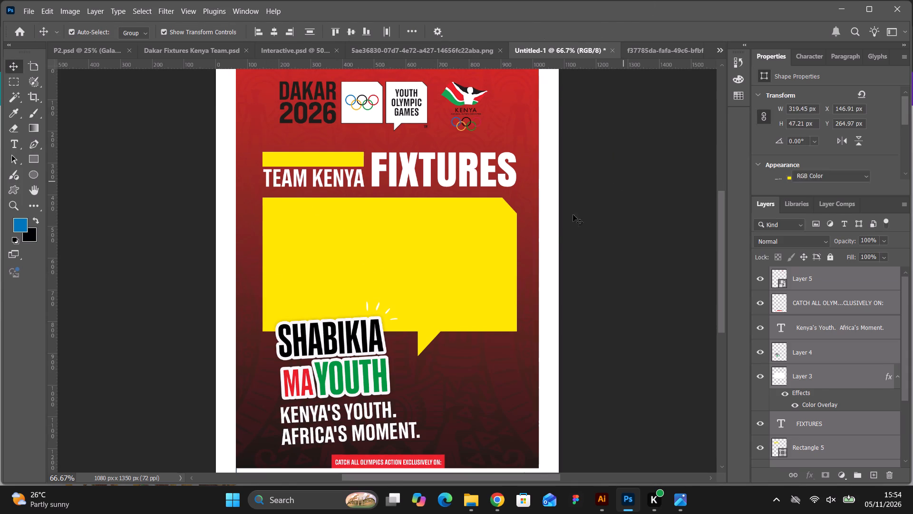
# Stretch the red gradient background layer to the full 1080 px canvas width, covering the white side margins.
pyautogui.click(257, 259)
pyautogui.moveTo(236, 282); pyautogui.dragTo(232, 282)
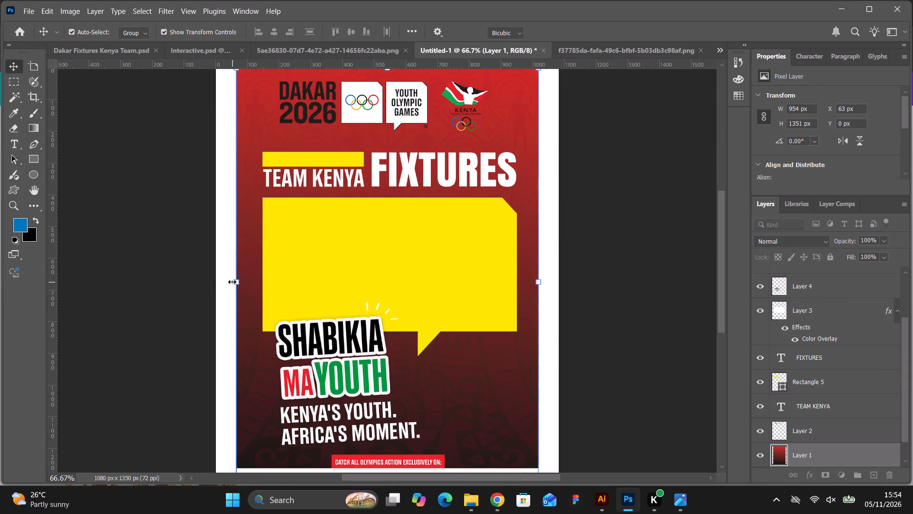
pyautogui.moveTo(232, 282); pyautogui.dragTo(217, 277)
pyautogui.scroll(-1, 398, 267)
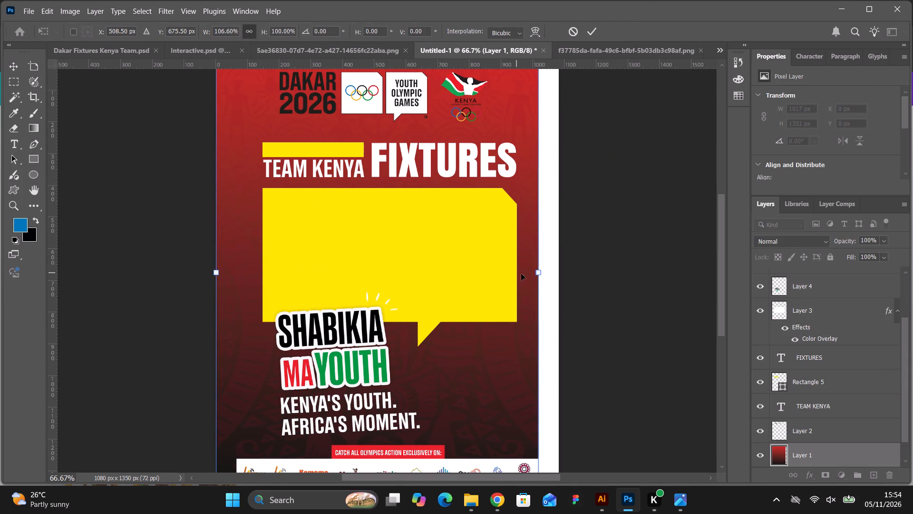
pyautogui.moveTo(541, 272); pyautogui.dragTo(562, 276)
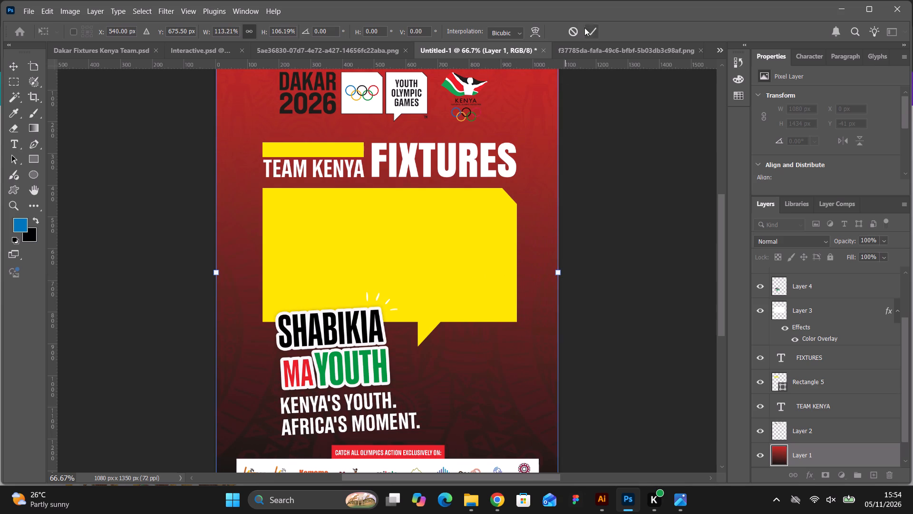
pyautogui.click(592, 30)
pyautogui.click(634, 175)
pyautogui.scroll(-3, 634, 176)
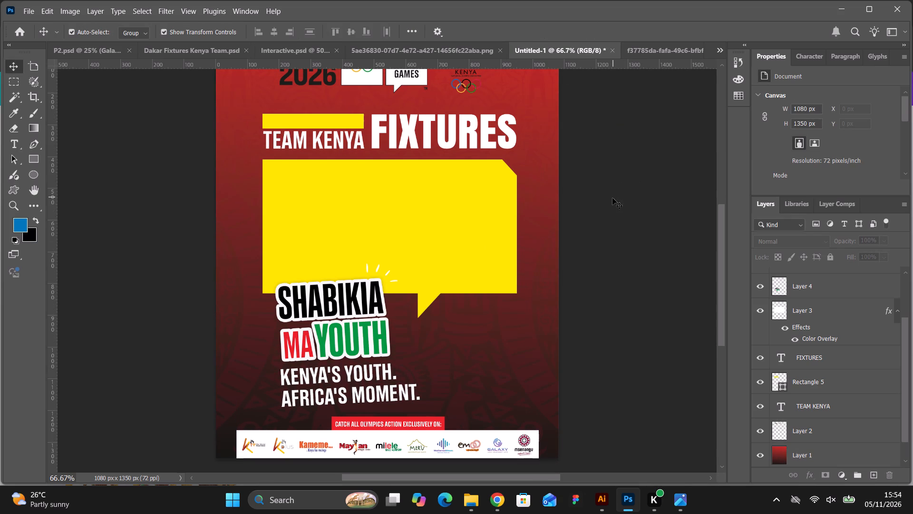
# Extend the red background slightly past both side edges of the canvas, to about 1113 px wide.
pyautogui.click(561, 211)
pyautogui.click(553, 211)
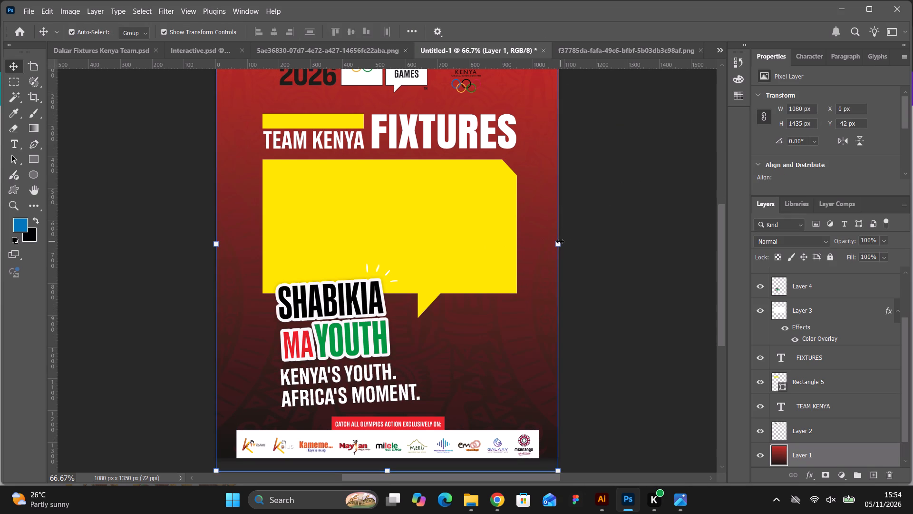
pyautogui.moveTo(560, 241); pyautogui.dragTo(565, 245)
pyautogui.scroll(-4, 580, 201)
pyautogui.scroll(3, 581, 202)
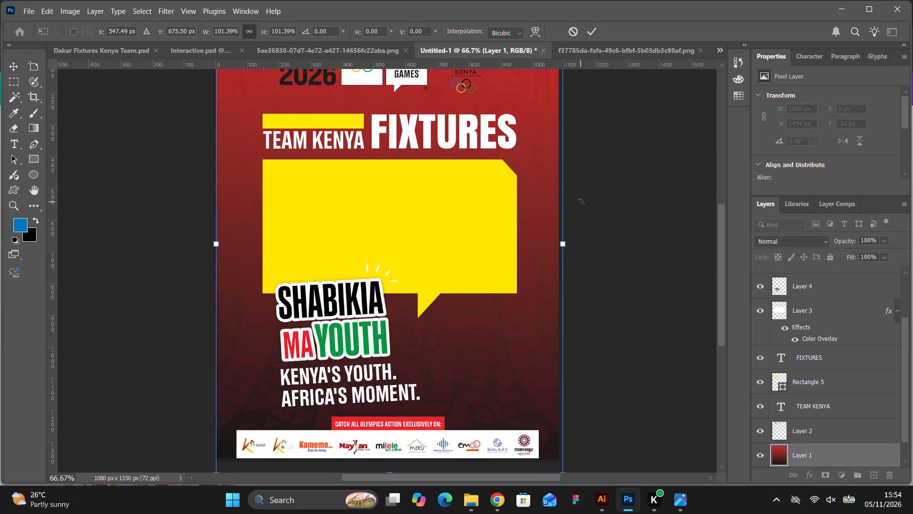
pyautogui.scroll(8, 581, 202)
pyautogui.scroll(1, 425, 203)
pyautogui.keyDown('shift'); pyautogui.moveTo(213, 319); pyautogui.dragTo(209, 319); pyautogui.keyUp('shift')
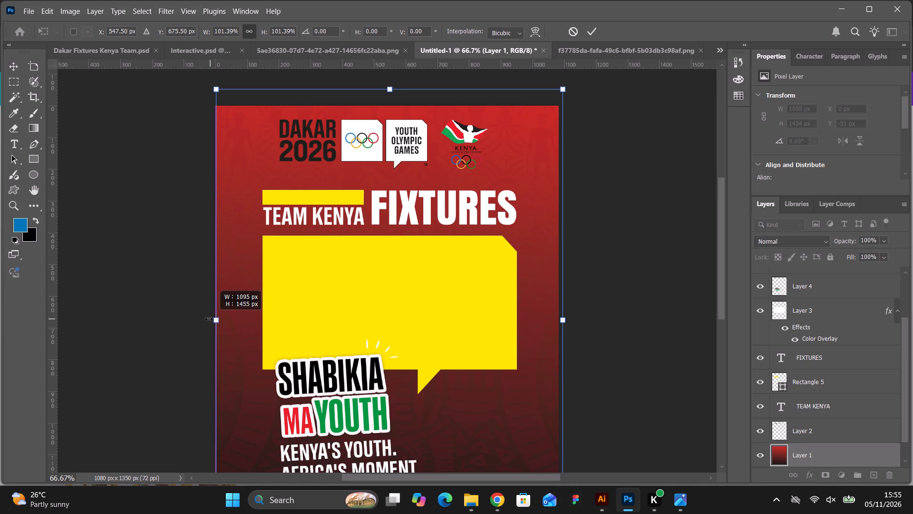
pyautogui.keyDown('shift'); pyautogui.moveTo(209, 319); pyautogui.dragTo(207, 320); pyautogui.keyUp('shift')
pyautogui.scroll(-15, 573, 160)
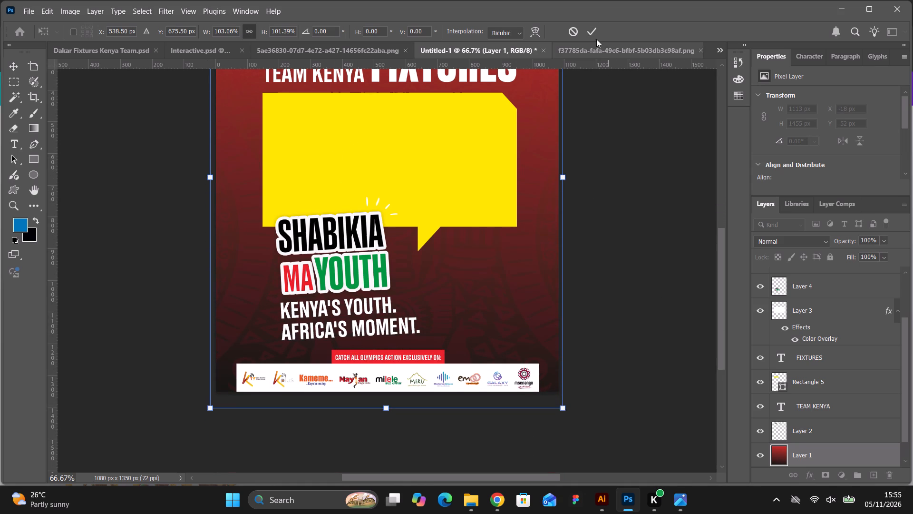
pyautogui.click(592, 27)
pyautogui.click(631, 188)
# Enlarge the "CATCH ALL OLYMPICS ACTION EXCLUSIVELY ON:" sponsor strip proportionally to about 114% to span the canvas width.
pyautogui.click(340, 357)
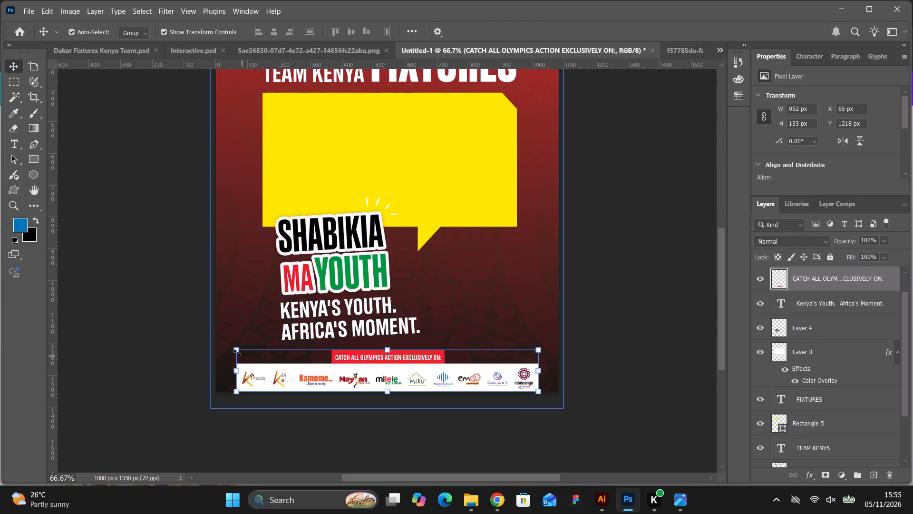
pyautogui.moveTo(236, 352); pyautogui.dragTo(216, 339)
pyautogui.moveTo(542, 347); pyautogui.dragTo(560, 341)
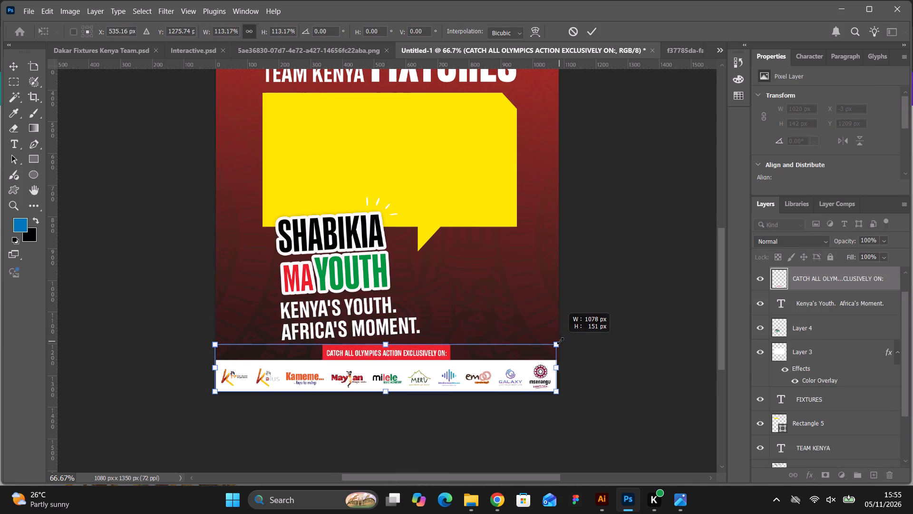
pyautogui.moveTo(560, 341); pyautogui.dragTo(562, 339)
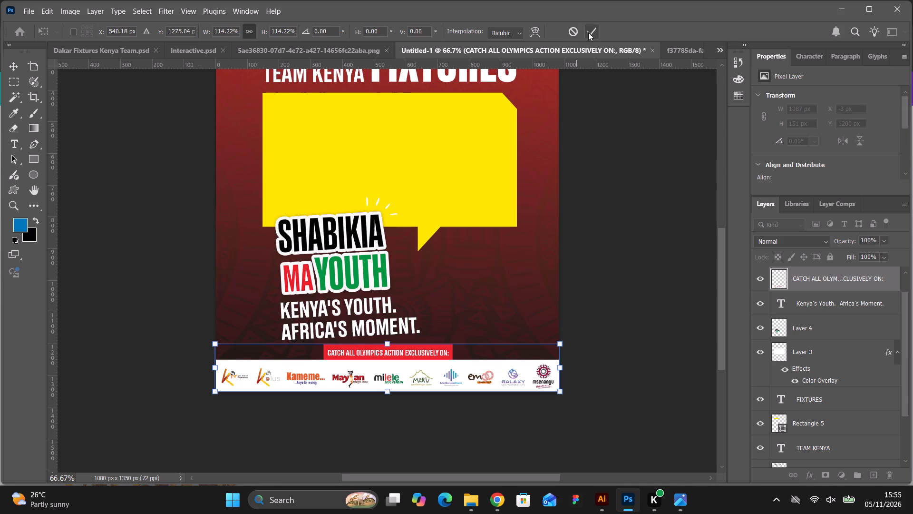
pyautogui.click(588, 32)
pyautogui.click(623, 214)
# Examine the resized poster layout from the sponsor strip up to the Dakar 2026 logos.
pyautogui.scroll(7, 623, 214)
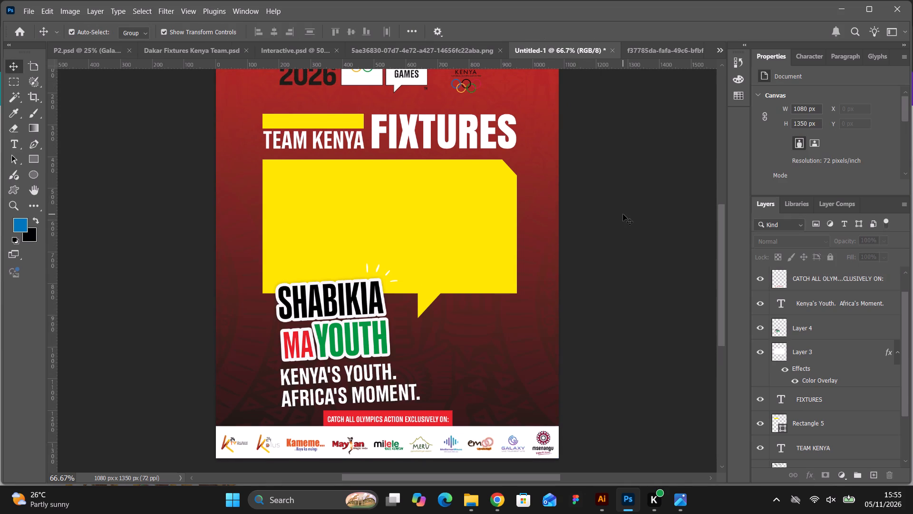
pyautogui.scroll(3, 623, 214)
pyautogui.click(347, 216)
pyautogui.scroll(3, 347, 216)
pyautogui.click(647, 271)
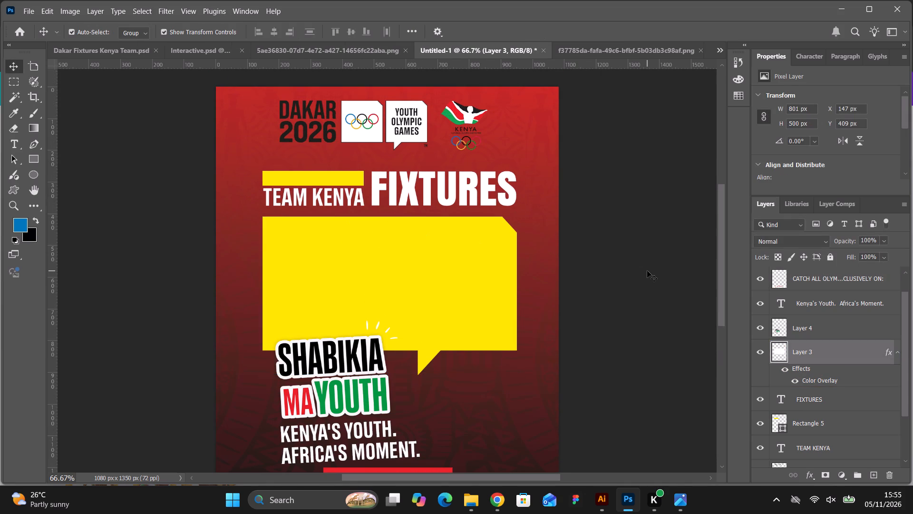
pyautogui.scroll(-7, 648, 270)
pyautogui.scroll(6, 648, 269)
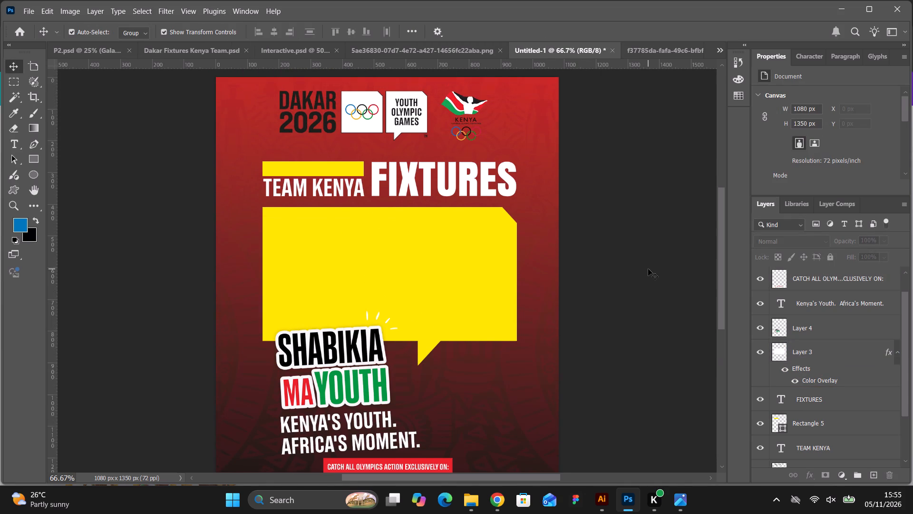
pyautogui.scroll(1, 648, 269)
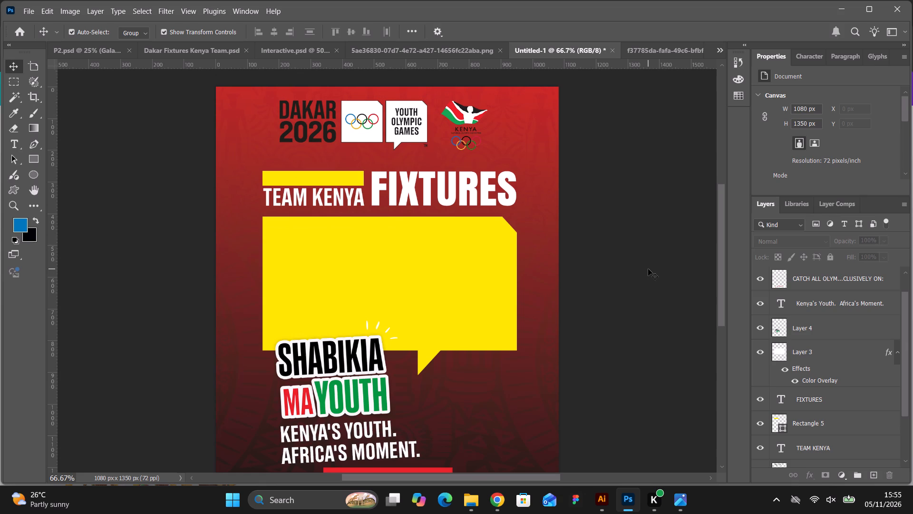
# Enlarge the Dakar 2026 and Kenya logo row proportionally to about 122%, matching the width of the yellow speech bubble.
pyautogui.click(373, 129)
pyautogui.keyDown('shift'); pyautogui.click(460, 115); pyautogui.keyUp('shift')
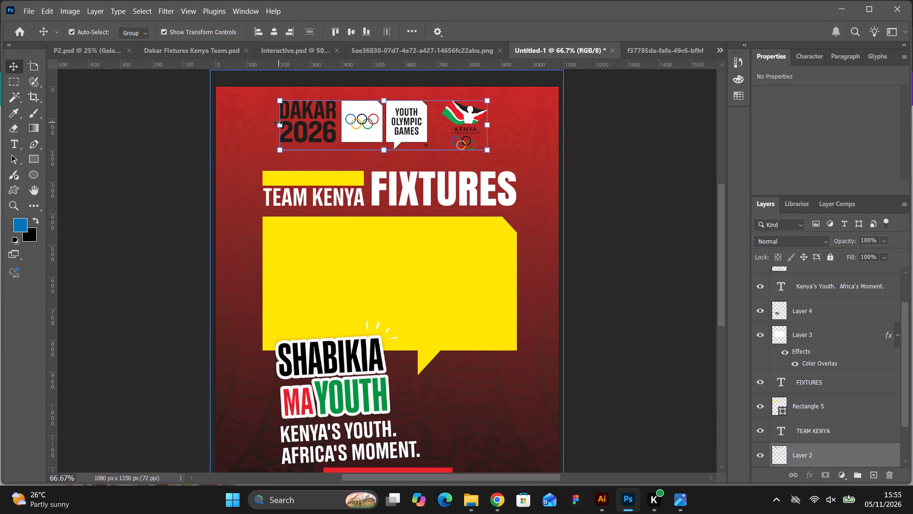
pyautogui.moveTo(279, 124); pyautogui.dragTo(263, 124)
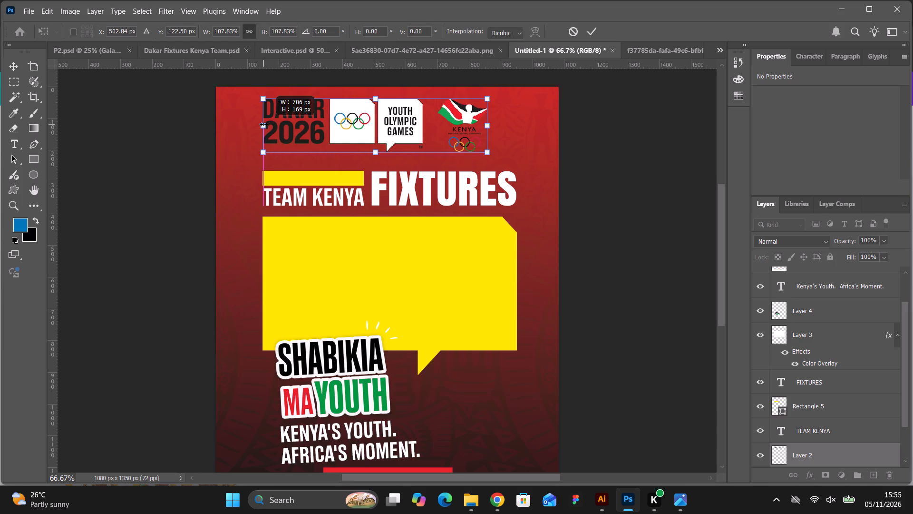
pyautogui.moveTo(263, 124); pyautogui.dragTo(262, 125)
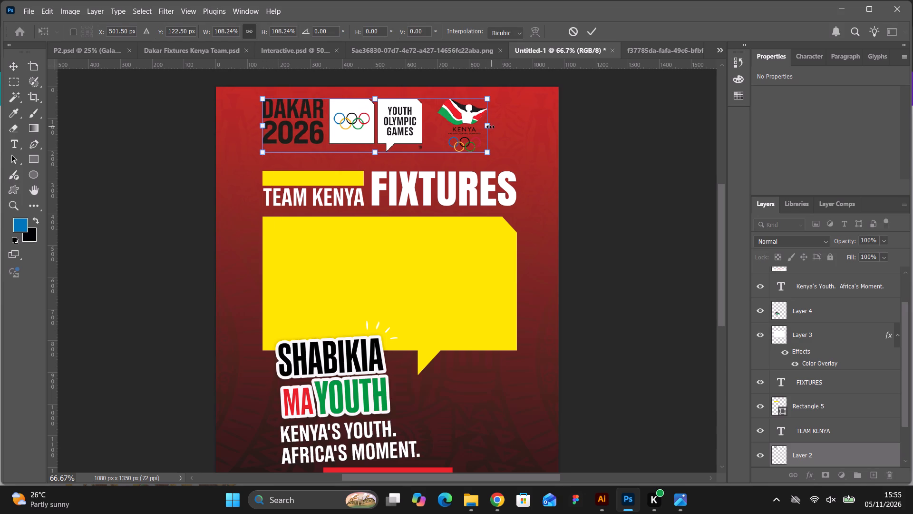
pyautogui.moveTo(488, 125); pyautogui.dragTo(515, 132)
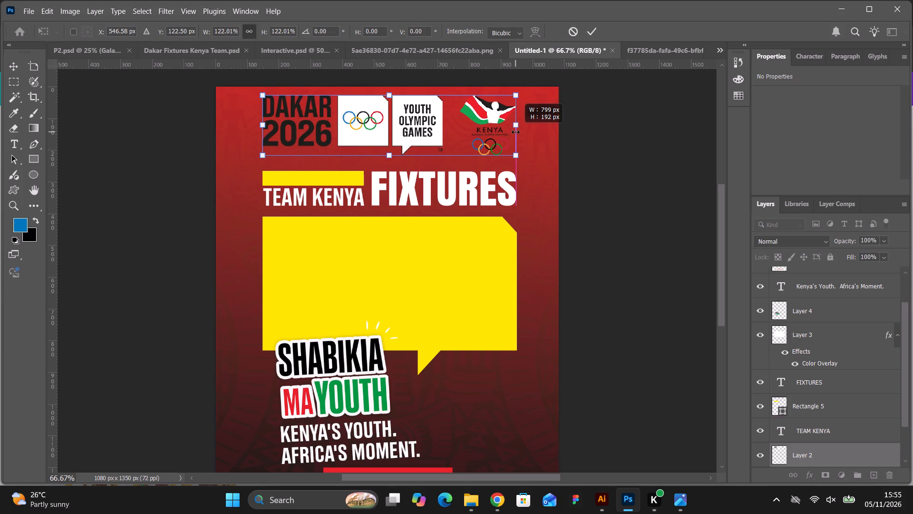
pyautogui.moveTo(515, 132); pyautogui.dragTo(516, 132)
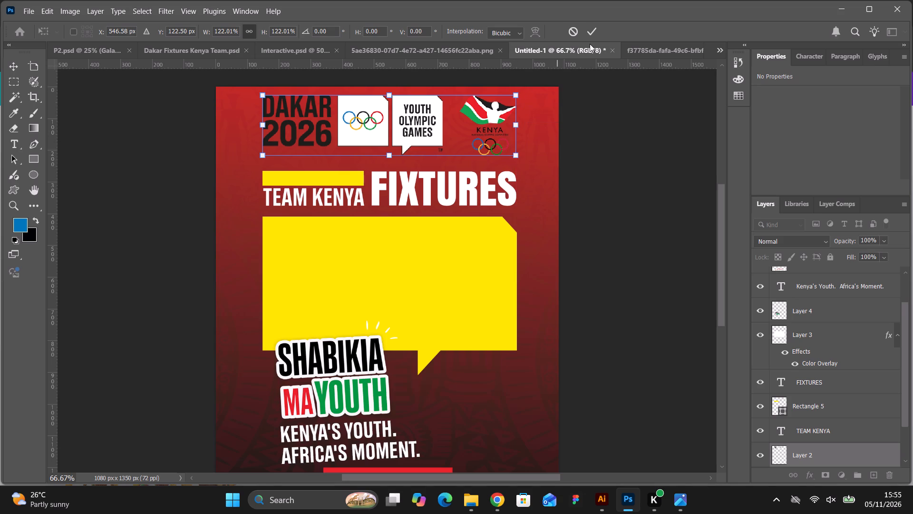
pyautogui.click(591, 30)
# Nudge the enlarged logo row slightly down from the canvas's upper edge.
pyautogui.press('Down')
pyautogui.press('Down')
pyautogui.press('Down')
pyautogui.press('Down')
pyautogui.press('Down')
pyautogui.press('Down')
pyautogui.press('Down')
pyautogui.press('Down')
pyautogui.press('Down')
pyautogui.press('Down')
pyautogui.press('Down')
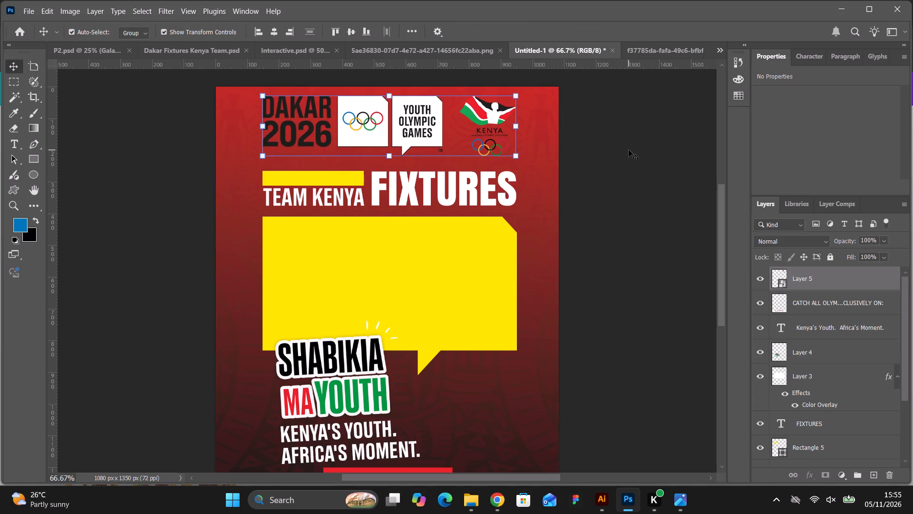
pyautogui.press('Down')
pyautogui.press('Down')
pyautogui.click(629, 150)
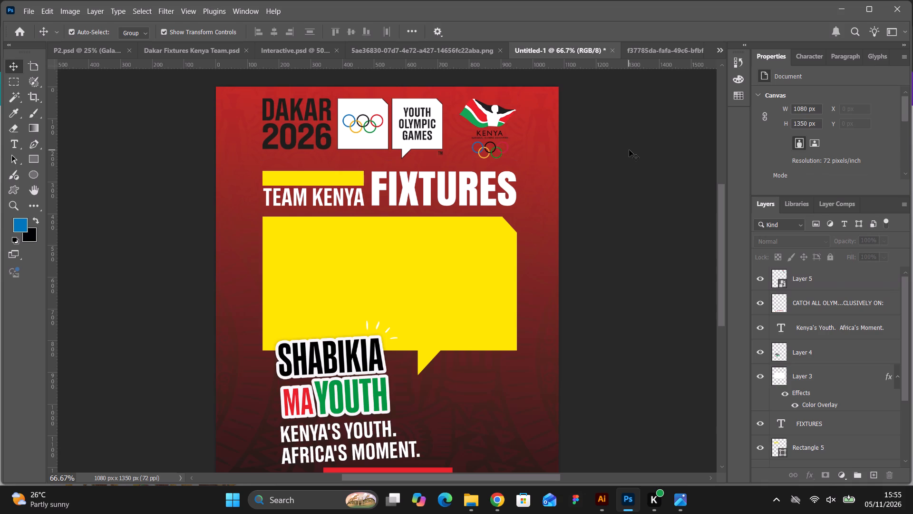
# Examine the poster layout from the header logos down to the sponsor strip.
pyautogui.scroll(-7, 629, 150)
pyautogui.click(515, 199)
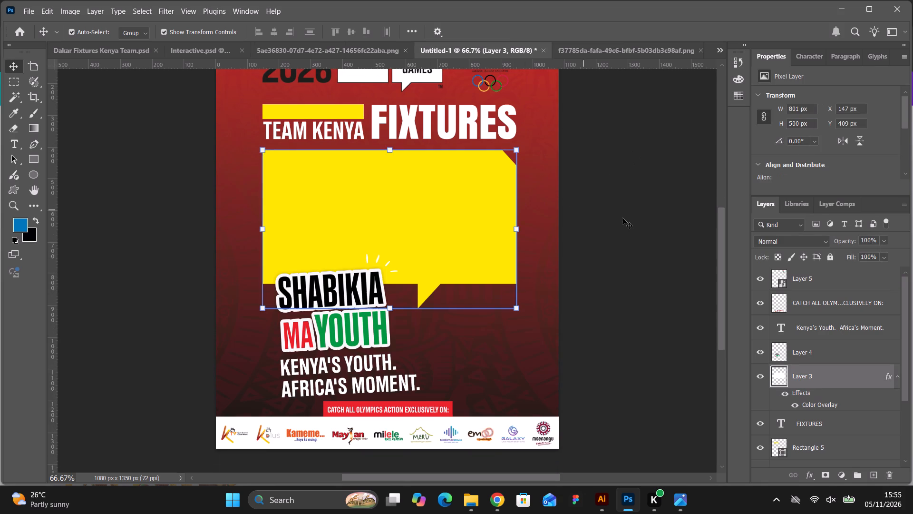
pyautogui.click(623, 218)
pyautogui.scroll(4, 615, 212)
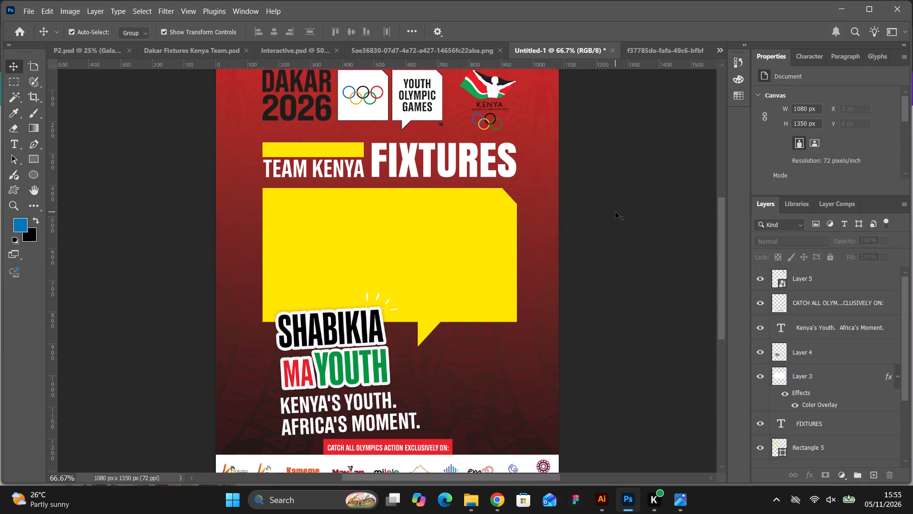
pyautogui.scroll(1, 615, 212)
pyautogui.scroll(1, 531, 178)
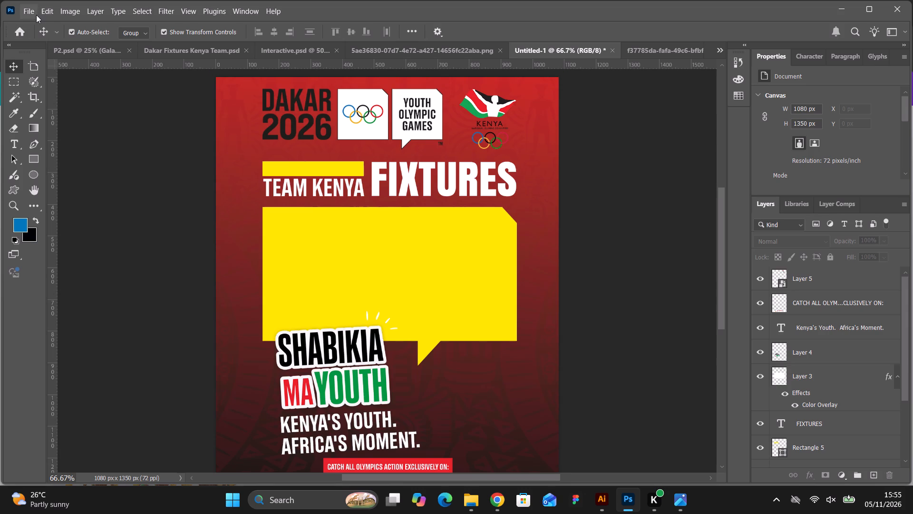
# Export the poster as a 1080 x 1350 PNG into the Dakar folder, replacing background 6.png.
pyautogui.click(33, 14)
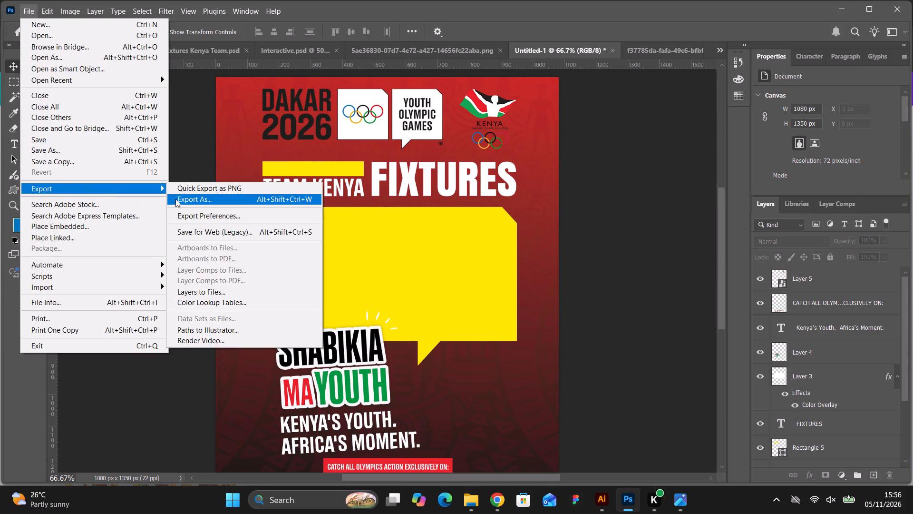
pyautogui.click(185, 197)
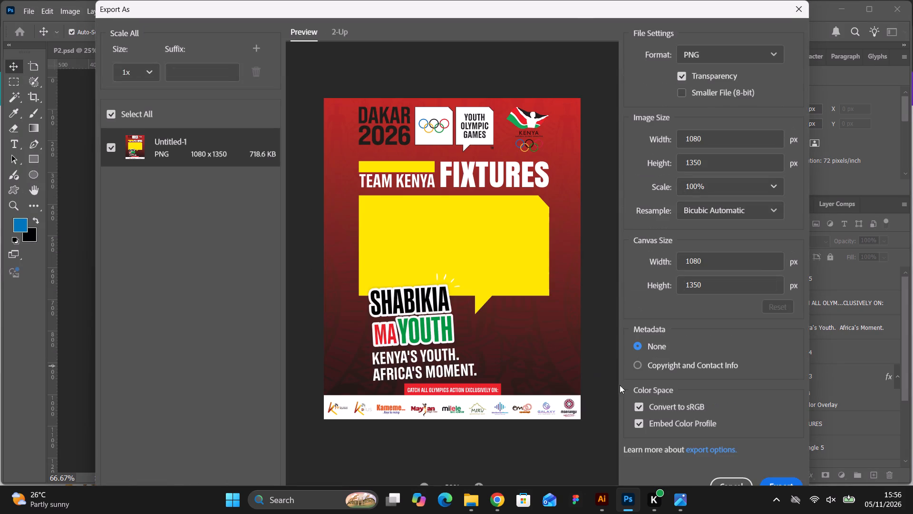
pyautogui.click(774, 481)
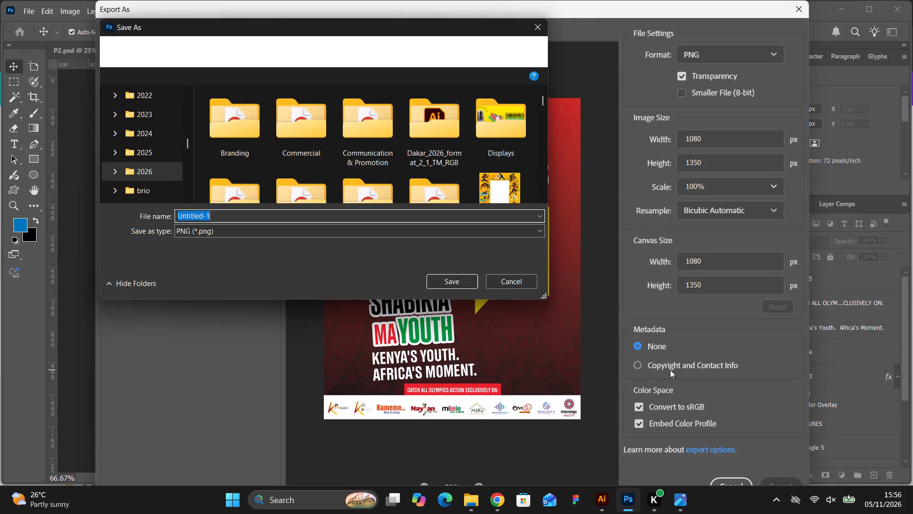
pyautogui.scroll(-7, 326, 144)
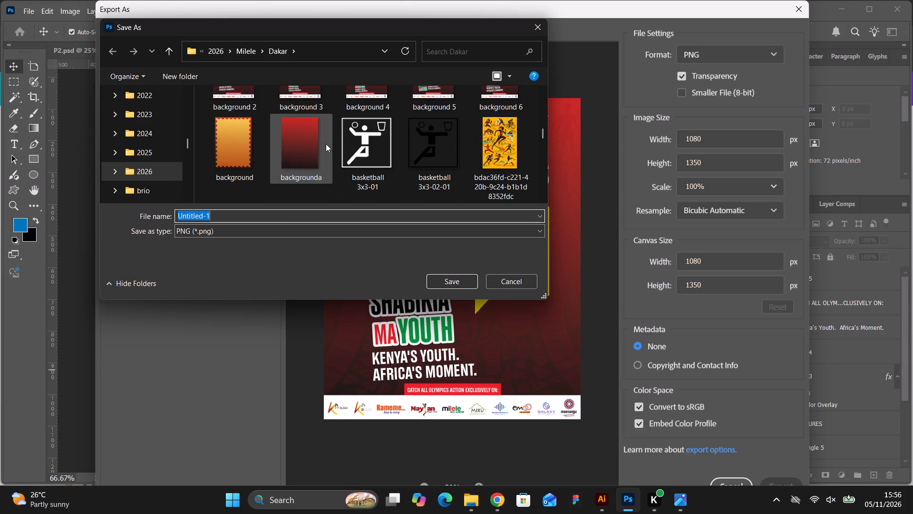
pyautogui.scroll(-8, 326, 144)
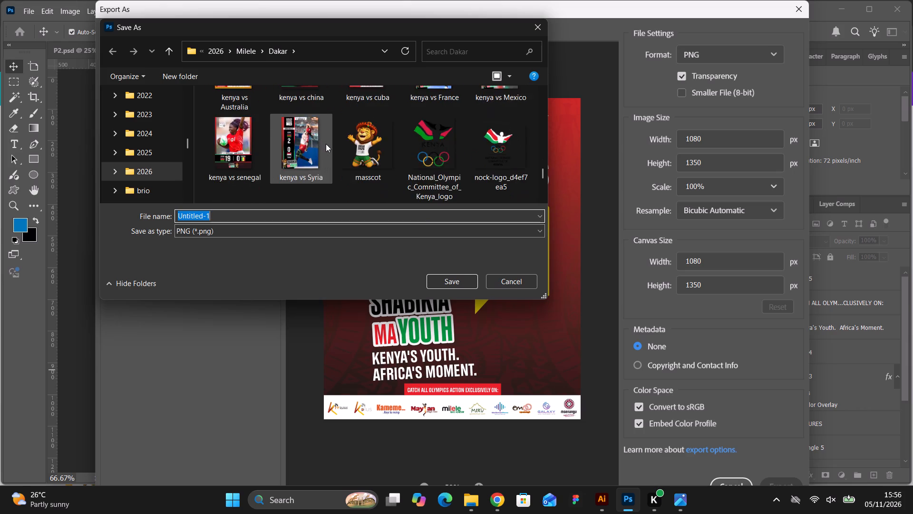
pyautogui.scroll(-5, 326, 144)
pyautogui.scroll(1, 326, 144)
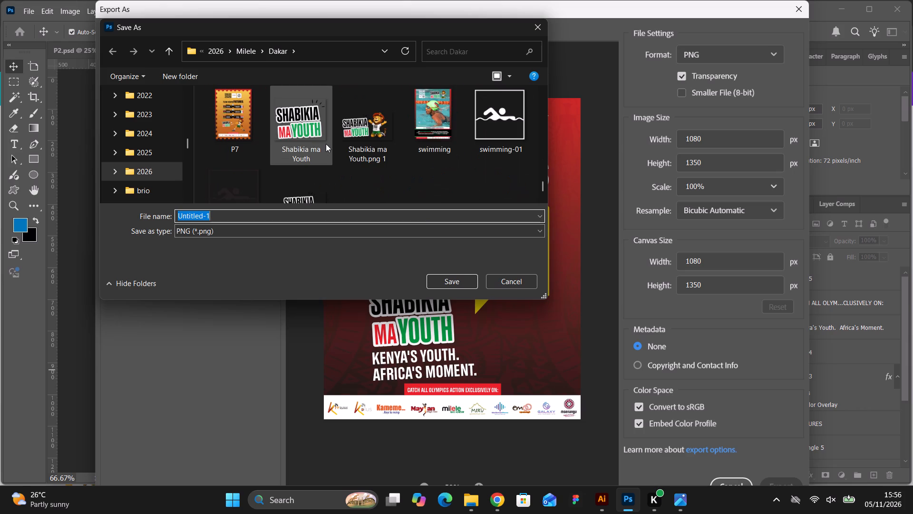
pyautogui.write('back')
pyautogui.click(306, 288)
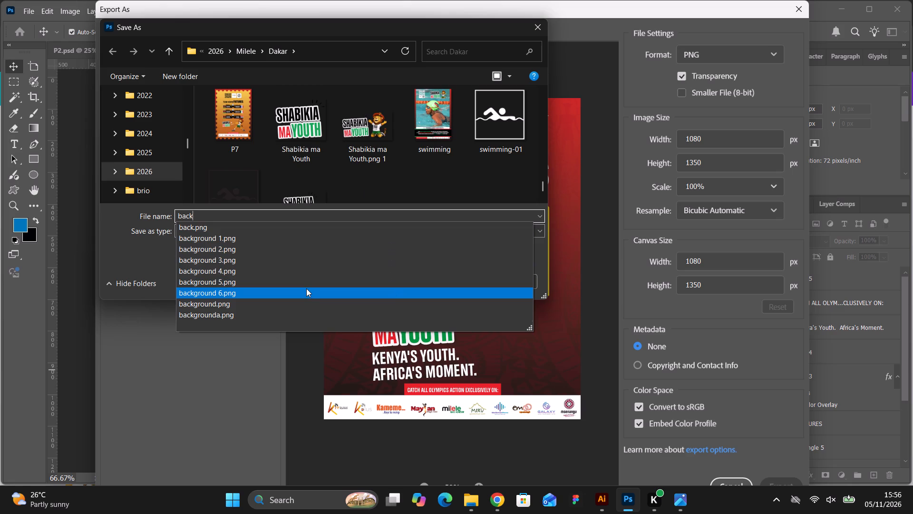
pyautogui.click(467, 282)
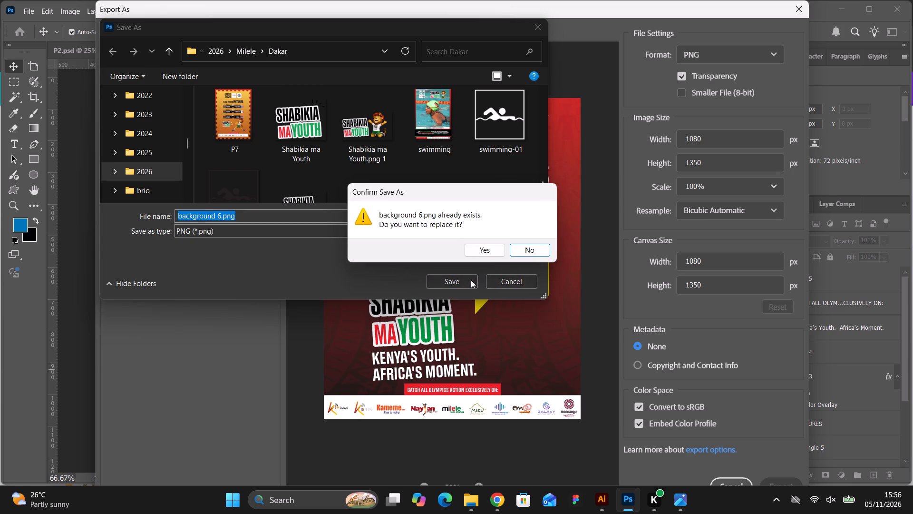
pyautogui.click(498, 251)
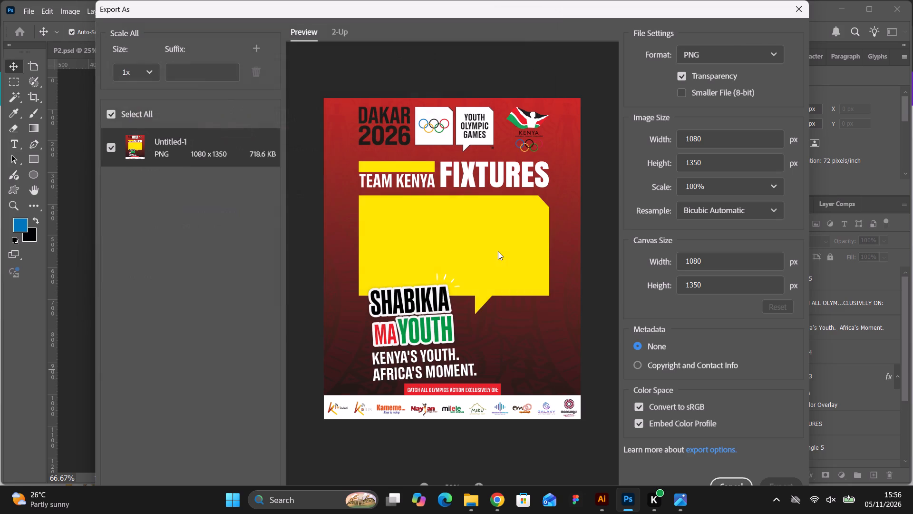
# Switch to the Canva design and remove the old background 6.png from the uploads folder.
pyautogui.click(496, 496)
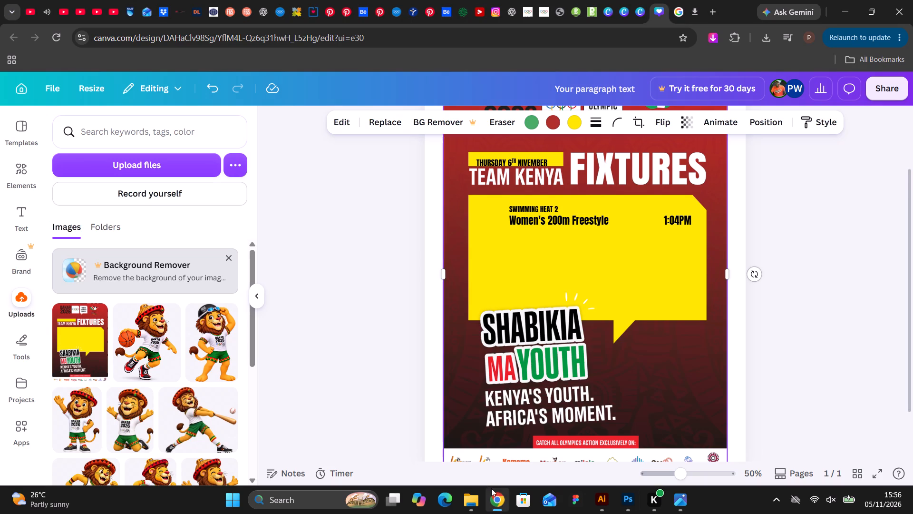
pyautogui.click(97, 311)
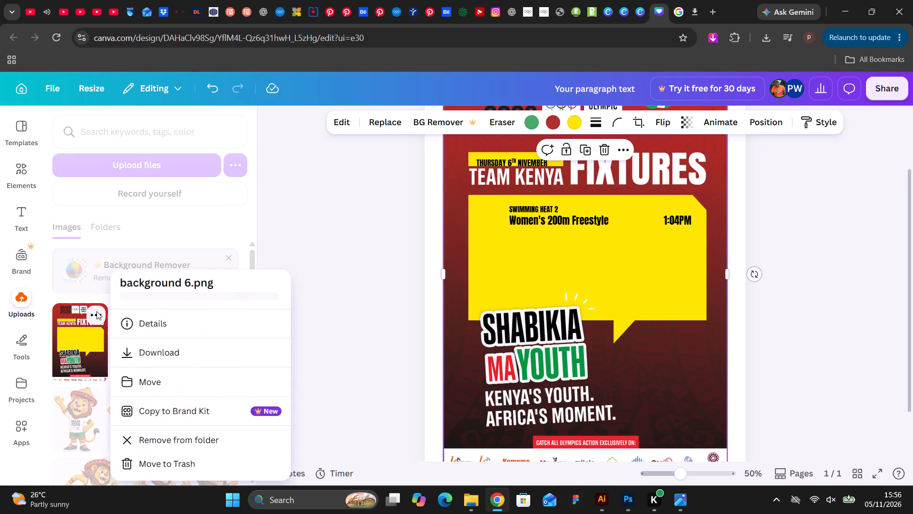
pyautogui.click(197, 445)
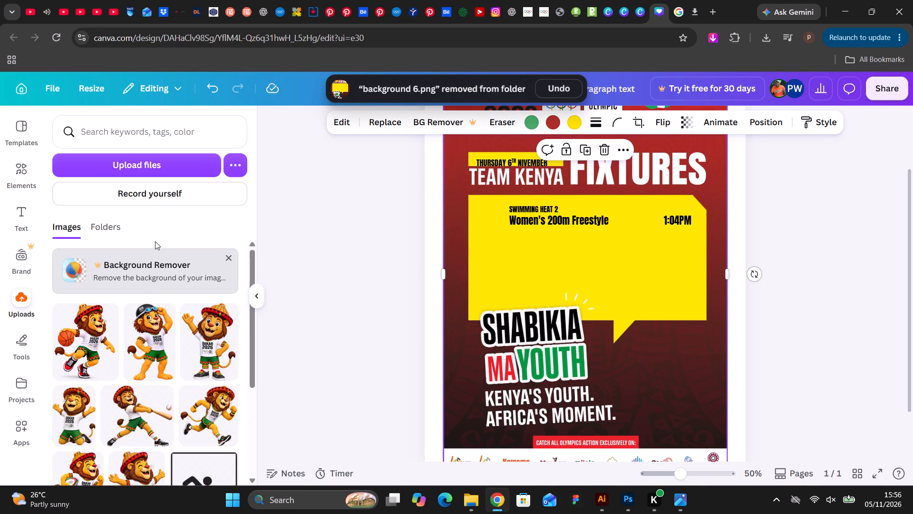
# Upload the re-exported background 6 image from the Dakar folder to Canva.
pyautogui.click(146, 170)
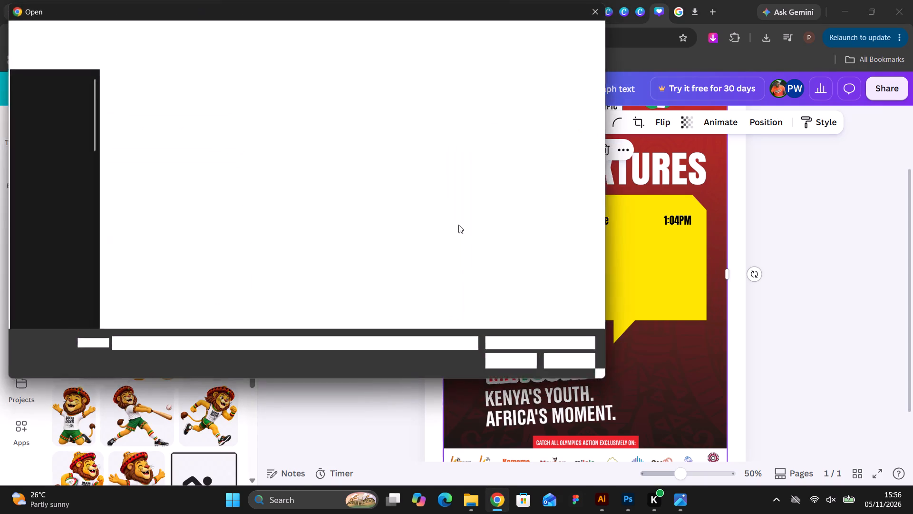
pyautogui.scroll(-5, 475, 237)
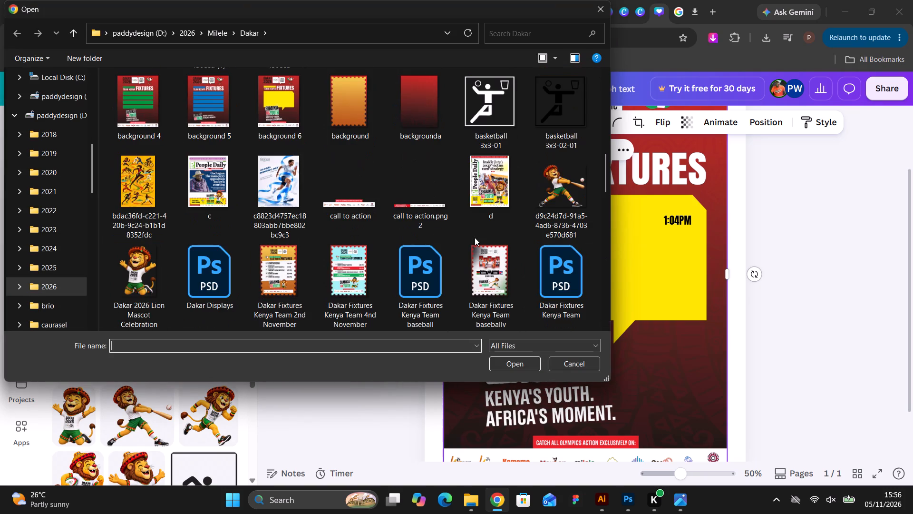
pyautogui.scroll(-5, 475, 237)
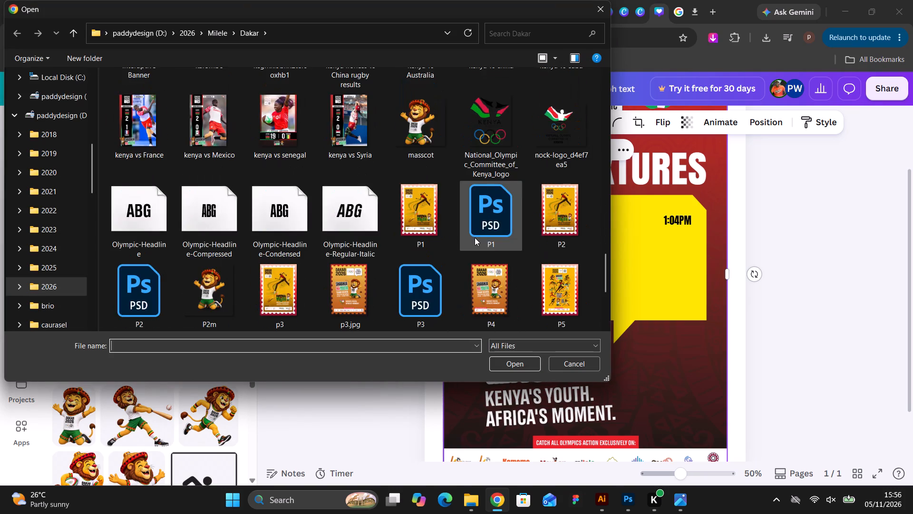
pyautogui.scroll(-3, 475, 237)
pyautogui.scroll(4, 475, 236)
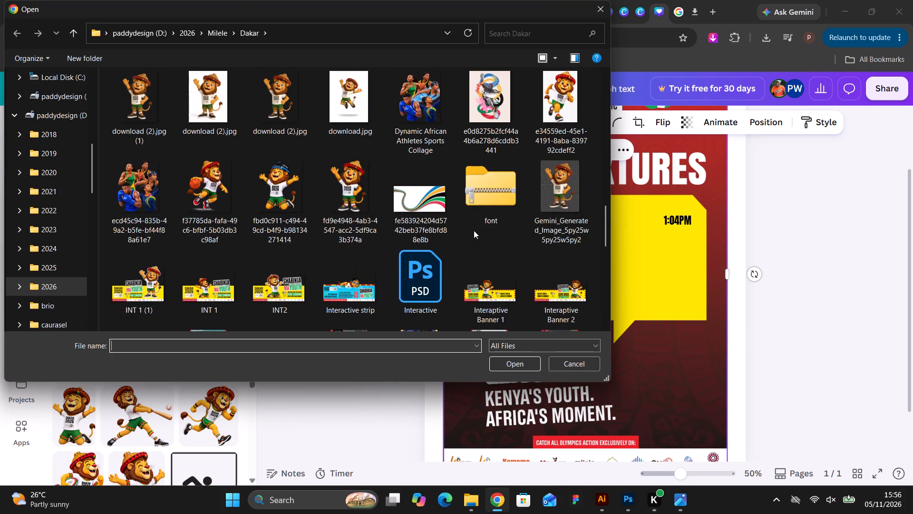
pyautogui.scroll(3, 474, 230)
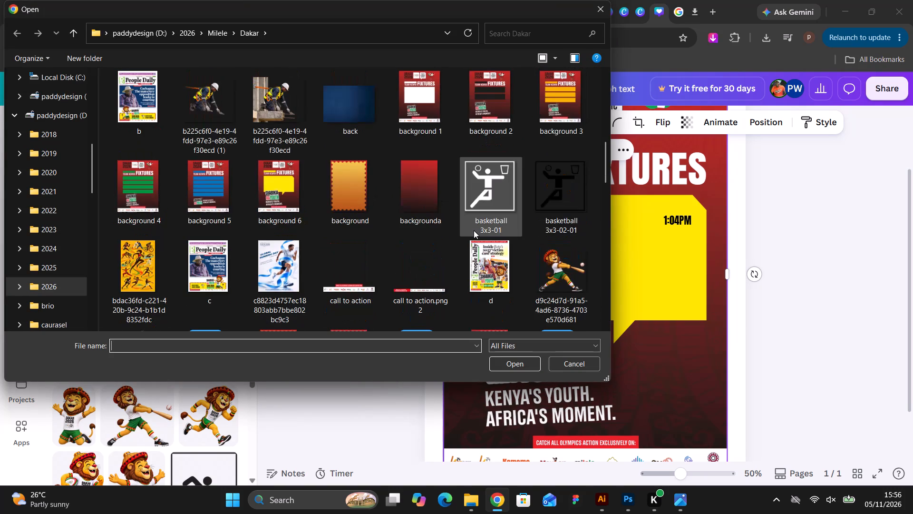
pyautogui.click(270, 176)
pyautogui.click(507, 362)
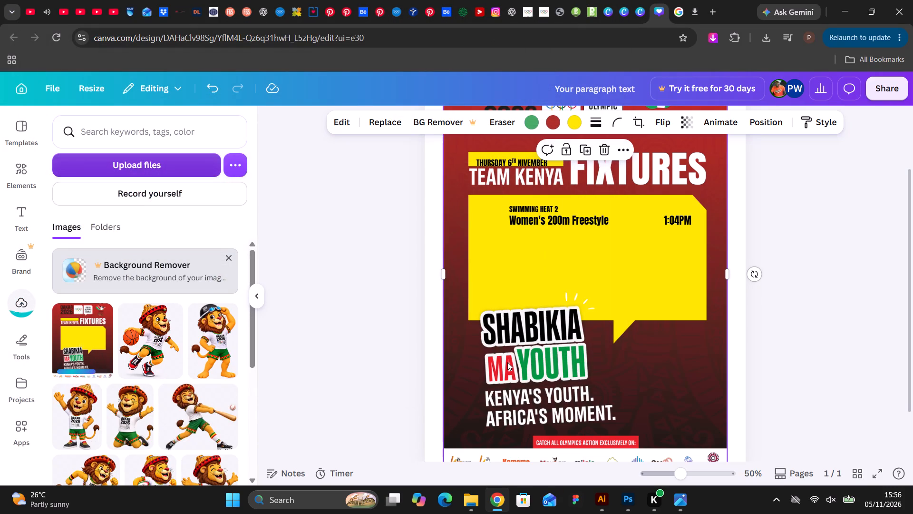
# Delete the old yellow speech-bubble background image from the page, keeping the fixture texts and the lion mascot.
pyautogui.click(613, 307)
pyautogui.scroll(3, 661, 268)
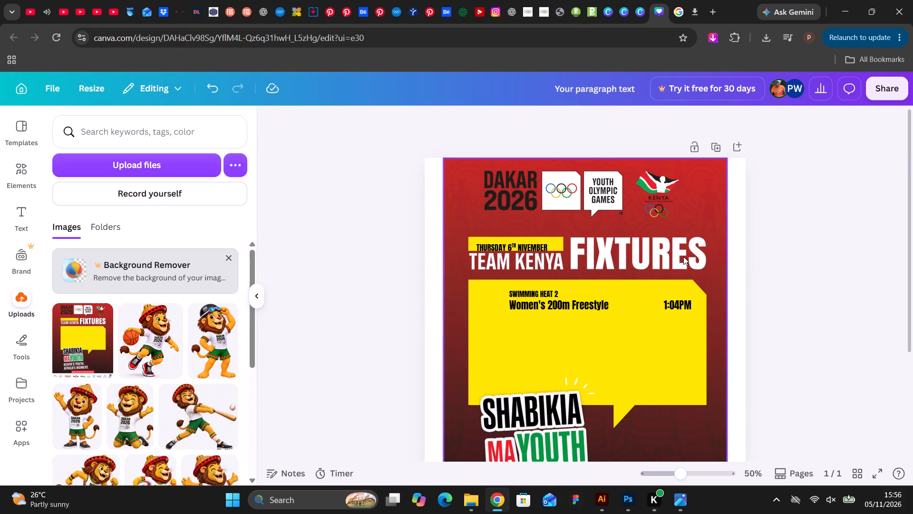
pyautogui.press('BackSpace')
pyautogui.click(637, 221)
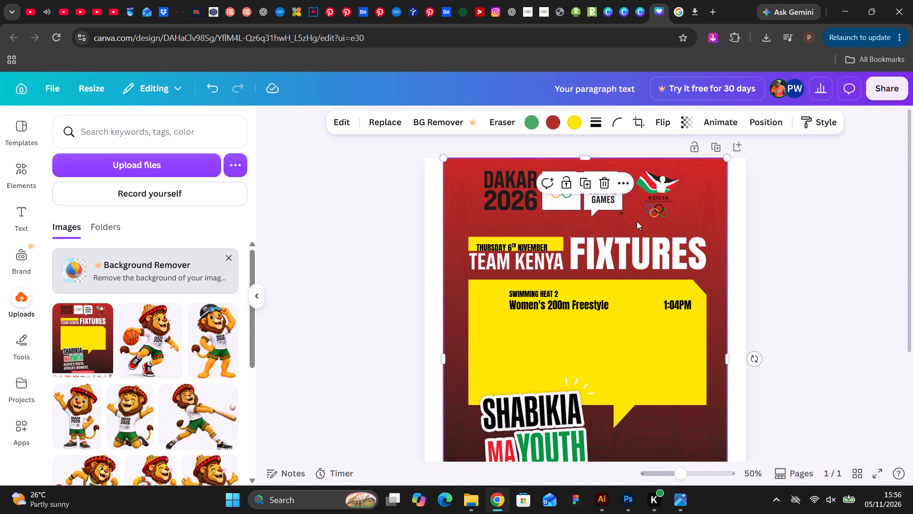
pyautogui.press('BackSpace')
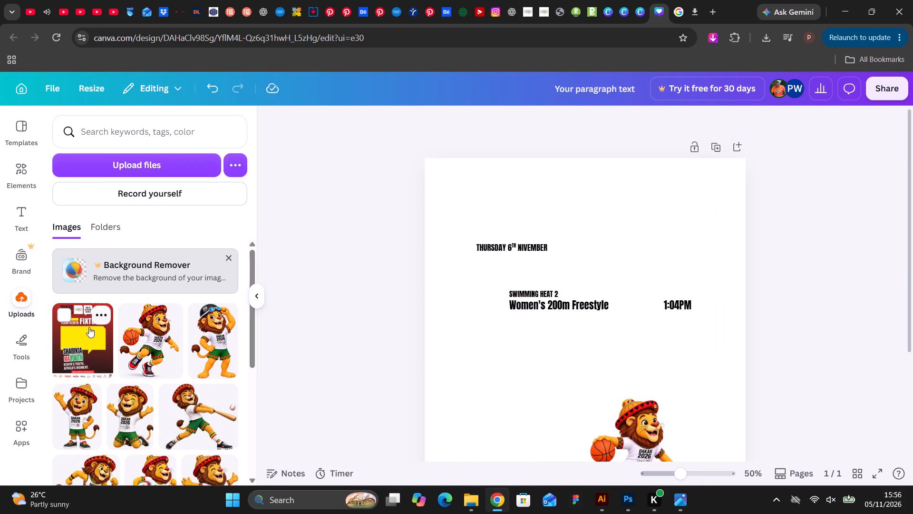
# Place the newly uploaded background 6 on the page and enlarge it proportionally to reach the page's top-left corner.
pyautogui.click(89, 327)
pyautogui.moveTo(480, 228); pyautogui.dragTo(471, 217)
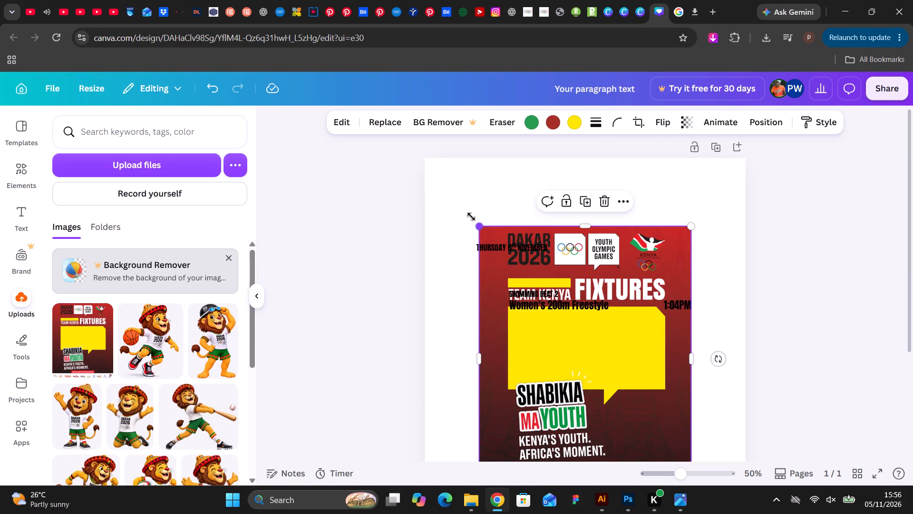
pyautogui.moveTo(471, 217); pyautogui.dragTo(423, 165)
pyautogui.scroll(-7, 583, 307)
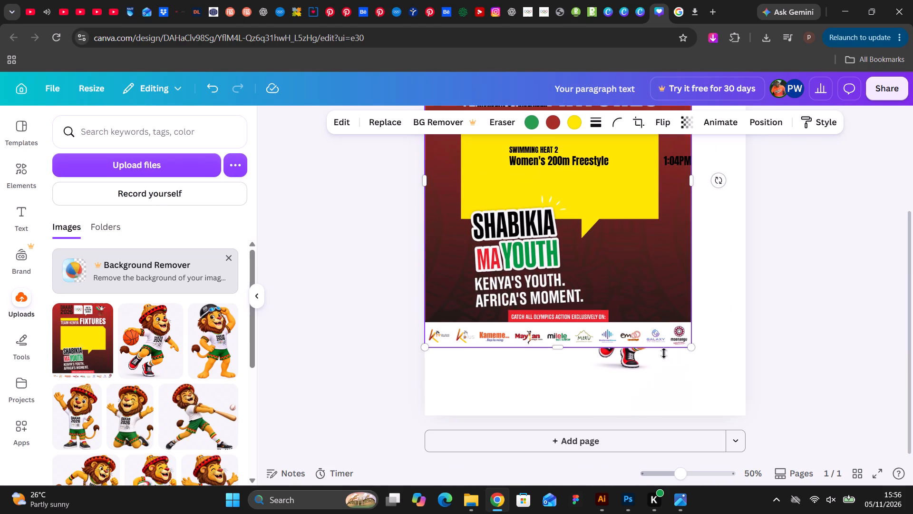
pyautogui.click(691, 347)
pyautogui.click(691, 347)
# Send the new background image to the back, behind the fixture texts and the lion mascot.
pyautogui.rightClick(656, 282)
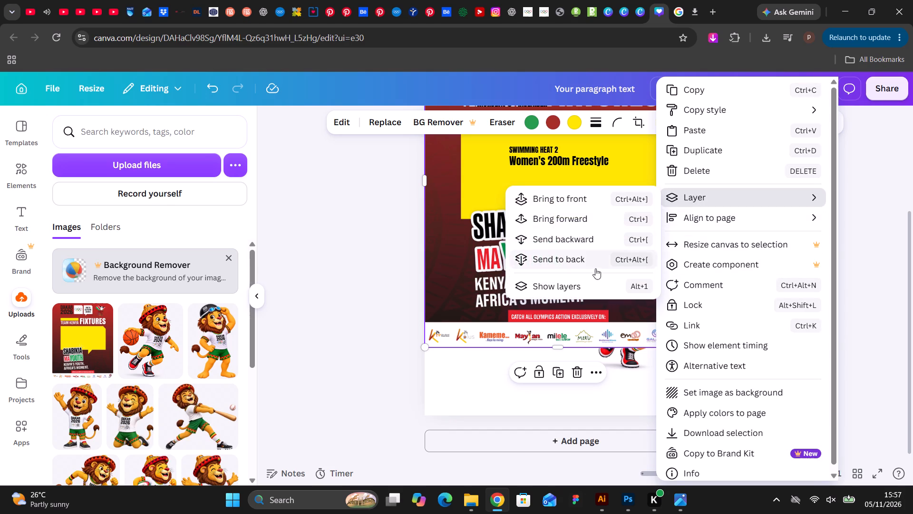
pyautogui.click(587, 263)
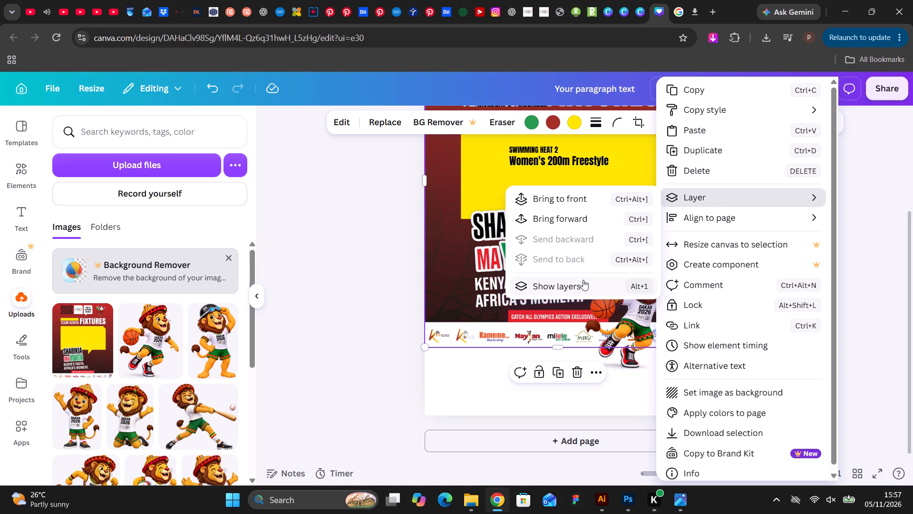
# Enlarge the new background image proportionally until its bottom-right corner meets the page's, so it fills the whole page.
pyautogui.click(854, 252)
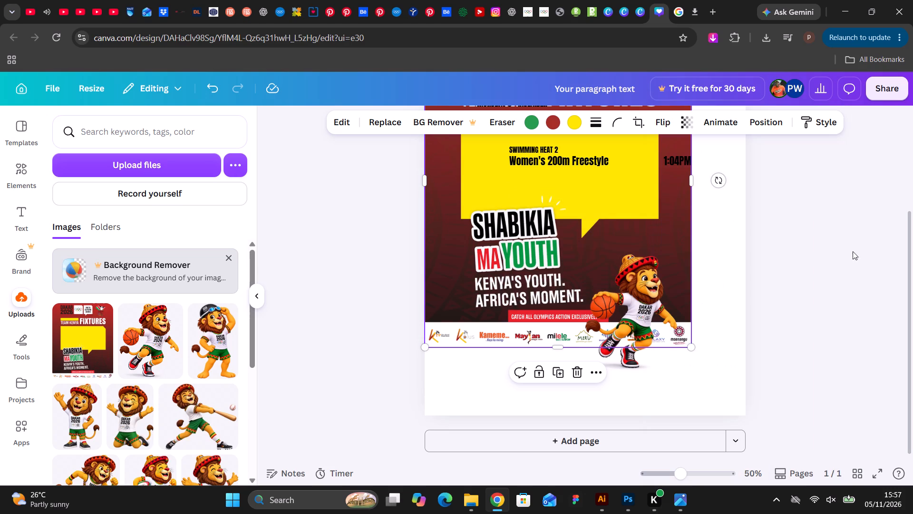
pyautogui.moveTo(690, 348); pyautogui.dragTo(731, 400)
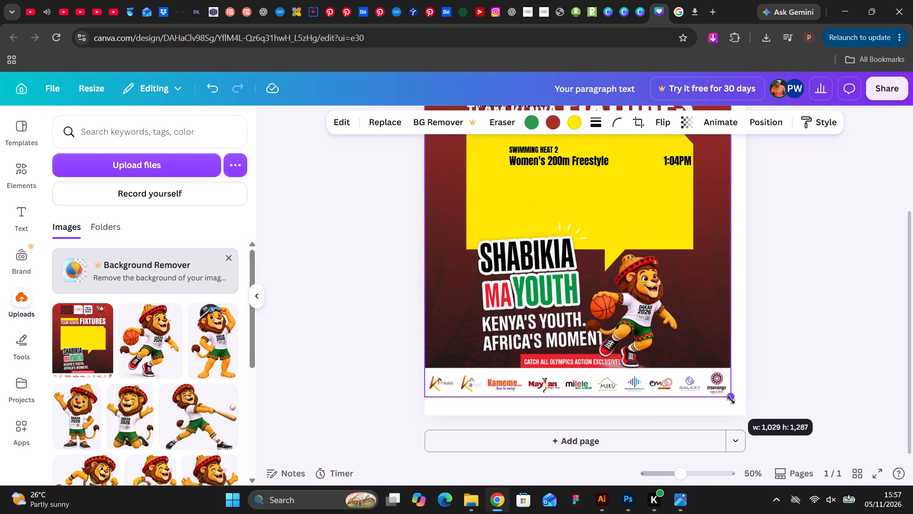
pyautogui.moveTo(731, 400); pyautogui.dragTo(745, 419)
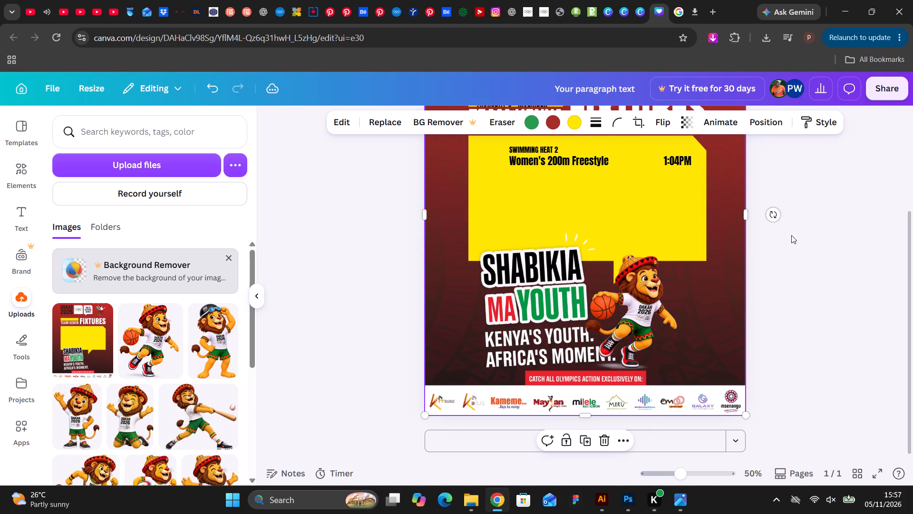
pyautogui.click(791, 235)
# Nudge the Thursday date text upward until it sits centred within the small yellow bar above TEAM KENYA.
pyautogui.scroll(2, 790, 249)
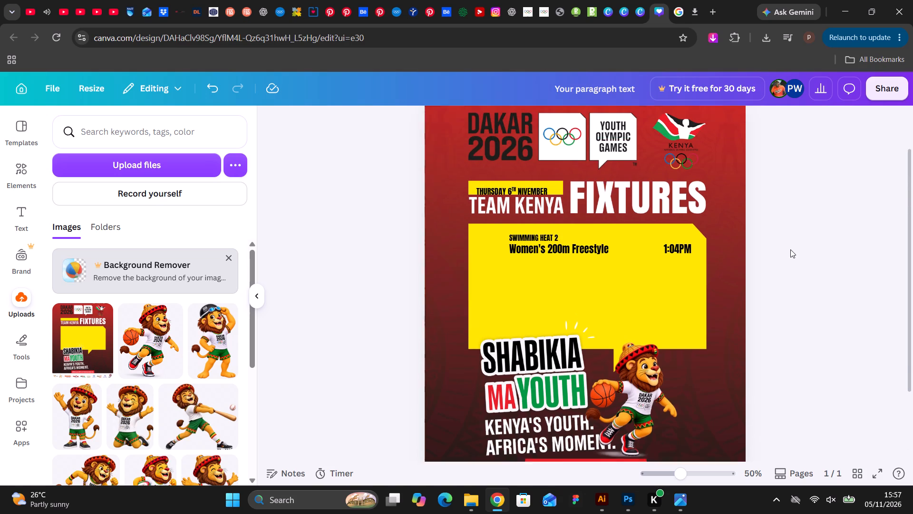
pyautogui.scroll(1, 790, 249)
pyautogui.scroll(-1, 791, 248)
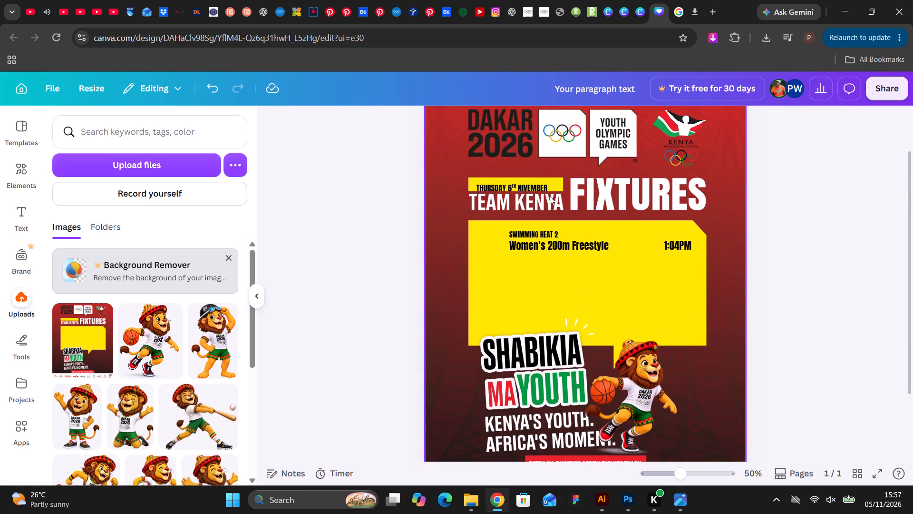
pyautogui.click(535, 190)
pyautogui.press('Up')
pyautogui.press('Up')
pyautogui.press('Up')
pyautogui.press('Up')
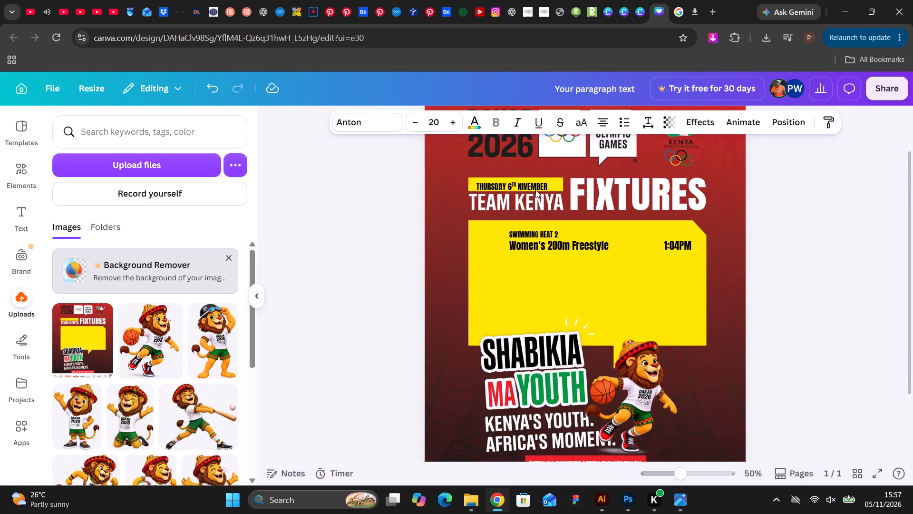
pyautogui.press('Up')
pyautogui.press('Up')
pyautogui.press('Up')
pyautogui.press('Up')
pyautogui.press('Up')
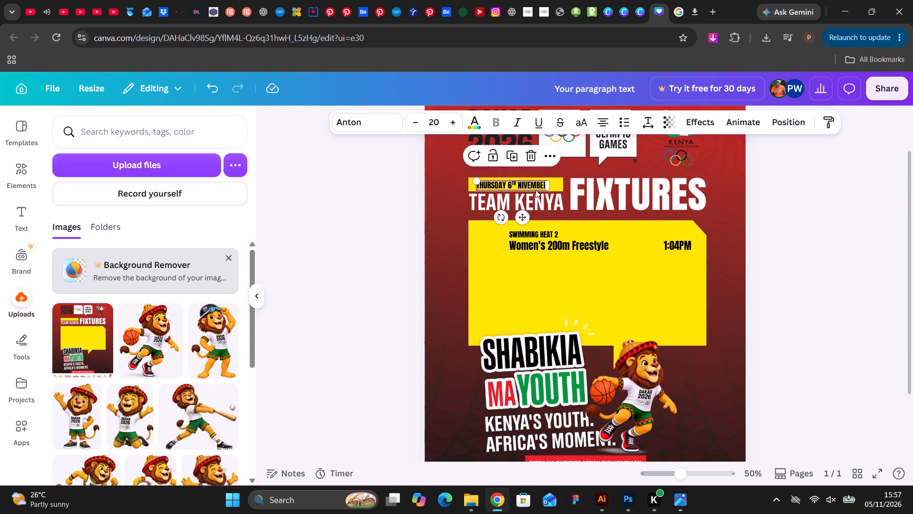
# Correct the misspelled month in the date text to NOVEMBER, keeping it in capitals.
pyautogui.doubleClick(522, 183)
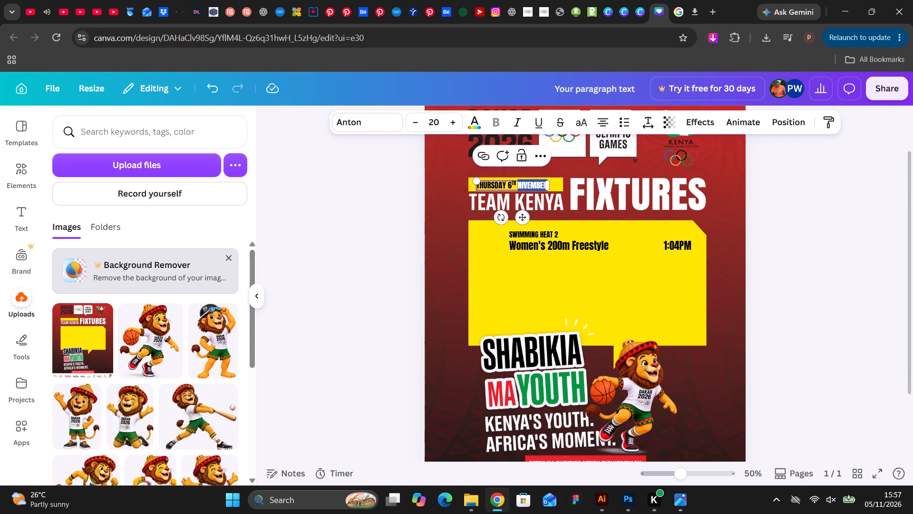
pyautogui.click(524, 183)
pyautogui.press('BackSpace')
pyautogui.press('n')
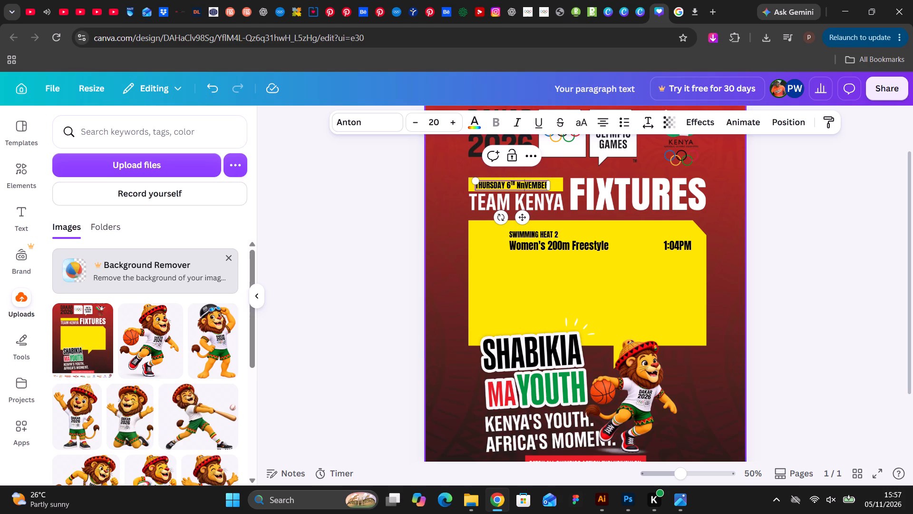
pyautogui.press('BackSpace')
pyautogui.press('o')
pyautogui.press('BackSpace')
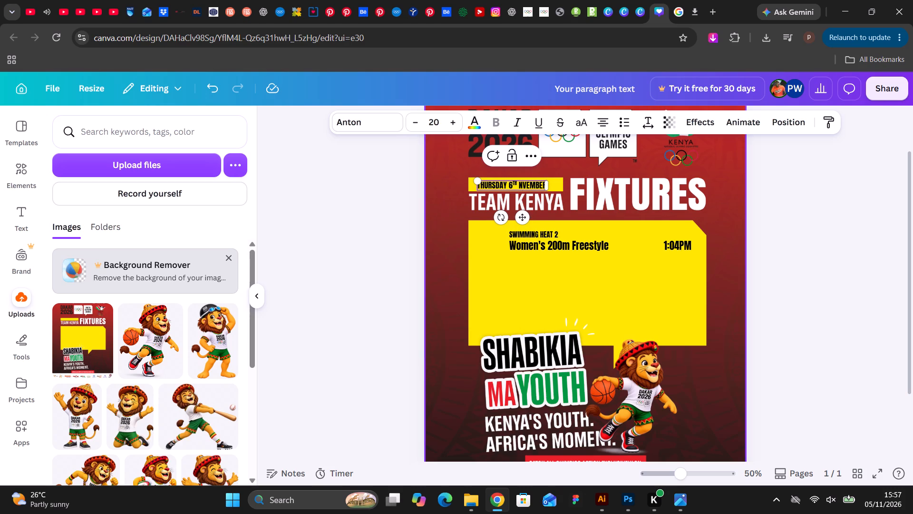
pyautogui.hotkey('shift', 'o')
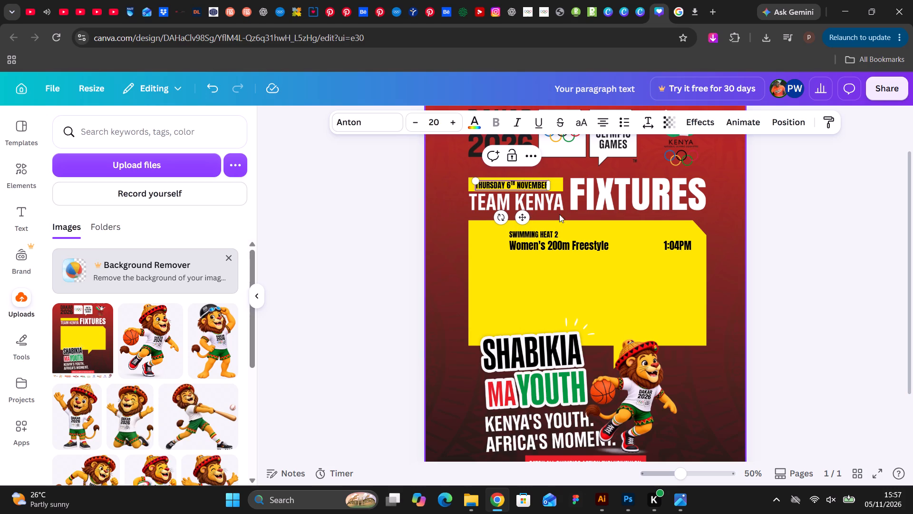
pyautogui.click(777, 192)
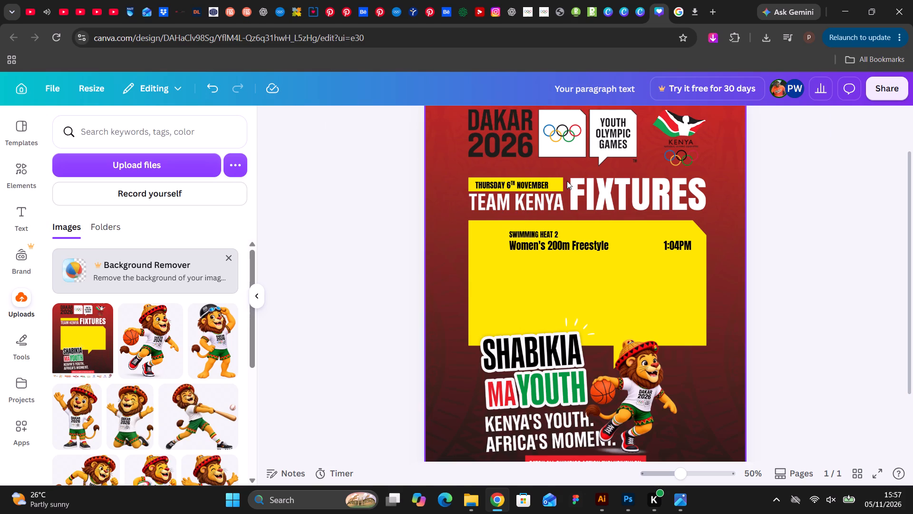
pyautogui.click(544, 184)
pyautogui.click(789, 243)
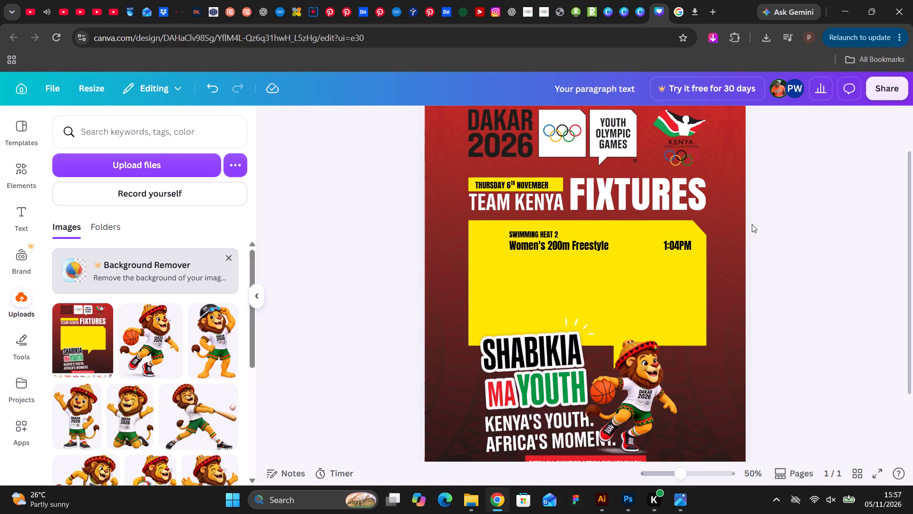
# Move the SWIMMING HEAT 2 and Women's 200m Freestyle texts together slightly right and down within the yellow speech bubble.
pyautogui.click(545, 236)
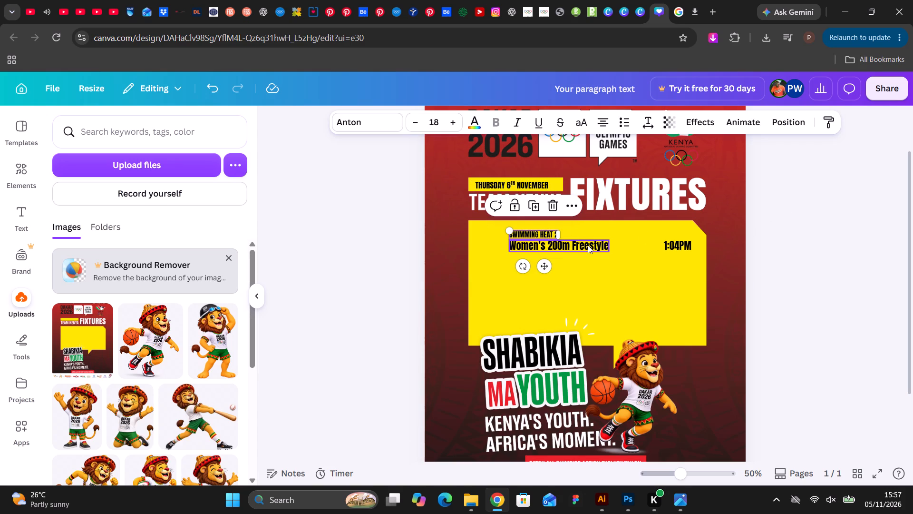
pyautogui.keyDown('shift'); pyautogui.click(588, 245); pyautogui.keyUp('shift')
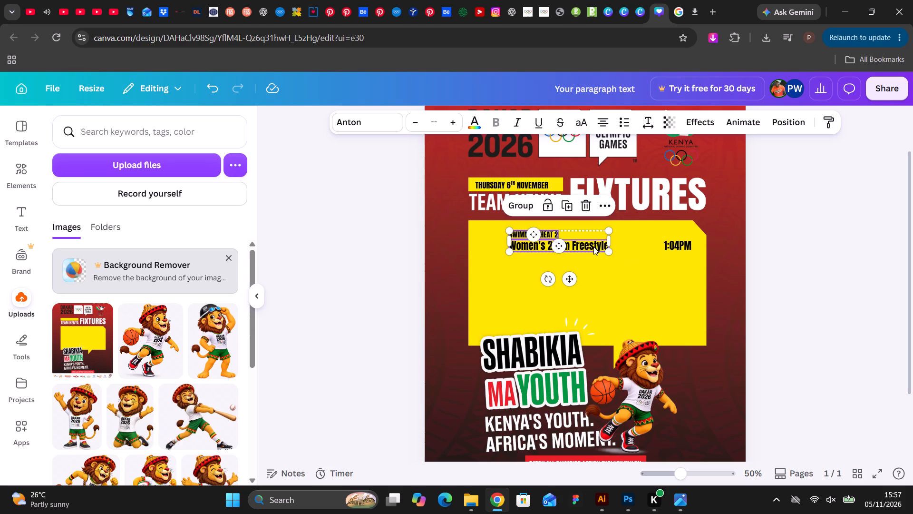
pyautogui.moveTo(593, 246); pyautogui.dragTo(622, 253)
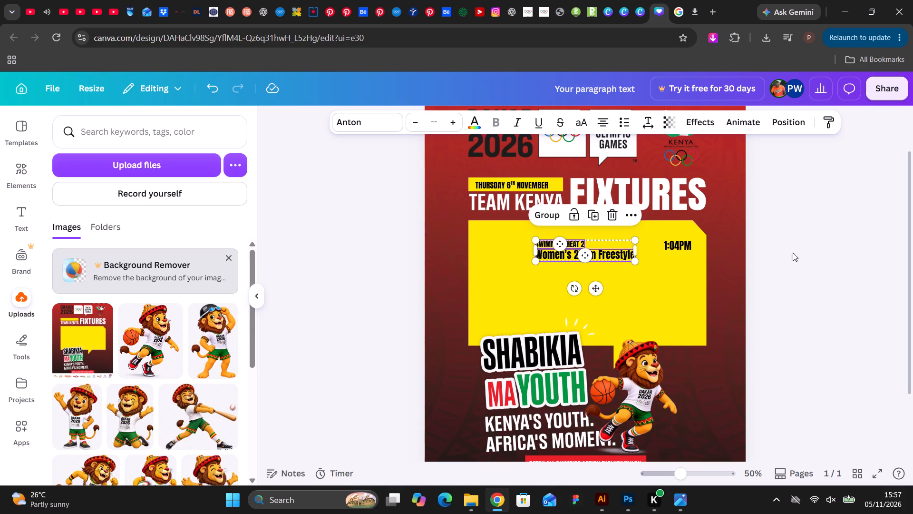
pyautogui.click(811, 252)
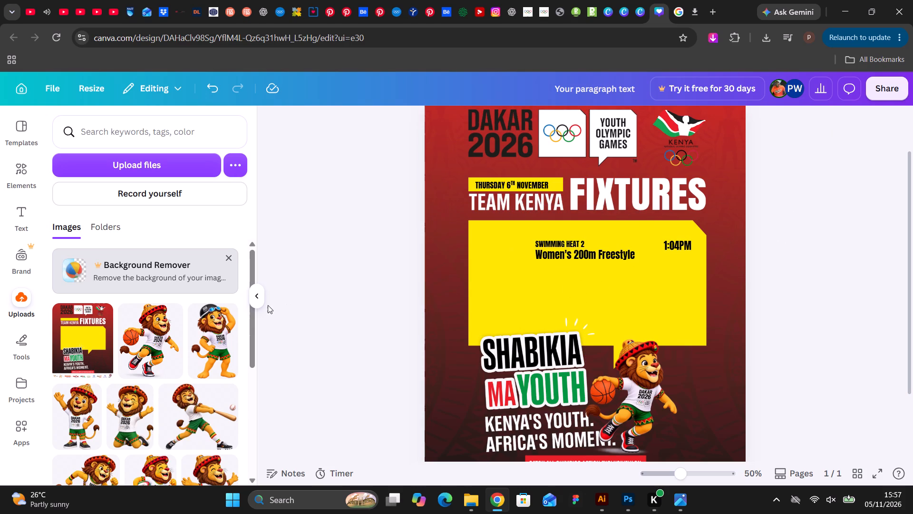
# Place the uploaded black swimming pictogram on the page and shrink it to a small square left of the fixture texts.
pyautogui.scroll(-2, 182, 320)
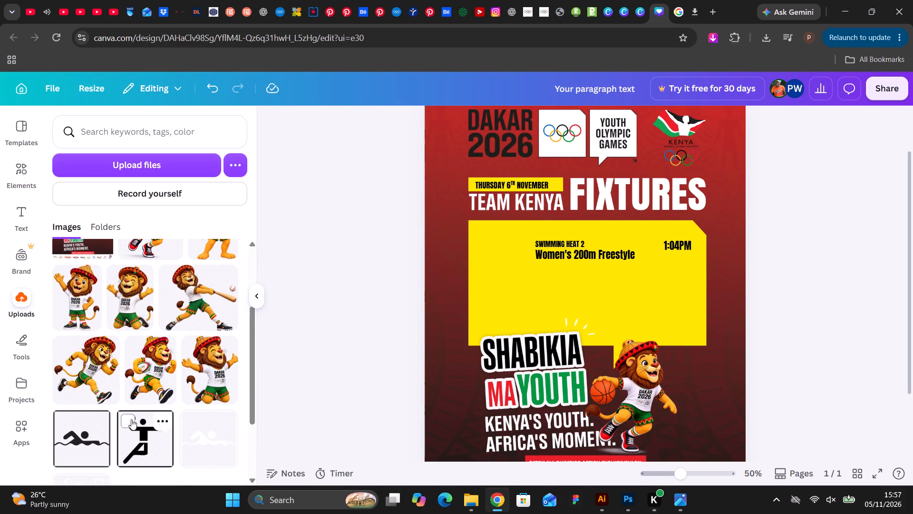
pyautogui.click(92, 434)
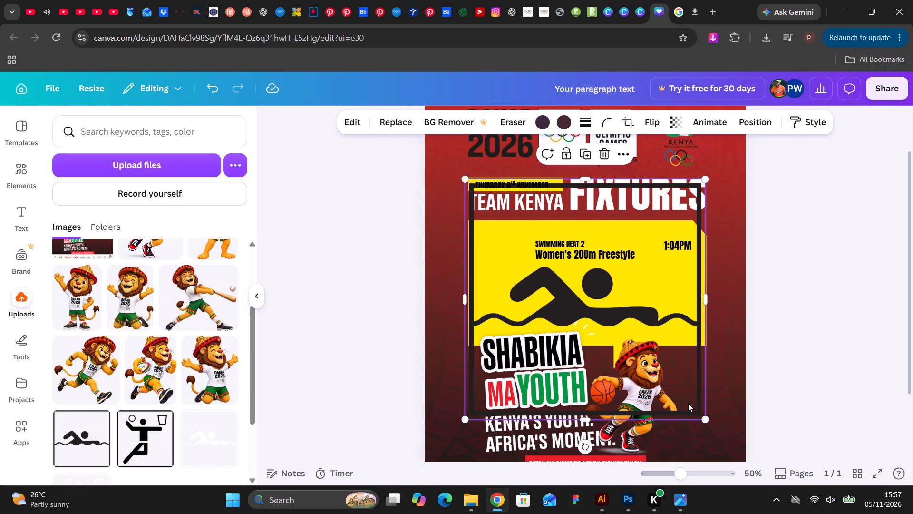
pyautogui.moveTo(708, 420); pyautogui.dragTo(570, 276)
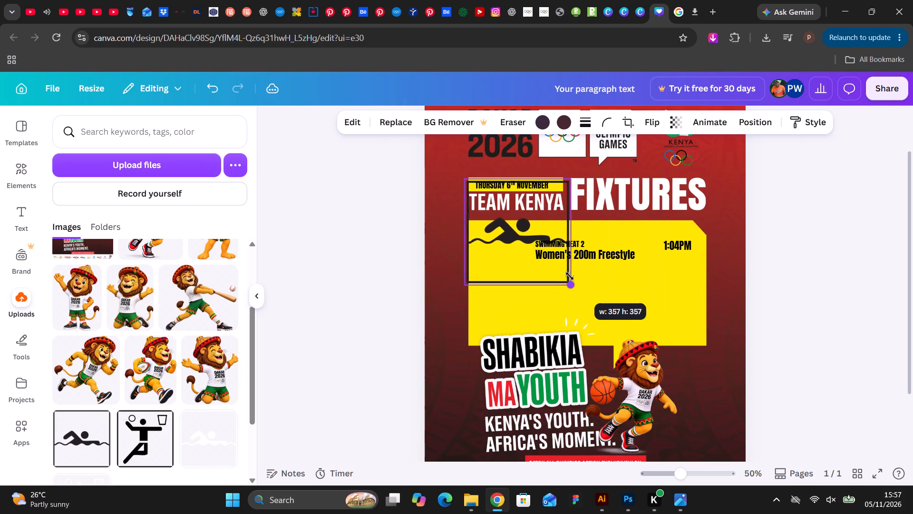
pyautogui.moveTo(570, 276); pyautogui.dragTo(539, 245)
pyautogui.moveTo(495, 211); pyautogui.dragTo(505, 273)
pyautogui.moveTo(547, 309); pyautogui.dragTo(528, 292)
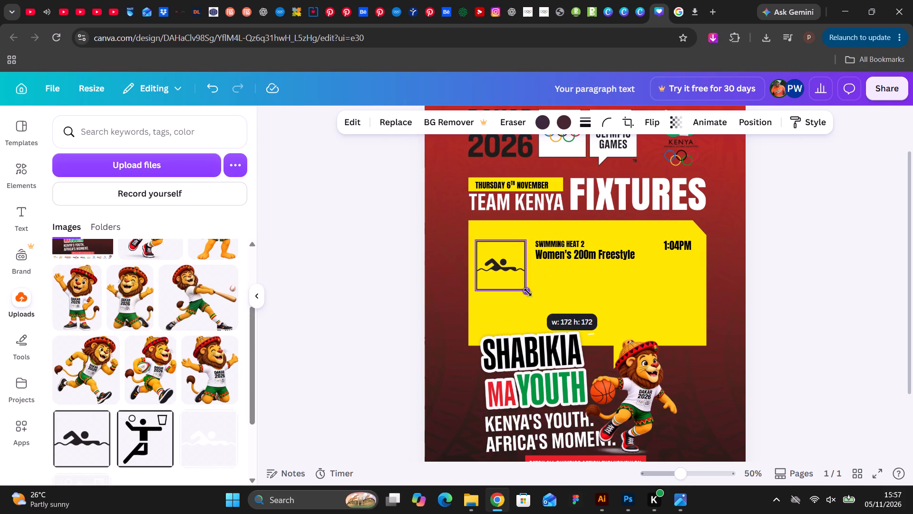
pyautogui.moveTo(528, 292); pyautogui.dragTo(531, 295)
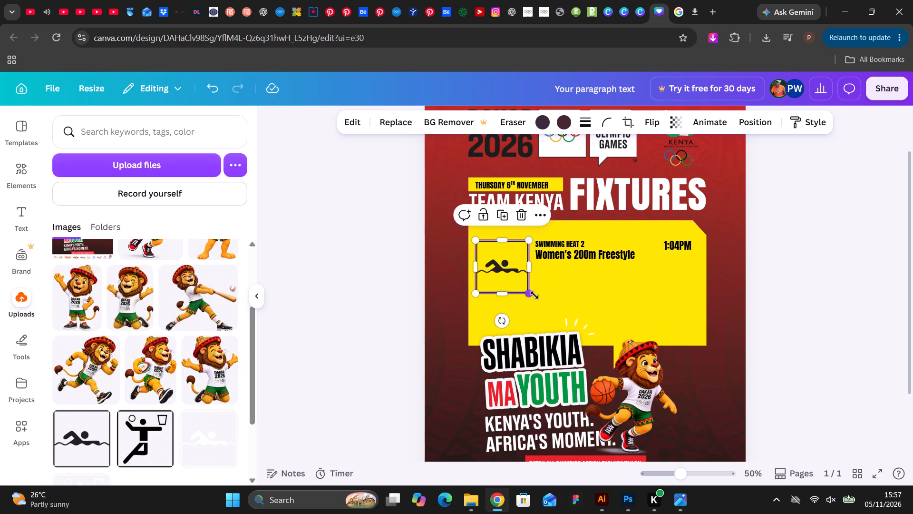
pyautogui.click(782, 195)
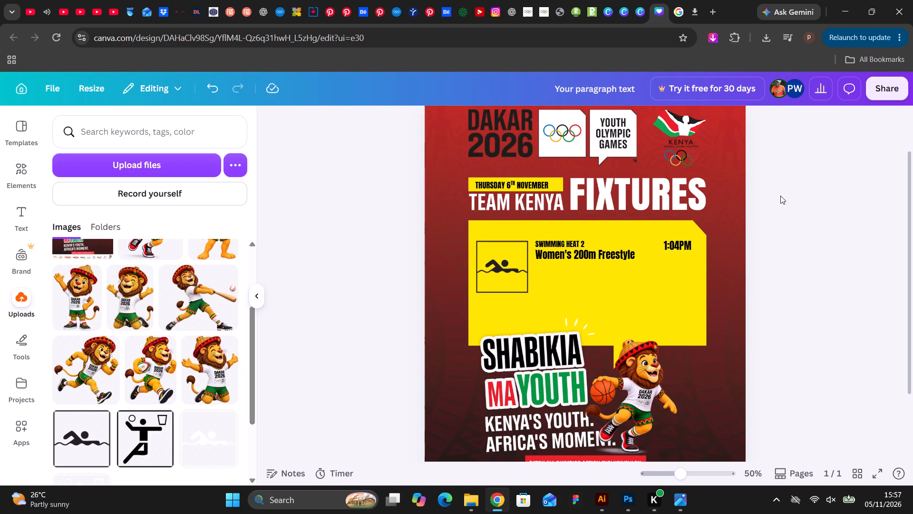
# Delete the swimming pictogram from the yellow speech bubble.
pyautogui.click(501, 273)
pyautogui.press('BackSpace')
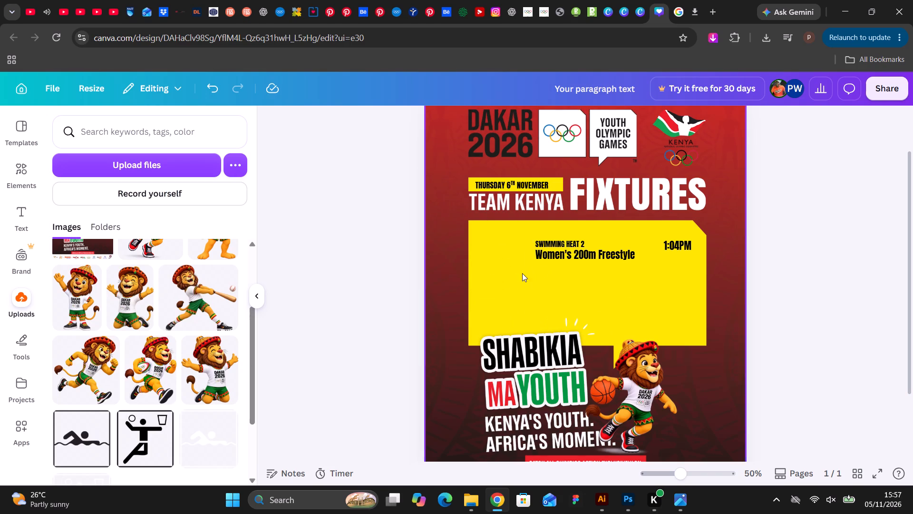
# Move the 1:04PM text down and slightly left, level with the Women's 200m Freestyle line.
pyautogui.click(555, 254)
pyautogui.keyDown('shift'); pyautogui.click(563, 242); pyautogui.keyUp('shift')
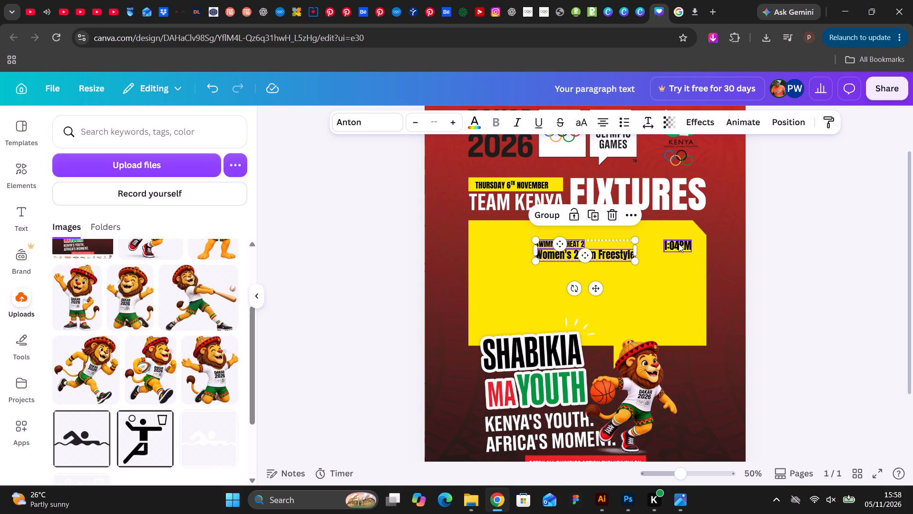
pyautogui.moveTo(679, 244); pyautogui.dragTo(683, 254)
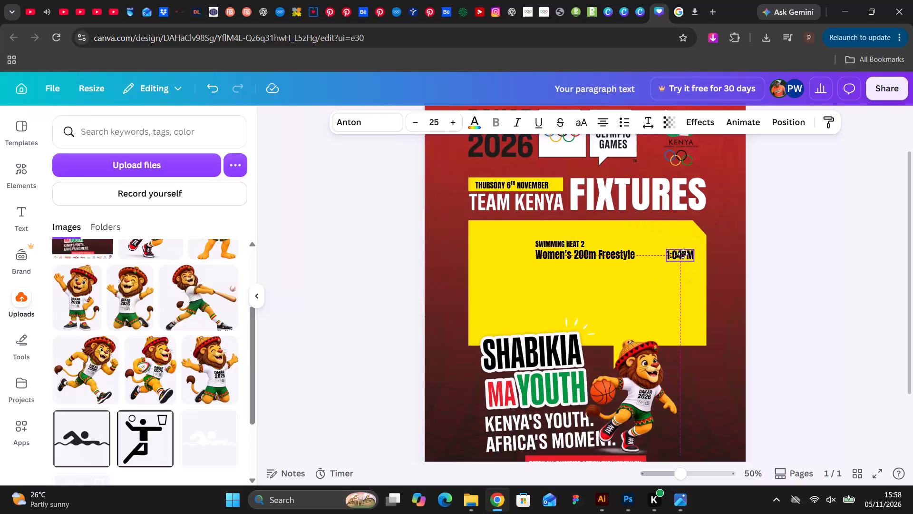
pyautogui.moveTo(683, 254); pyautogui.dragTo(672, 252)
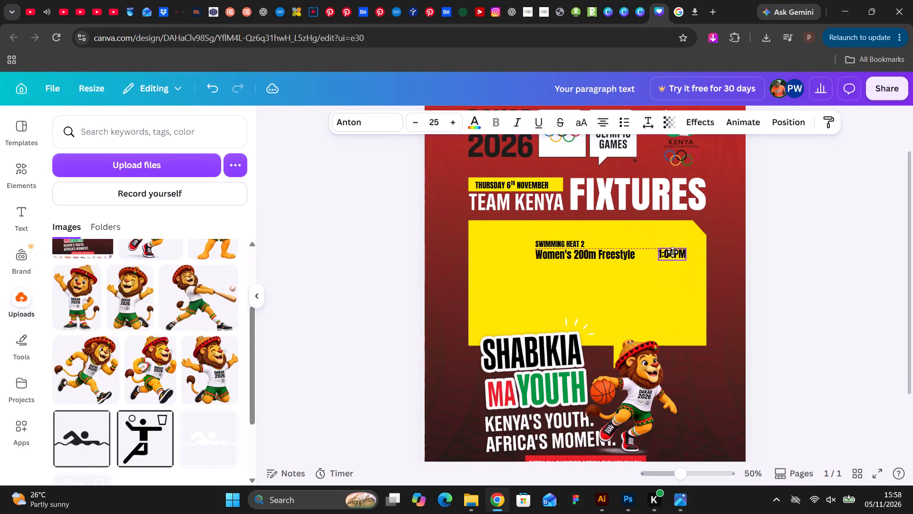
pyautogui.moveTo(672, 252); pyautogui.dragTo(674, 252)
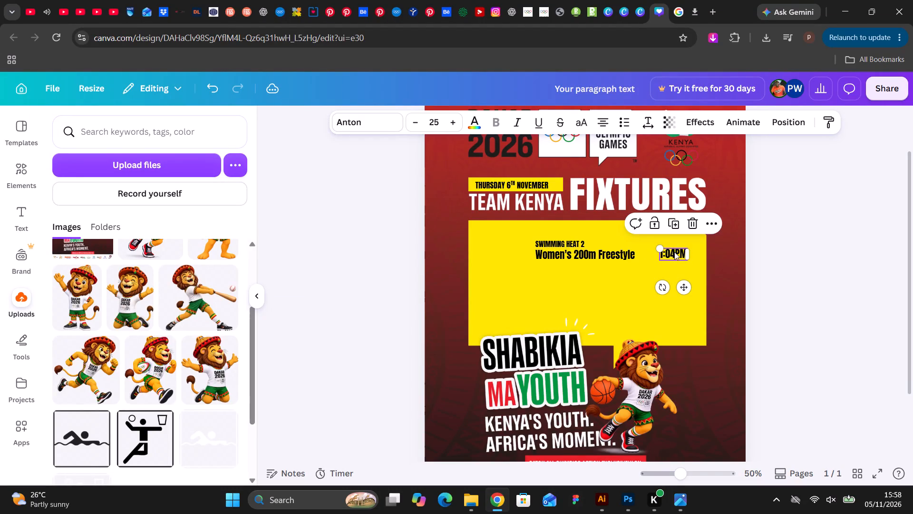
# Move the heat, event and 1:04PM texts together slightly down and right within the yellow speech bubble.
pyautogui.keyDown('shift'); pyautogui.click(583, 256); pyautogui.keyUp('shift')
pyautogui.keyDown('shift'); pyautogui.click(574, 243); pyautogui.keyUp('shift')
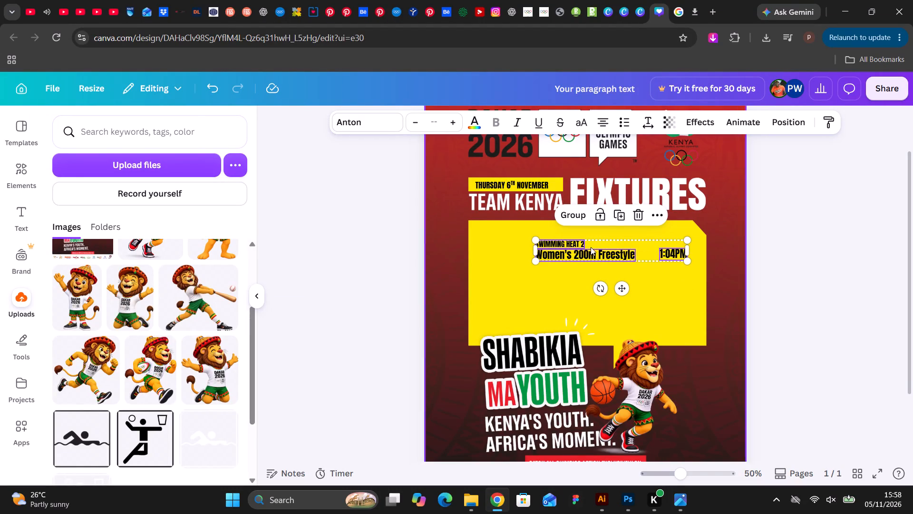
pyautogui.moveTo(600, 253); pyautogui.dragTo(603, 272)
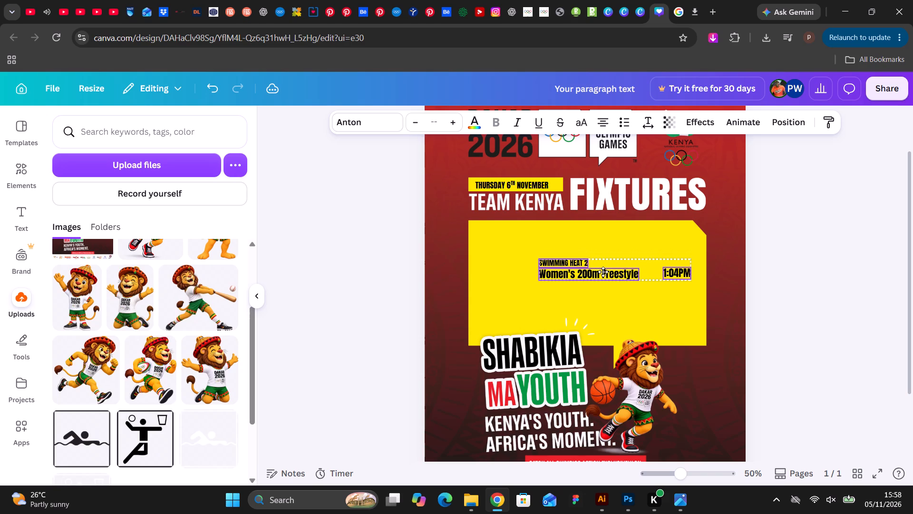
pyautogui.moveTo(603, 272); pyautogui.dragTo(602, 268)
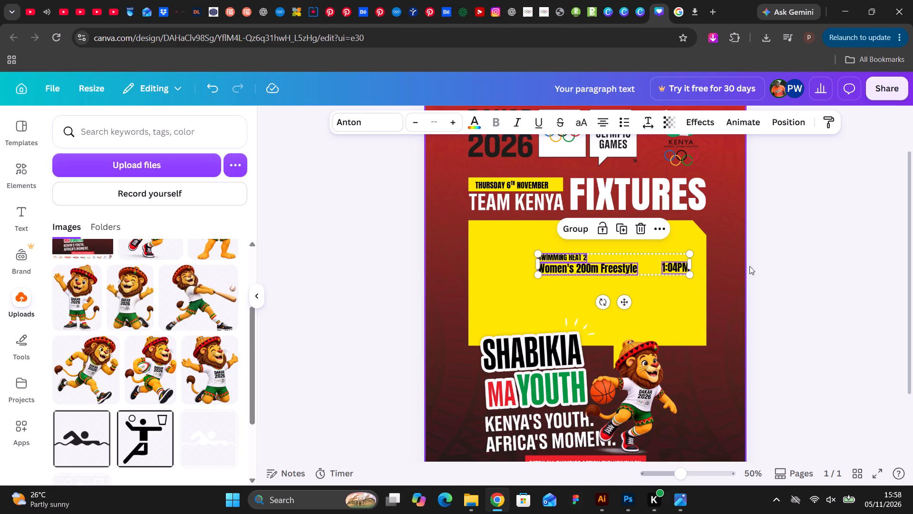
pyautogui.click(762, 263)
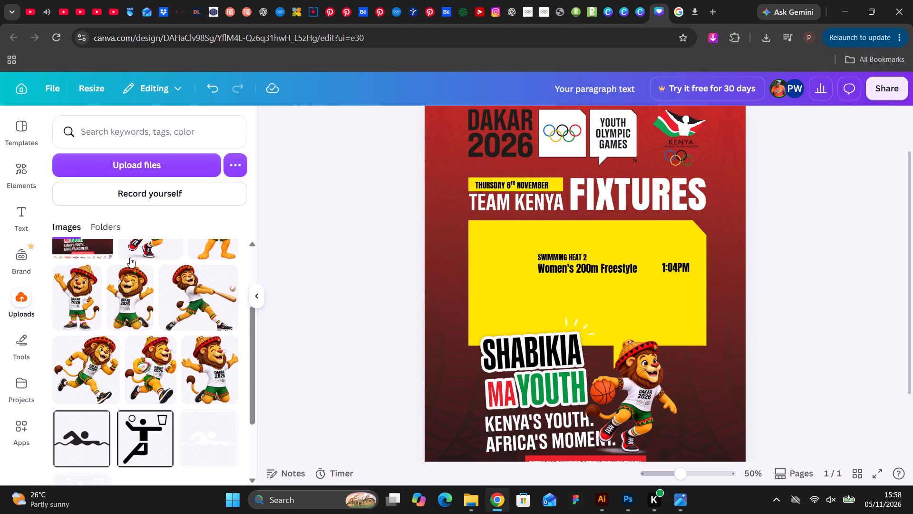
# Add the recently used square picture frame, shrink it and place it beside the swimming fixture texts in the yellow bubble.
pyautogui.click(28, 175)
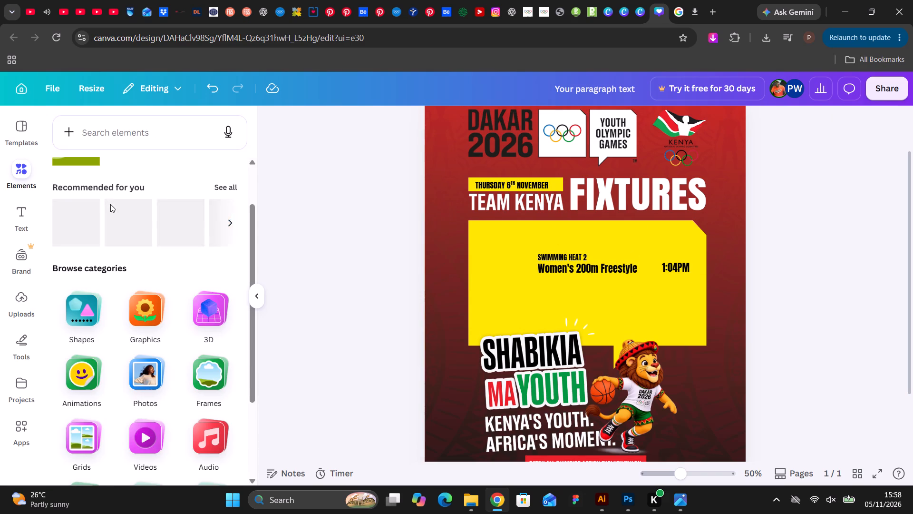
pyautogui.scroll(3, 80, 176)
pyautogui.click(80, 199)
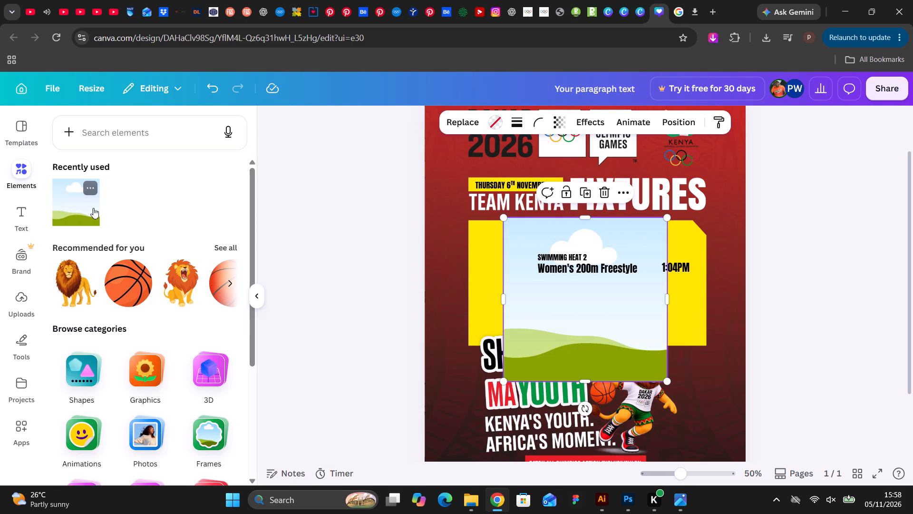
pyautogui.moveTo(668, 217); pyautogui.dragTo(665, 221)
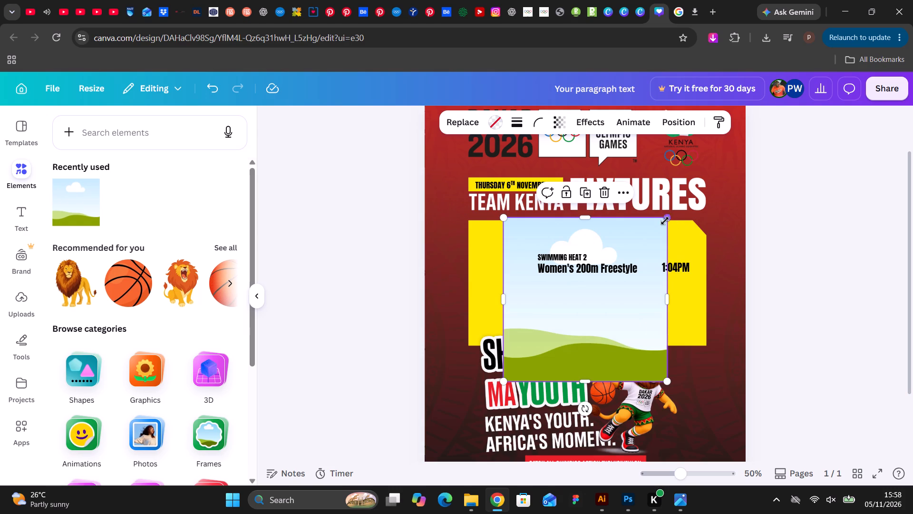
pyautogui.moveTo(665, 221); pyautogui.dragTo(549, 330)
pyautogui.moveTo(535, 353); pyautogui.dragTo(534, 352)
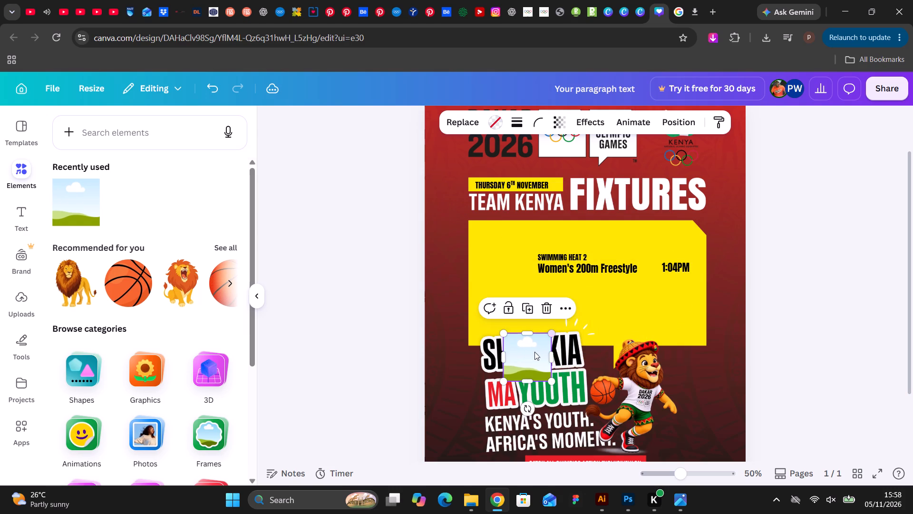
pyautogui.moveTo(534, 352); pyautogui.dragTo(514, 270)
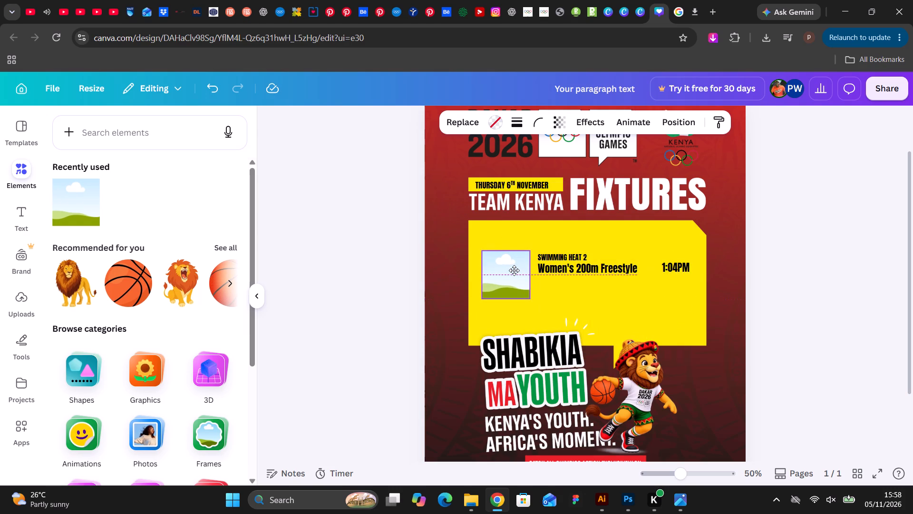
pyautogui.moveTo(514, 270); pyautogui.dragTo(515, 272)
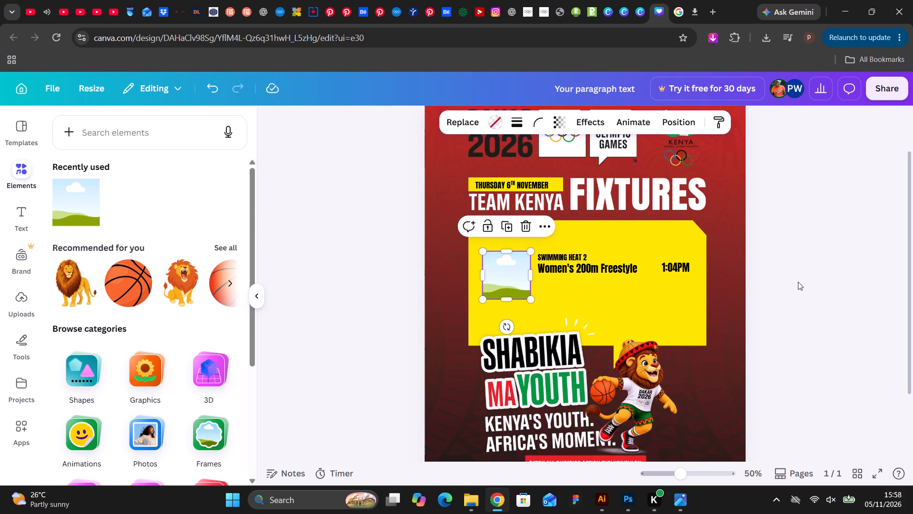
# Switch to the Photoshop poster and reduce the yellow speech bubble's height to about 418 px, keeping its top edge in place.
pyautogui.scroll(-2, 791, 284)
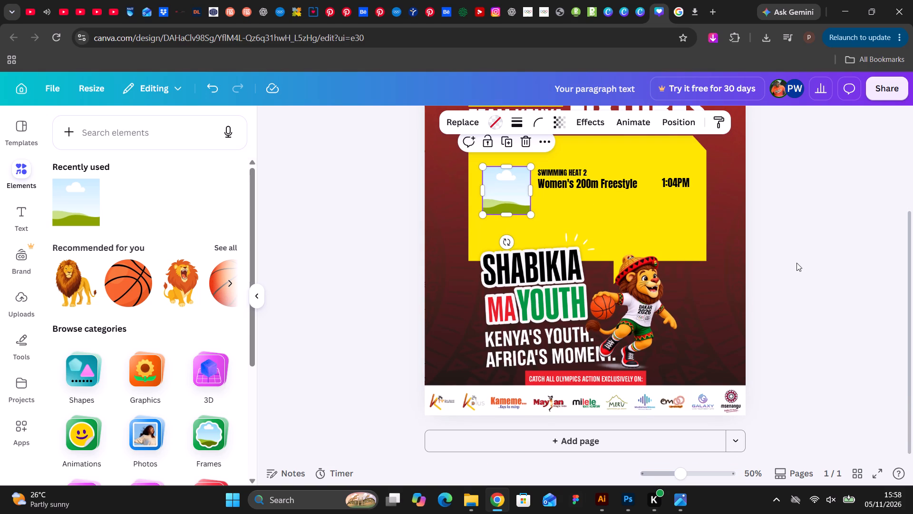
pyautogui.click(633, 496)
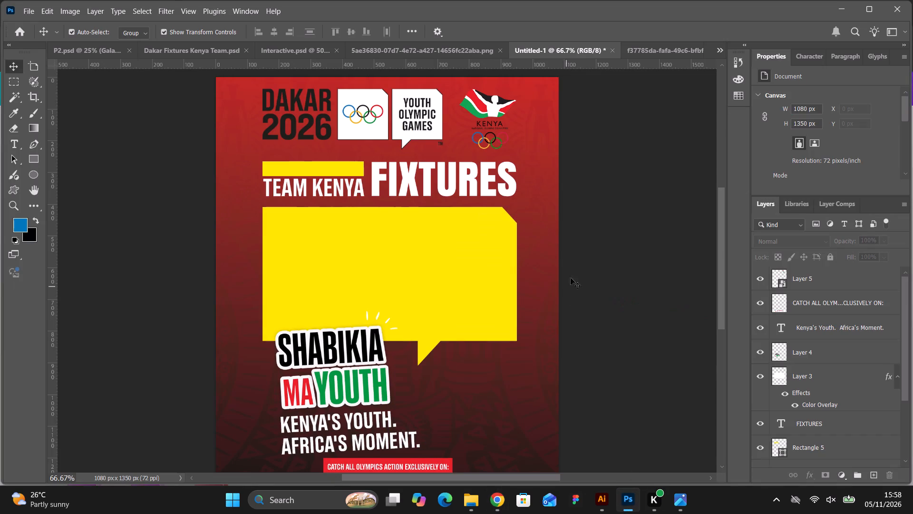
pyautogui.click(596, 263)
pyautogui.click(467, 283)
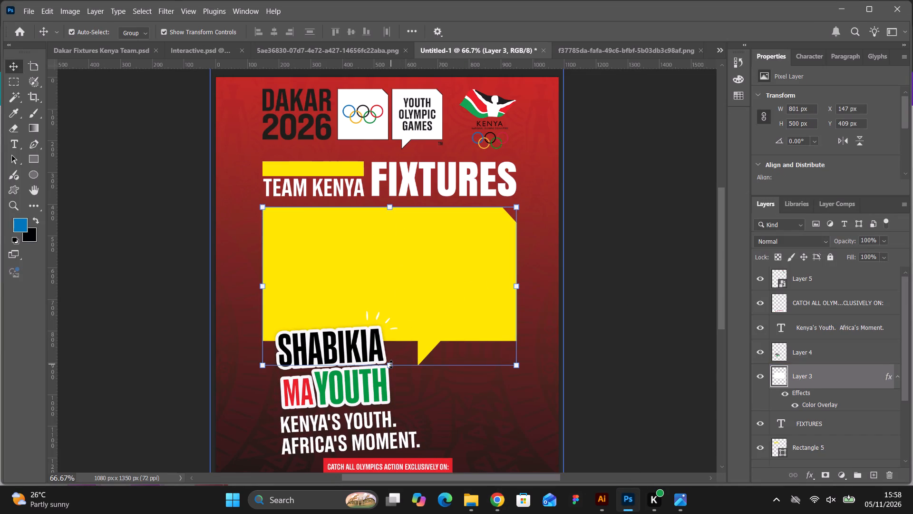
pyautogui.moveTo(391, 364); pyautogui.dragTo(388, 350)
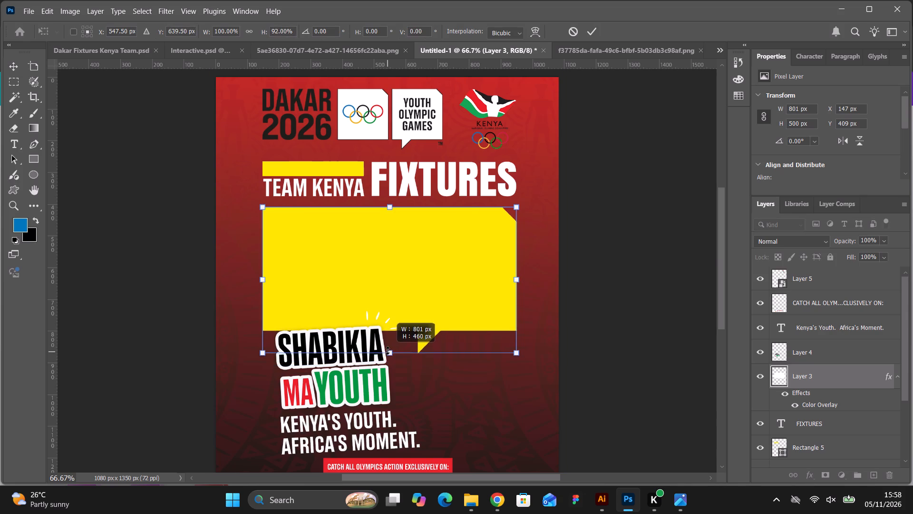
pyautogui.moveTo(388, 350); pyautogui.dragTo(388, 338)
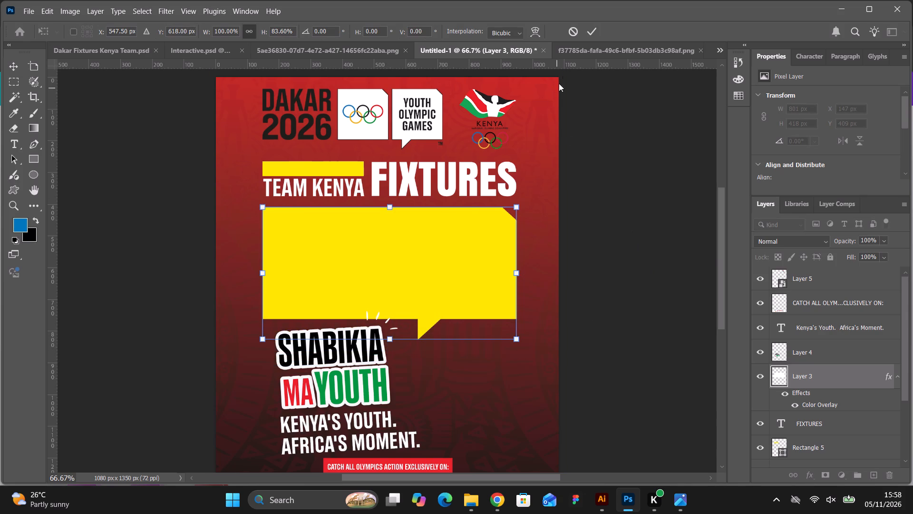
pyautogui.click(595, 30)
pyautogui.click(622, 222)
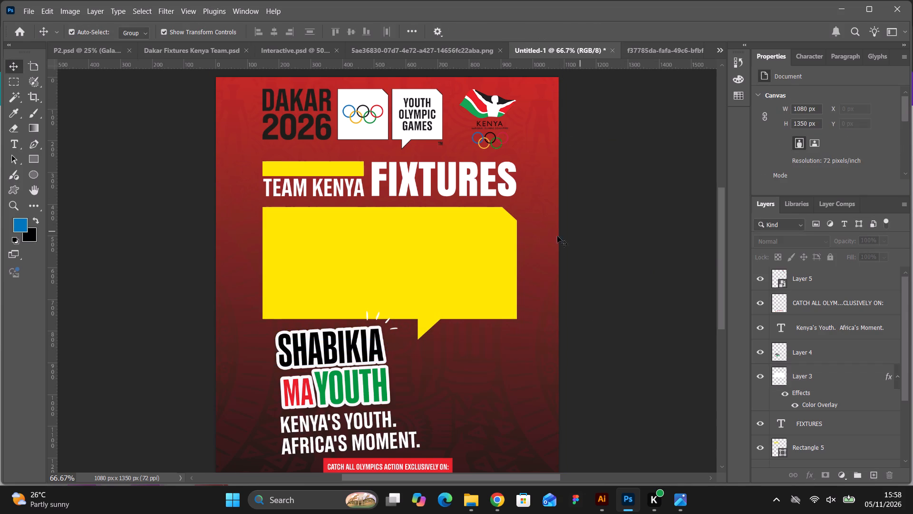
# Move the SHABIKIA MA YOUTH artwork and the Kenya's Youth tagline up together so the artwork overlaps the speech bubble's lower edge.
pyautogui.scroll(-4, 456, 290)
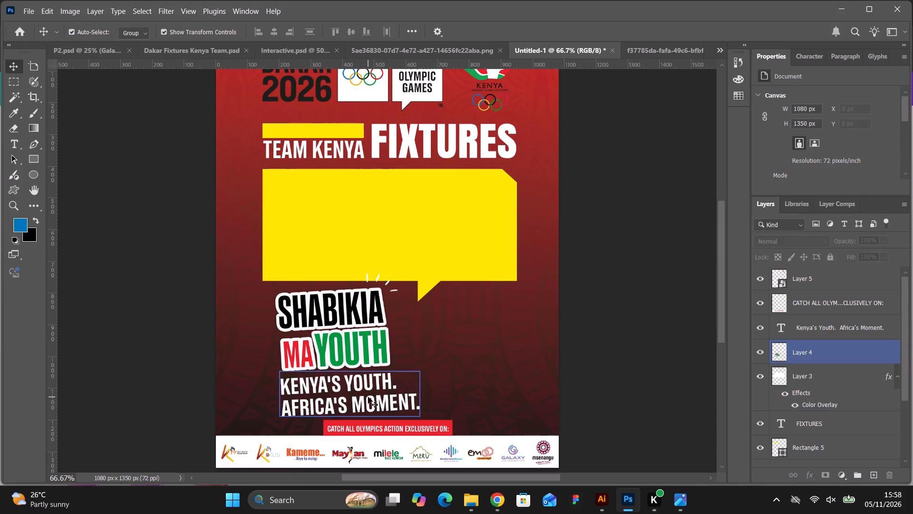
pyautogui.keyDown('shift'); pyautogui.click(369, 402); pyautogui.keyUp('shift')
pyautogui.keyDown('ctrl'); pyautogui.click(361, 316); pyautogui.keyUp('ctrl')
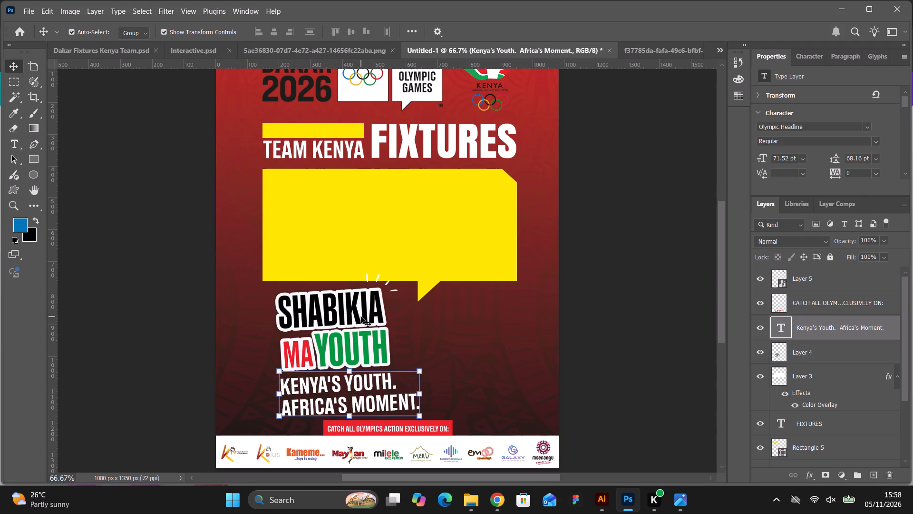
pyautogui.keyDown('shift'); pyautogui.click(361, 313); pyautogui.keyUp('shift')
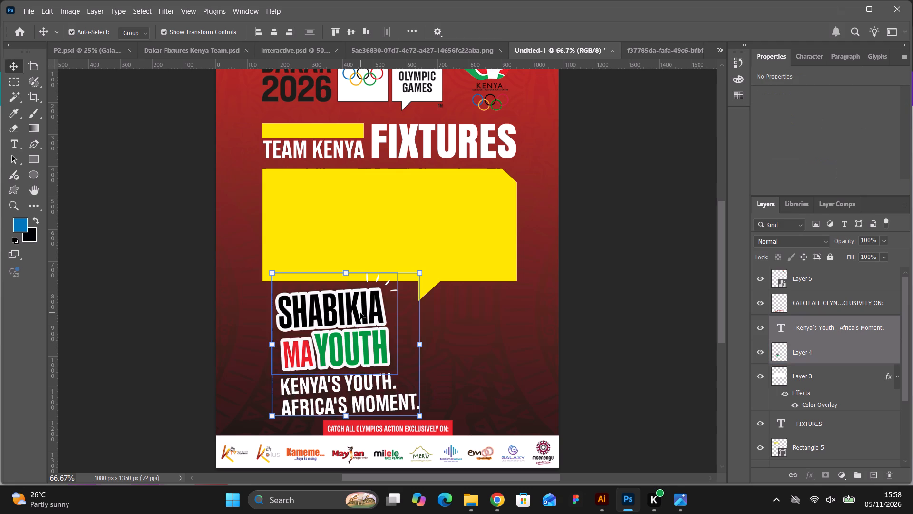
pyautogui.press('Up')
pyautogui.press('Up')
pyautogui.press('Up')
pyautogui.press('Up')
pyautogui.press('Up')
pyautogui.press('Up')
pyautogui.press('Up')
pyautogui.press('Up')
pyautogui.press('Up')
pyautogui.press('Up')
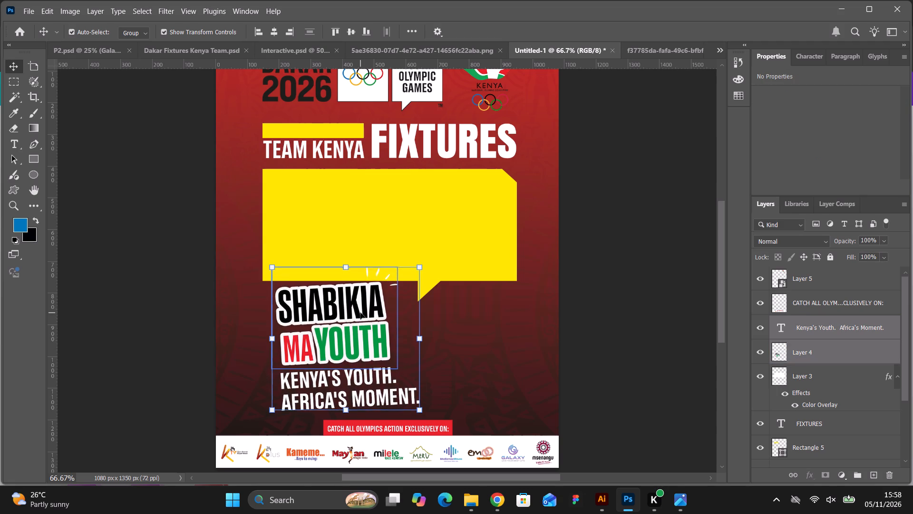
pyautogui.press('Up')
pyautogui.press('Up')
pyautogui.press('Up')
pyautogui.press('Up')
pyautogui.press('Up')
pyautogui.press('Up')
pyautogui.press('Up')
pyautogui.press('Up')
pyautogui.press('Up')
pyautogui.press('Up')
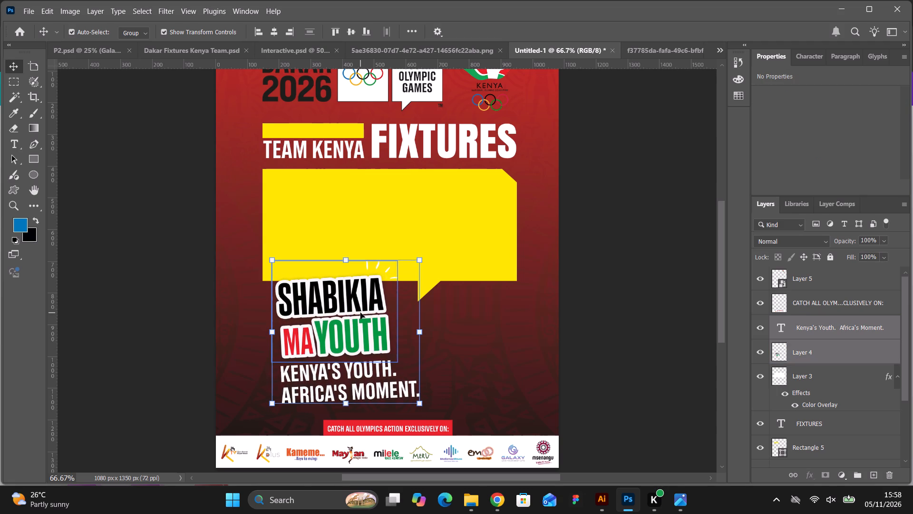
pyautogui.press('Down')
pyautogui.press('Down')
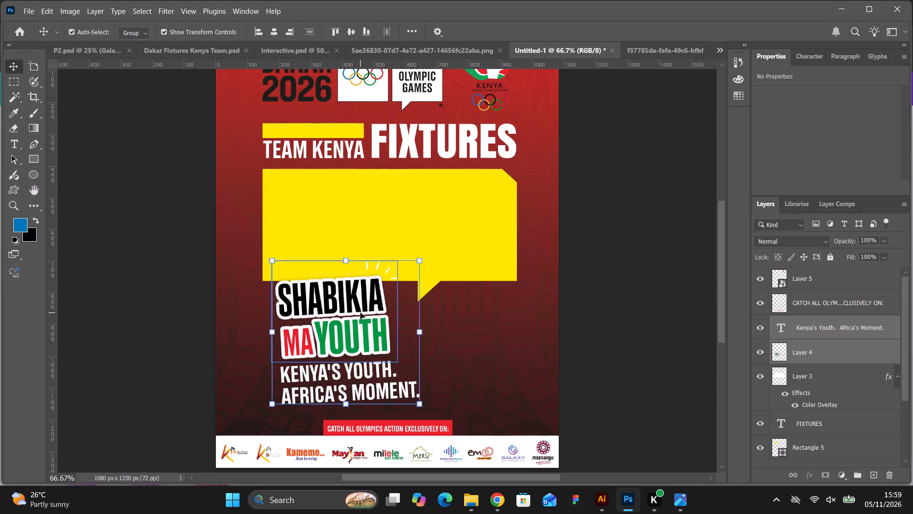
pyautogui.click(626, 299)
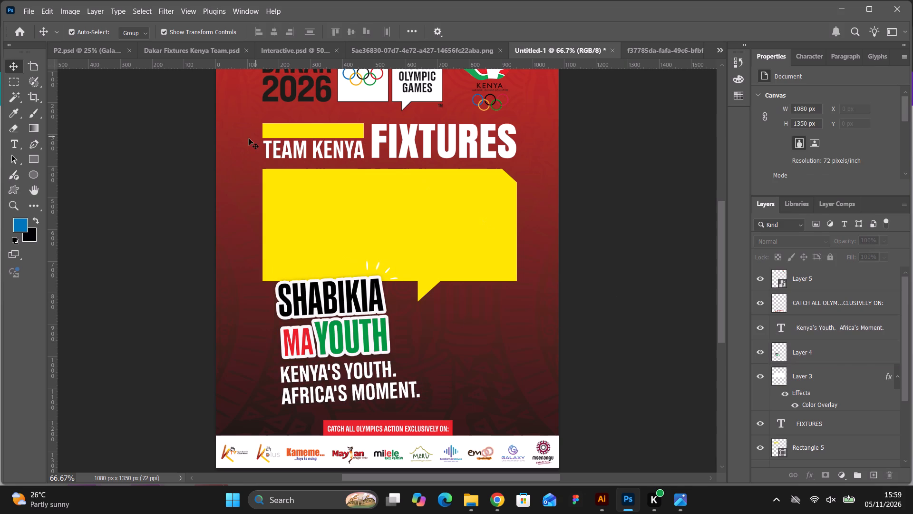
# Move the yellow date strip, TEAM KENYA and FIXTURES titles, speech bubble, SHABIKIA MA YOUTH artwork and tagline down together about 14 px.
pyautogui.moveTo(243, 122); pyautogui.dragTo(358, 234)
pyautogui.hotkey('ctrl', 'z')
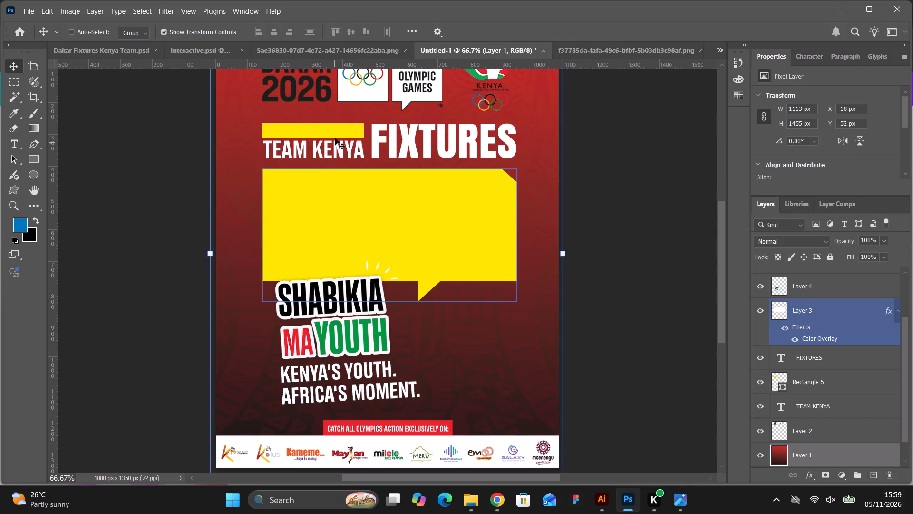
pyautogui.click(336, 130)
pyautogui.keyDown('shift'); pyautogui.click(396, 137); pyautogui.keyUp('shift')
pyautogui.keyDown('shift'); pyautogui.click(352, 153); pyautogui.keyUp('shift')
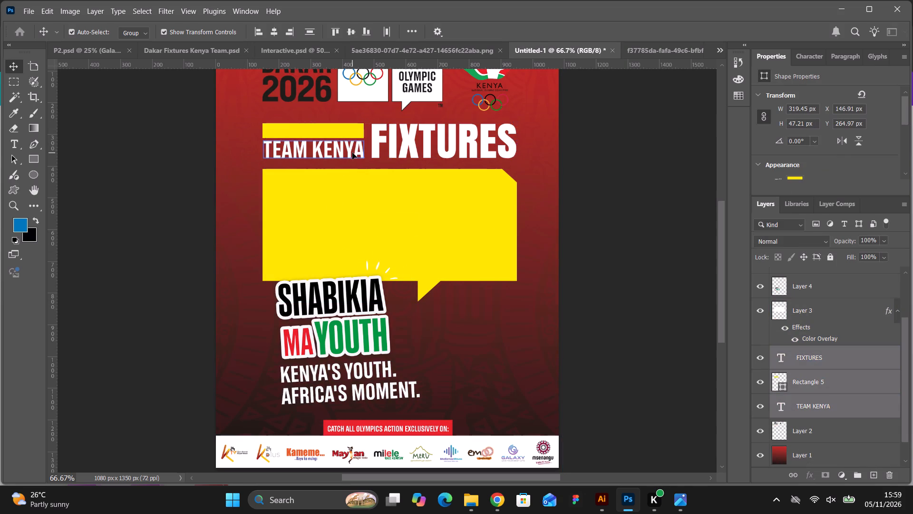
pyautogui.keyDown('shift'); pyautogui.click(365, 217); pyautogui.keyUp('shift')
pyautogui.keyDown('shift'); pyautogui.click(357, 336); pyautogui.keyUp('shift')
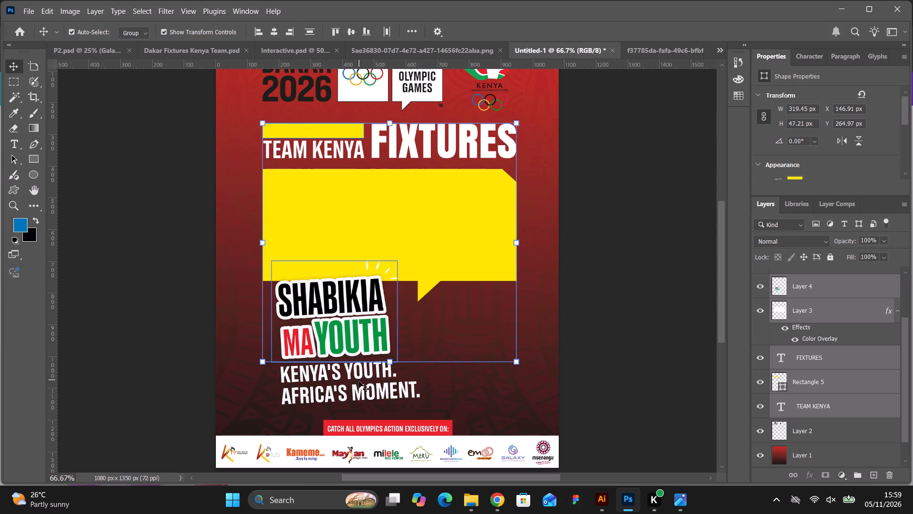
pyautogui.keyDown('shift'); pyautogui.click(359, 380); pyautogui.keyUp('shift')
pyautogui.press('Down')
pyautogui.press('Down')
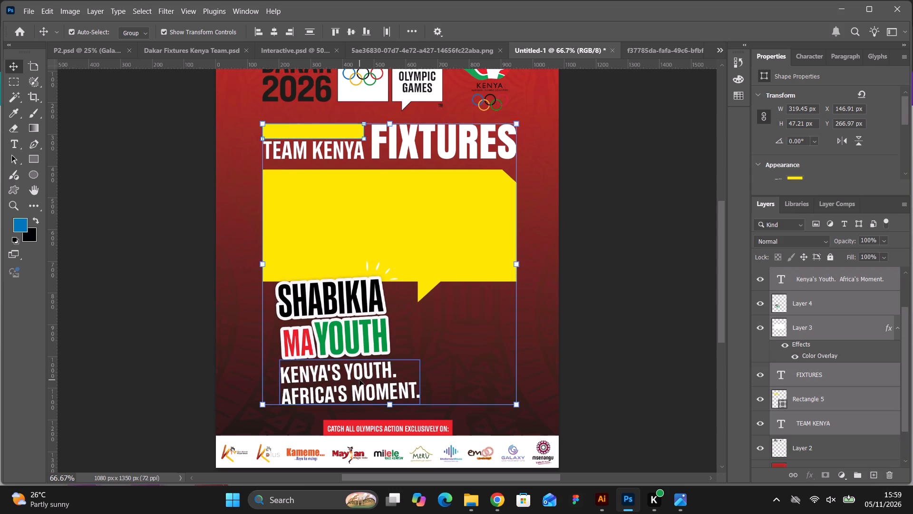
pyautogui.press('Down')
pyautogui.press('Down')
pyautogui.press('Down')
pyautogui.press('Down')
pyautogui.press('Down')
pyautogui.press('Down')
pyautogui.press('Down')
pyautogui.press('Down')
pyautogui.press('Down')
pyautogui.press('Down')
pyautogui.press('Down')
pyautogui.press('Down')
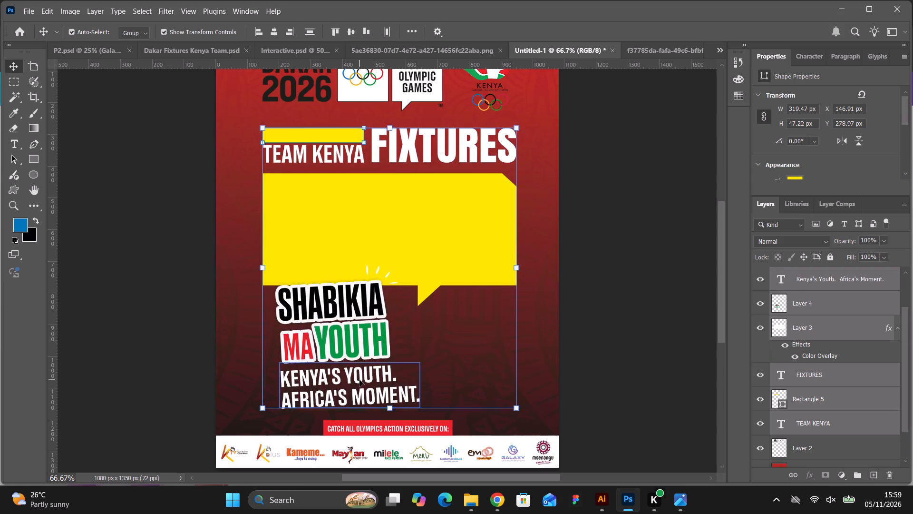
pyautogui.press('Down')
pyautogui.press('Down')
pyautogui.press('Down')
pyautogui.press('Down')
pyautogui.press('Down')
pyautogui.press('Down')
pyautogui.press('Down')
pyautogui.press('Down')
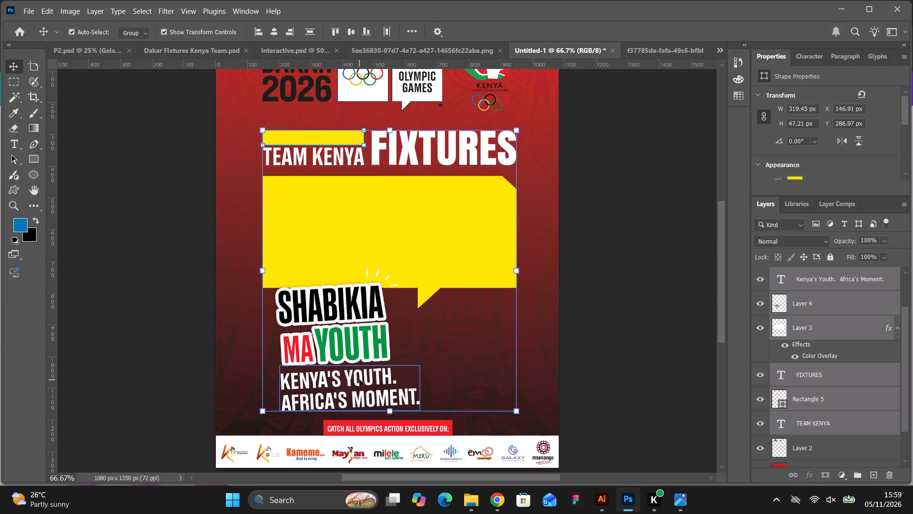
pyautogui.press('Up')
pyautogui.press('Up')
pyautogui.press('Up')
pyautogui.press('Up')
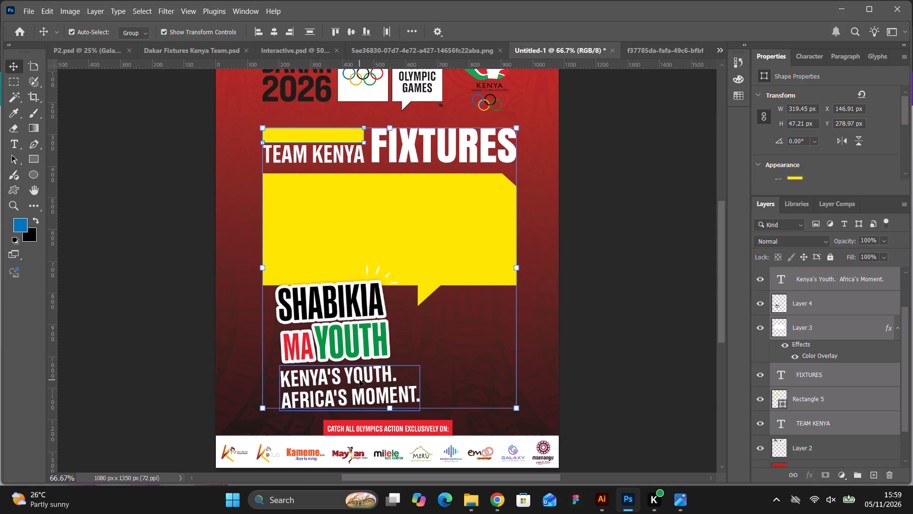
pyautogui.click(614, 271)
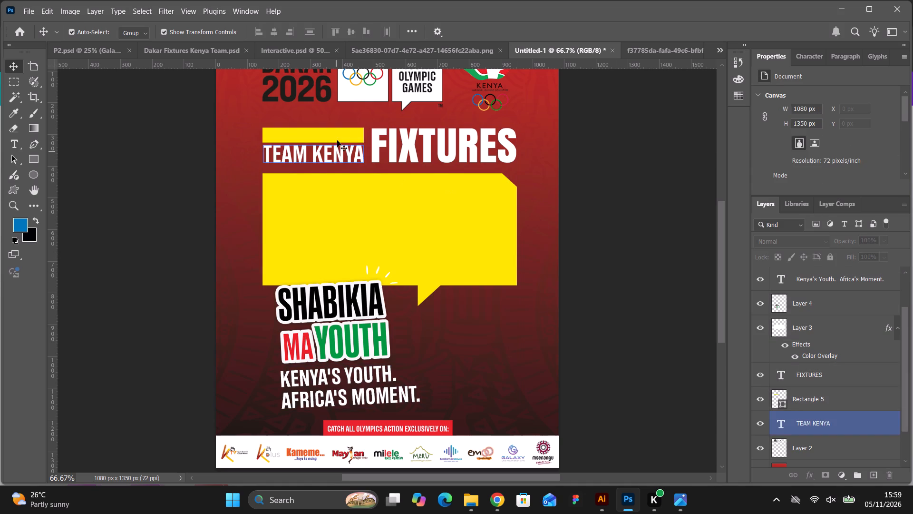
# Recolour the yellow strip above TEAM KENYA to the green 009640 sampled from the YOUTH lettering.
pyautogui.click(340, 131)
pyautogui.doubleClick(781, 405)
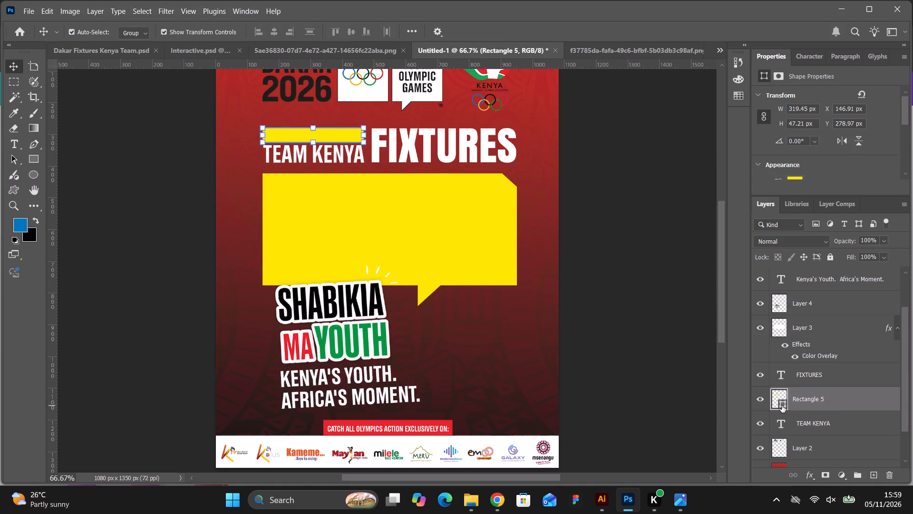
pyautogui.click(308, 338)
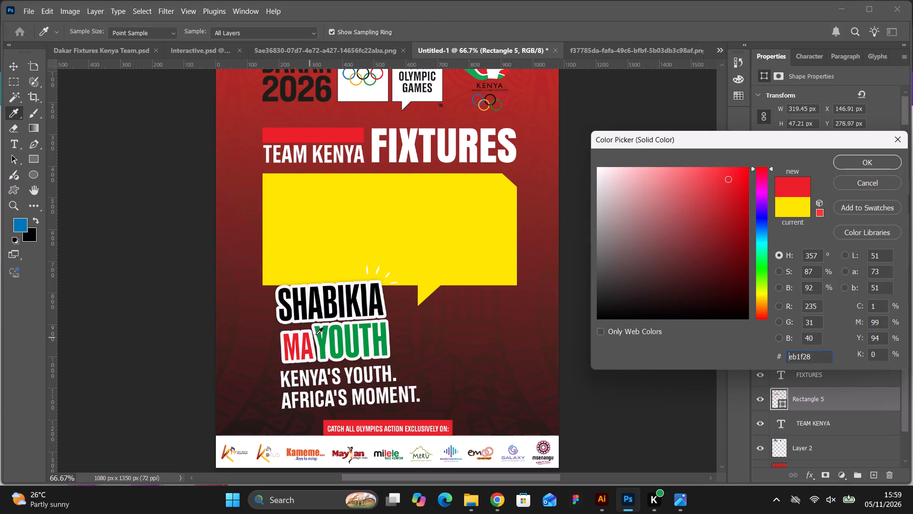
pyautogui.click(324, 330)
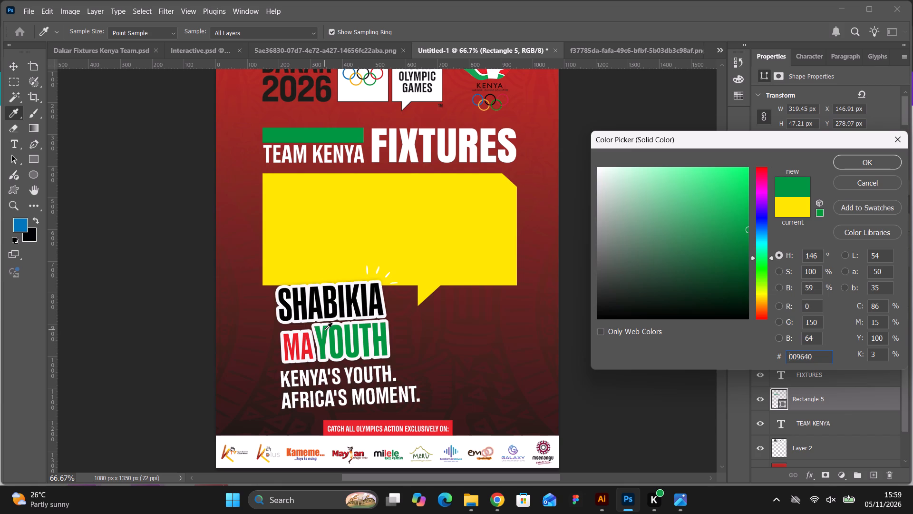
pyautogui.click(864, 165)
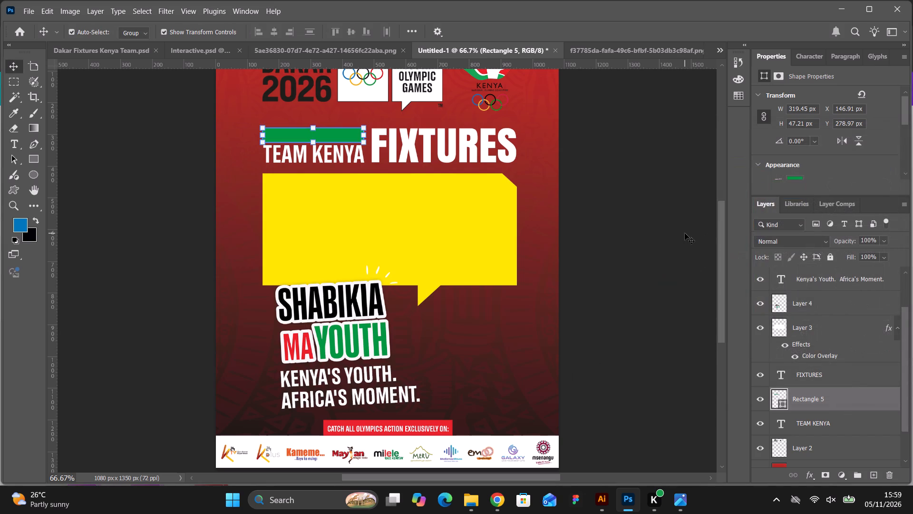
pyautogui.click(685, 233)
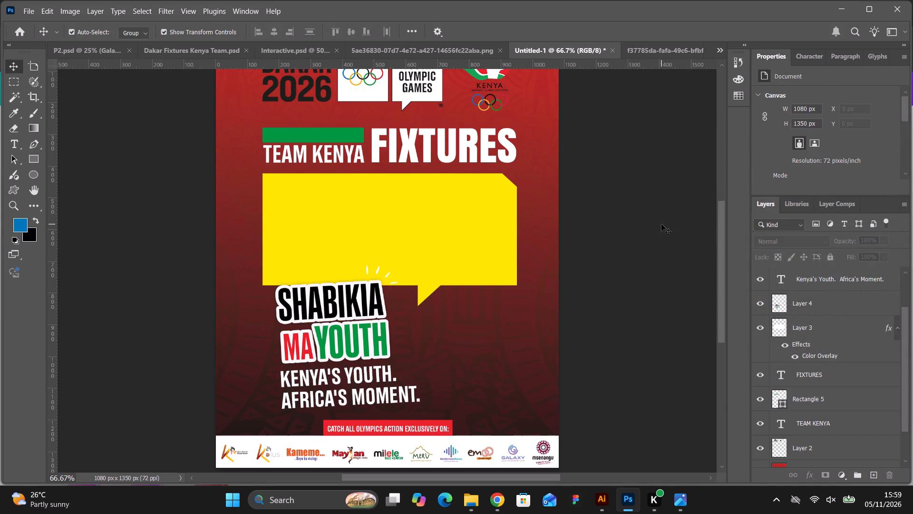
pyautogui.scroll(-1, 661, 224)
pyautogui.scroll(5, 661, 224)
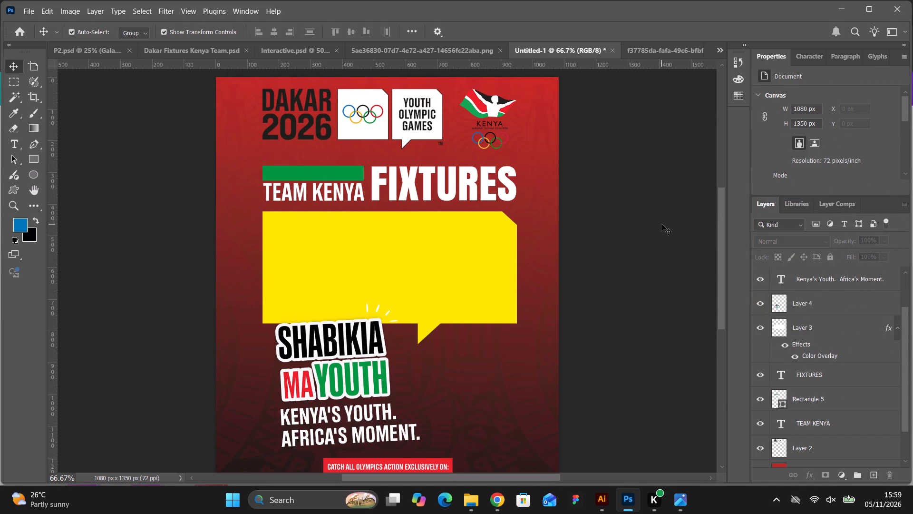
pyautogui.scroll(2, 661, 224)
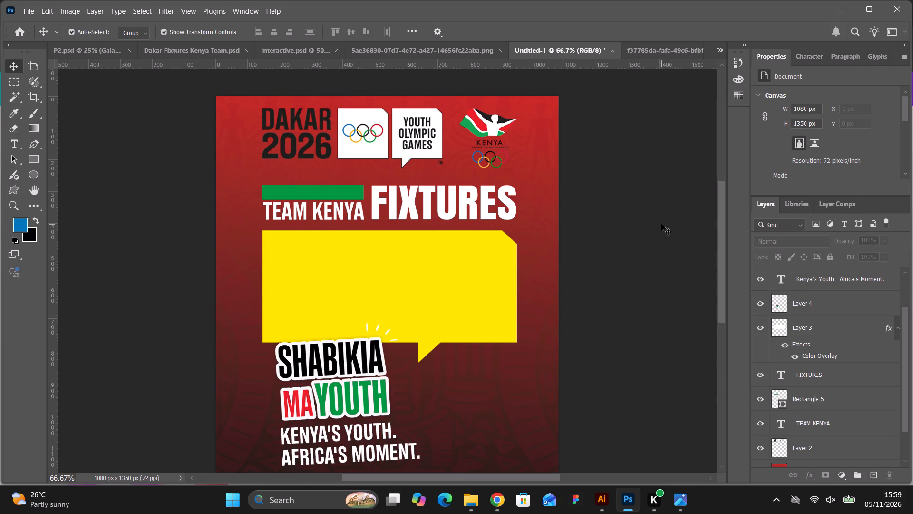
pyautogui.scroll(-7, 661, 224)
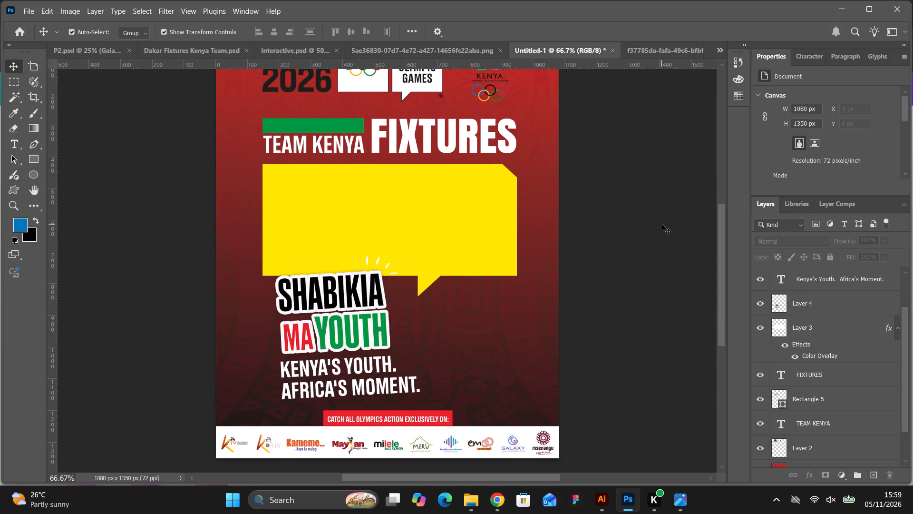
# Export the Untitled-1 poster as a PNG into the Dakar folder, replacing the existing background 6.png.
pyautogui.scroll(1, 661, 224)
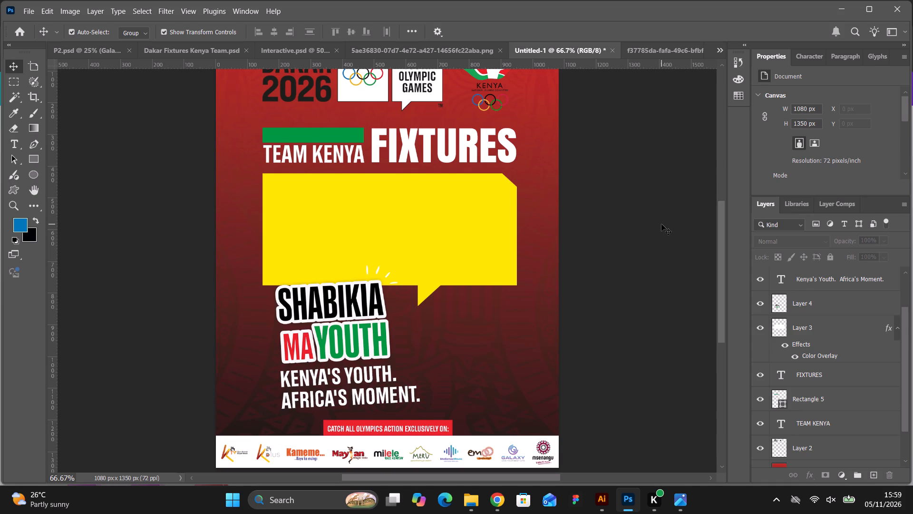
pyautogui.scroll(3, 598, 210)
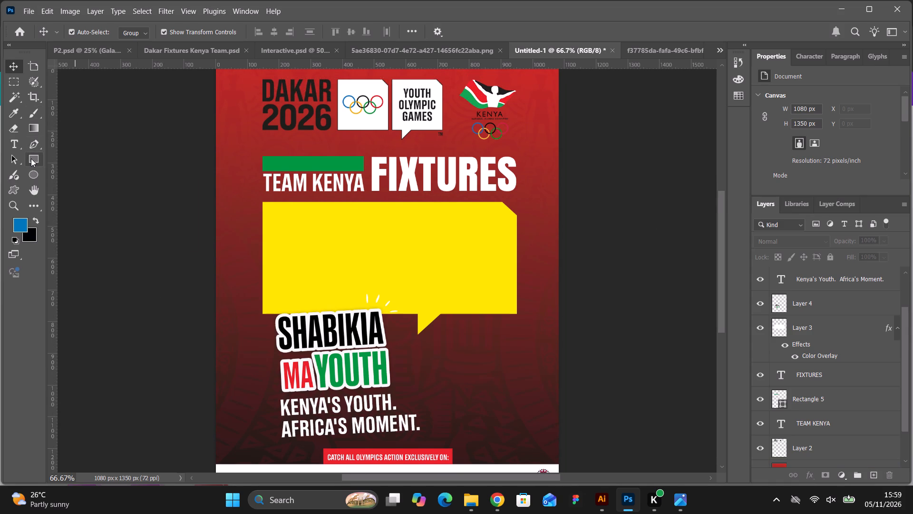
pyautogui.click(31, 11)
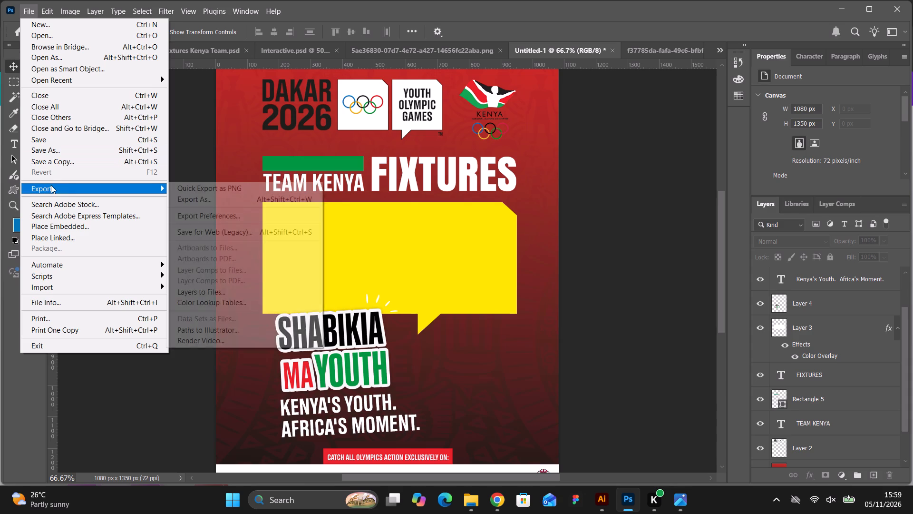
pyautogui.click(191, 202)
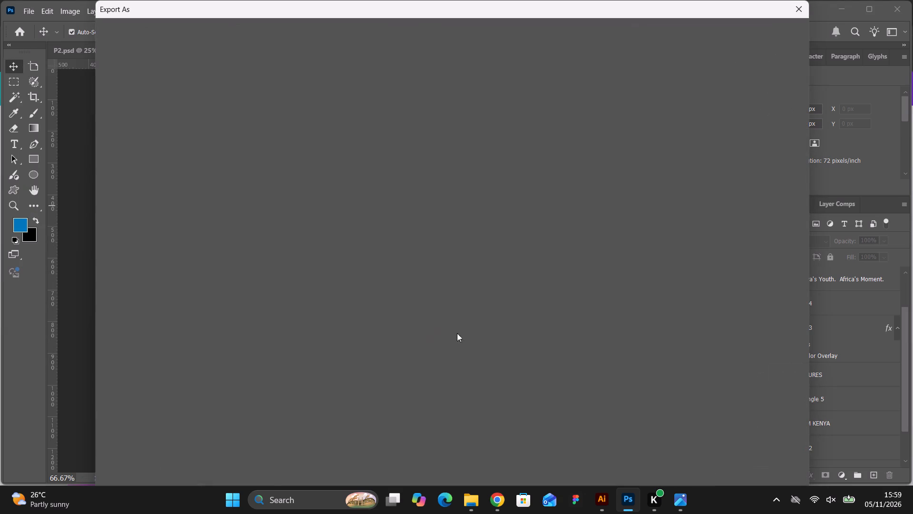
pyautogui.click(780, 482)
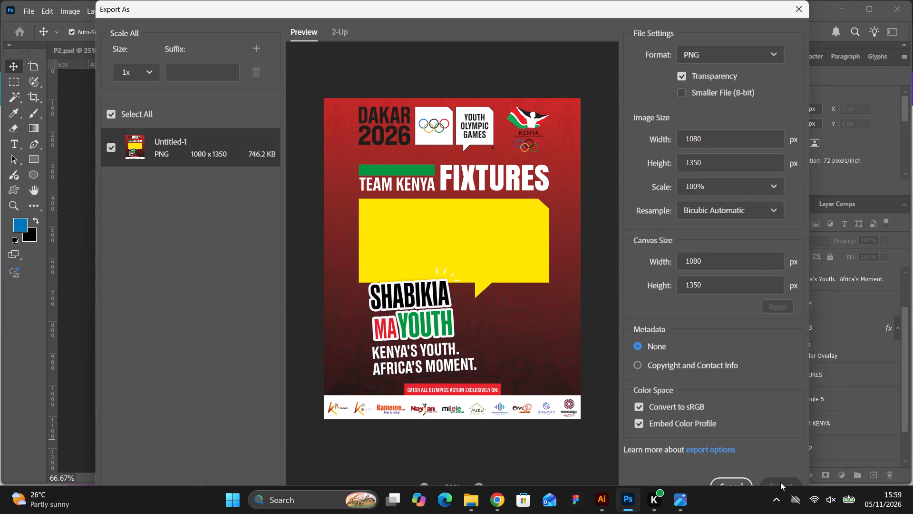
pyautogui.scroll(-5, 309, 173)
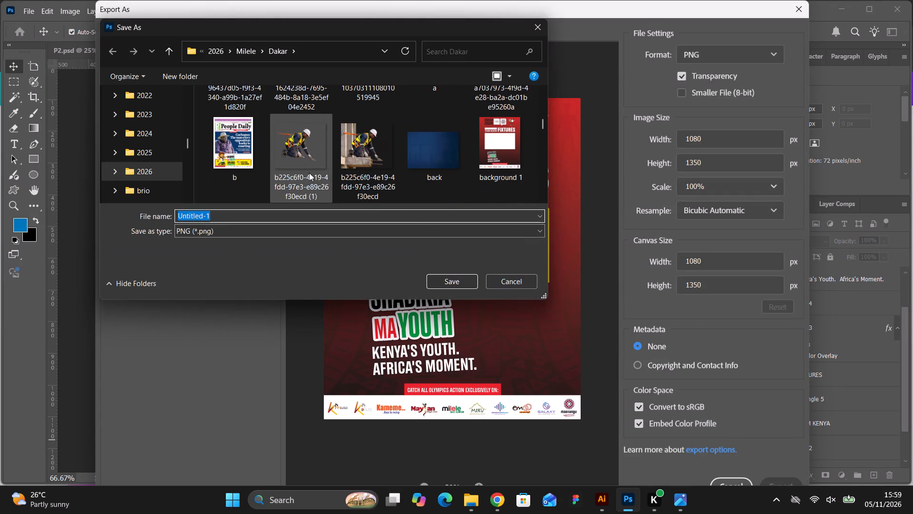
pyautogui.write('back')
pyautogui.click(230, 291)
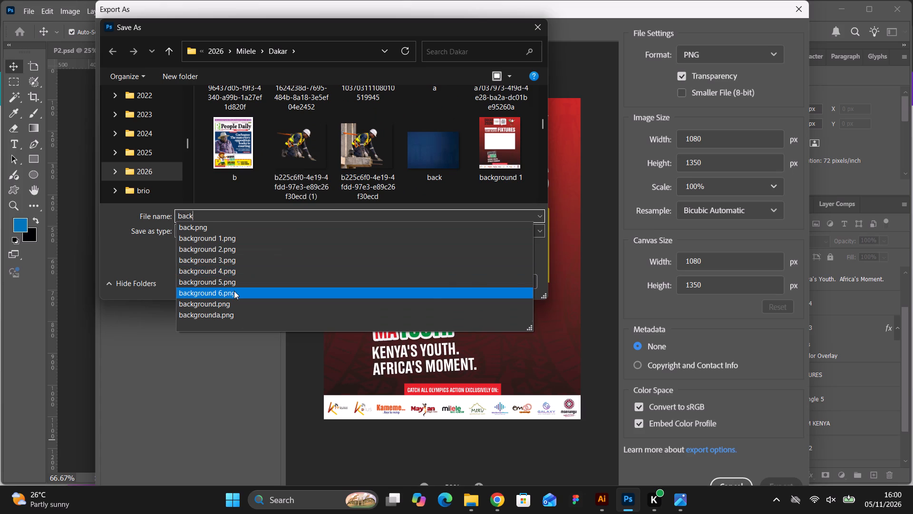
pyautogui.click(448, 284)
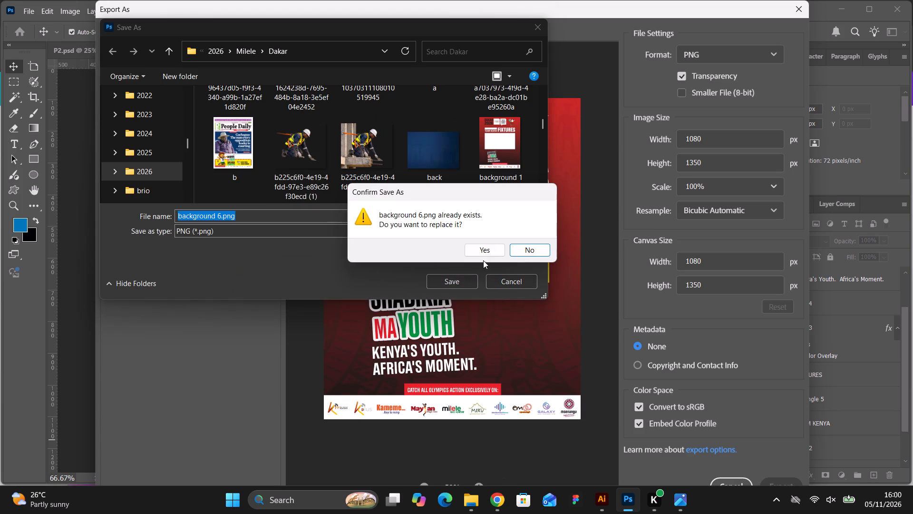
pyautogui.click(481, 252)
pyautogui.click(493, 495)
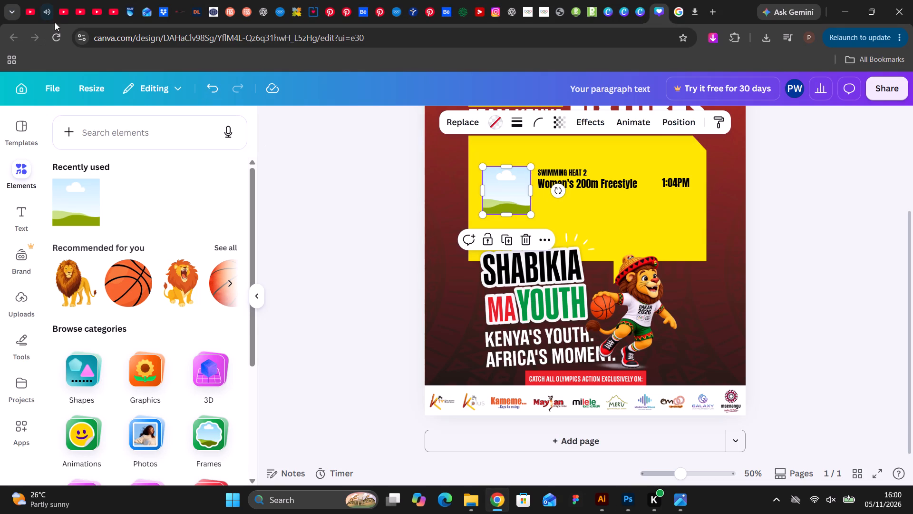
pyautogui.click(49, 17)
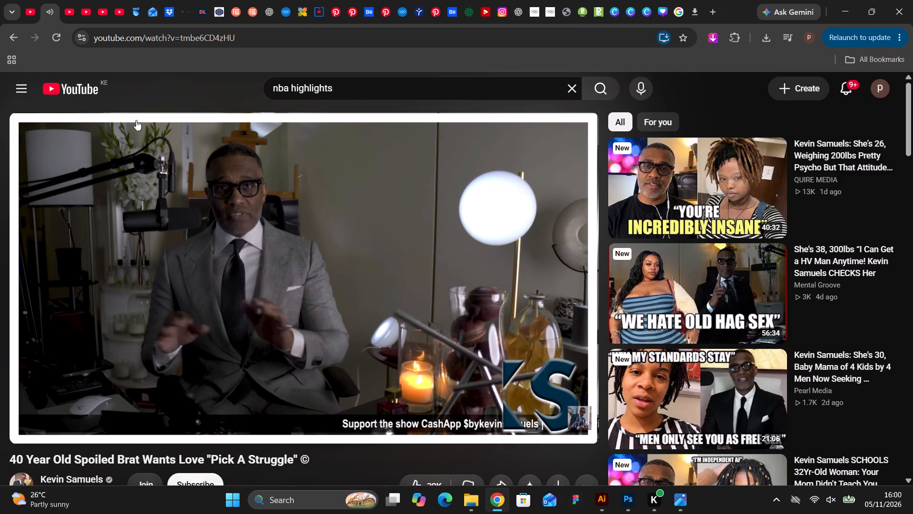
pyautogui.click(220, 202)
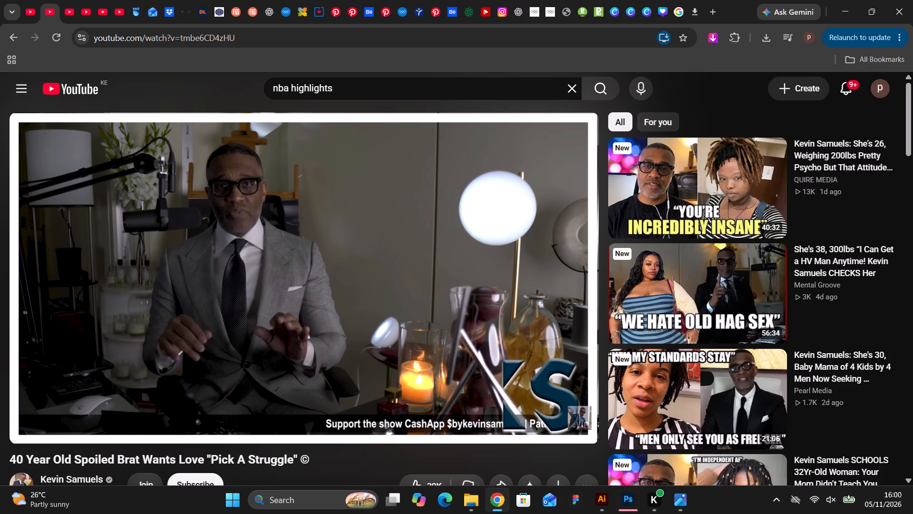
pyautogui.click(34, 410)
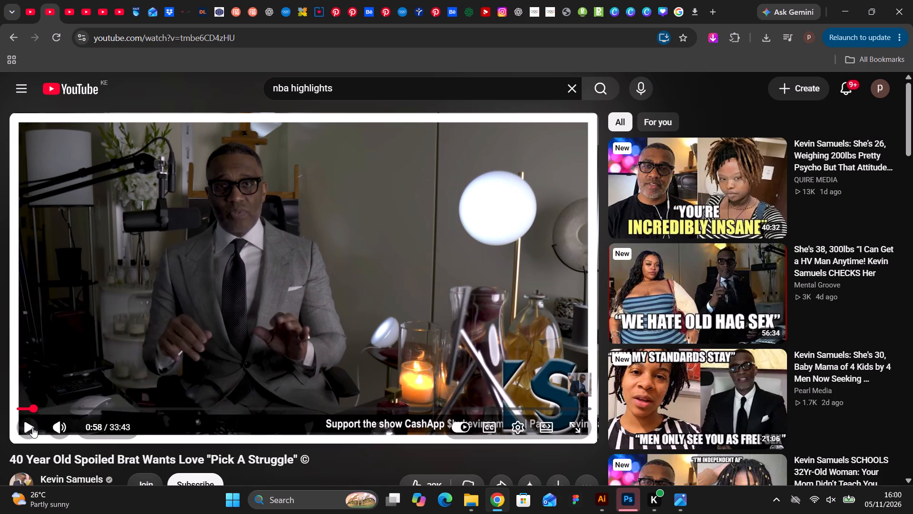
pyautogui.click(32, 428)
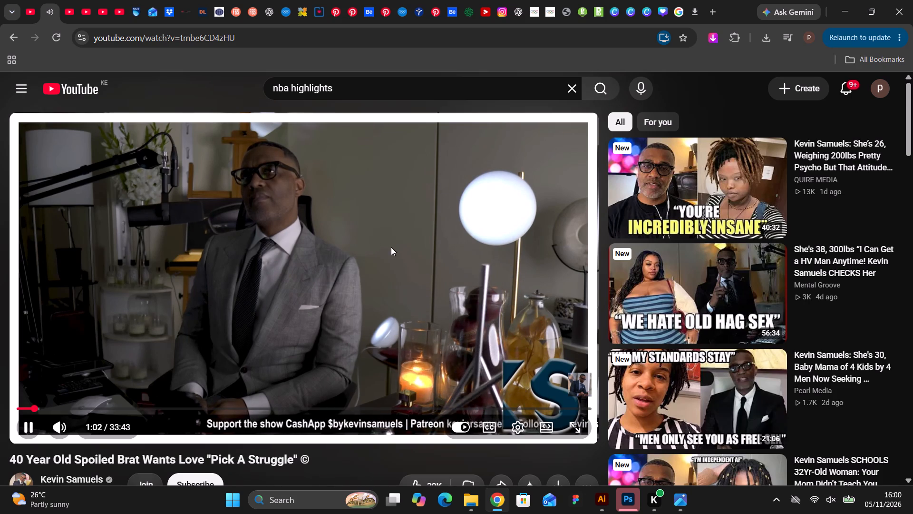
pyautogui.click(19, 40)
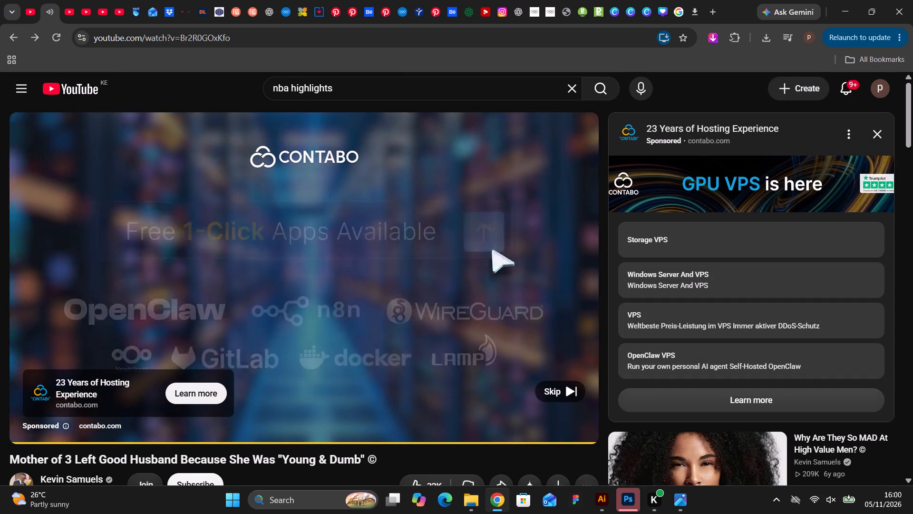
# Skip the advert playing before the YouTube video.
pyautogui.click(548, 383)
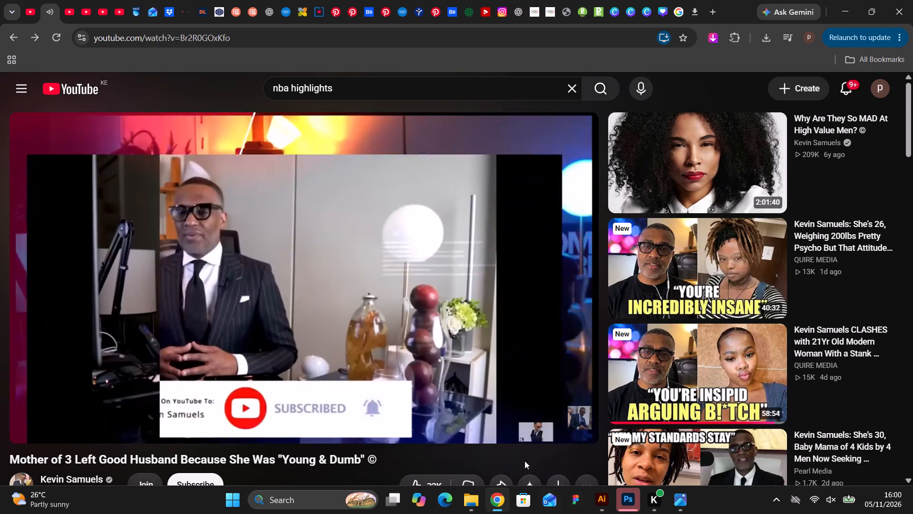
# Unmute the computer's sound and lower the system volume to roughly a sixth of its range.
pyautogui.click(828, 497)
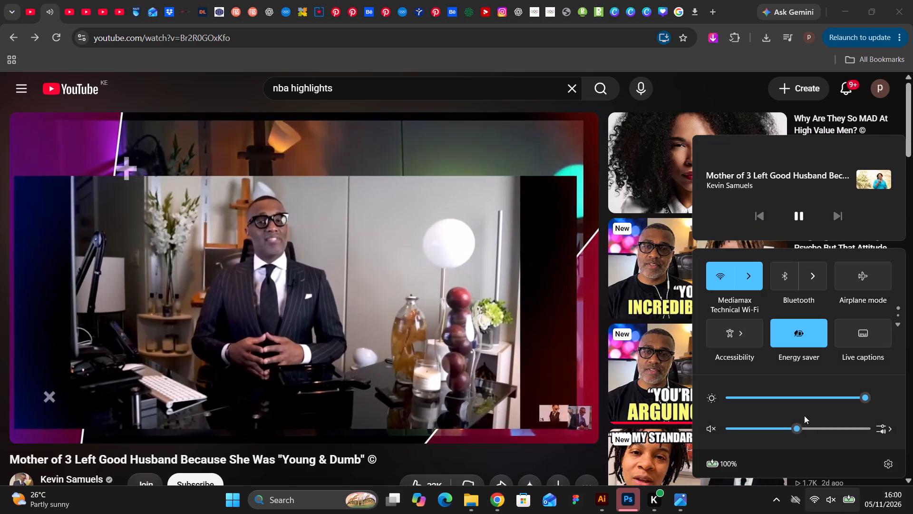
pyautogui.click(709, 426)
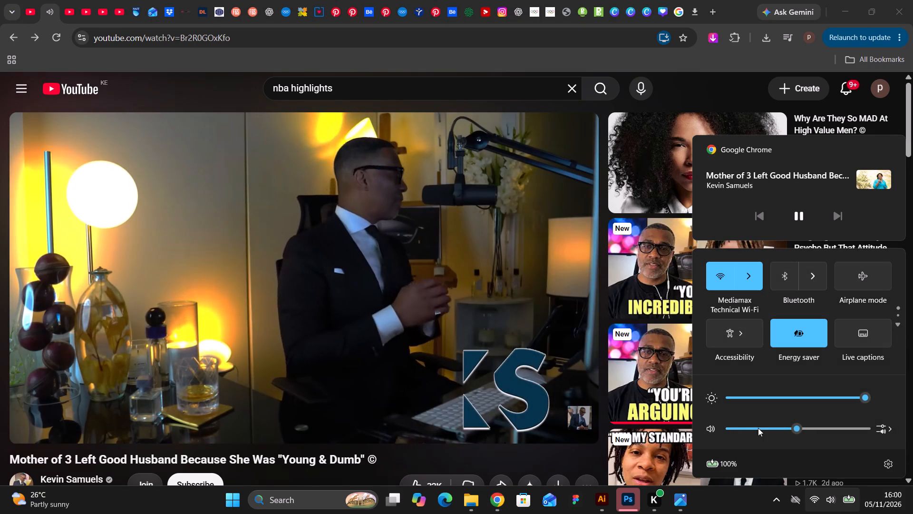
pyautogui.click(756, 428)
pyautogui.moveTo(752, 429); pyautogui.dragTo(748, 430)
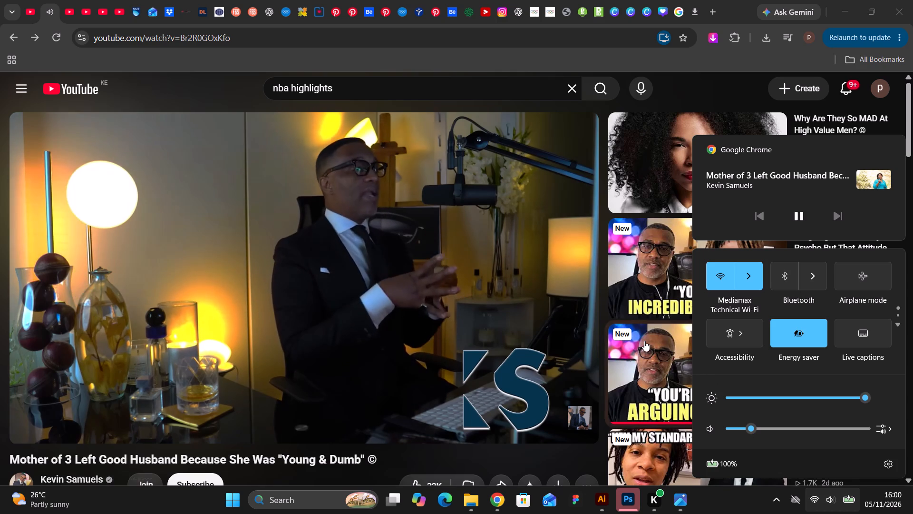
pyautogui.click(14, 39)
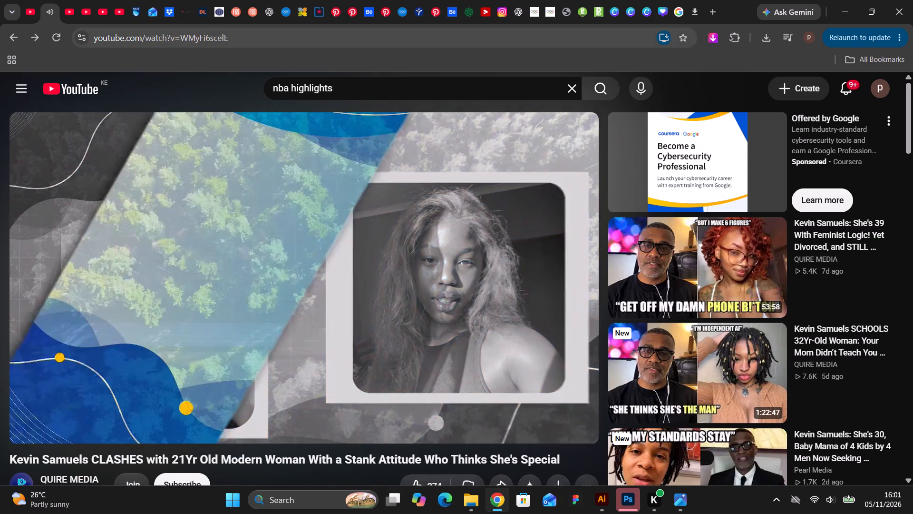
# Check the fixtures poster in the Canva design, and switch to the Untitled-1 poster in Photoshop.
pyautogui.click(665, 14)
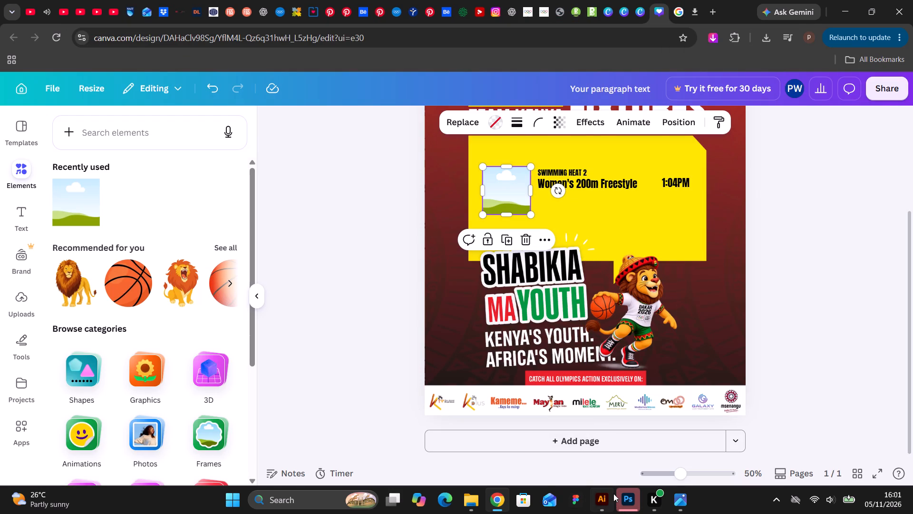
pyautogui.click(626, 501)
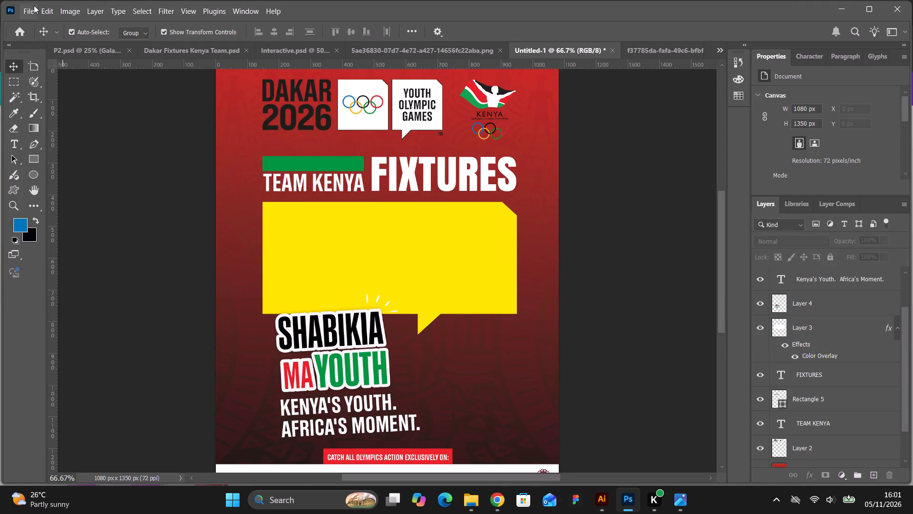
pyautogui.click(34, 5)
# Bring the Dakar folder window to the front in File Explorer.
pyautogui.click(476, 498)
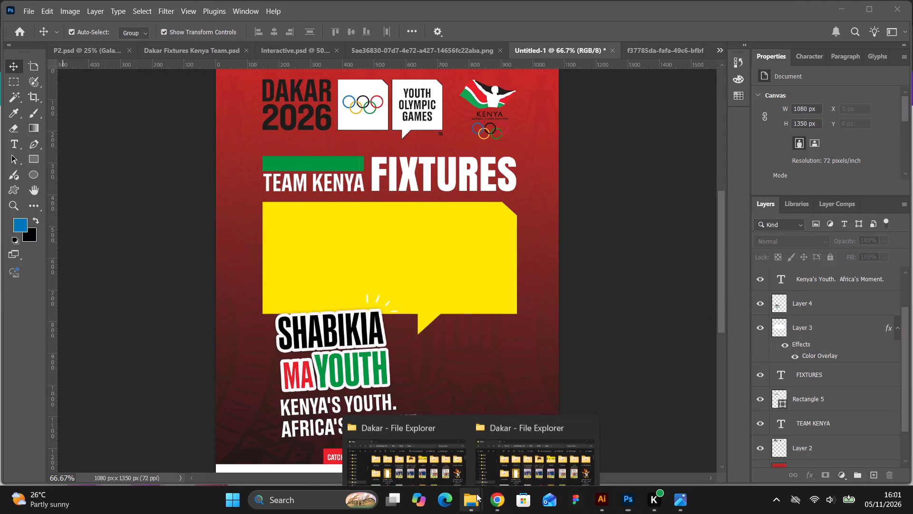
pyautogui.click(437, 440)
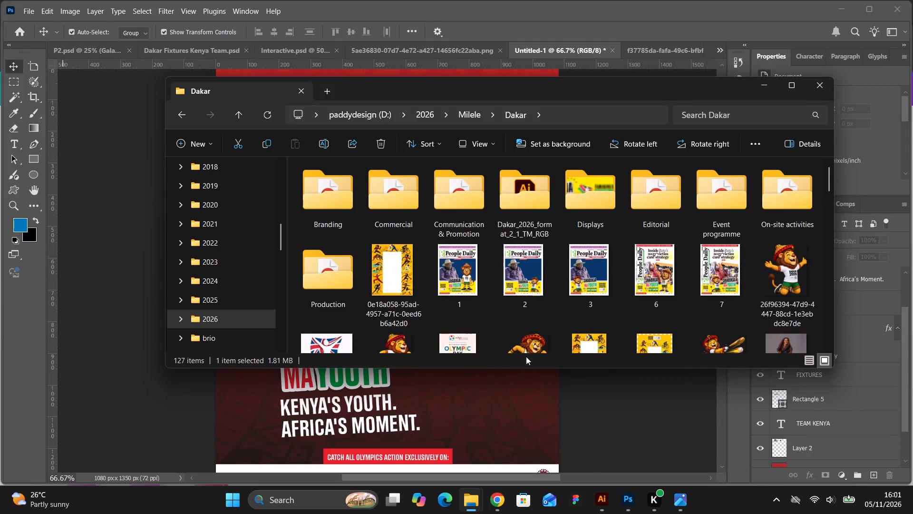
# Raise the system volume to a bit over a third of its range.
pyautogui.click(830, 500)
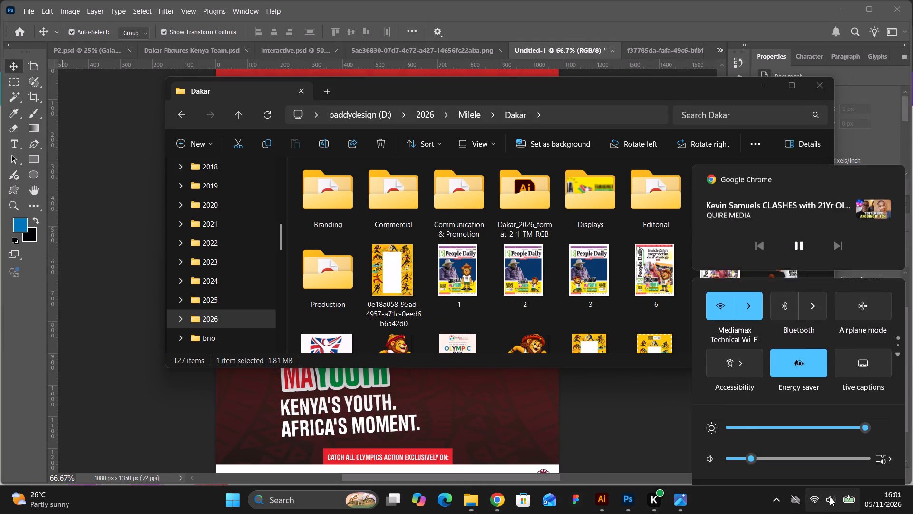
pyautogui.click(778, 426)
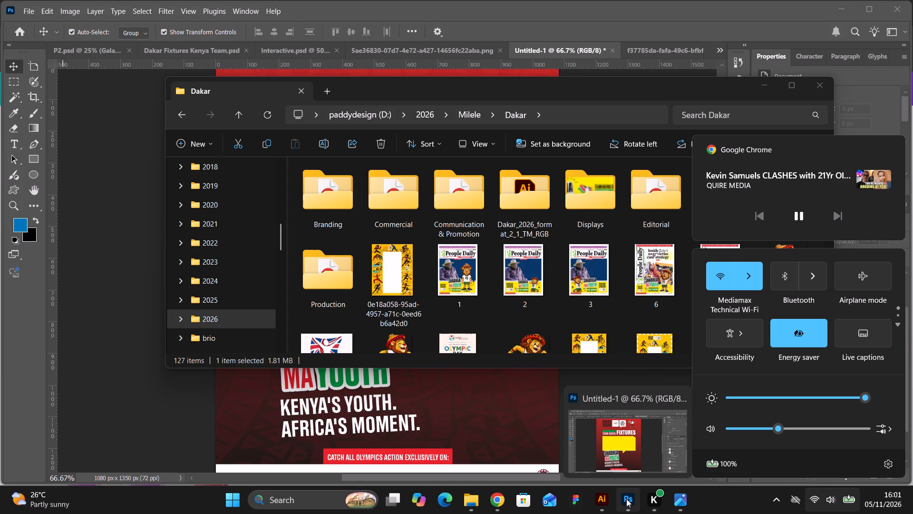
# Look through the Dakar folder's files for the exported background 6 poster image.
pyautogui.scroll(-3, 467, 274)
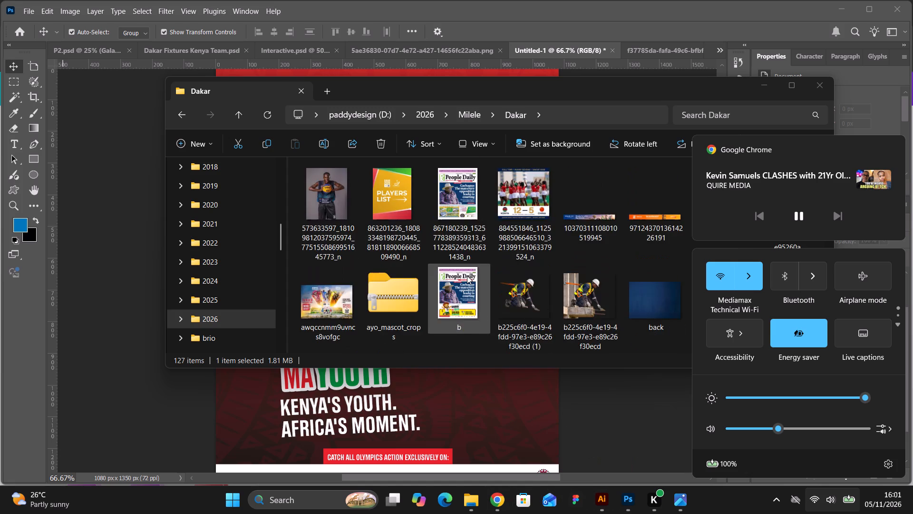
pyautogui.scroll(-12, 467, 276)
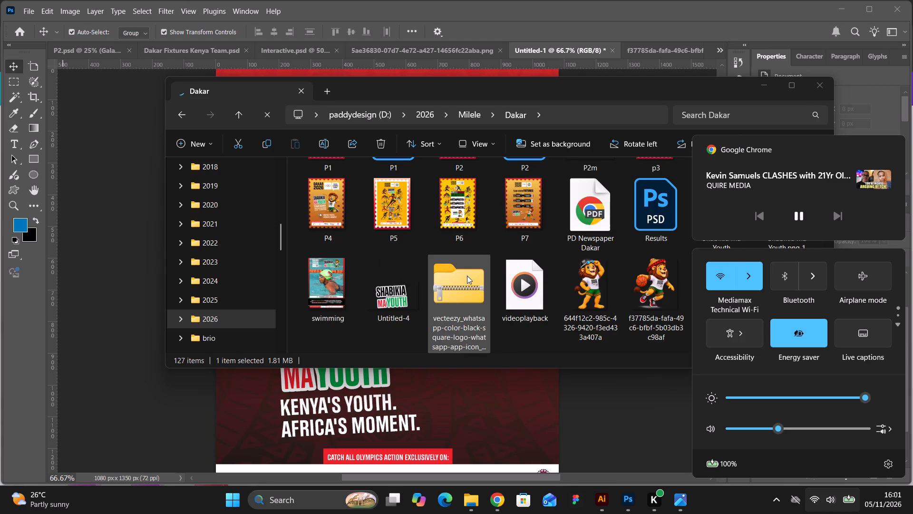
pyautogui.scroll(3, 467, 276)
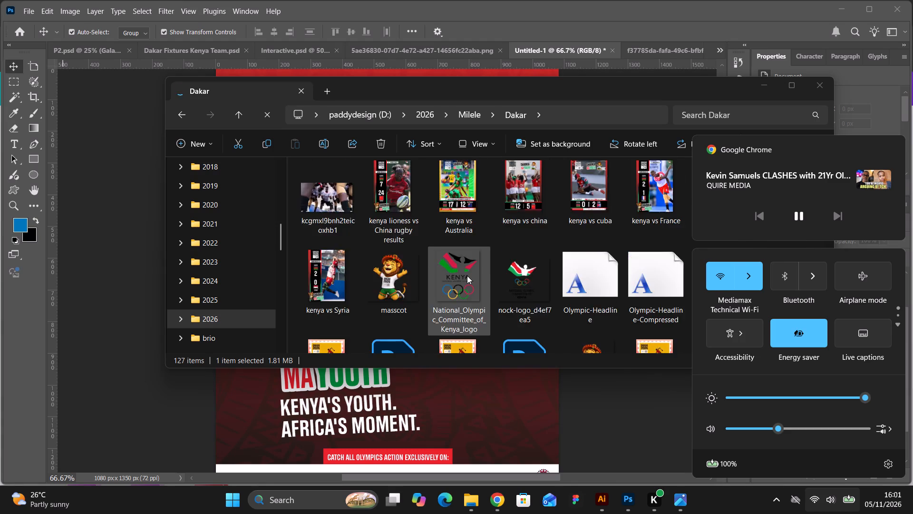
pyautogui.scroll(4, 467, 276)
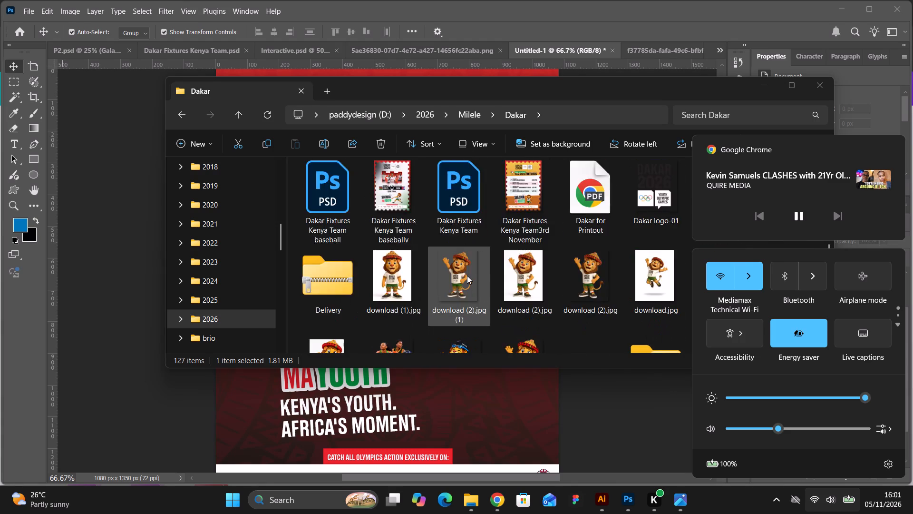
pyautogui.scroll(3, 467, 276)
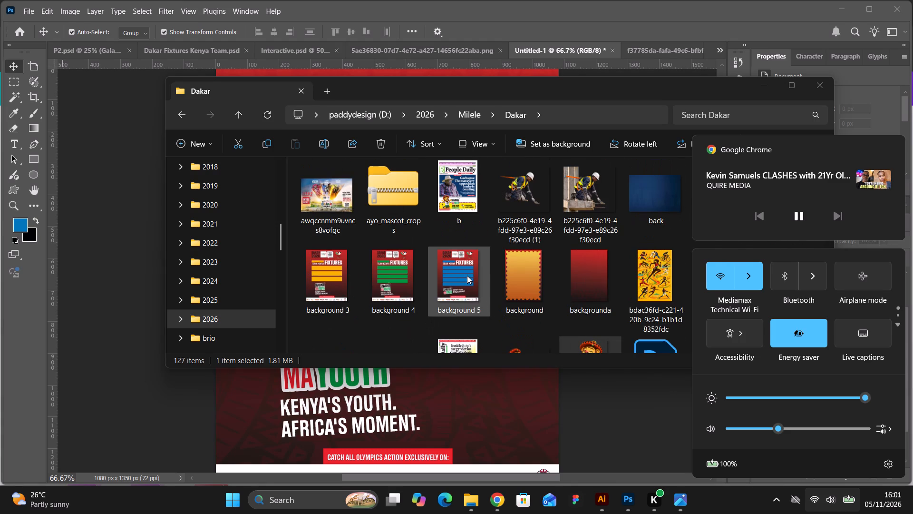
pyautogui.scroll(-1, 467, 276)
pyautogui.scroll(1, 467, 276)
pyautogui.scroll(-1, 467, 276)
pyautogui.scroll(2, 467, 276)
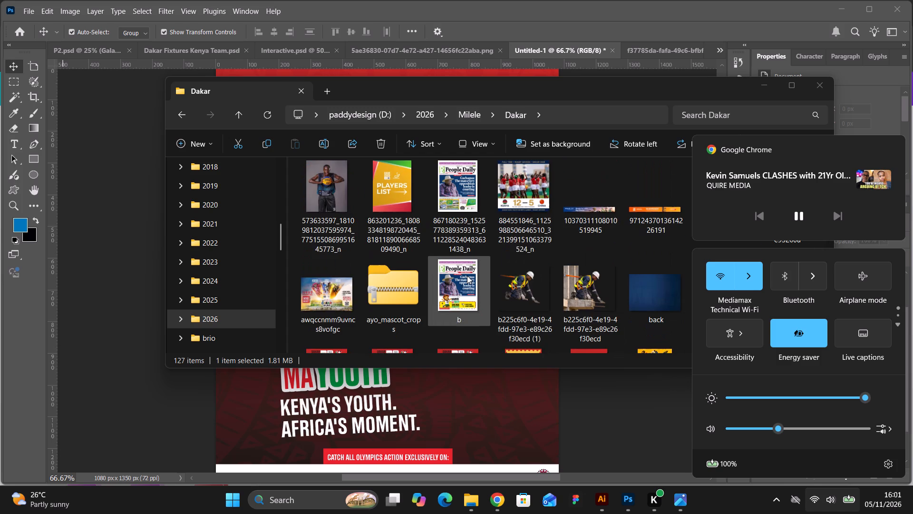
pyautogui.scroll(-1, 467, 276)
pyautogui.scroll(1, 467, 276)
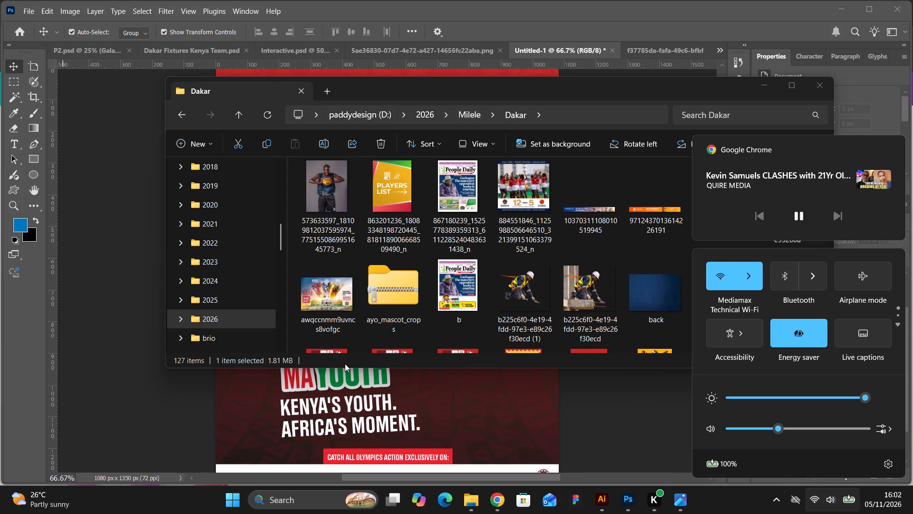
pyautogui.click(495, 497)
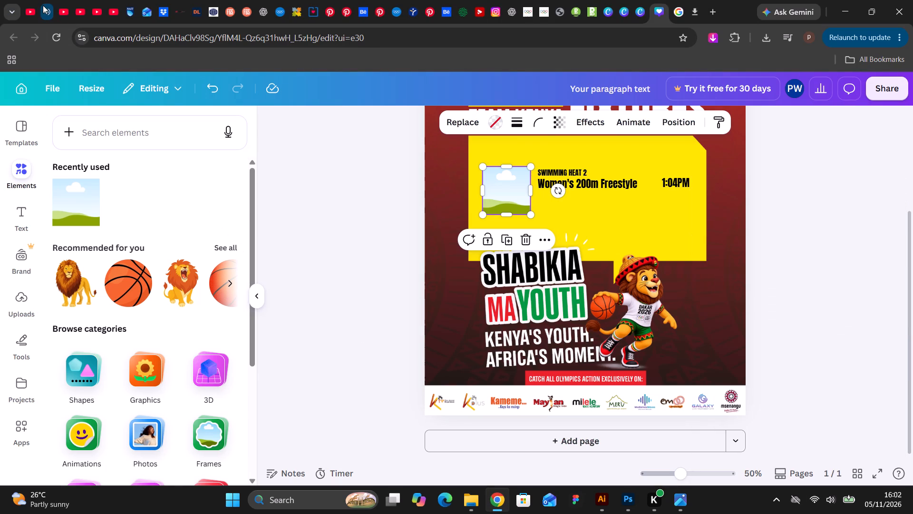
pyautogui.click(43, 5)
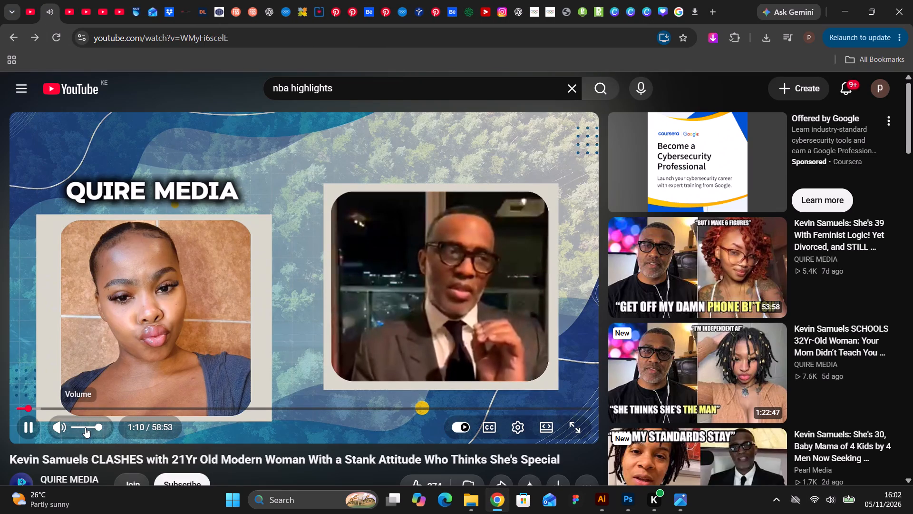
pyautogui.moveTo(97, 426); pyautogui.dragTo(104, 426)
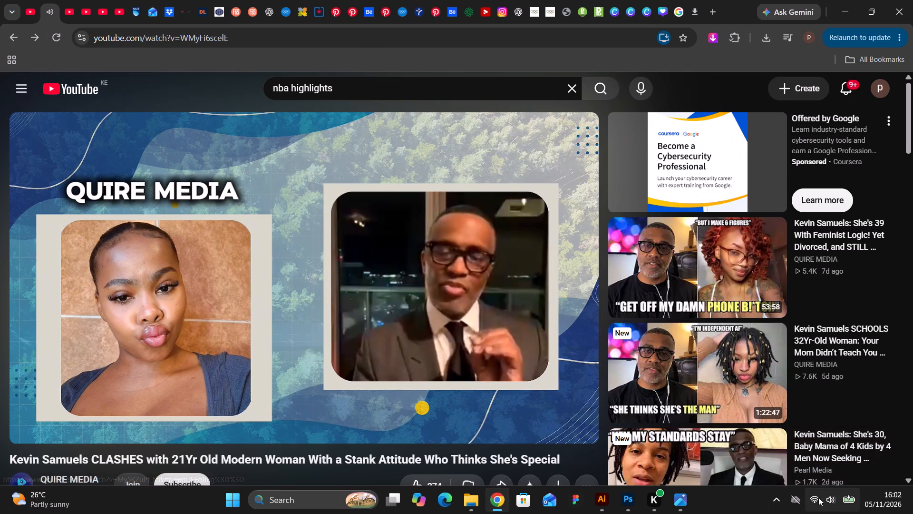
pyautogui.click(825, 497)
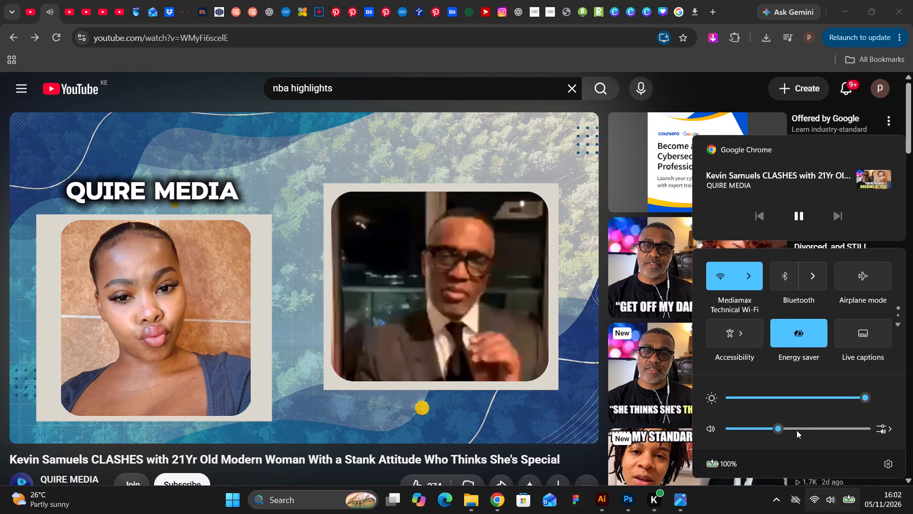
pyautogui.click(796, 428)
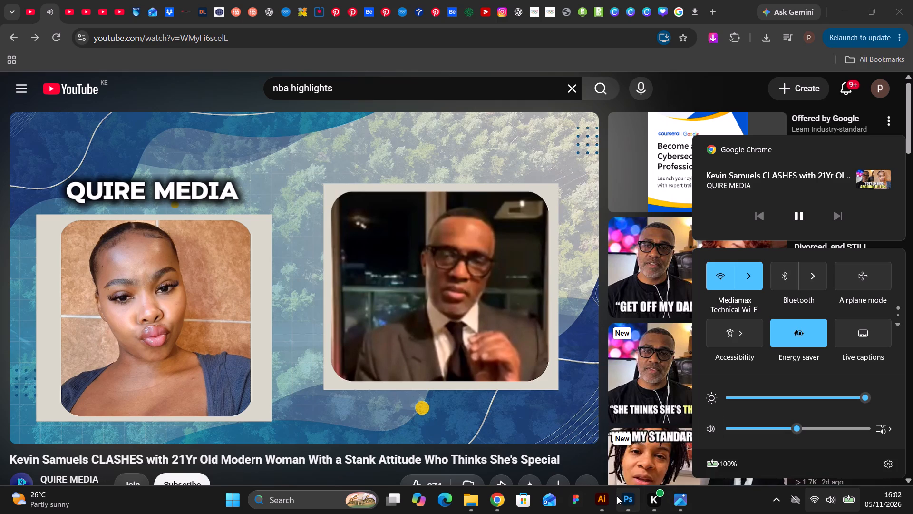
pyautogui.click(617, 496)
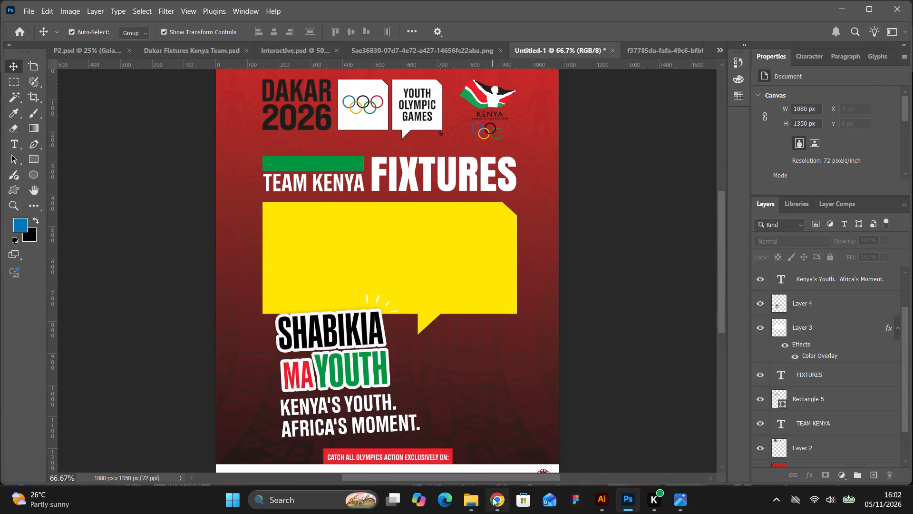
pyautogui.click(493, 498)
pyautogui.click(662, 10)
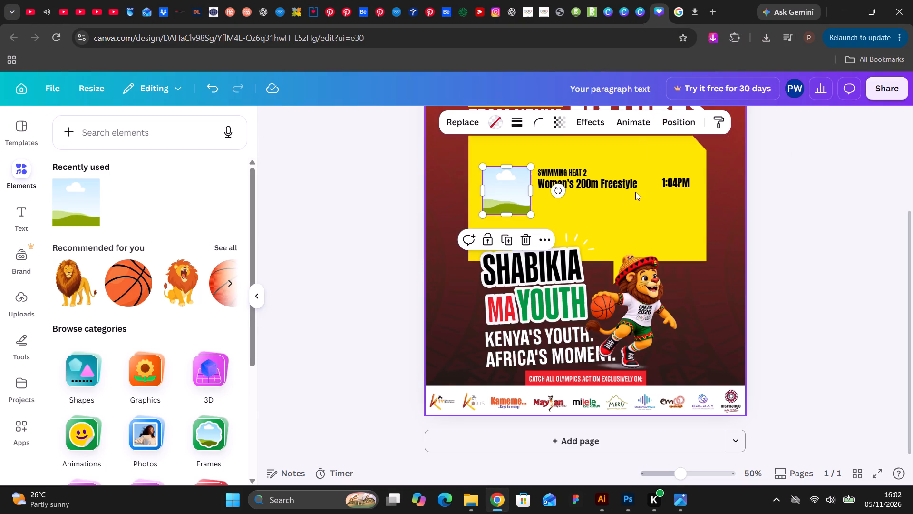
# In Photoshop's Dakar Fixtures Kenya Team.psd, undo the last move of the selected poster layers, and return to the Untitled-1 poster.
pyautogui.click(628, 497)
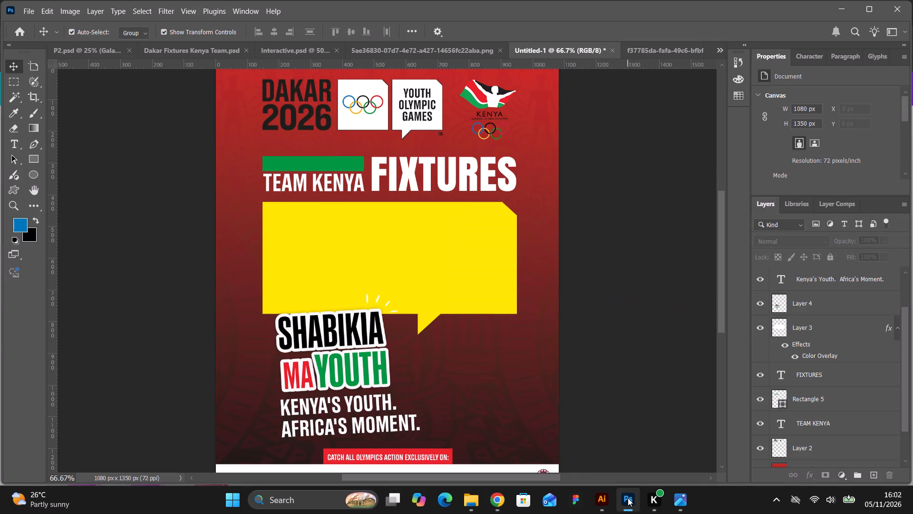
pyautogui.click(312, 54)
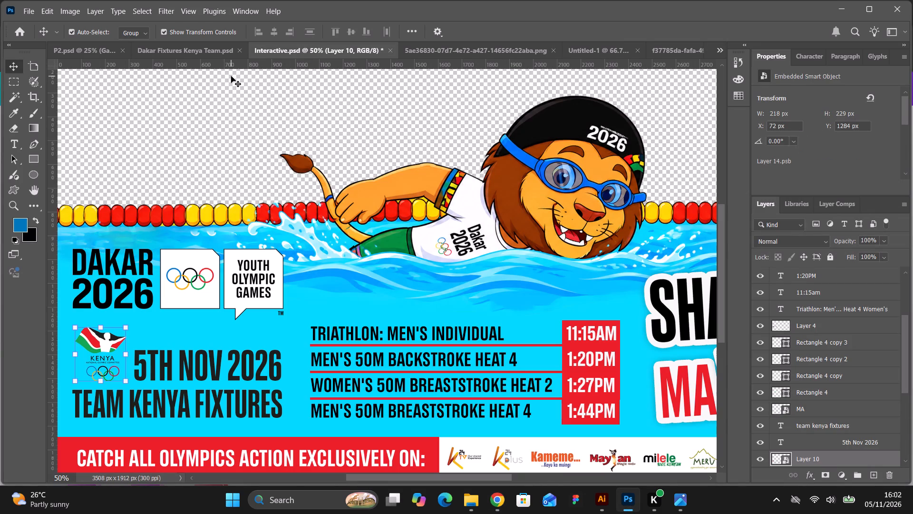
pyautogui.click(203, 53)
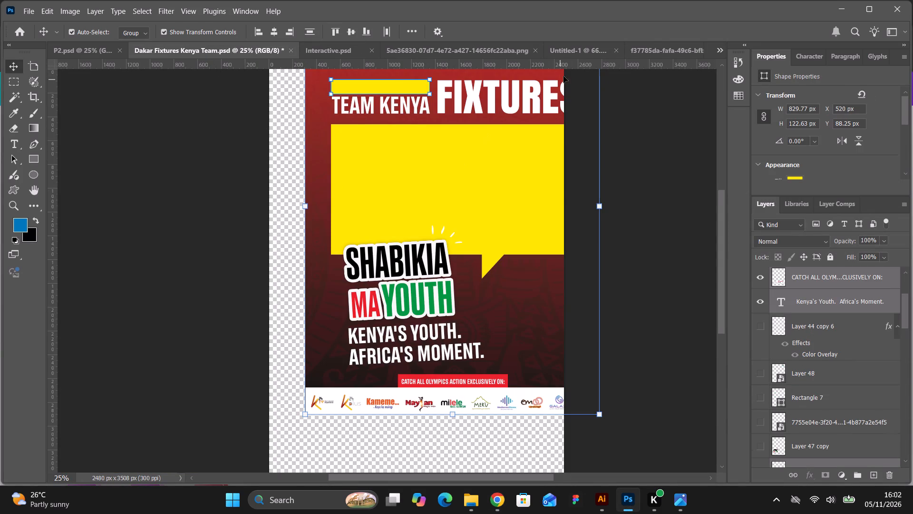
pyautogui.hotkey('ctrl', 'z')
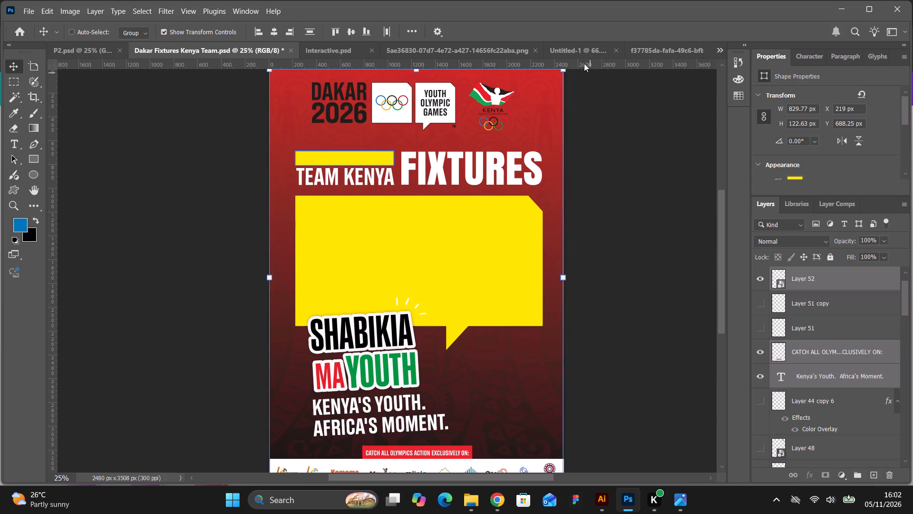
pyautogui.click(582, 49)
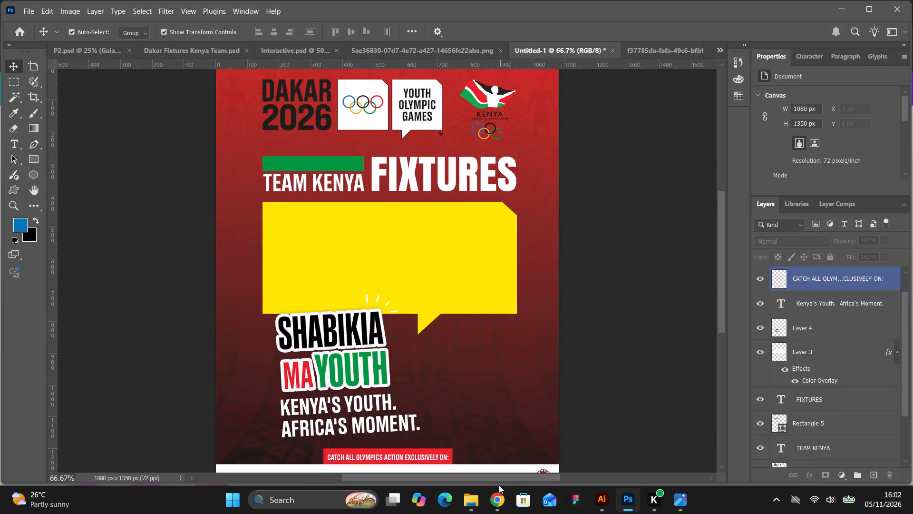
# Switch to the Canva design in Chrome and delete the old background 6.png from the uploaded images.
pyautogui.click(495, 493)
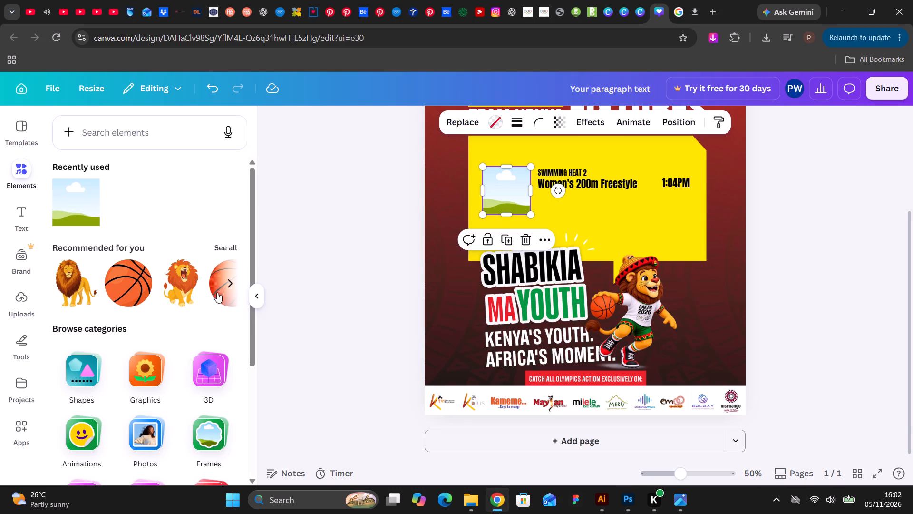
pyautogui.click(25, 301)
pyautogui.scroll(1, 104, 263)
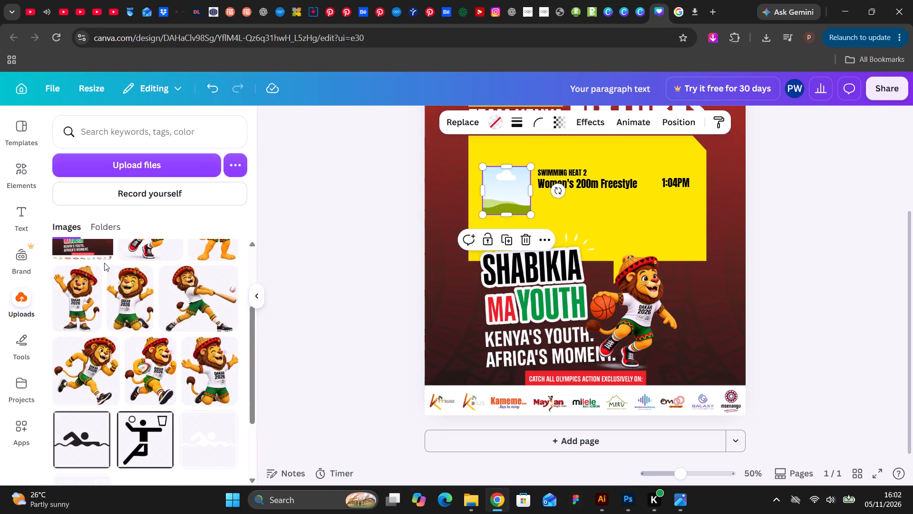
pyautogui.scroll(1, 104, 263)
pyautogui.click(104, 314)
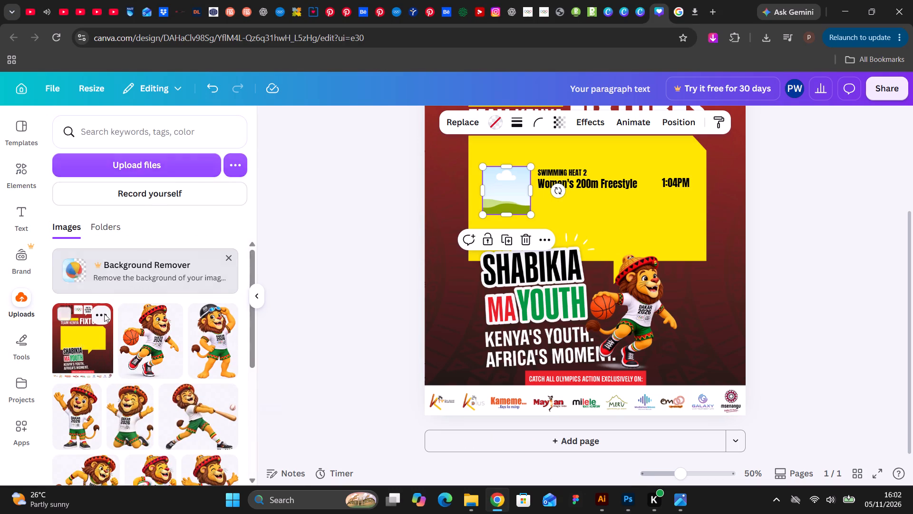
pyautogui.click(169, 437)
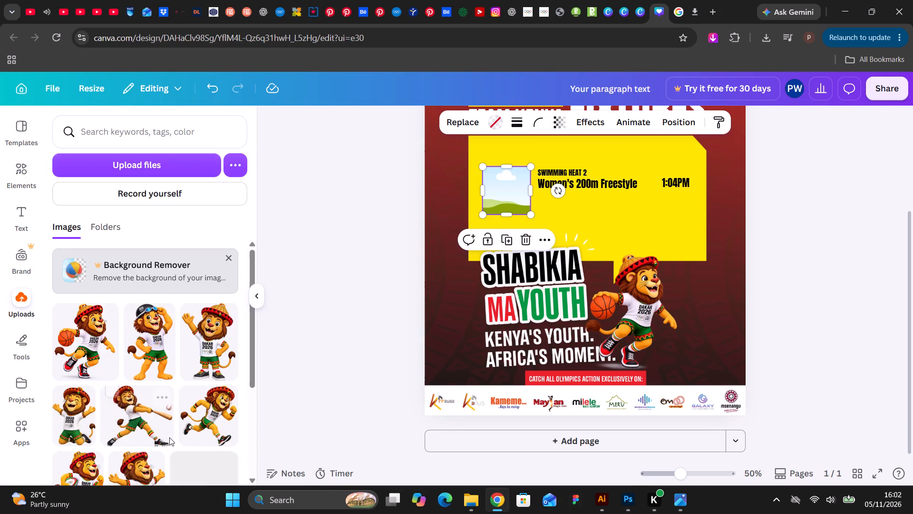
# Upload the re-exported background 6 image from the Dakar folder to the Canva uploads.
pyautogui.click(29, 297)
pyautogui.click(26, 297)
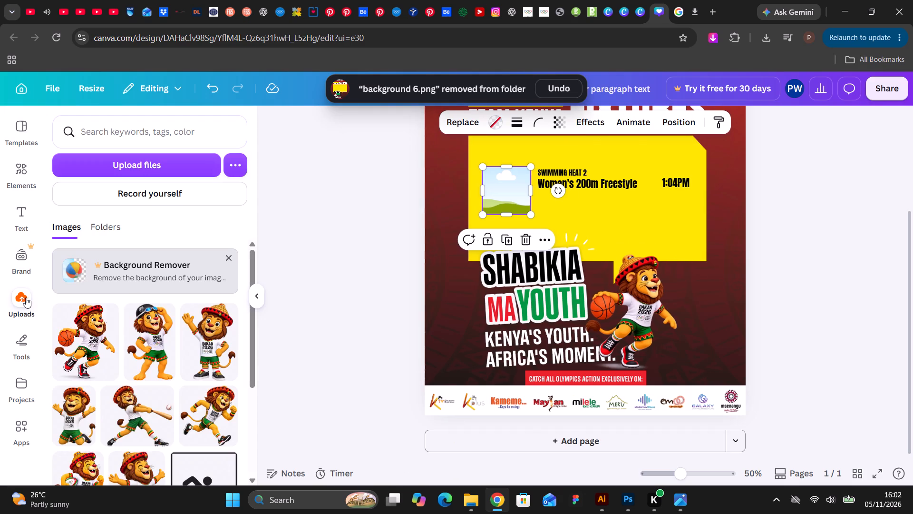
pyautogui.click(151, 167)
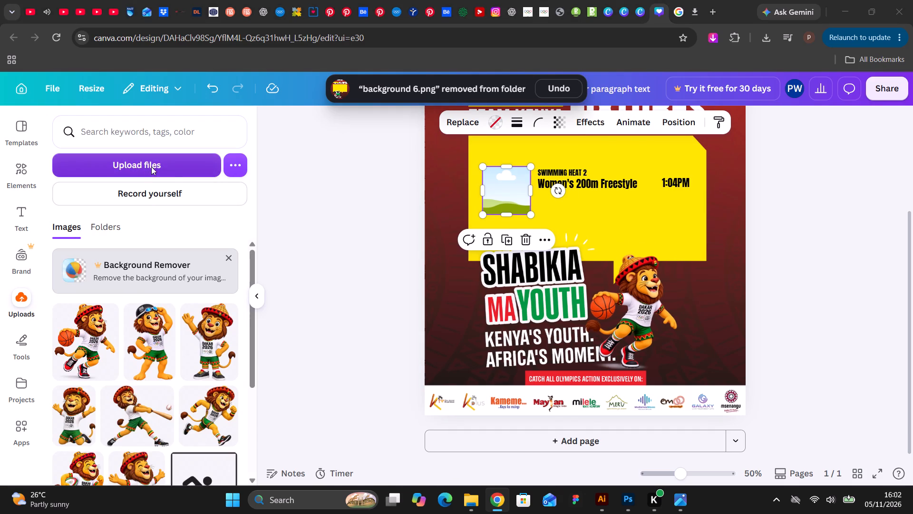
pyautogui.scroll(-3, 357, 231)
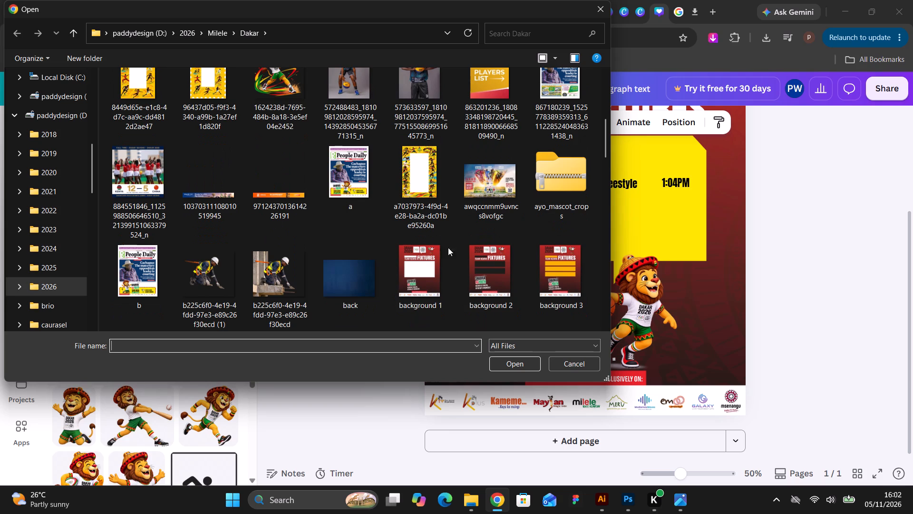
pyautogui.scroll(-1, 573, 282)
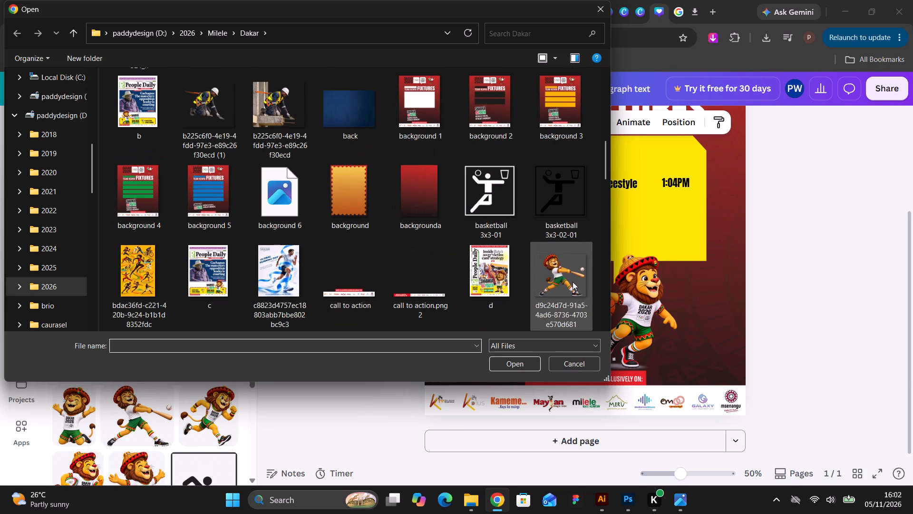
pyautogui.click(301, 209)
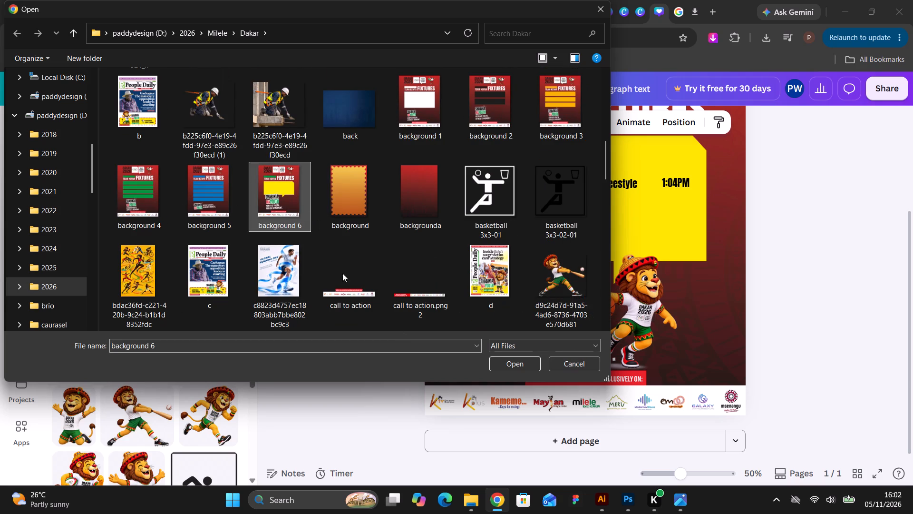
pyautogui.click(517, 365)
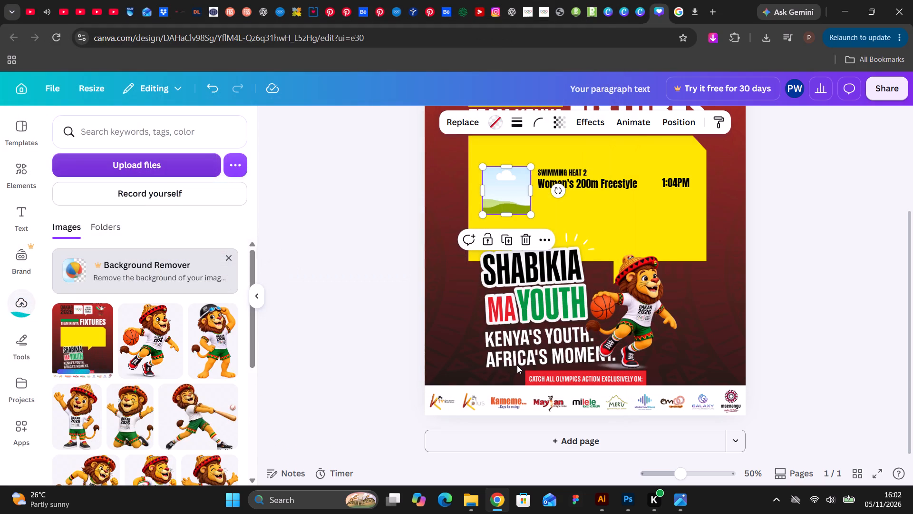
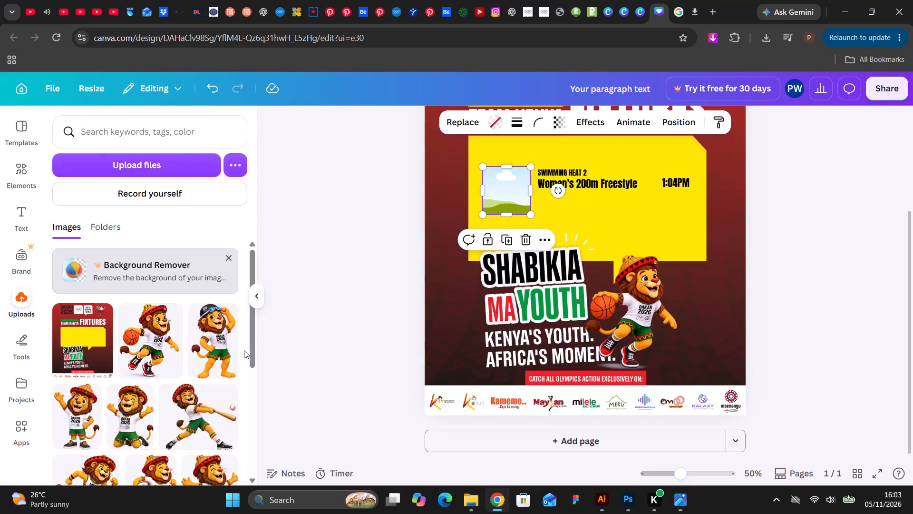
# Delete the old poster background from the fixtures page.
pyautogui.click(705, 254)
pyautogui.press('BackSpace')
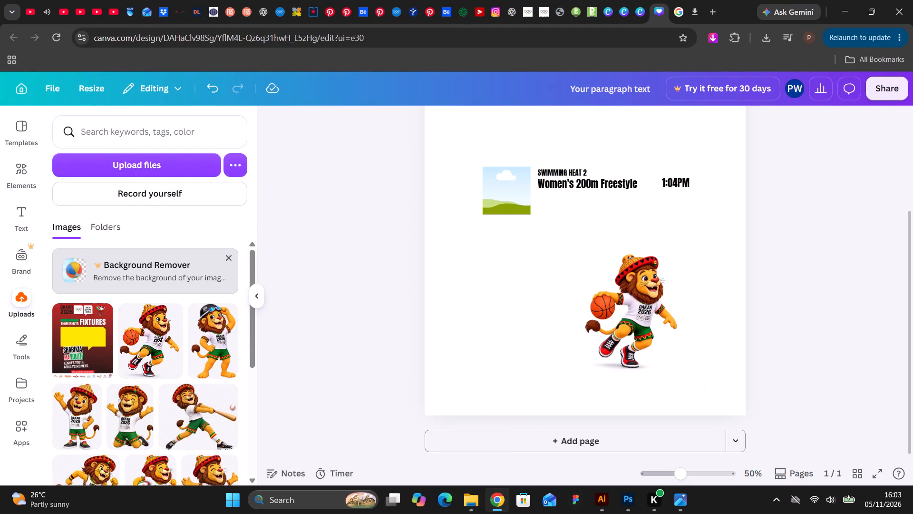
# Place the newly uploaded poster background on the page and align it with the page's top-left corner.
pyautogui.click(101, 328)
pyautogui.scroll(2, 647, 324)
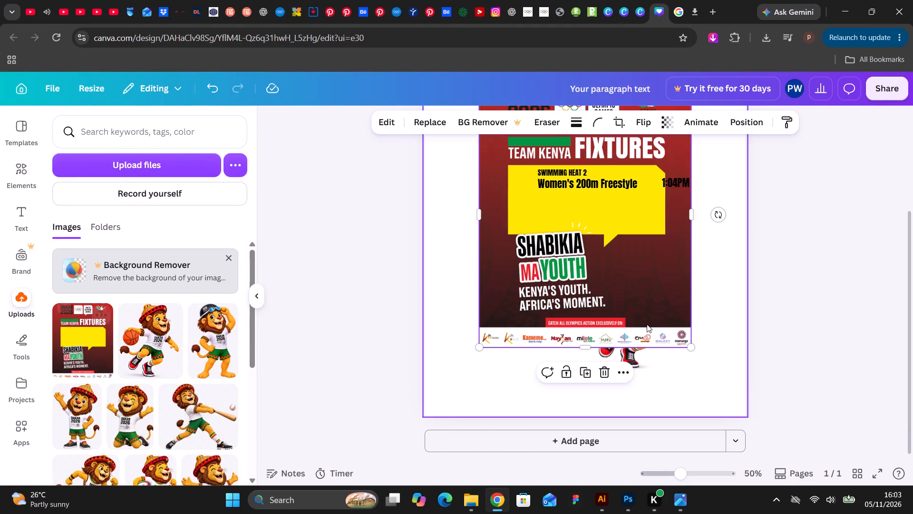
pyautogui.scroll(2, 647, 324)
pyautogui.moveTo(486, 283); pyautogui.dragTo(473, 262)
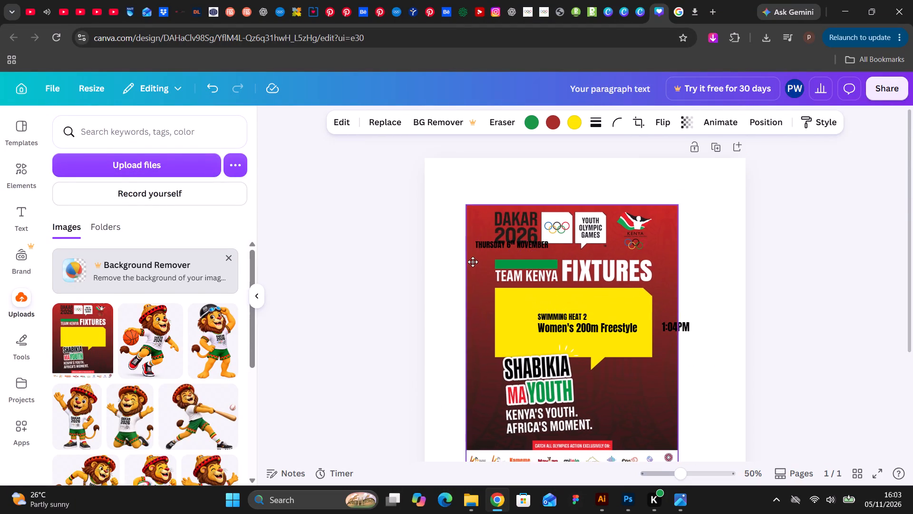
pyautogui.moveTo(473, 262); pyautogui.dragTo(432, 216)
# Send the new poster background behind all the other page elements.
pyautogui.scroll(-3, 621, 346)
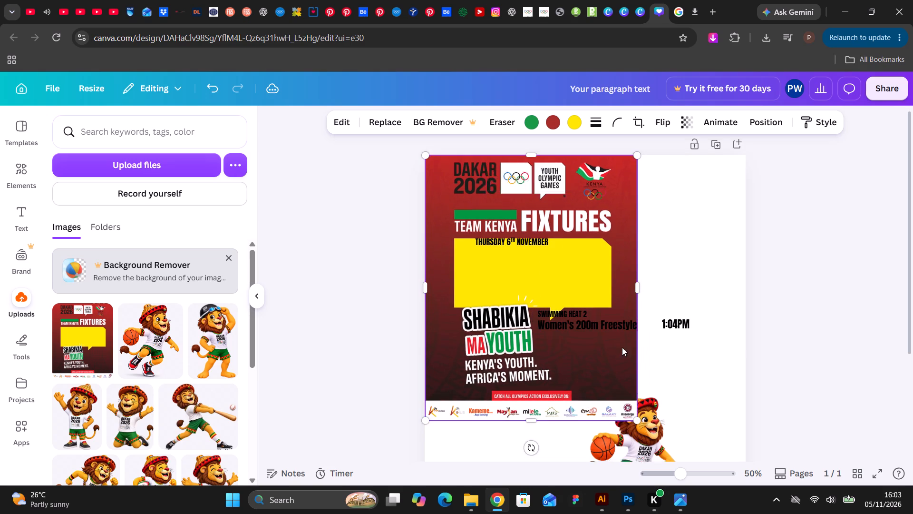
pyautogui.scroll(-1, 622, 347)
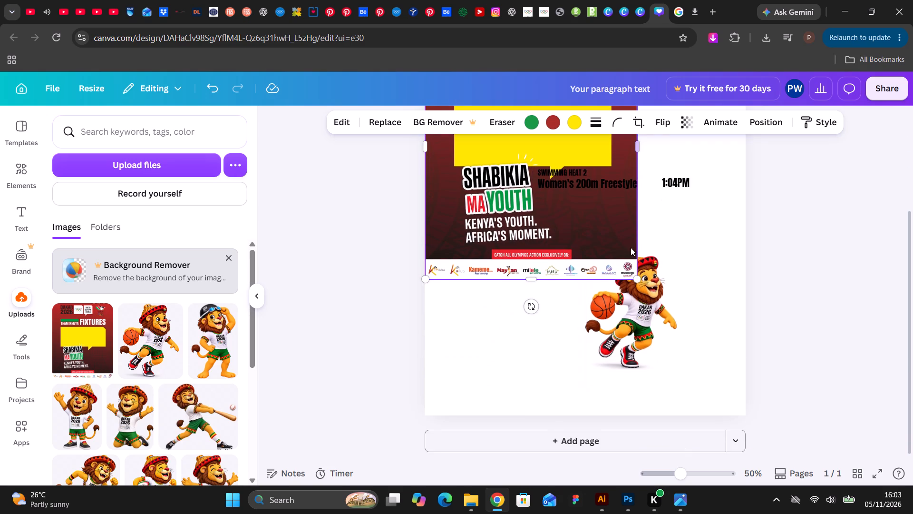
pyautogui.rightClick(624, 233)
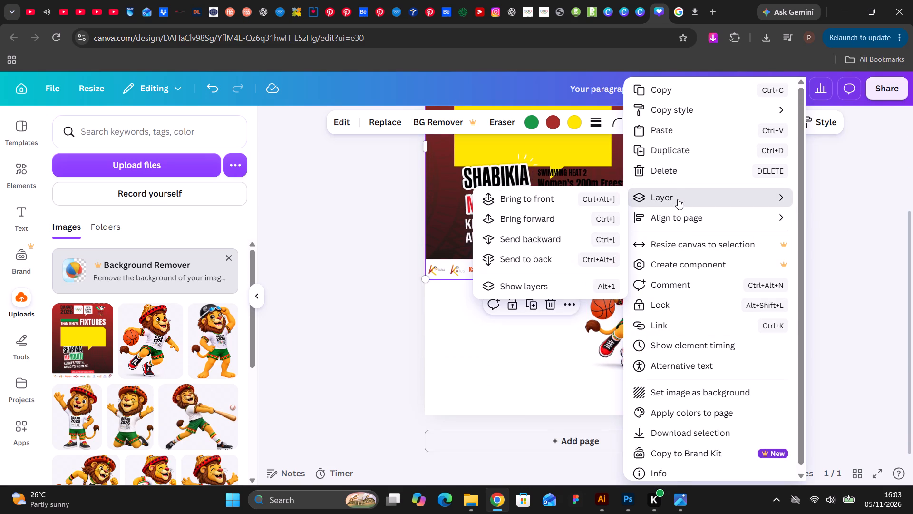
pyautogui.click(563, 257)
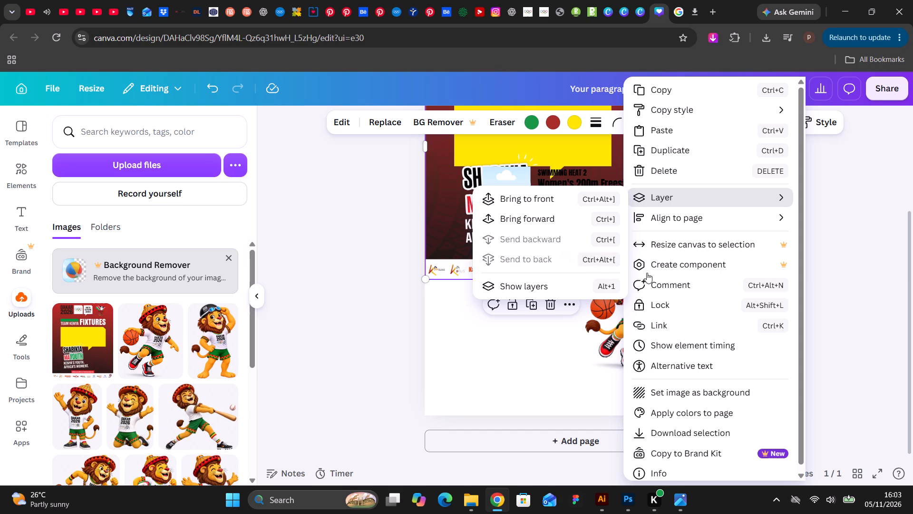
pyautogui.click(843, 270)
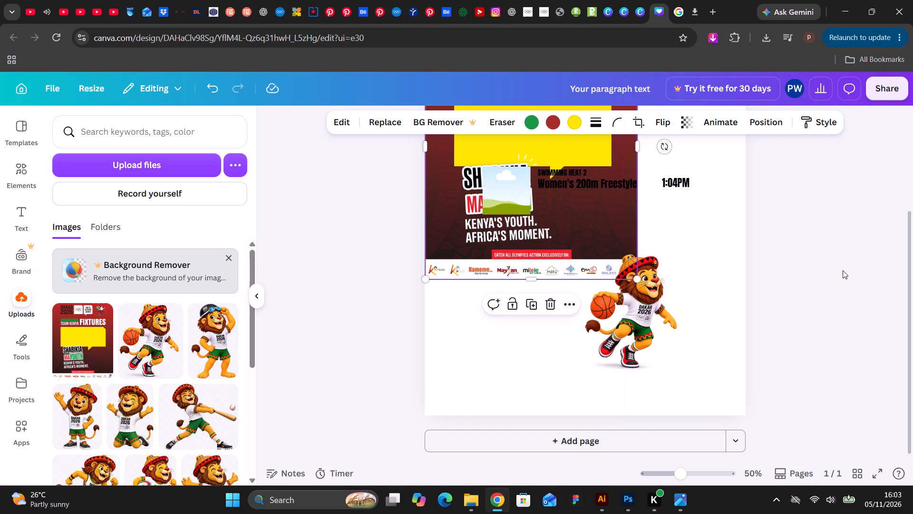
# Scale the poster background up proportionally until it fills the whole page.
pyautogui.moveTo(640, 280); pyautogui.dragTo(708, 379)
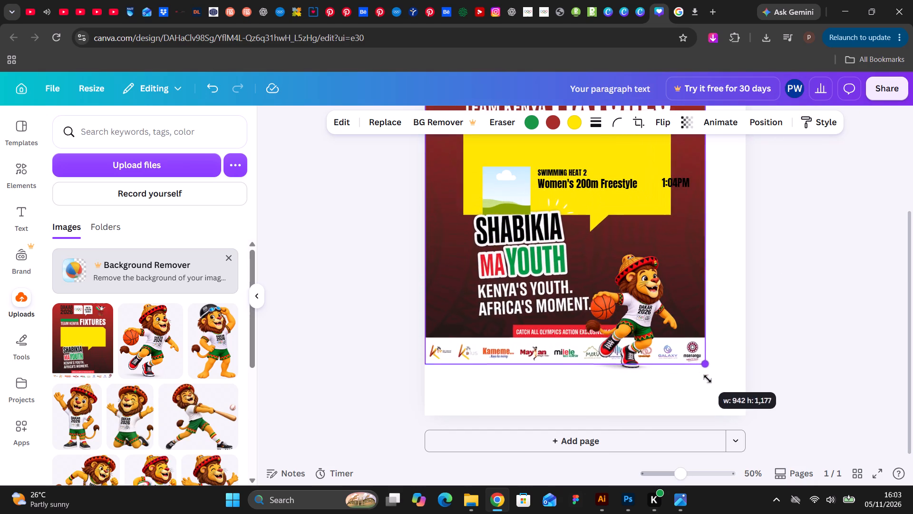
pyautogui.moveTo(708, 379); pyautogui.dragTo(737, 424)
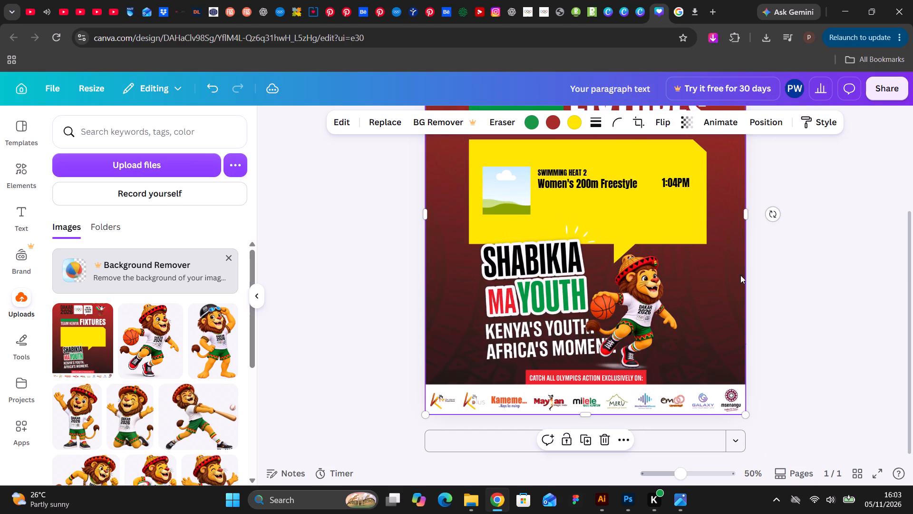
pyautogui.click(811, 236)
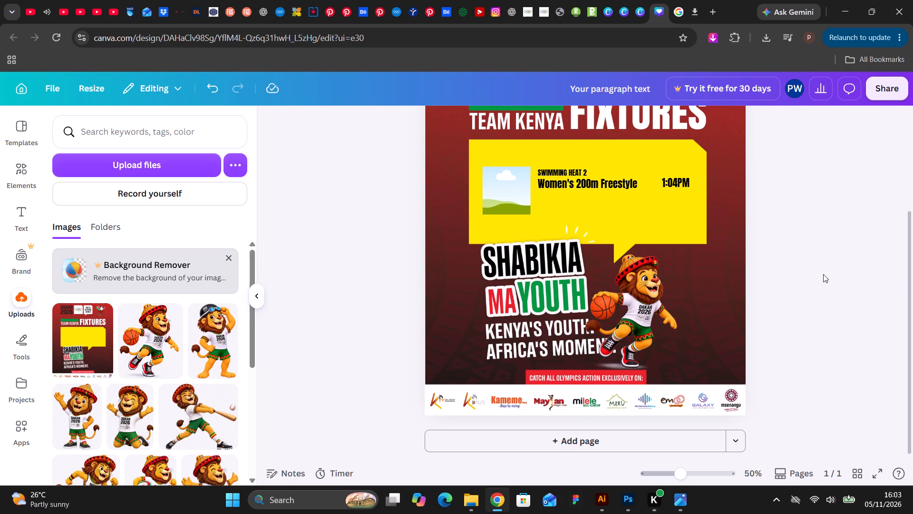
# Move the basketball lion mascot up and to the right, clear of the "Kenya's Youth. Africa's Moment." tagline.
pyautogui.scroll(1, 823, 274)
pyautogui.click(648, 343)
pyautogui.moveTo(643, 352); pyautogui.dragTo(658, 344)
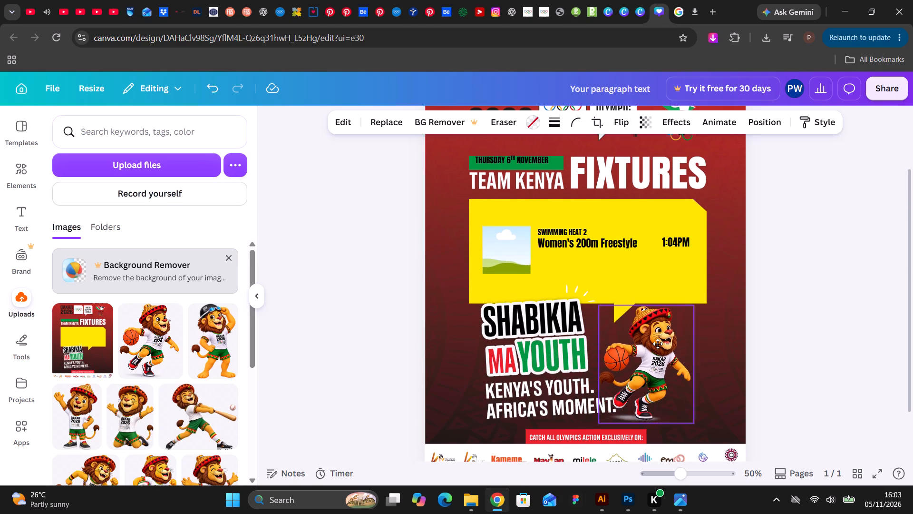
pyautogui.moveTo(658, 344); pyautogui.dragTo(662, 338)
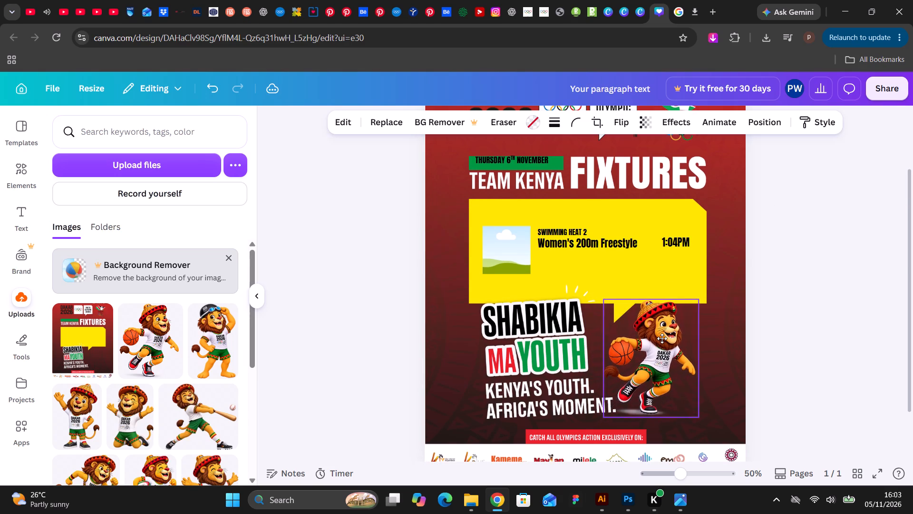
pyautogui.moveTo(662, 338); pyautogui.dragTo(665, 338)
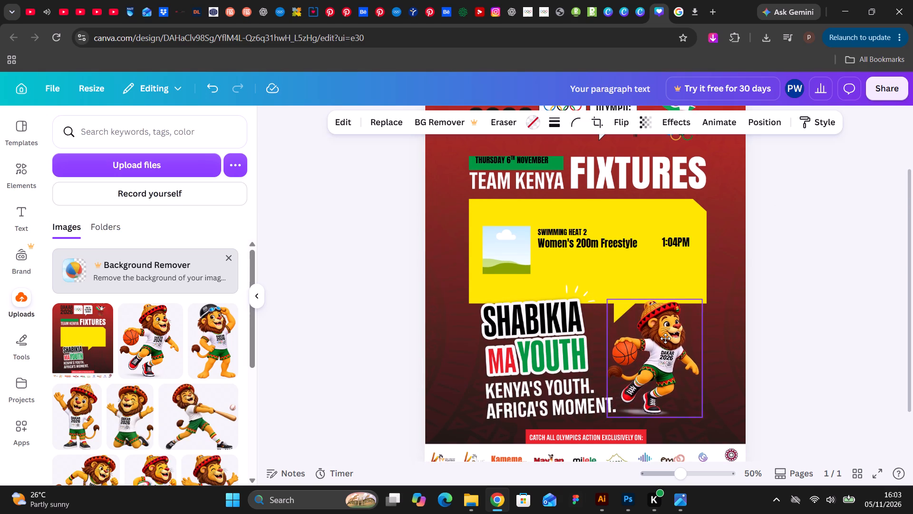
pyautogui.moveTo(665, 338); pyautogui.dragTo(668, 338)
pyautogui.click(835, 306)
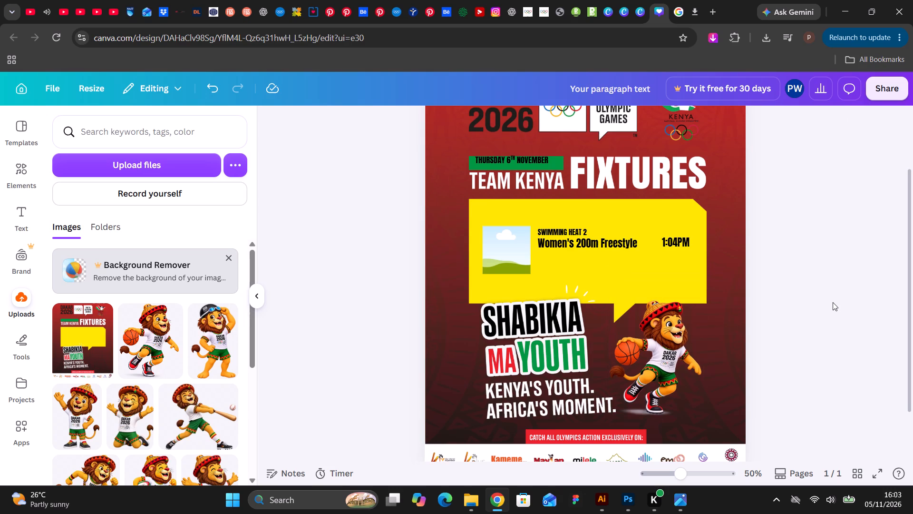
# Move the "SWIMMING HEAT 2" and "Women's 200m Freestyle" text lines slightly down together beside the image placeholder.
pyautogui.click(511, 238)
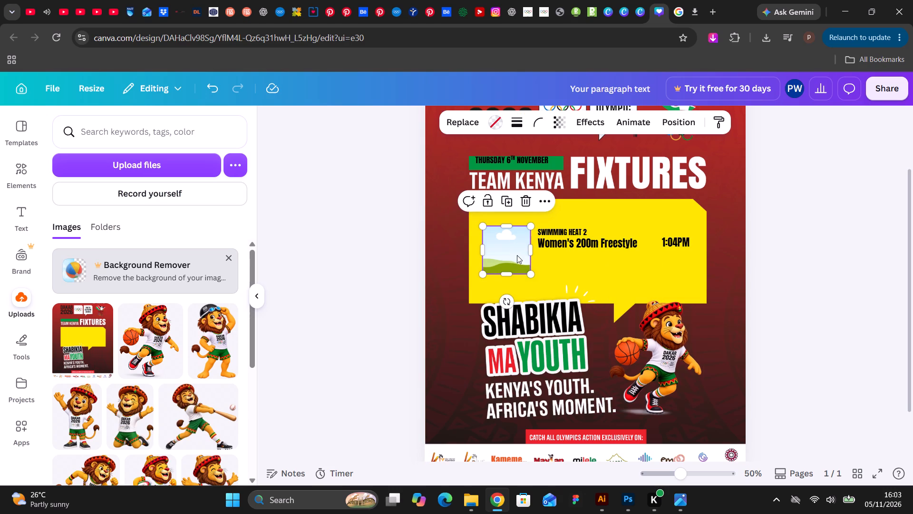
pyautogui.click(517, 255)
pyautogui.click(561, 245)
pyautogui.keyDown('shift'); pyautogui.click(566, 228); pyautogui.keyUp('shift')
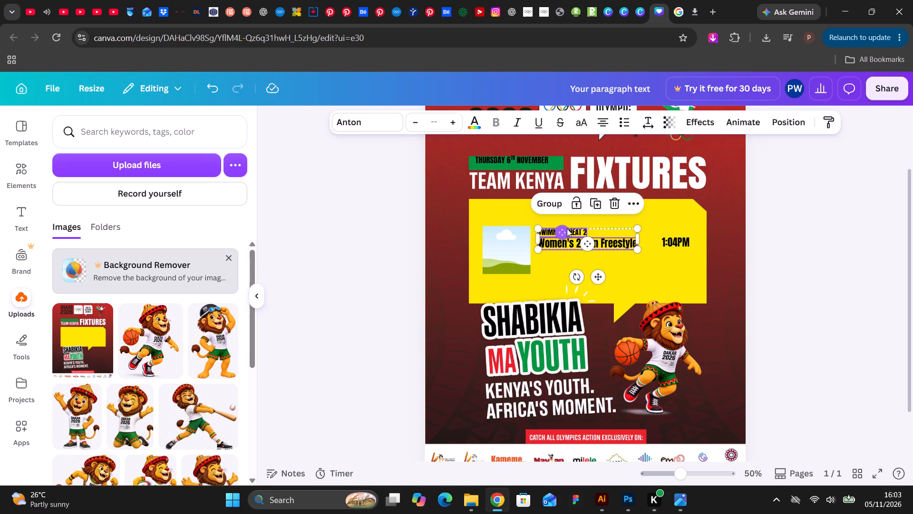
pyautogui.moveTo(616, 244); pyautogui.dragTo(616, 260)
pyautogui.click(851, 304)
pyautogui.scroll(3, 851, 301)
pyautogui.scroll(-2, 851, 300)
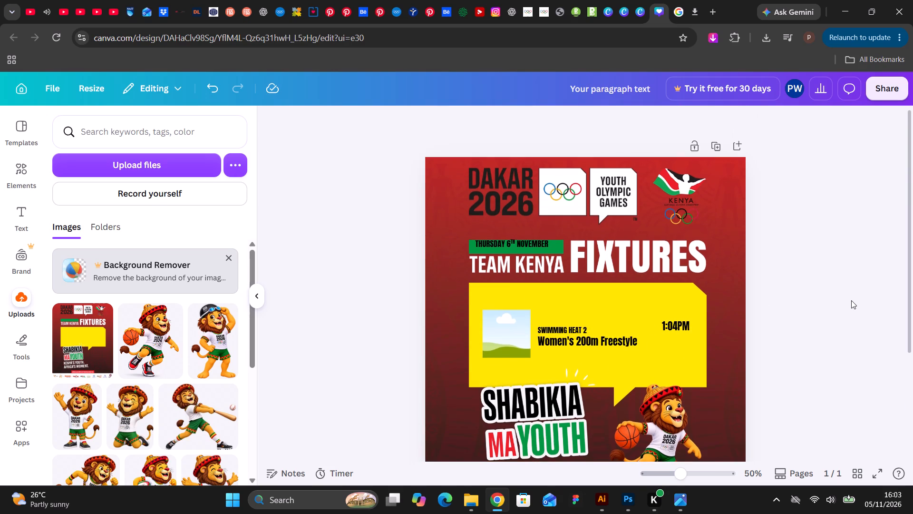
pyautogui.scroll(-2, 851, 300)
pyautogui.scroll(4, 851, 300)
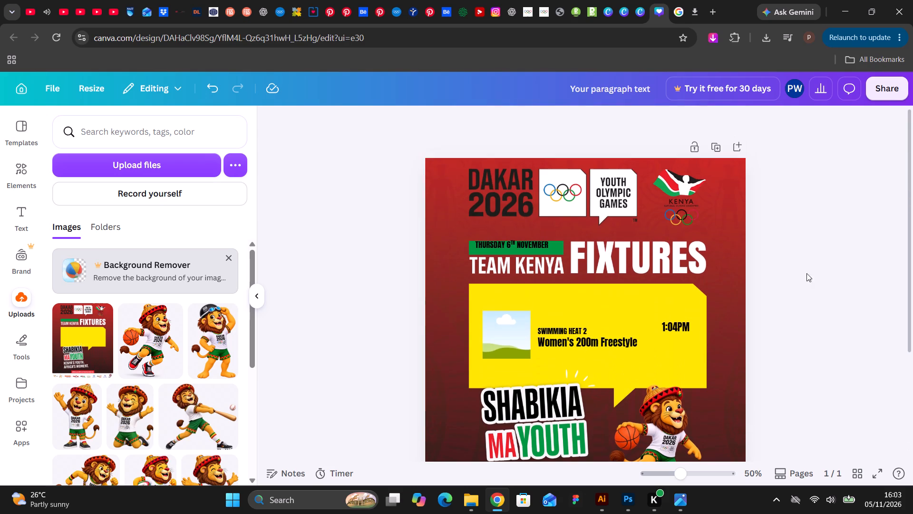
# Move the image placeholder and both event text lines up together within the yellow speech bubble.
pyautogui.click(505, 340)
pyautogui.keyDown('shift'); pyautogui.click(576, 331); pyautogui.keyUp('shift')
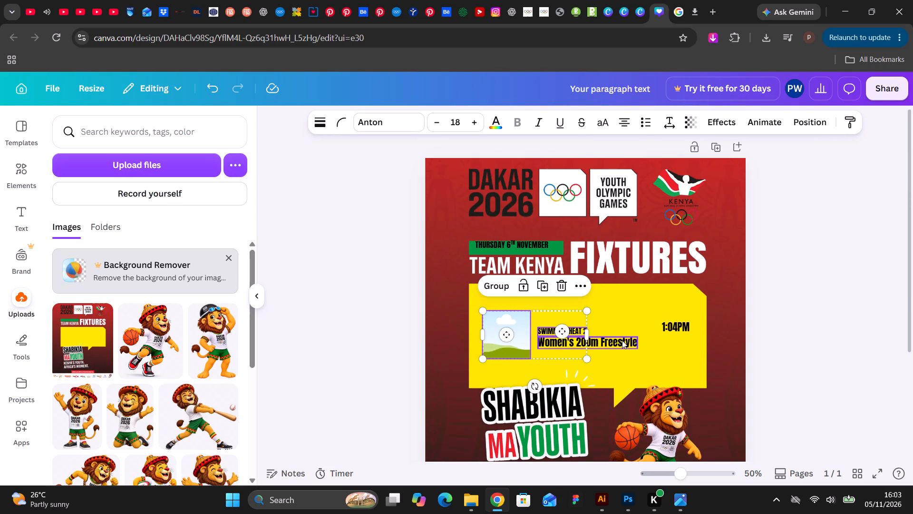
pyautogui.keyDown('shift'); pyautogui.click(622, 340); pyautogui.keyUp('shift')
pyautogui.moveTo(600, 345); pyautogui.dragTo(599, 336)
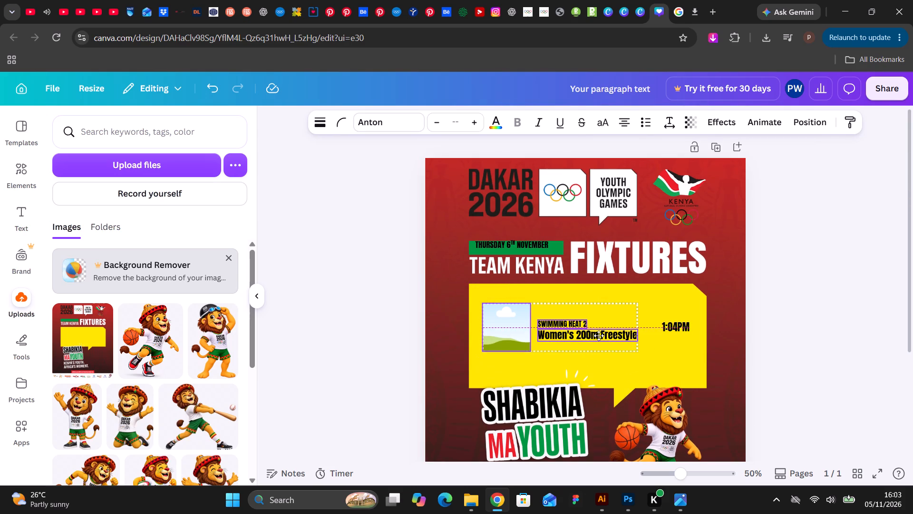
pyautogui.moveTo(599, 336); pyautogui.dragTo(596, 331)
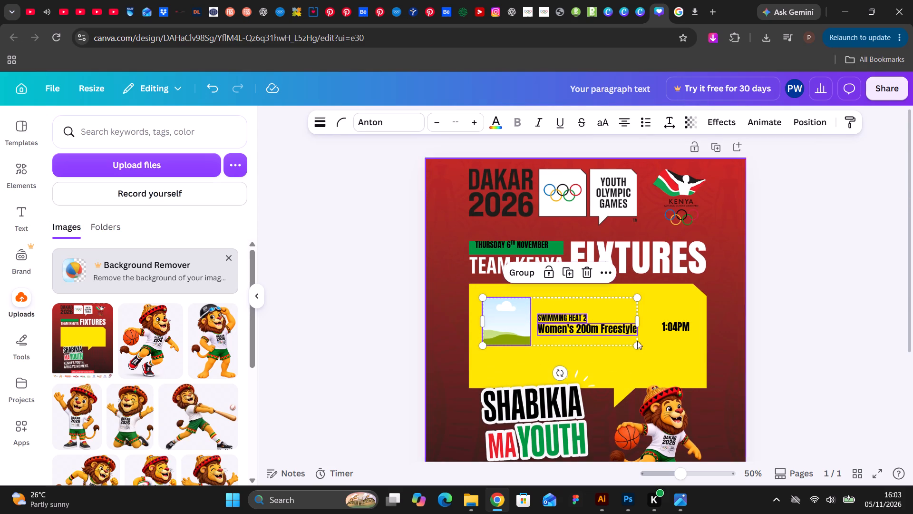
pyautogui.click(785, 340)
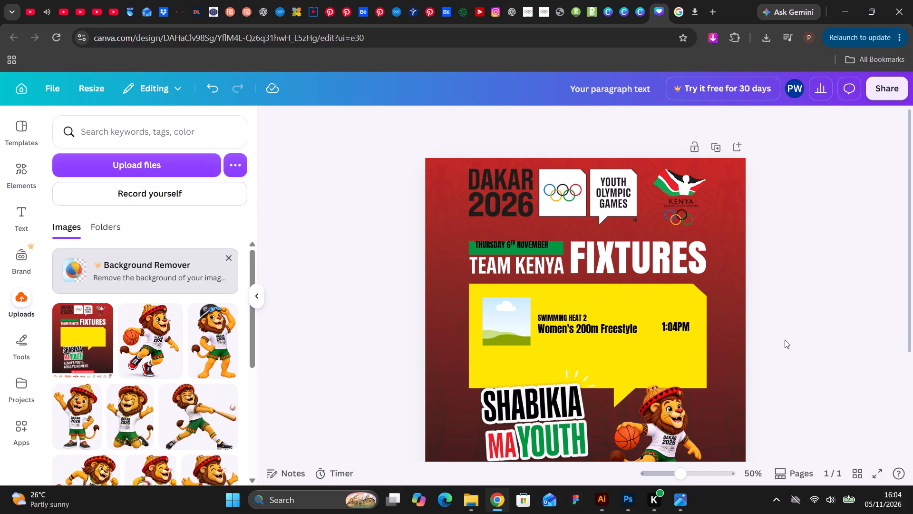
# Shift the "SWIMMING HEAT 2" line and the "Women's 200m Freestyle" line up individually, keeping them stacked beside the image placeholder.
pyautogui.moveTo(574, 319); pyautogui.dragTo(574, 314)
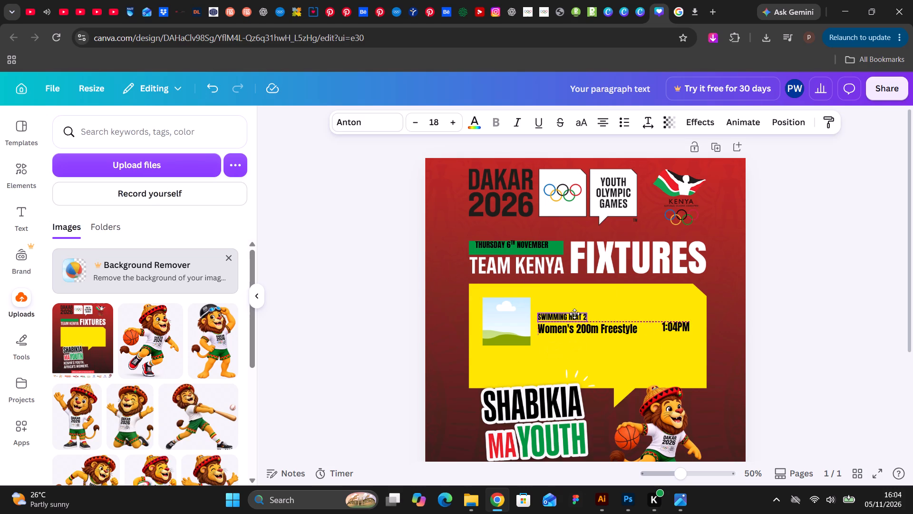
pyautogui.moveTo(574, 314); pyautogui.dragTo(573, 310)
pyautogui.moveTo(589, 328); pyautogui.dragTo(587, 322)
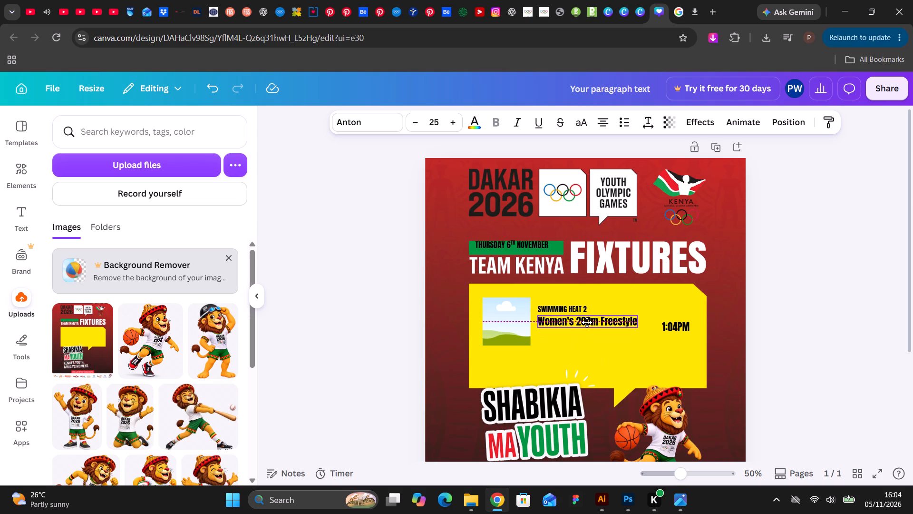
pyautogui.moveTo(587, 322); pyautogui.dragTo(591, 324)
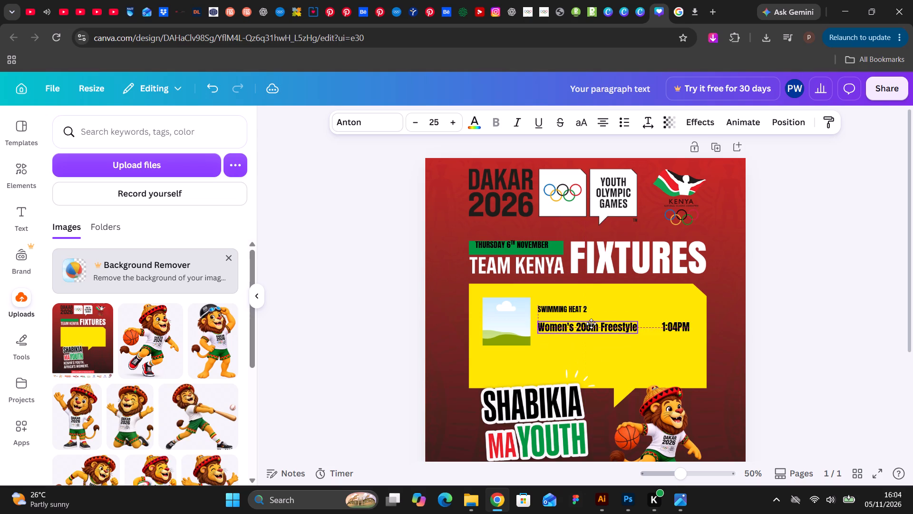
pyautogui.moveTo(591, 324); pyautogui.dragTo(591, 323)
# Move the "1:04PM" time directly below "Women's 200m Freestyle", aligned with that line's left edge.
pyautogui.moveTo(681, 326); pyautogui.dragTo(588, 333)
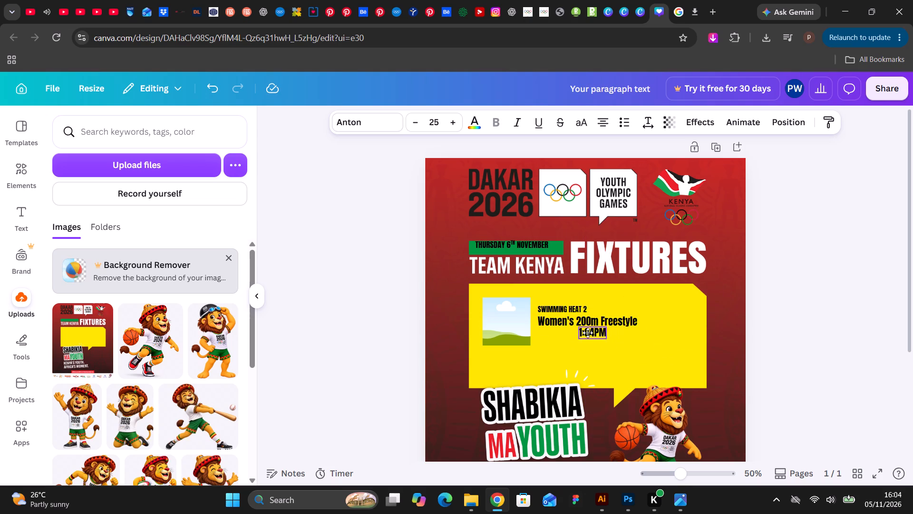
pyautogui.moveTo(588, 333); pyautogui.dragTo(558, 335)
pyautogui.click(791, 335)
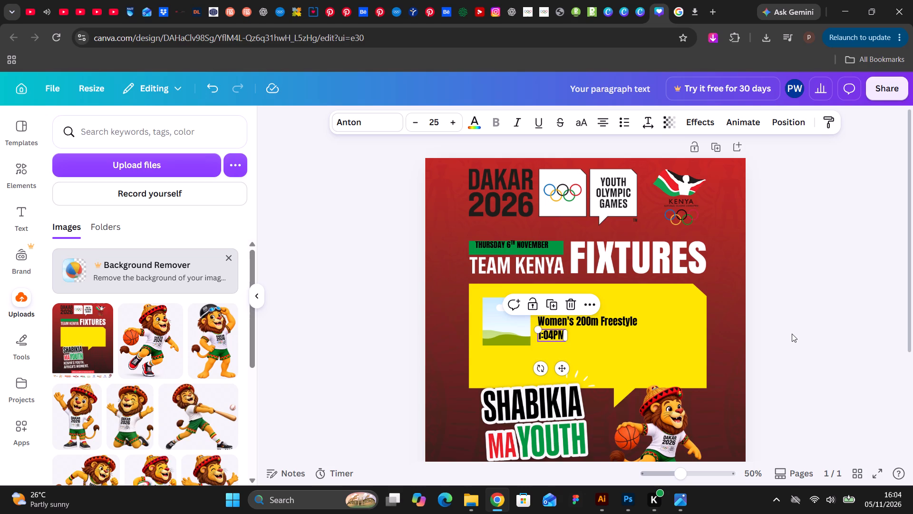
# Switch to Photoshop and shorten the yellow speech bubble in the Untitled-1 poster to about 321 px high, keeping its top edge fixed.
pyautogui.click(635, 500)
pyautogui.scroll(3, 606, 252)
pyautogui.click(475, 276)
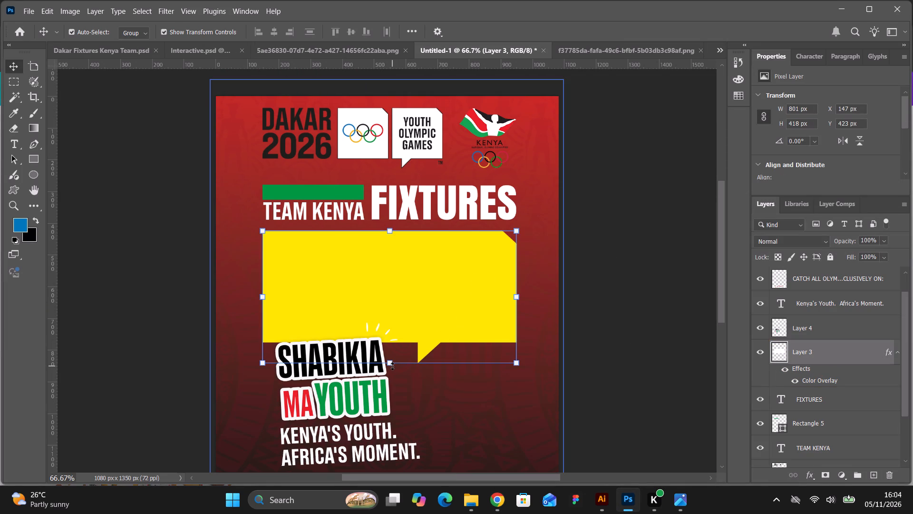
pyautogui.moveTo(392, 366); pyautogui.dragTo(392, 342)
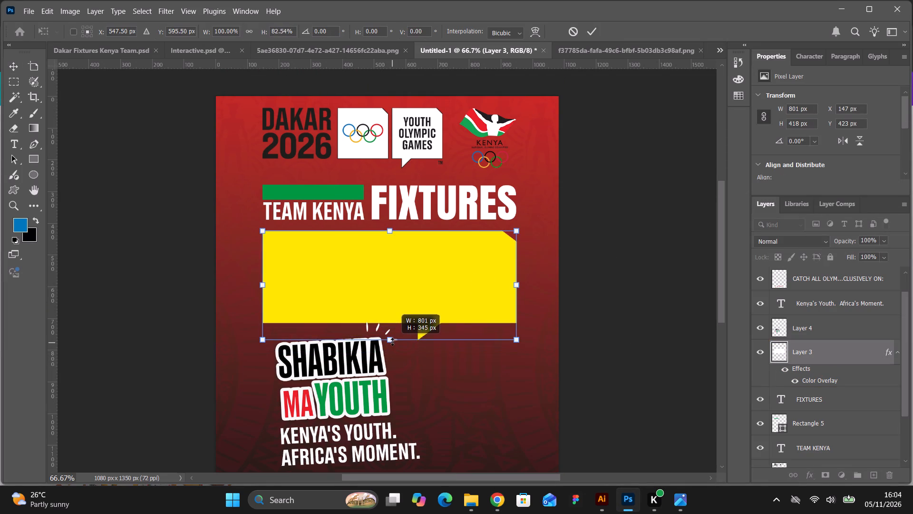
pyautogui.moveTo(392, 342); pyautogui.dragTo(393, 337)
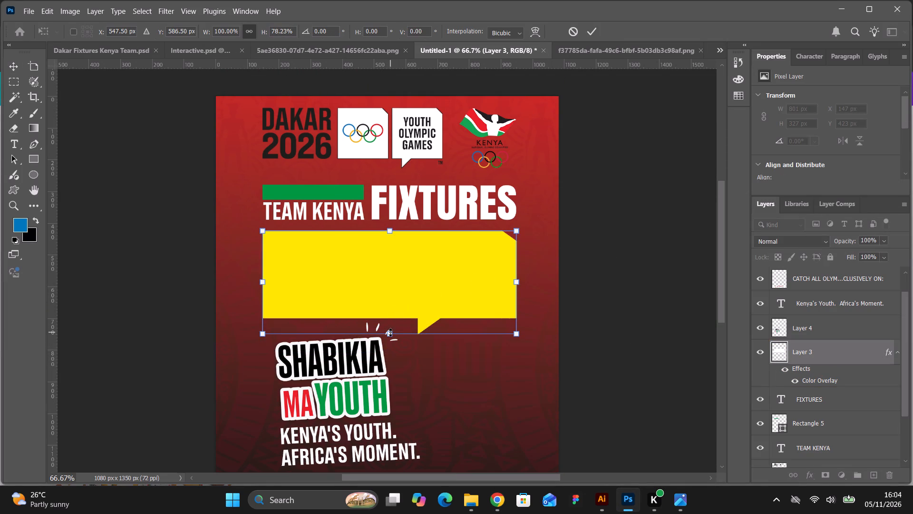
pyautogui.keyDown('shift'); pyautogui.click(390, 332); pyautogui.keyUp('shift')
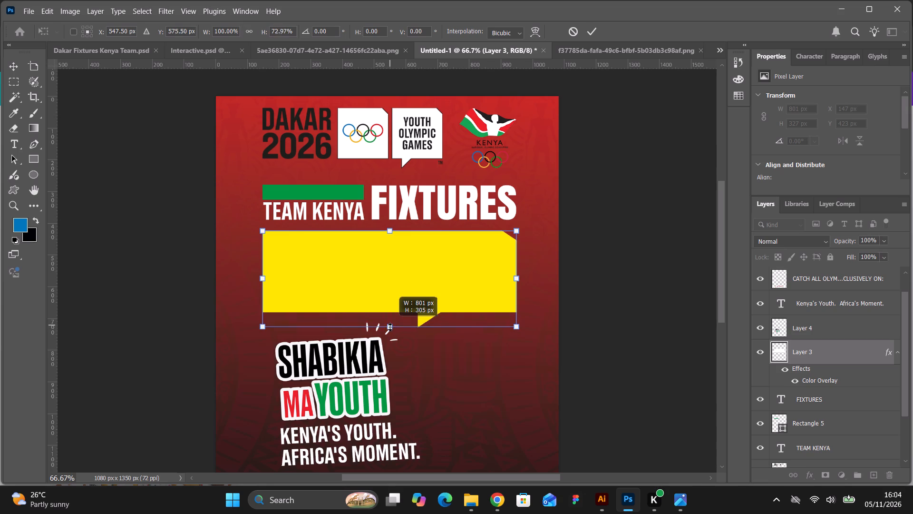
pyautogui.click(591, 36)
pyautogui.click(613, 225)
# Move the SHABIKIA MA YOUTH sticker and its tagline together about 26 px left, aligned with the yellow bubble's left edge and just below it.
pyautogui.scroll(-7, 572, 268)
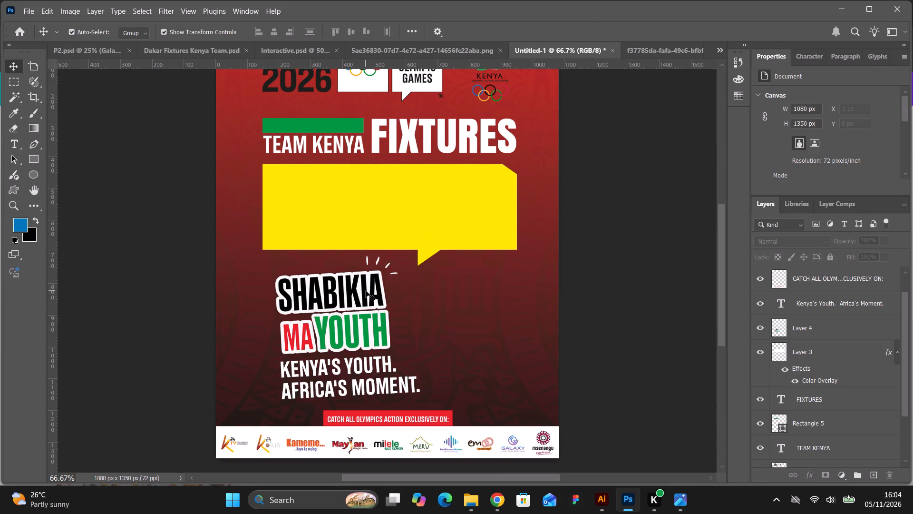
pyautogui.click(365, 291)
pyautogui.keyDown('shift'); pyautogui.click(380, 384); pyautogui.keyUp('shift')
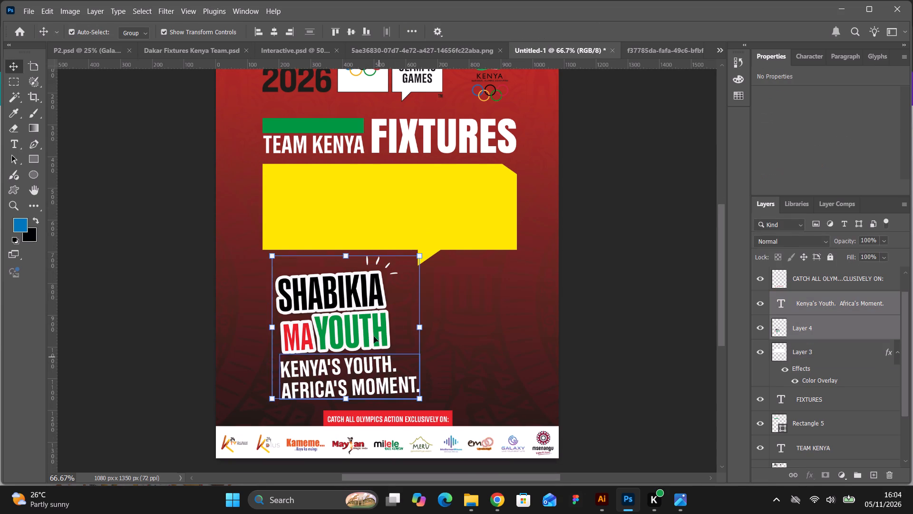
pyautogui.moveTo(370, 316); pyautogui.dragTo(365, 294)
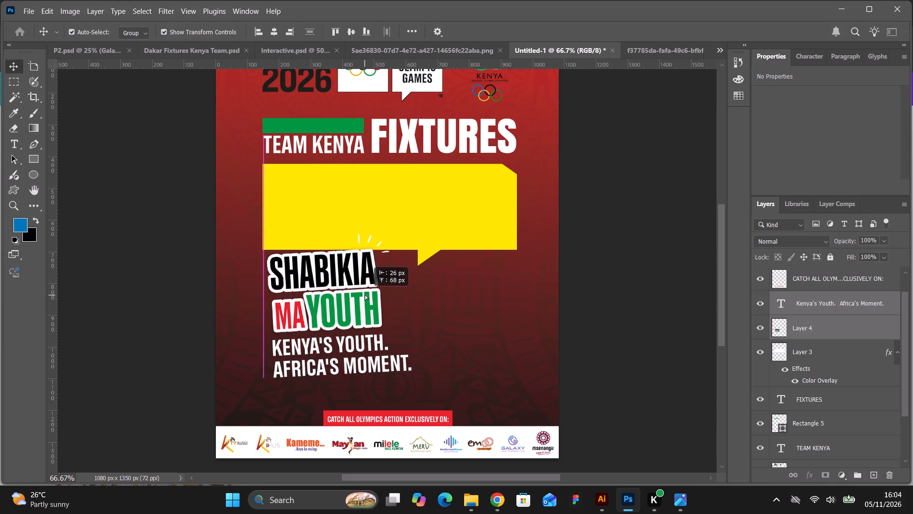
pyautogui.moveTo(365, 294); pyautogui.dragTo(366, 293)
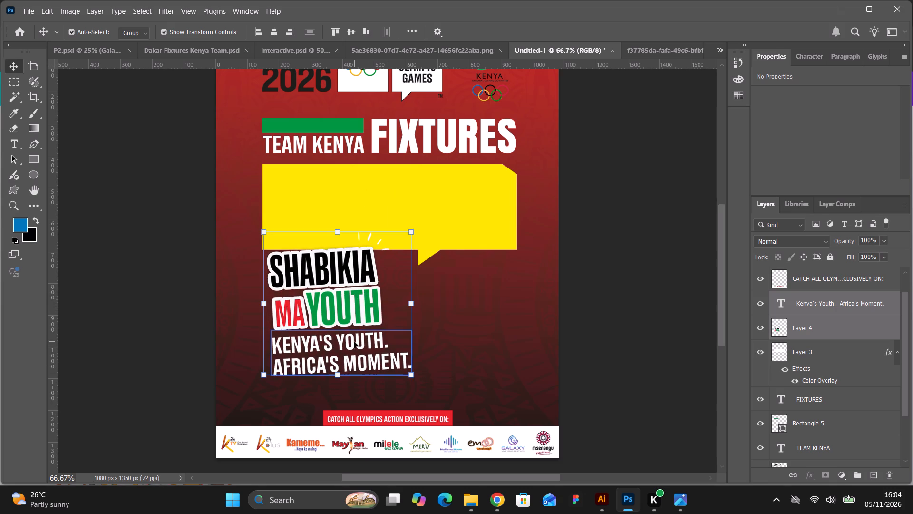
pyautogui.moveTo(354, 342); pyautogui.dragTo(359, 356)
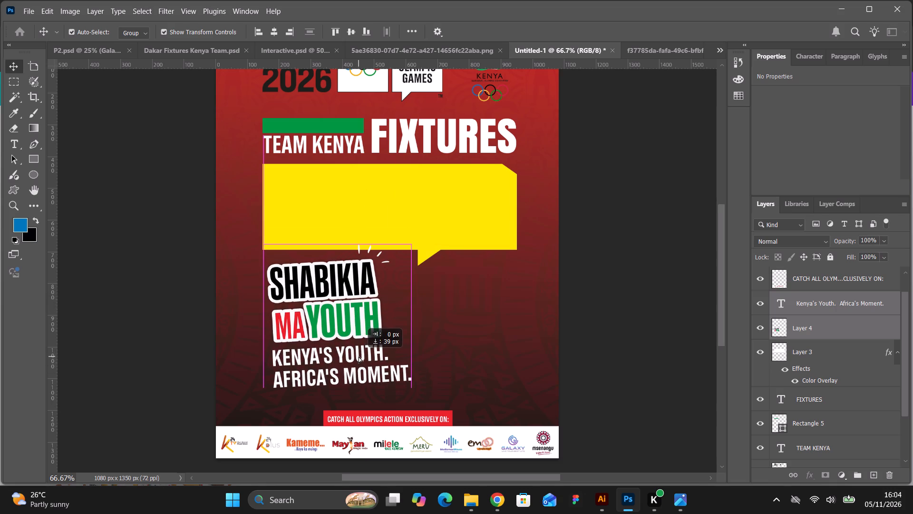
pyautogui.moveTo(359, 356); pyautogui.dragTo(359, 357)
pyautogui.press('Down')
pyautogui.press('Down')
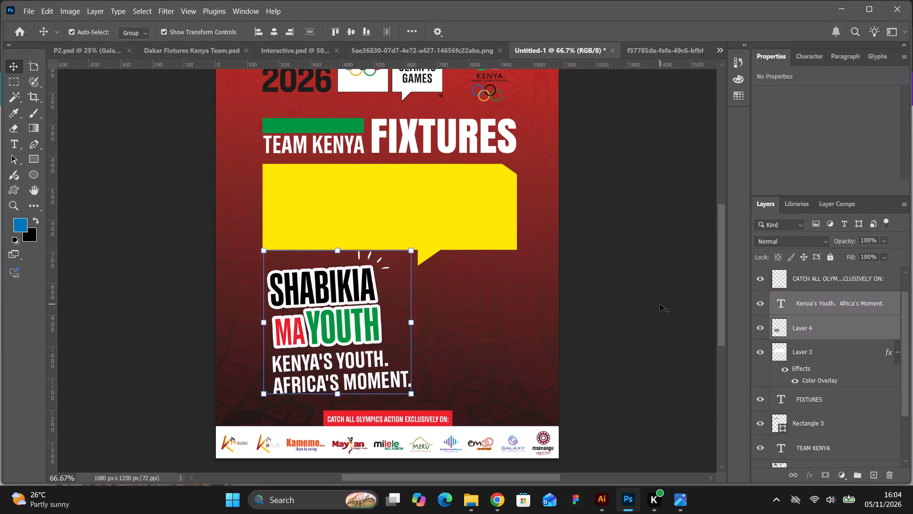
pyautogui.press('Down')
pyautogui.press('Down')
pyautogui.press('Down')
pyautogui.press('Down')
pyautogui.press('Down')
pyautogui.press('Down')
pyautogui.press('Down')
pyautogui.press('Down')
pyautogui.press('Down')
pyautogui.press('Down')
pyautogui.press('Down')
pyautogui.press('Down')
pyautogui.press('Down')
pyautogui.press('Down')
pyautogui.press('Down')
pyautogui.press('Down')
pyautogui.press('Down')
pyautogui.press('Down')
pyautogui.press('Down')
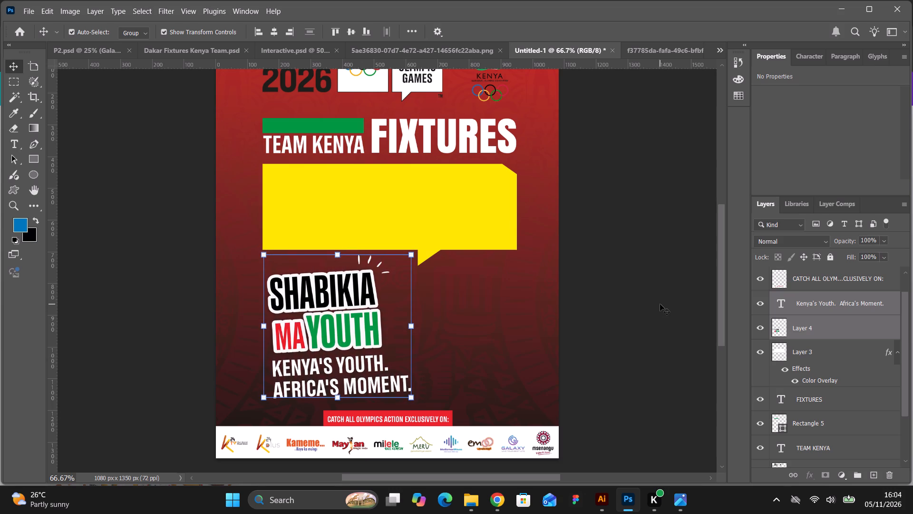
pyautogui.click(660, 304)
# Move the green bar, TEAM KENYA, FIXTURES and the yellow bubble together about 27 px straight down.
pyautogui.scroll(2, 660, 304)
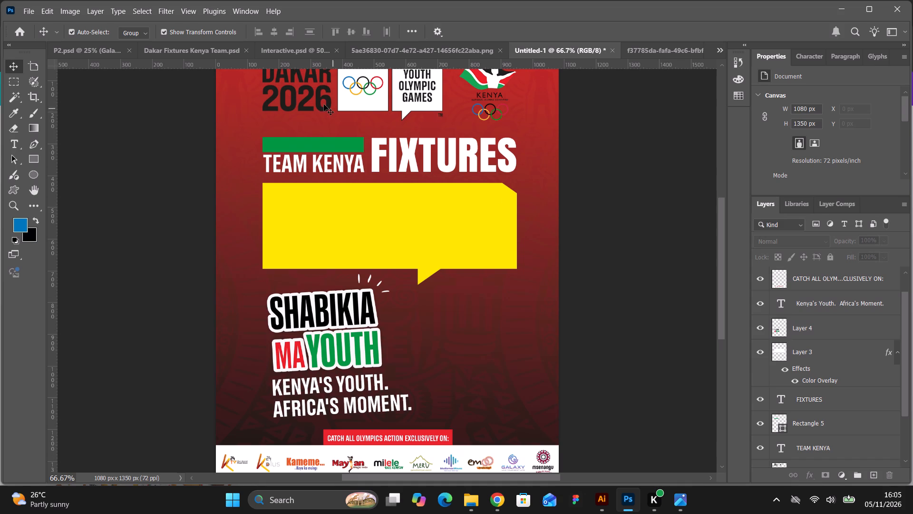
pyautogui.click(298, 146)
pyautogui.keyDown('shift'); pyautogui.click(390, 151); pyautogui.keyUp('shift')
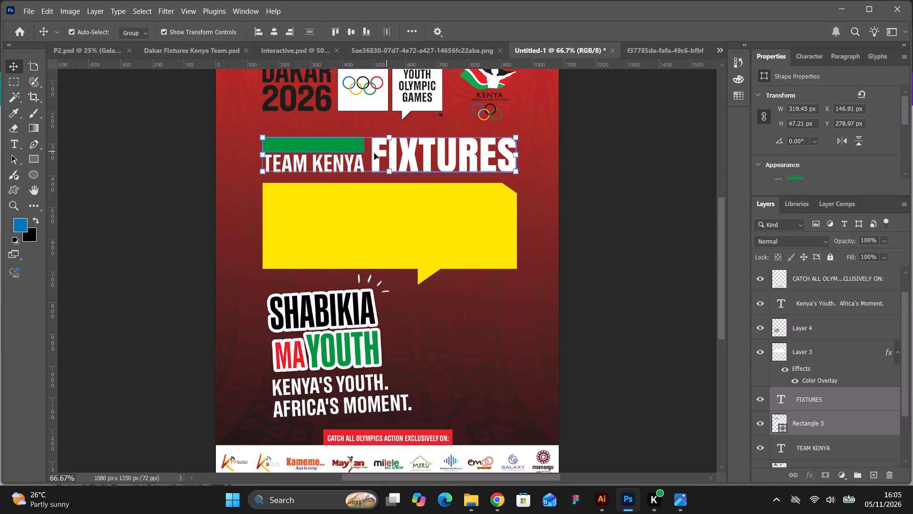
pyautogui.keyDown('shift'); pyautogui.click(351, 169); pyautogui.keyUp('shift')
pyautogui.click(352, 163)
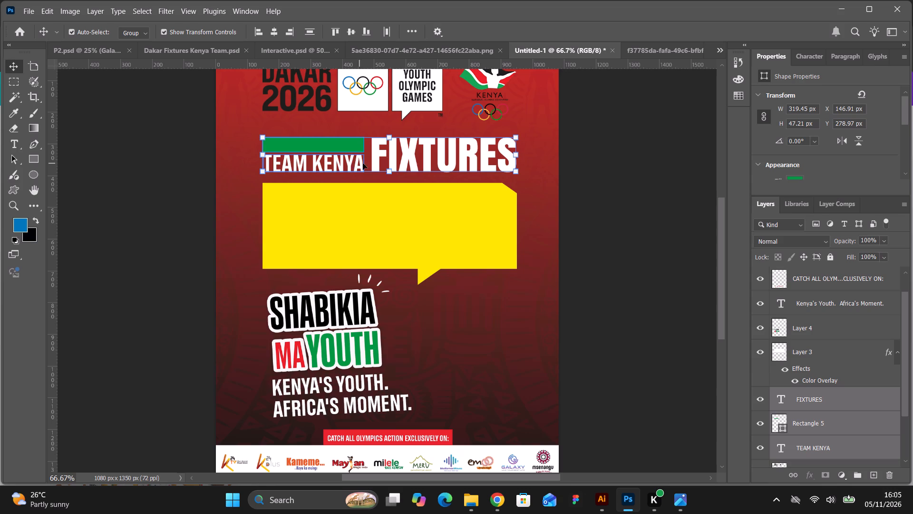
pyautogui.keyDown('shift'); pyautogui.click(356, 166); pyautogui.keyUp('shift')
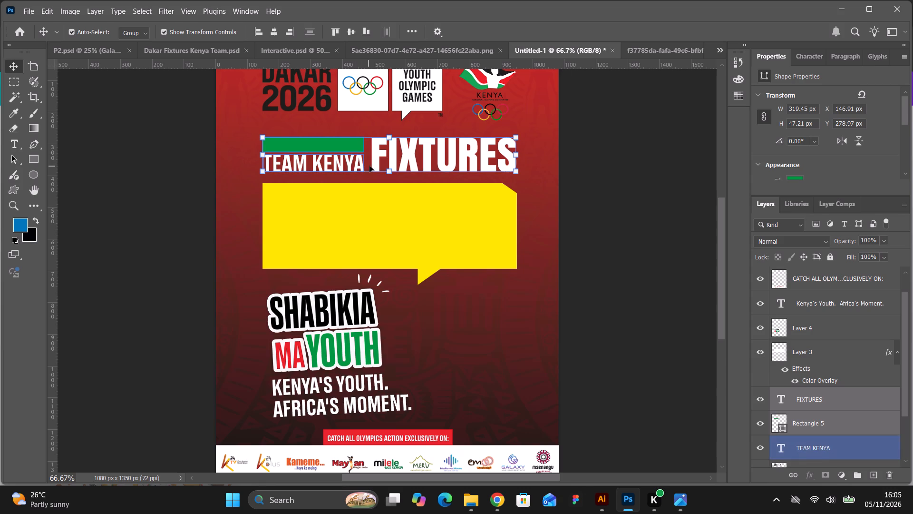
pyautogui.keyDown('shift'); pyautogui.click(382, 209); pyautogui.keyUp('shift')
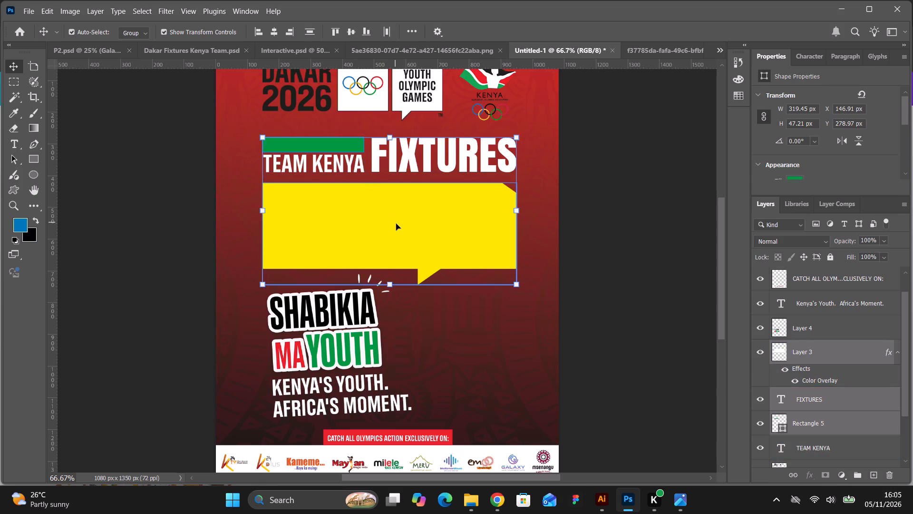
pyautogui.moveTo(396, 224); pyautogui.dragTo(396, 229)
pyautogui.hotkey('ctrl', 'z')
pyautogui.keyDown('shift'); pyautogui.click(350, 166); pyautogui.keyUp('shift')
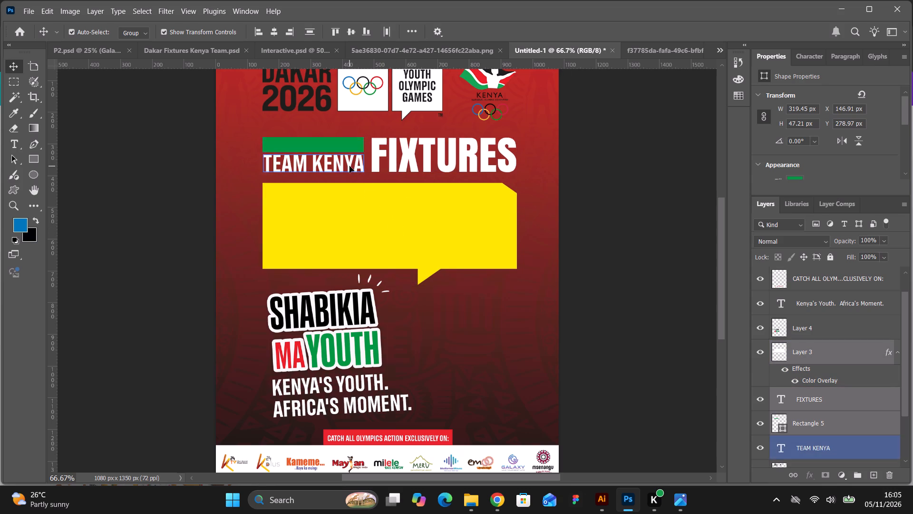
pyautogui.moveTo(385, 210); pyautogui.dragTo(385, 220)
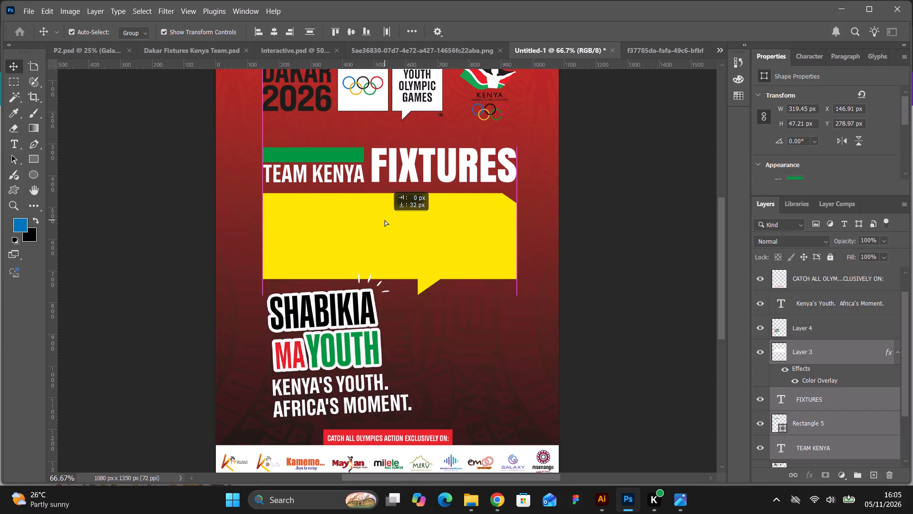
pyautogui.moveTo(385, 220); pyautogui.dragTo(385, 221)
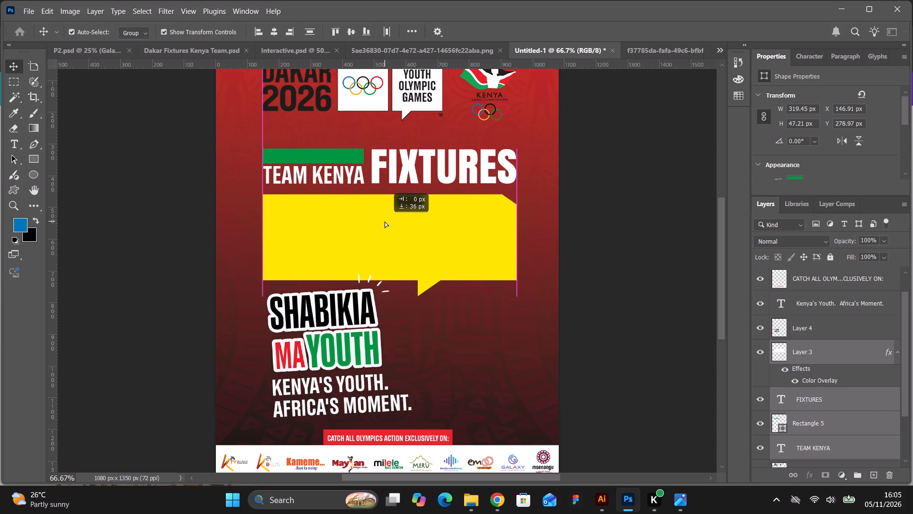
pyautogui.moveTo(385, 221); pyautogui.dragTo(385, 219)
# Enlarge the SHABIKIA MA YOUTH sticker proportionally to about 433 × 350 px and raise it to overlap the yellow bubble's lower edge.
pyautogui.click(363, 320)
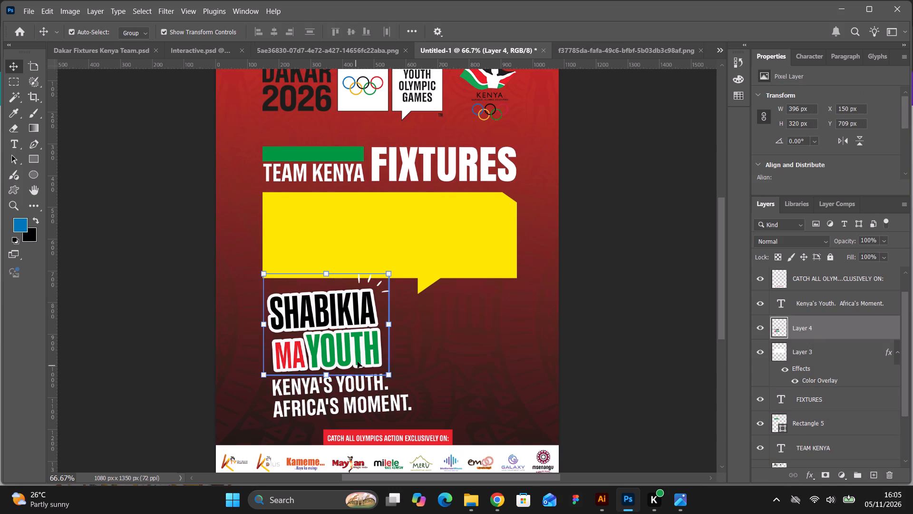
pyautogui.moveTo(388, 275); pyautogui.dragTo(391, 269)
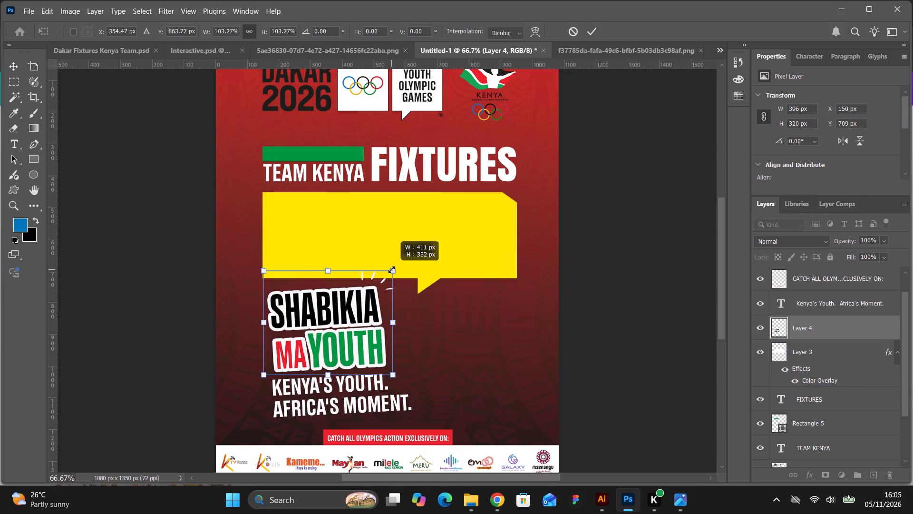
pyautogui.moveTo(391, 269); pyautogui.dragTo(398, 258)
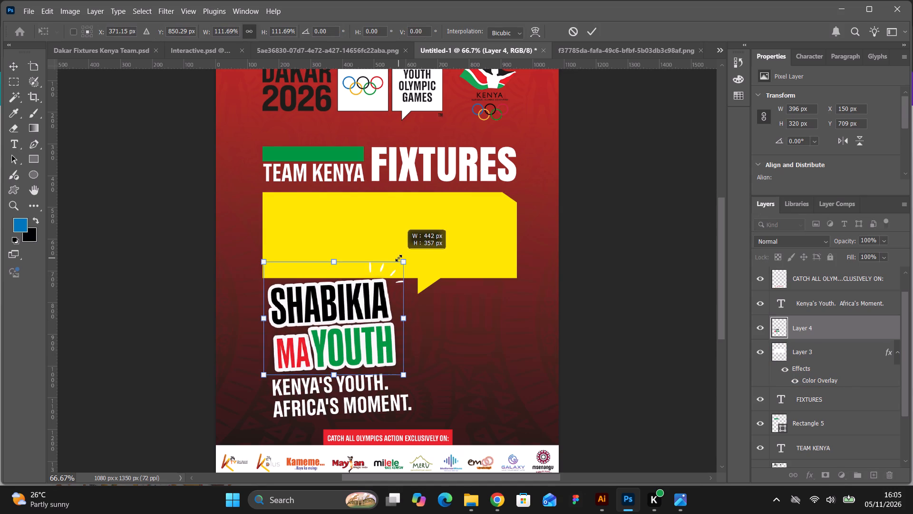
pyautogui.moveTo(398, 258); pyautogui.dragTo(395, 259)
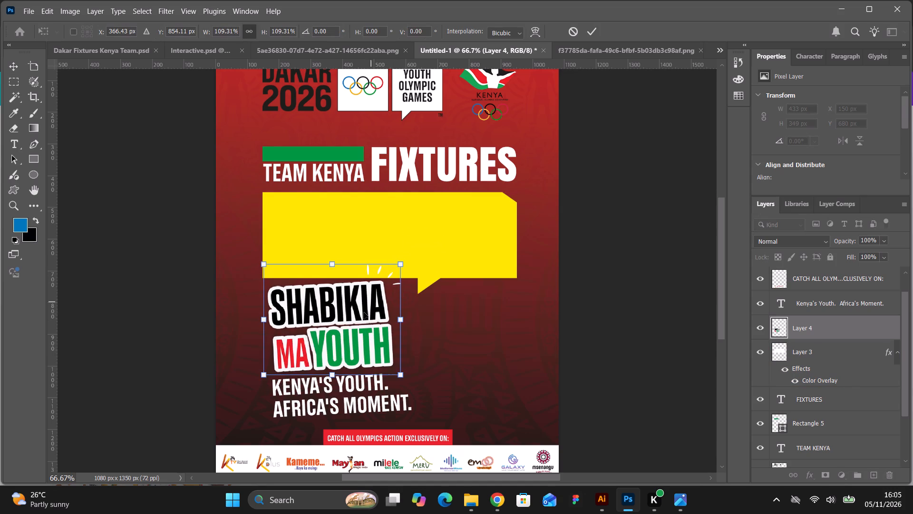
pyautogui.moveTo(357, 324); pyautogui.dragTo(358, 316)
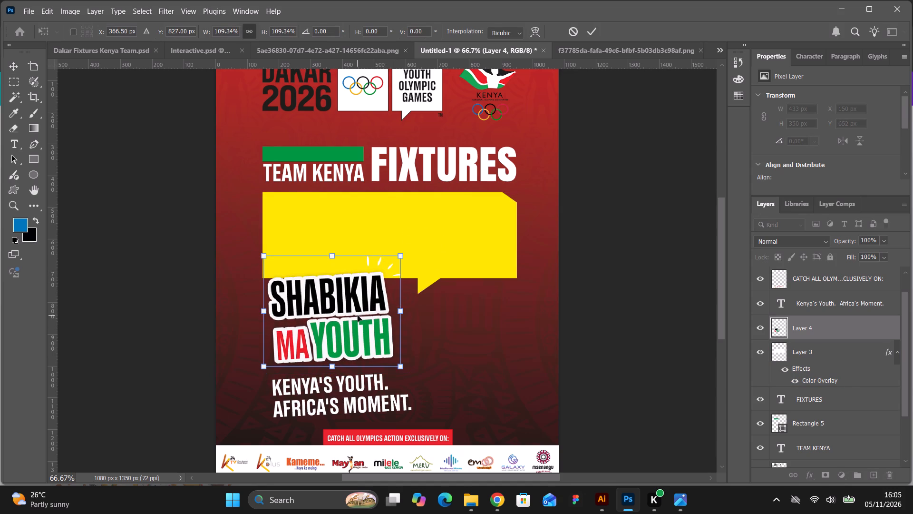
pyautogui.click(587, 33)
pyautogui.click(618, 243)
# Nudge the SHABIKIA MA YOUTH sticker down to about Y 659 px.
pyautogui.click(379, 294)
pyautogui.press('Down')
pyautogui.press('Down')
pyautogui.press('Down')
pyautogui.press('Down')
pyautogui.press('Down')
pyautogui.press('Down')
pyautogui.press('Down')
pyautogui.press('Down')
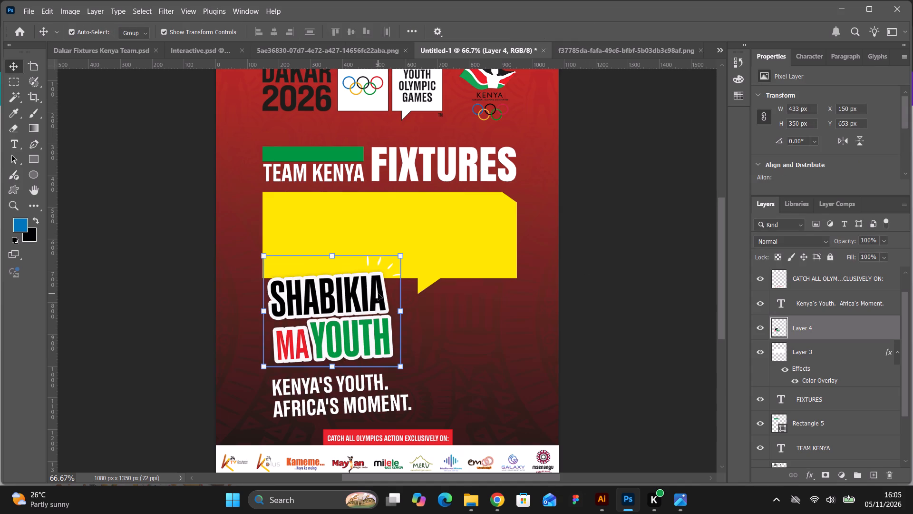
pyautogui.press('Down')
pyautogui.press('Down')
# Nudge the "Kenya's Youth. Africa's Moment." tagline up so it sits close beneath the sticker.
pyautogui.click(366, 387)
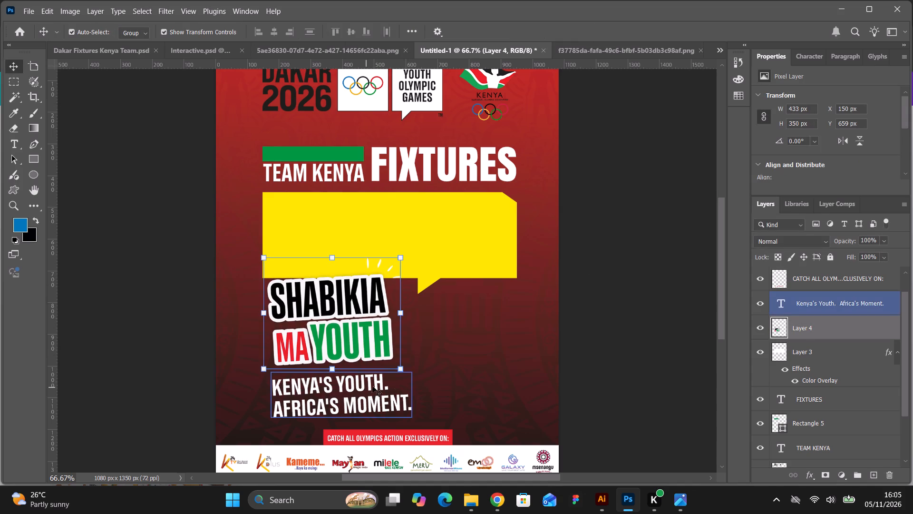
pyautogui.press('Up')
pyautogui.press('Up')
pyautogui.press('Up')
pyautogui.press('Up')
pyautogui.press('Up')
pyautogui.press('Up')
pyautogui.press('Up')
pyautogui.press('Up')
pyautogui.press('Up')
pyautogui.press('Up')
pyautogui.press('Up')
pyautogui.press('Up')
pyautogui.press('Up')
pyautogui.press('Up')
pyautogui.press('Up')
pyautogui.press('Up')
pyautogui.press('Up')
pyautogui.press('Up')
pyautogui.press('Up')
pyautogui.press('Up')
pyautogui.press('Up')
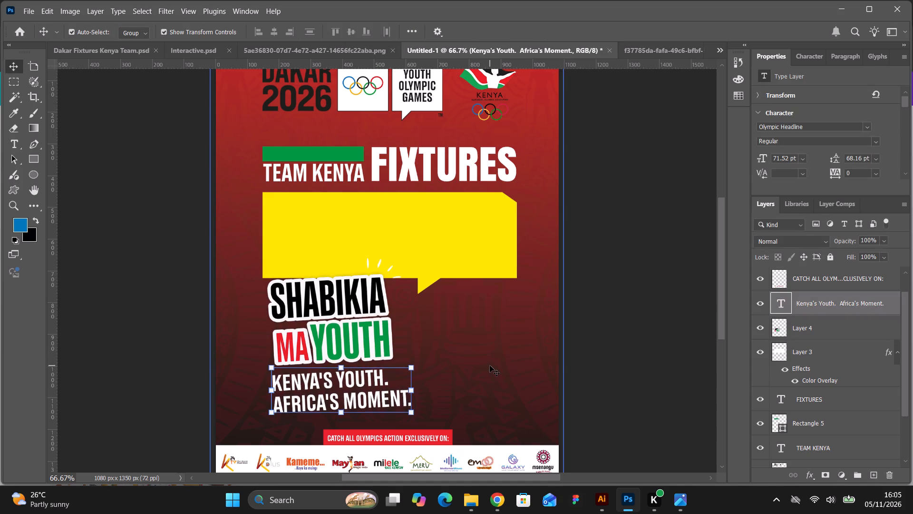
pyautogui.press('Up')
pyautogui.press('Up')
pyautogui.press('Up')
pyautogui.press('Up')
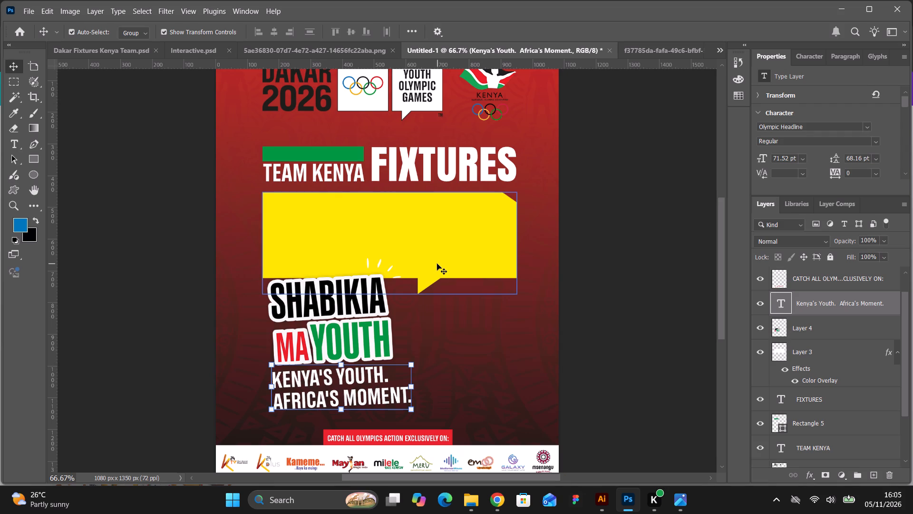
# Nudge the yellow bubble, the sticker and the tagline together about 15 px down, widening the gap below the heading.
pyautogui.keyDown('shift'); pyautogui.click(437, 264); pyautogui.keyUp('shift')
pyautogui.keyDown('shift'); pyautogui.click(374, 379); pyautogui.keyUp('shift')
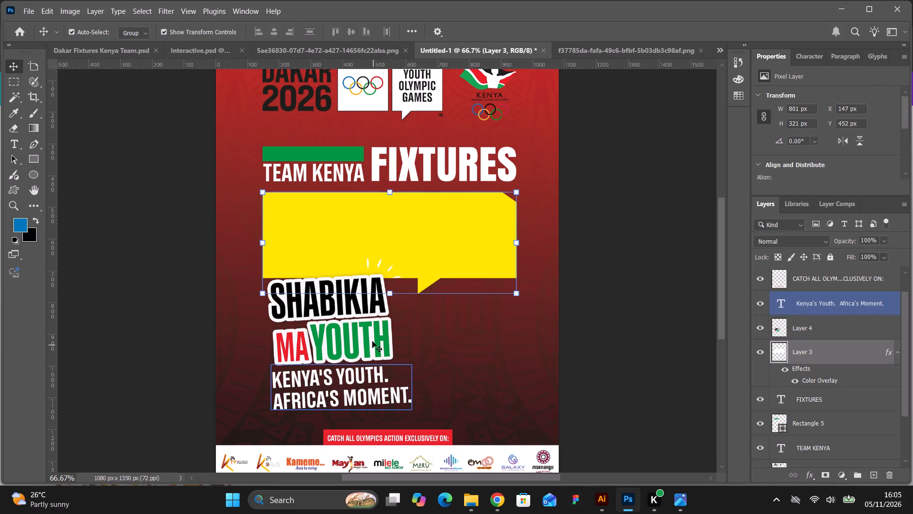
pyautogui.keyDown('shift'); pyautogui.click(372, 340); pyautogui.keyUp('shift')
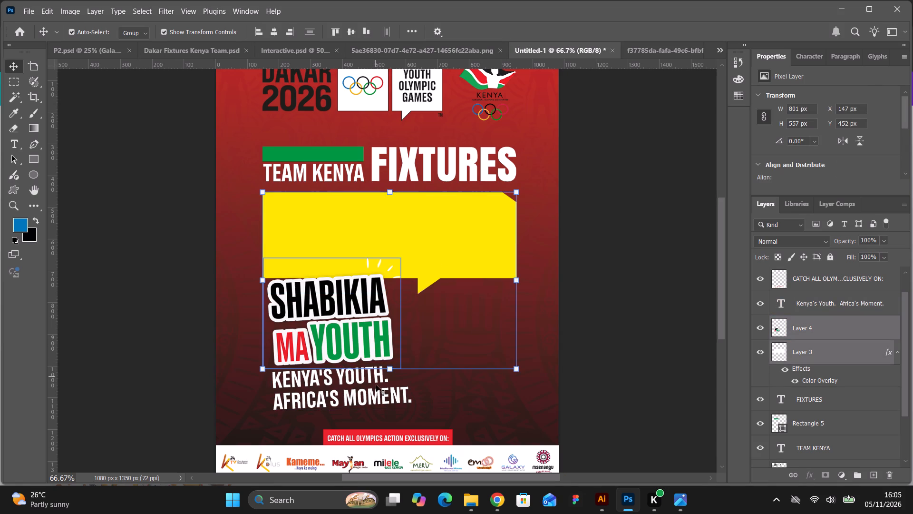
pyautogui.keyDown('shift'); pyautogui.click(380, 400); pyautogui.keyUp('shift')
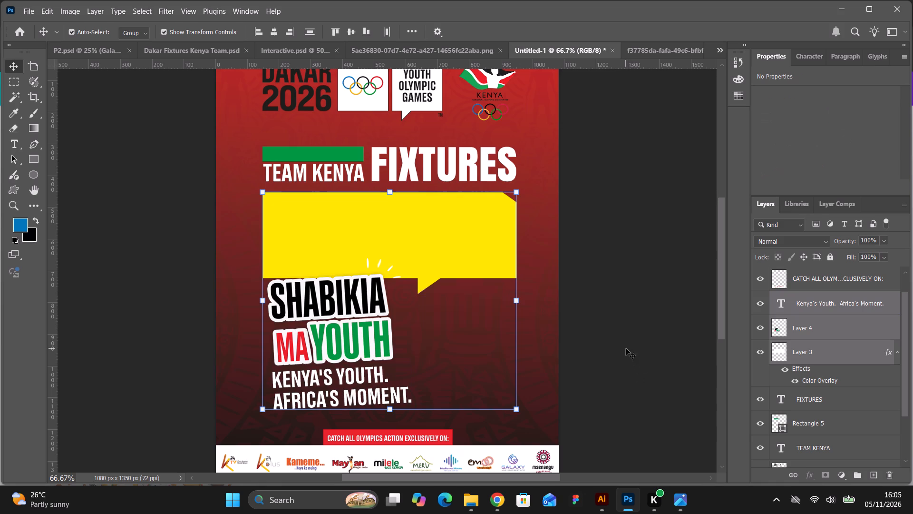
pyautogui.press('Down')
pyautogui.press('Down')
pyautogui.press('Down')
pyautogui.press('Down')
pyautogui.press('Down')
pyautogui.press('Down')
pyautogui.press('Down')
pyautogui.press('Down')
pyautogui.press('Down')
pyautogui.press('Down')
pyautogui.press('Down')
pyautogui.press('Down')
pyautogui.press('Down')
pyautogui.press('Down')
pyautogui.press('Down')
pyautogui.press('Down')
pyautogui.press('Down')
pyautogui.press('Down')
pyautogui.press('Down')
pyautogui.press('Down')
pyautogui.press('Down')
pyautogui.press('Down')
pyautogui.press('Down')
pyautogui.press('Down')
pyautogui.press('Down')
pyautogui.press('Down')
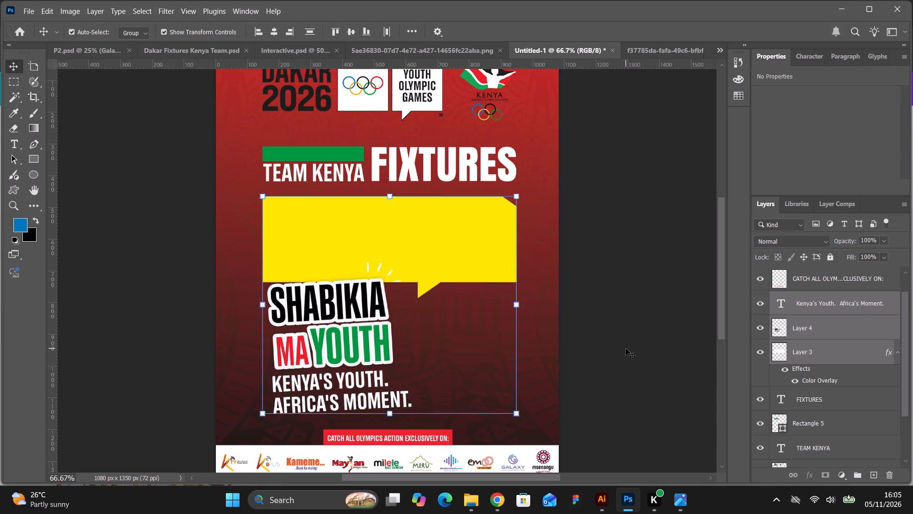
pyautogui.click(622, 327)
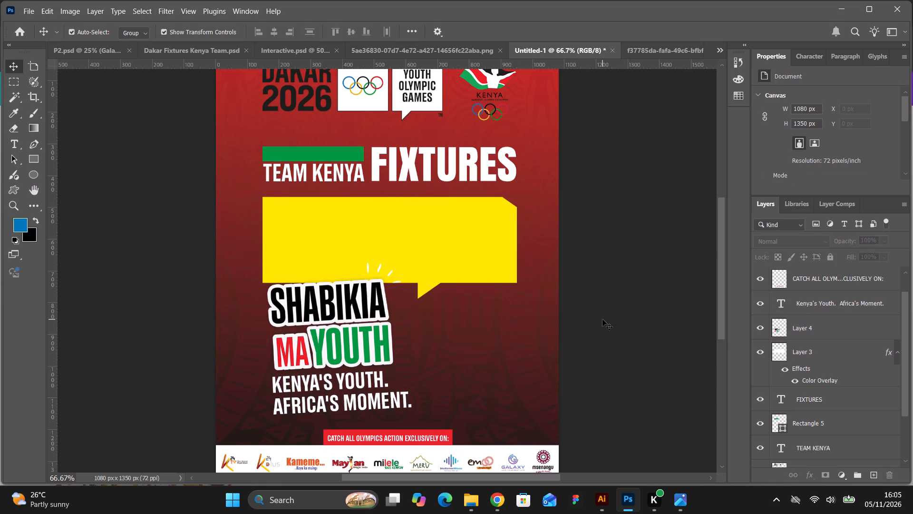
# Nudge the SHABIKIA MA YOUTH sticker and the tagline together slightly right, inside the yellow bubble's left edge.
pyautogui.scroll(2, 602, 319)
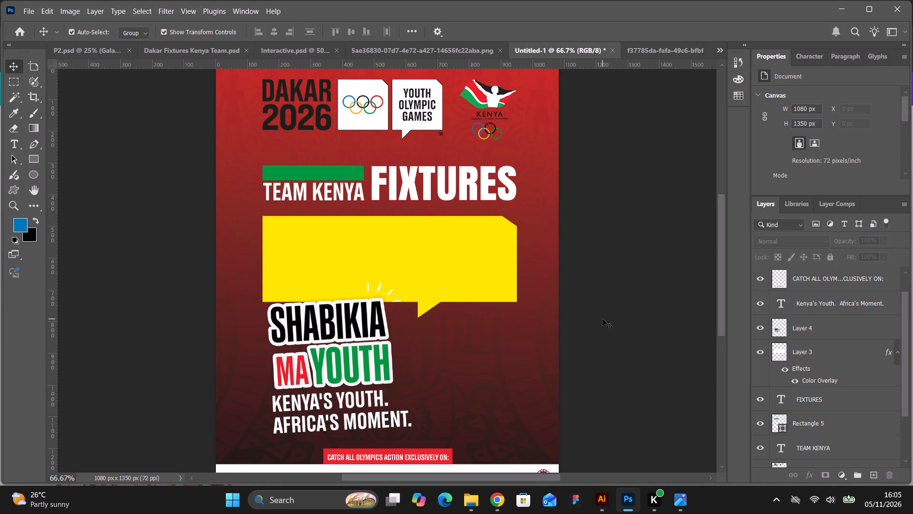
pyautogui.click(377, 327)
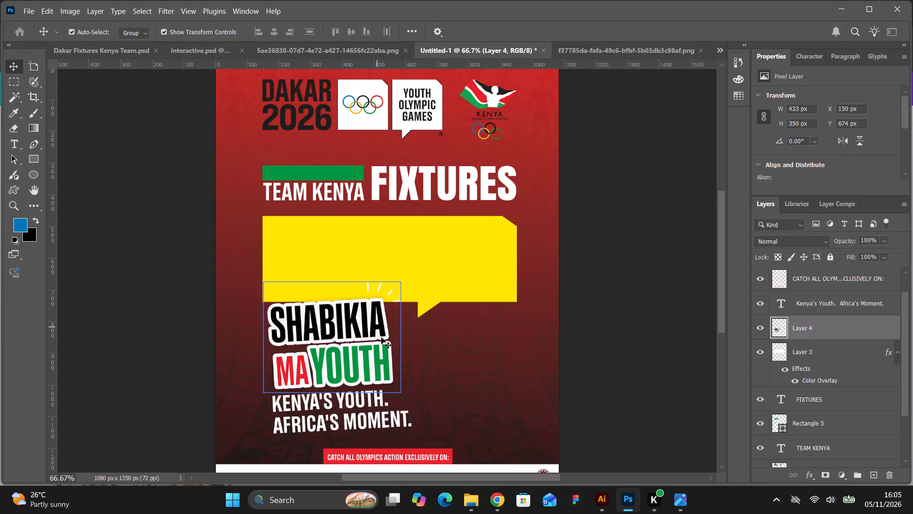
pyautogui.keyDown('shift'); pyautogui.click(376, 408); pyautogui.keyUp('shift')
pyautogui.press('Right')
pyautogui.press('Right')
pyautogui.press('Right')
pyautogui.press('Right')
pyautogui.press('Right')
pyautogui.press('Right')
pyautogui.press('Right')
pyautogui.press('Right')
pyautogui.press('Right')
pyautogui.press('Right')
pyautogui.press('Right')
pyautogui.press('Right')
pyautogui.press('Right')
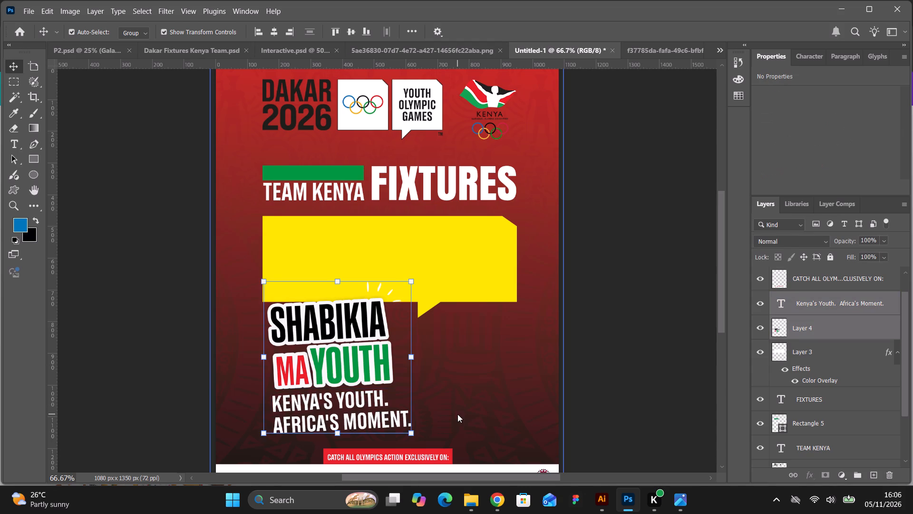
pyautogui.press('Right')
pyautogui.press('Right')
pyautogui.press('Right')
pyautogui.press('Right')
pyautogui.press('Right')
pyautogui.click(627, 359)
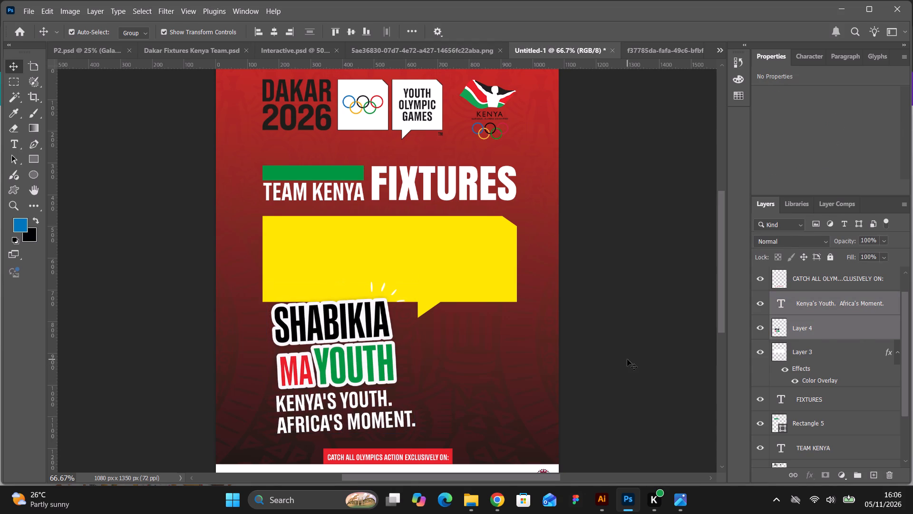
pyautogui.scroll(-3, 617, 308)
pyautogui.scroll(1, 406, 191)
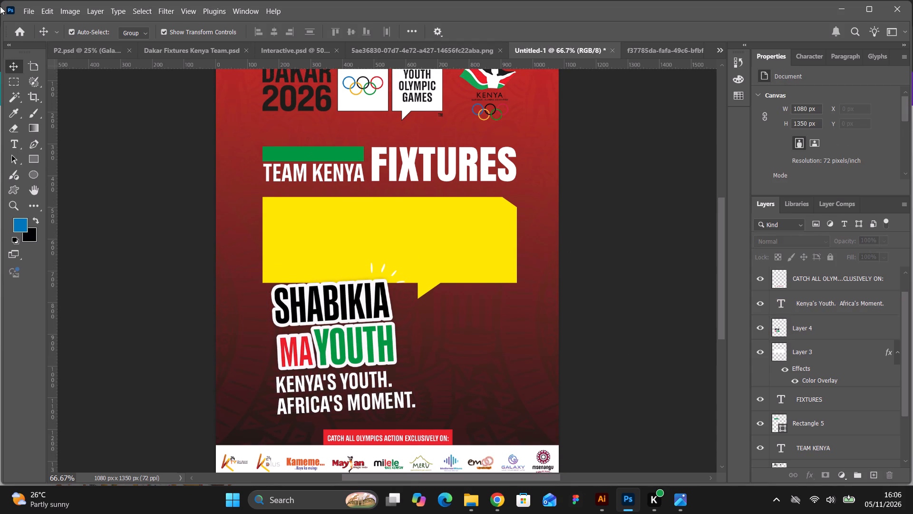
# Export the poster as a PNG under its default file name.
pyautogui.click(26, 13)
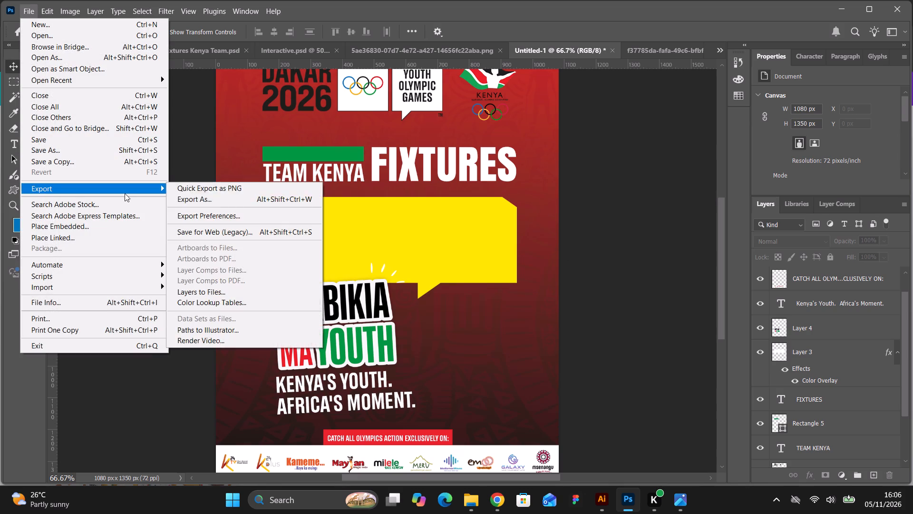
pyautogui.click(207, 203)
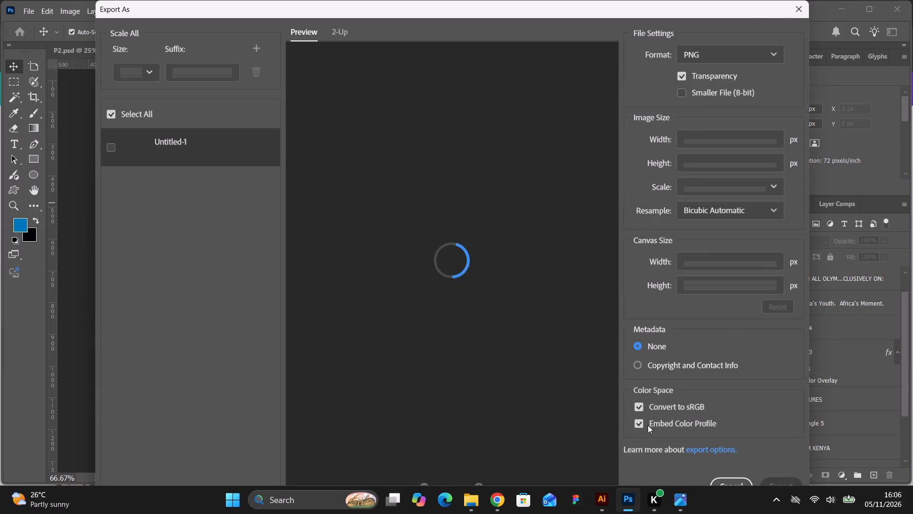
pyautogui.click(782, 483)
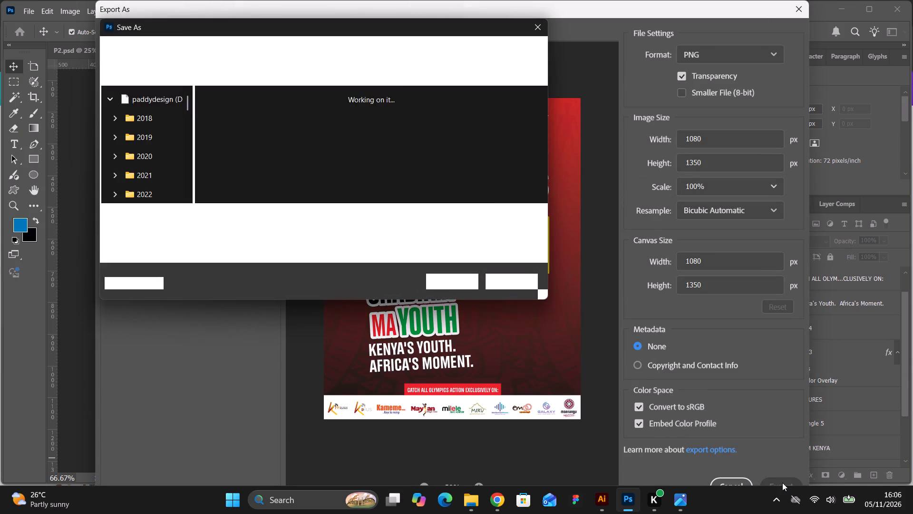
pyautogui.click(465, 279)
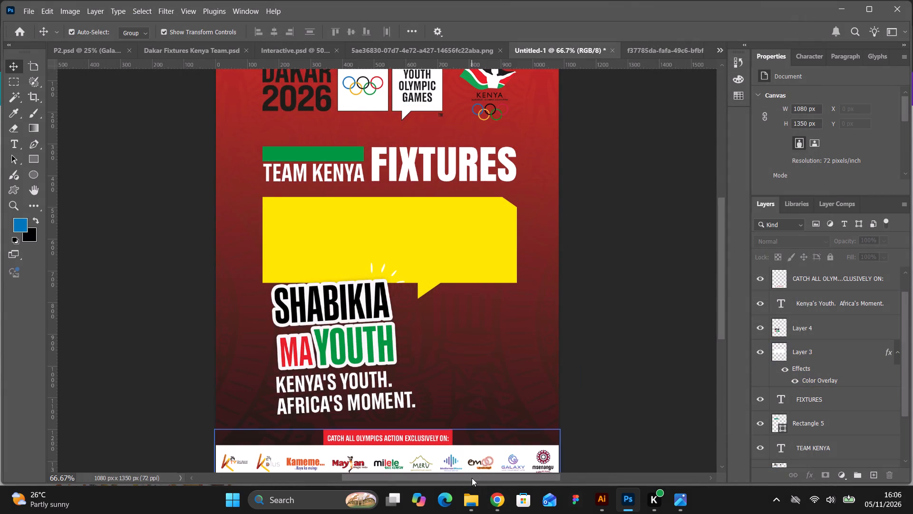
# Export the poster as a 1080 × 1350 px PNG into the Dakar folder, overwriting background 6.png.
pyautogui.click(31, 10)
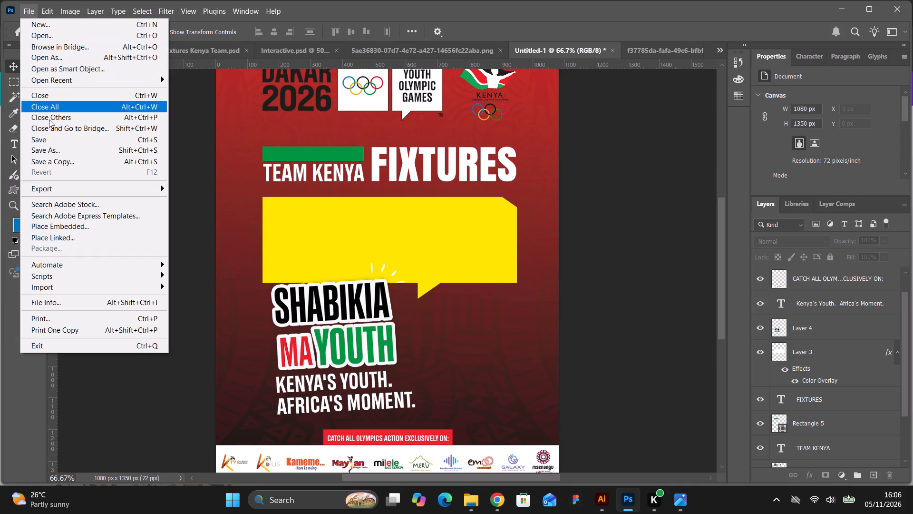
pyautogui.click(203, 198)
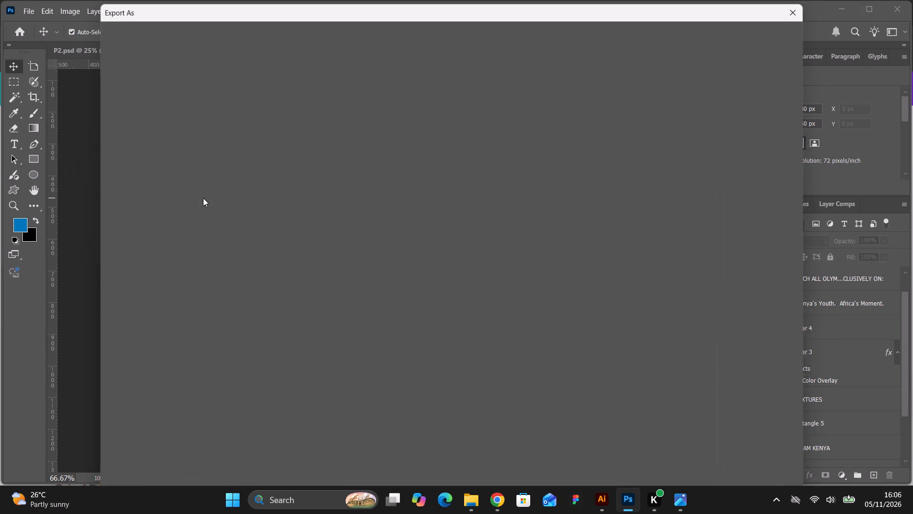
pyautogui.click(776, 480)
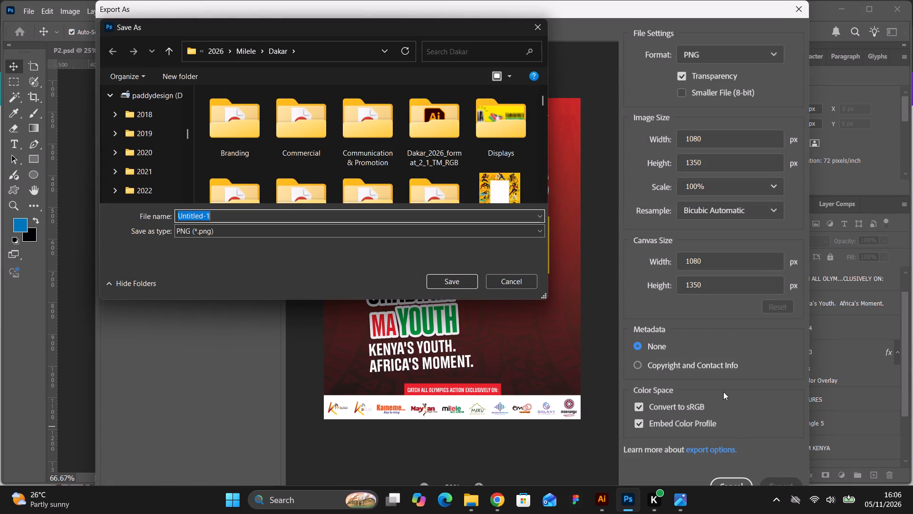
pyautogui.write('back')
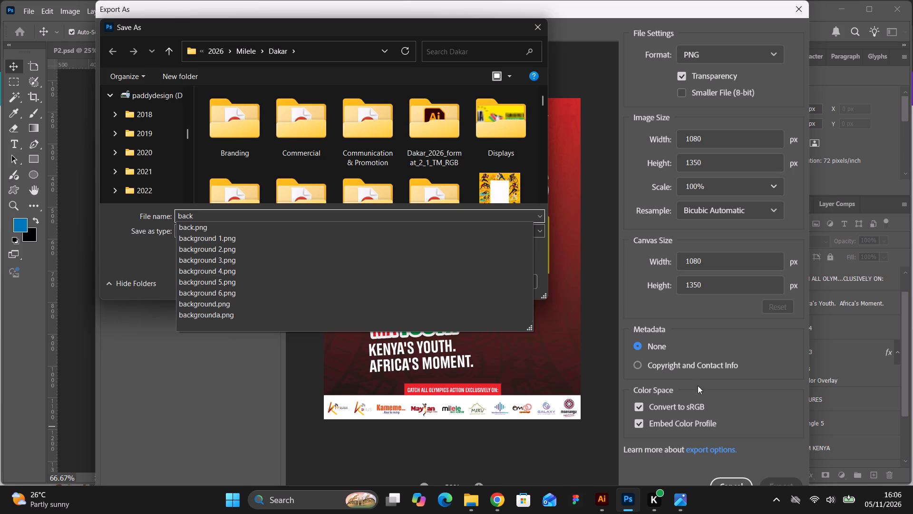
pyautogui.click(237, 294)
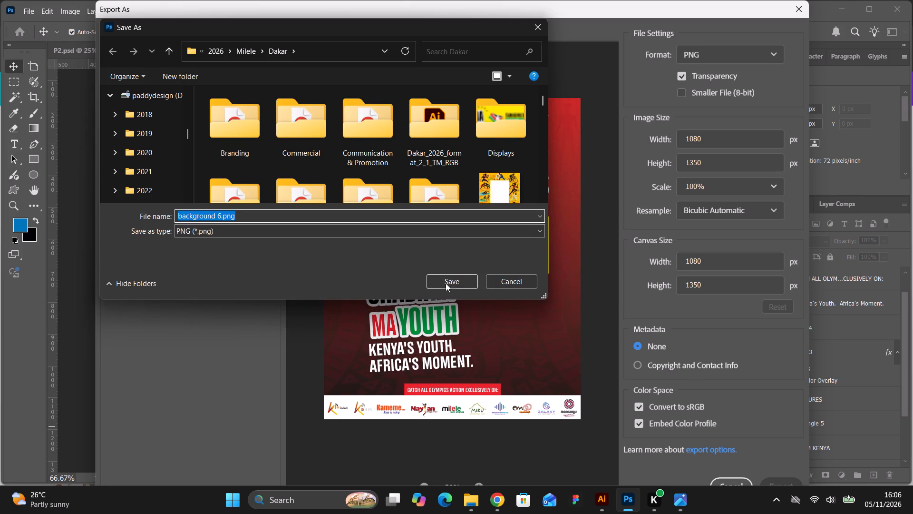
pyautogui.click(446, 283)
pyautogui.click(475, 253)
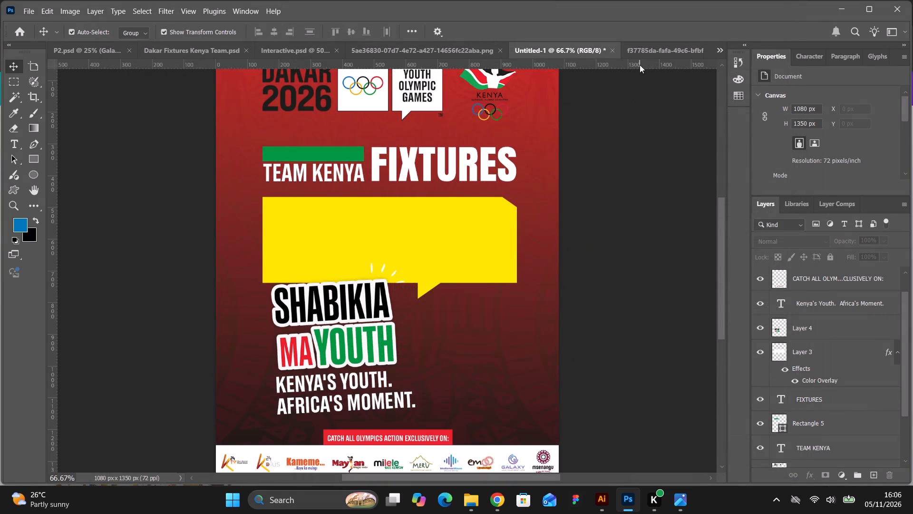
# Switch to the Canva design in Chrome and delete the old poster background image from the page.
pyautogui.click(498, 497)
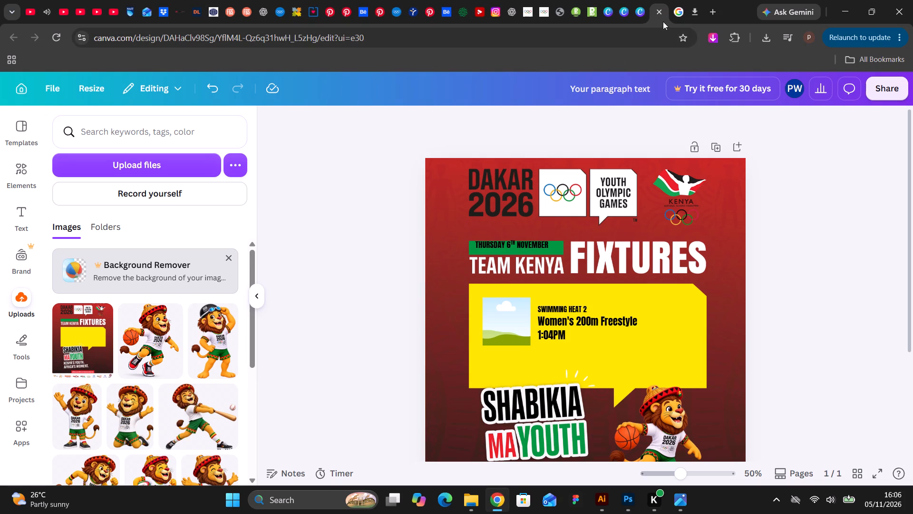
pyautogui.click(704, 210)
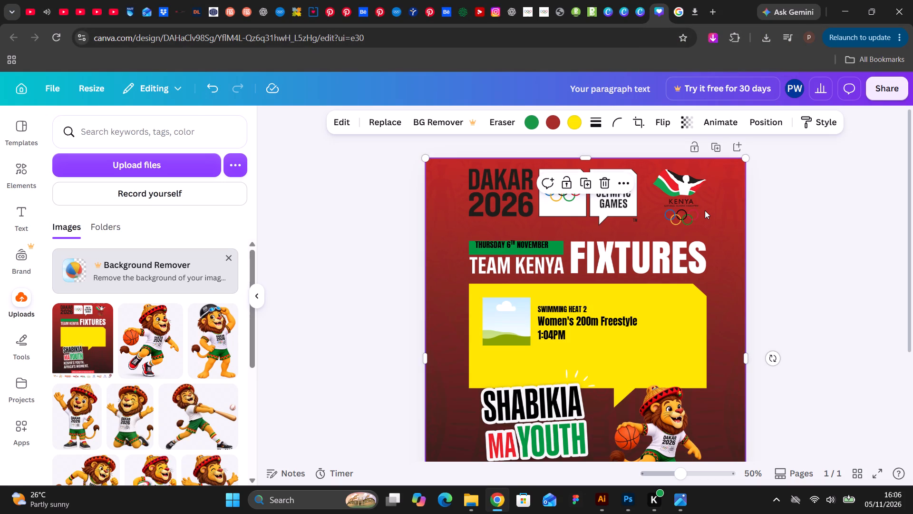
pyautogui.press('BackSpace')
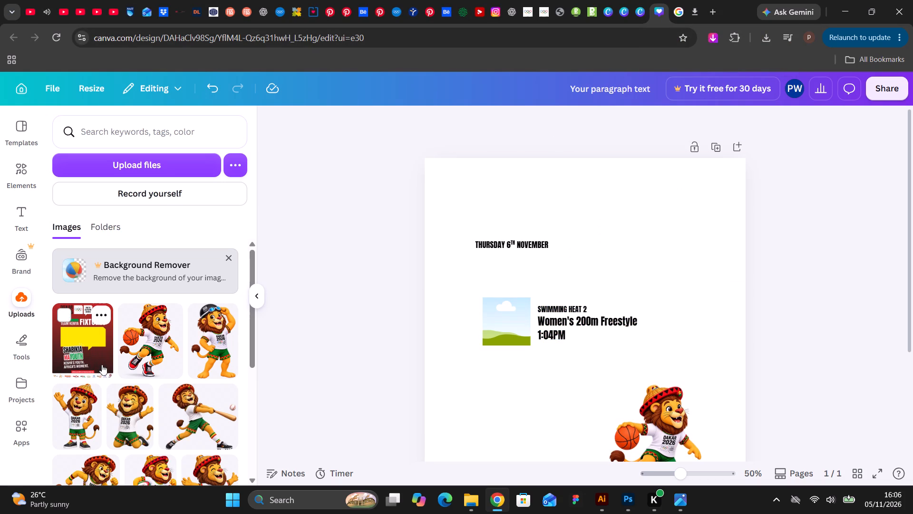
# Remove the old background 6.png from the uploads and upload the newly exported background 6.png from the Dakar folder.
pyautogui.click(106, 316)
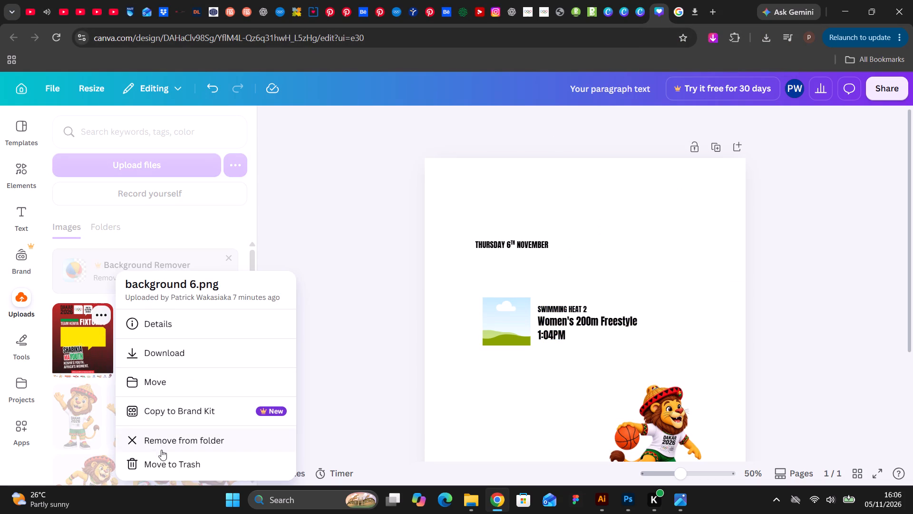
pyautogui.click(168, 446)
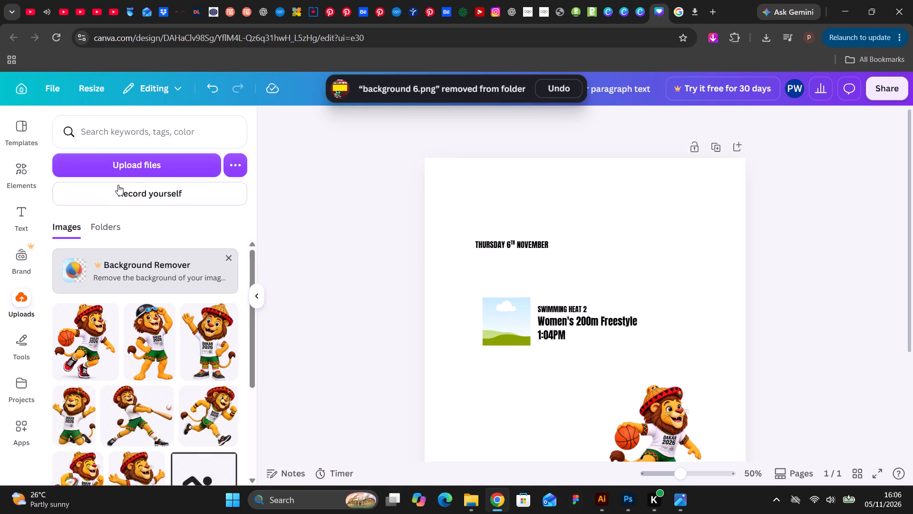
pyautogui.click(132, 170)
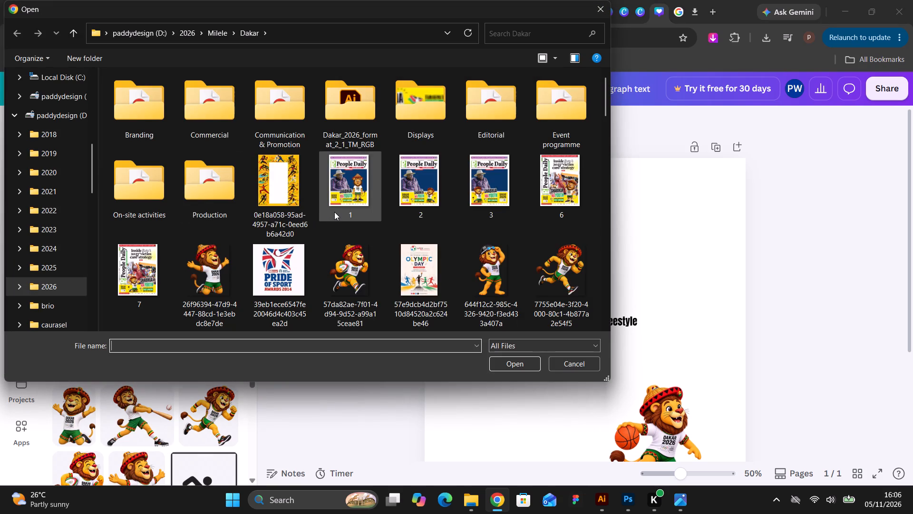
pyautogui.scroll(-4, 334, 212)
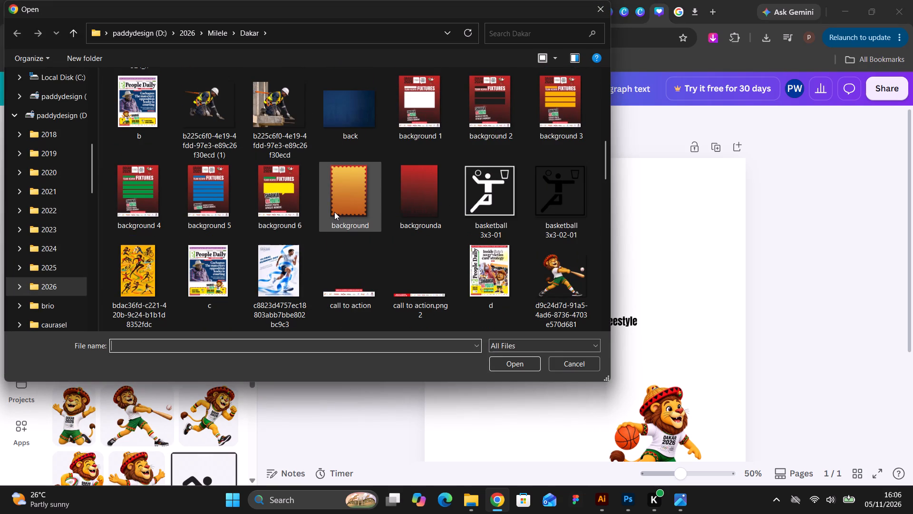
pyautogui.click(289, 209)
pyautogui.click(501, 361)
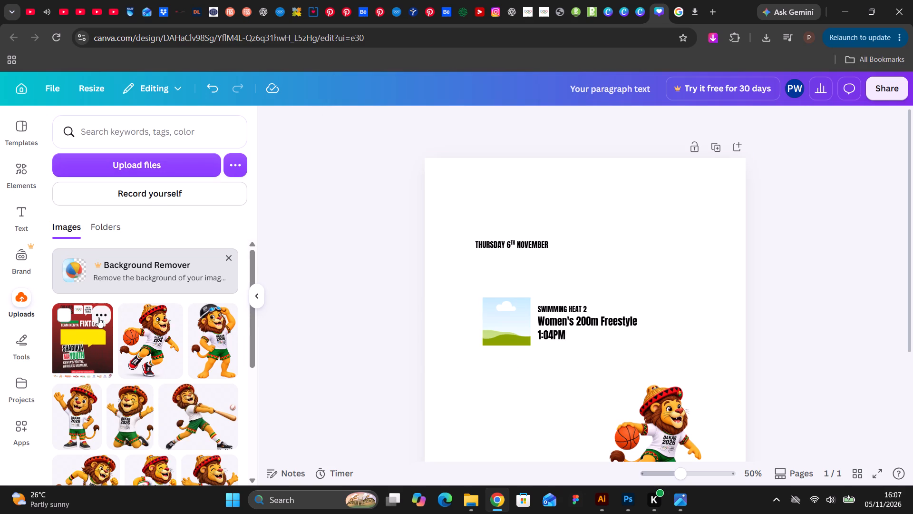
# Add the new poster background to the page, align it with the page's top-left corner and send it to the back.
pyautogui.click(81, 334)
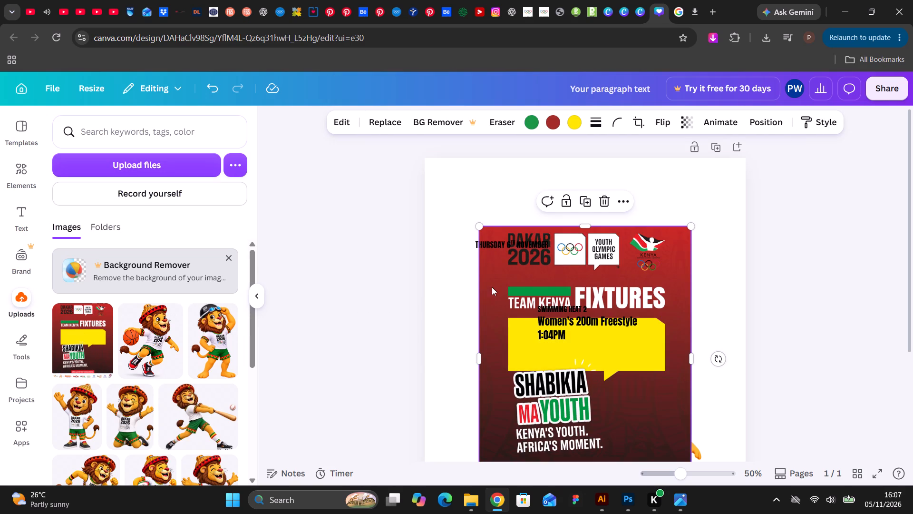
pyautogui.moveTo(492, 287); pyautogui.dragTo(439, 224)
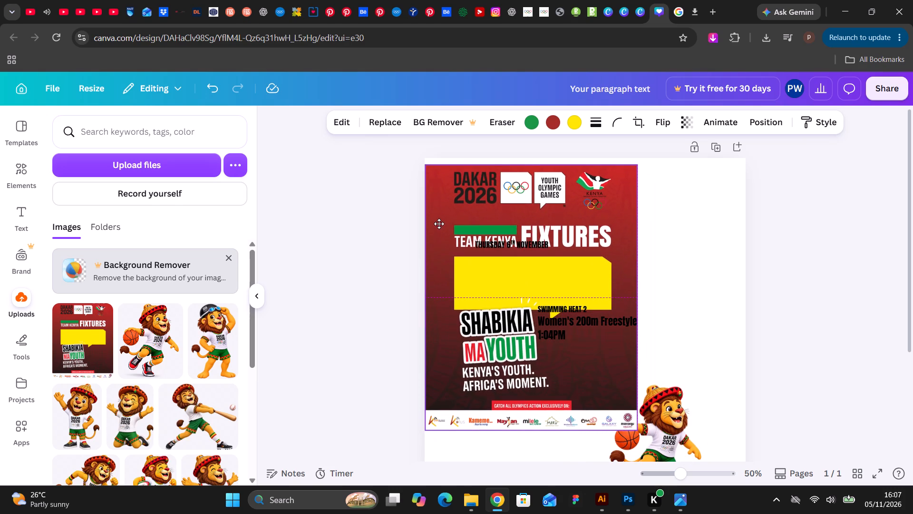
pyautogui.moveTo(439, 224); pyautogui.dragTo(439, 222)
pyautogui.rightClick(448, 233)
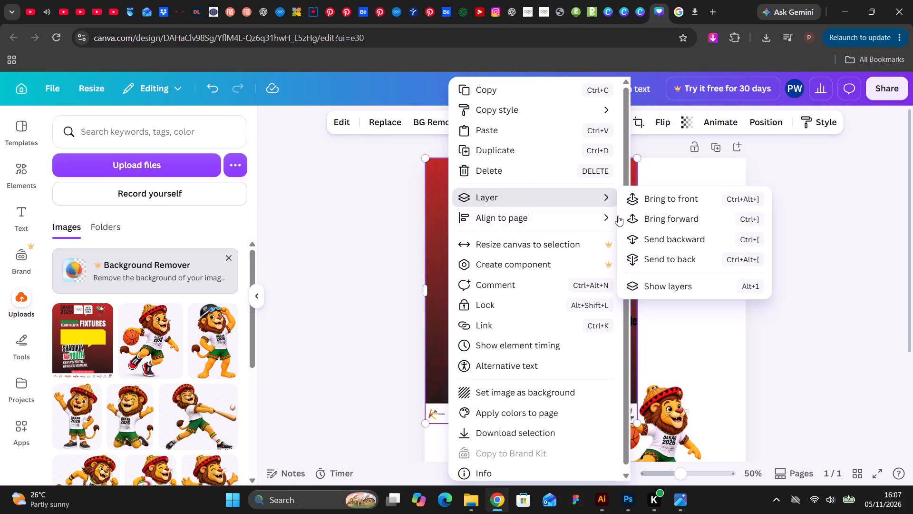
pyautogui.click(658, 256)
pyautogui.scroll(-3, 674, 282)
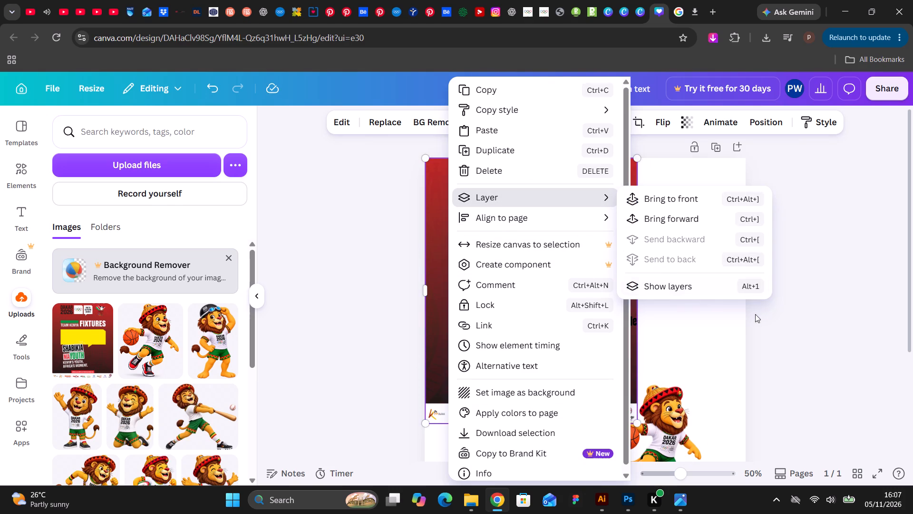
pyautogui.click(806, 324)
# Enlarge the poster background proportionally from its bottom-right corner until it fills the whole page.
pyautogui.scroll(-9, 749, 312)
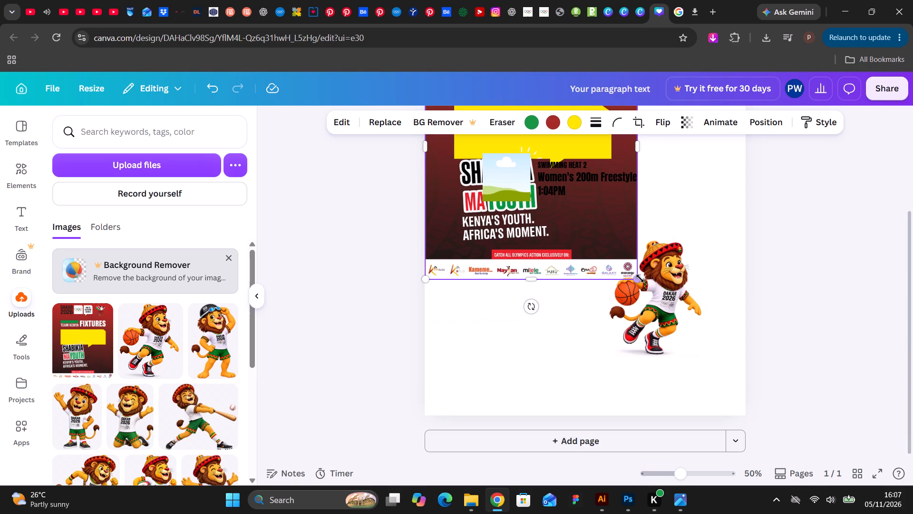
pyautogui.moveTo(636, 280); pyautogui.dragTo(748, 402)
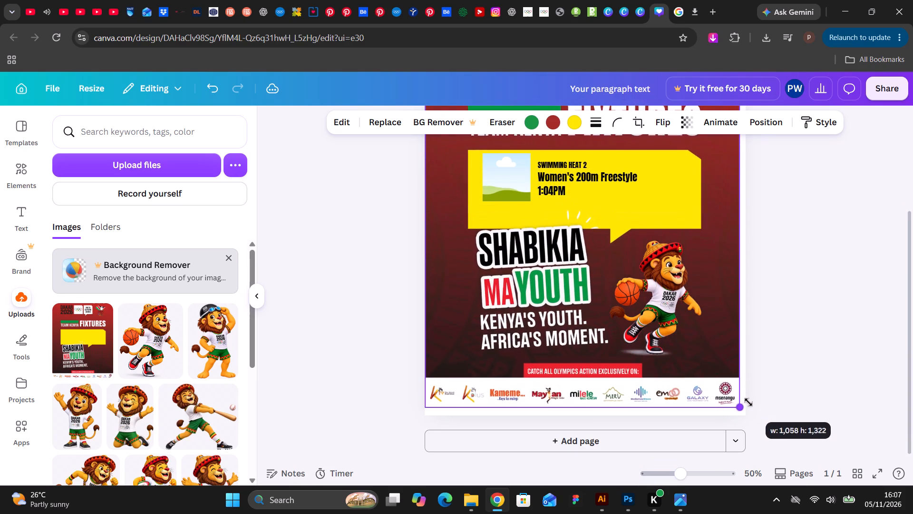
pyautogui.moveTo(748, 402); pyautogui.dragTo(754, 411)
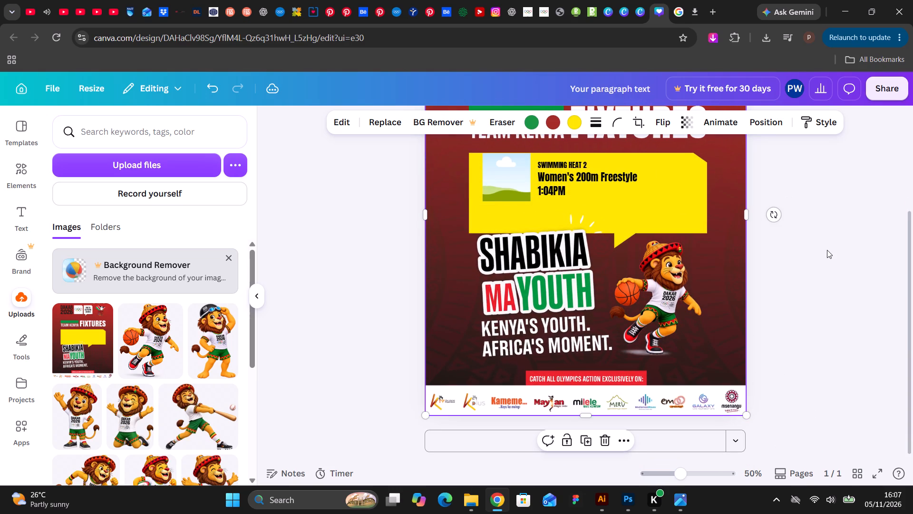
pyautogui.click(827, 250)
# Move the picture placeholder down so it sits vertically centred in the yellow bubble.
pyautogui.scroll(6, 821, 251)
pyautogui.scroll(-3, 792, 242)
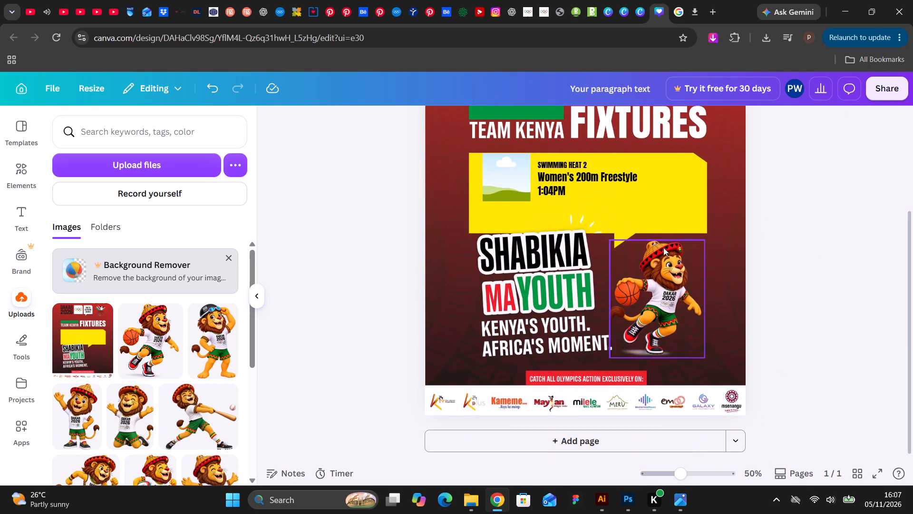
pyautogui.moveTo(508, 179); pyautogui.dragTo(509, 195)
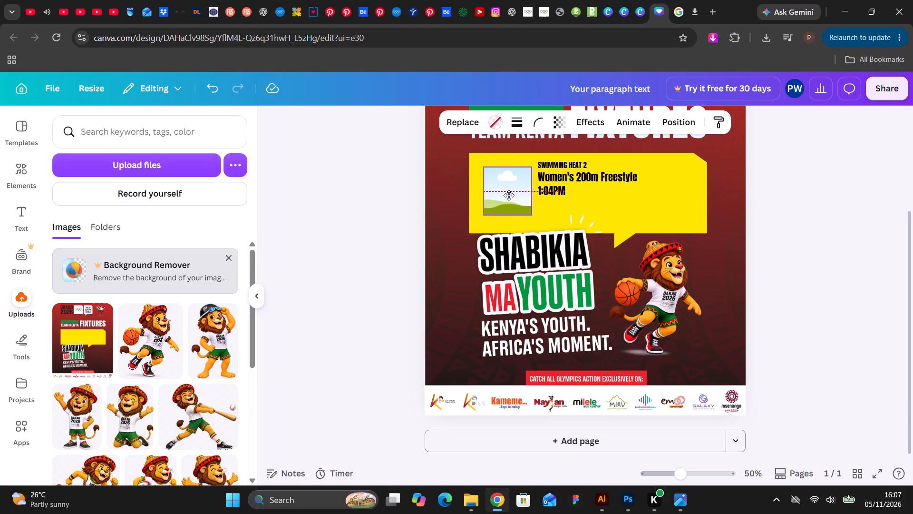
pyautogui.moveTo(509, 195); pyautogui.dragTo(507, 195)
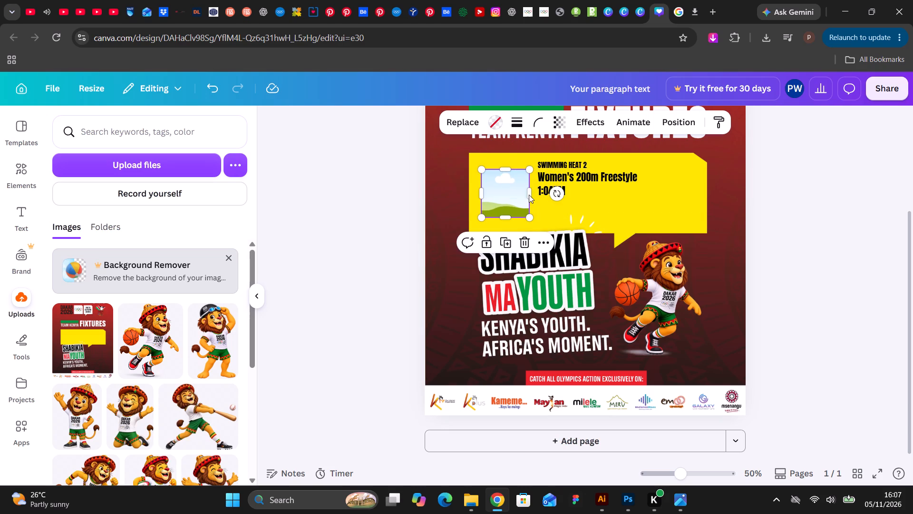
pyautogui.click(766, 207)
# Move the 1:04PM text to the right of the event title, inside the yellow bubble.
pyautogui.moveTo(561, 191); pyautogui.dragTo(656, 205)
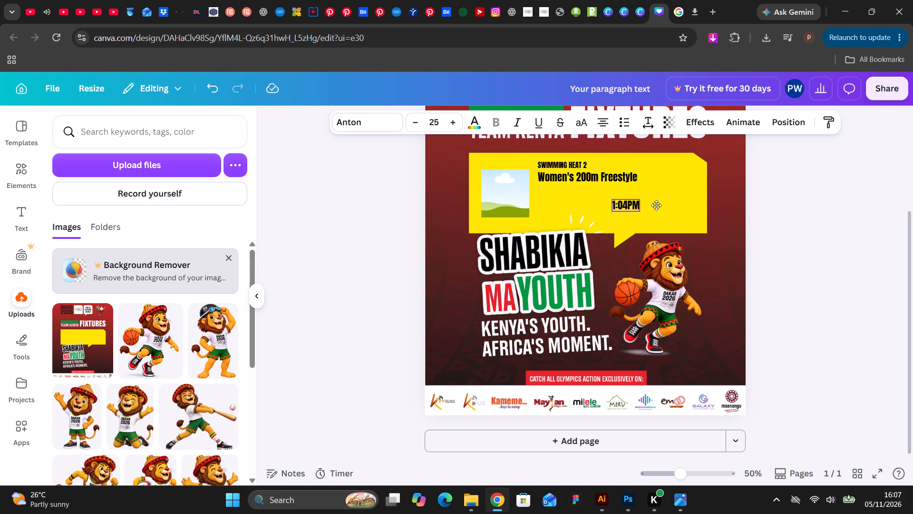
pyautogui.moveTo(656, 205); pyautogui.dragTo(666, 205)
# Move "SWIMMING HEAT 2" and "Women's 200m Freestyle" down together, centred vertically on the picture placeholder.
pyautogui.click(585, 180)
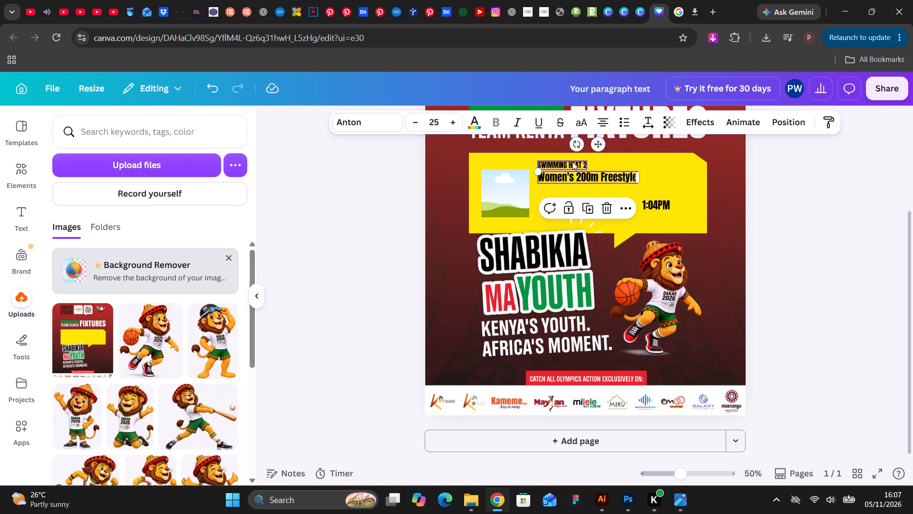
pyautogui.click(573, 162)
pyautogui.keyDown('shift'); pyautogui.click(585, 179); pyautogui.keyUp('shift')
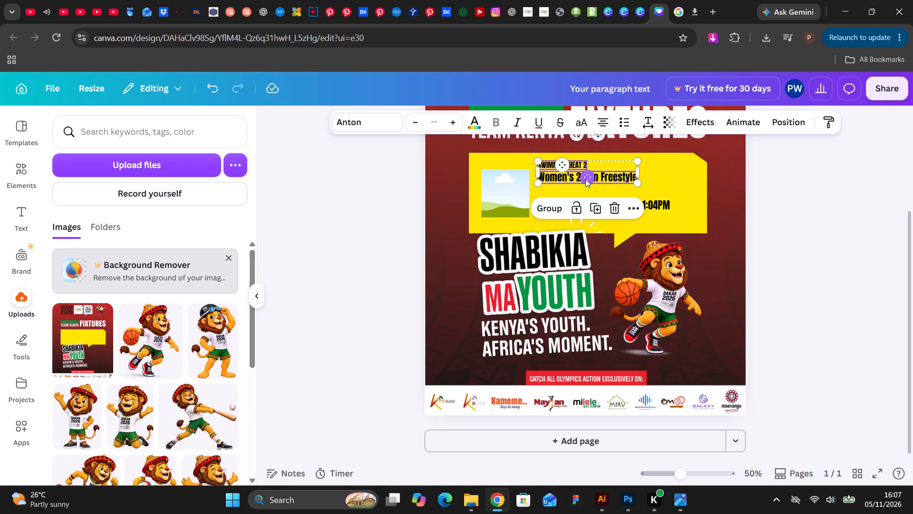
pyautogui.moveTo(566, 177); pyautogui.dragTo(567, 196)
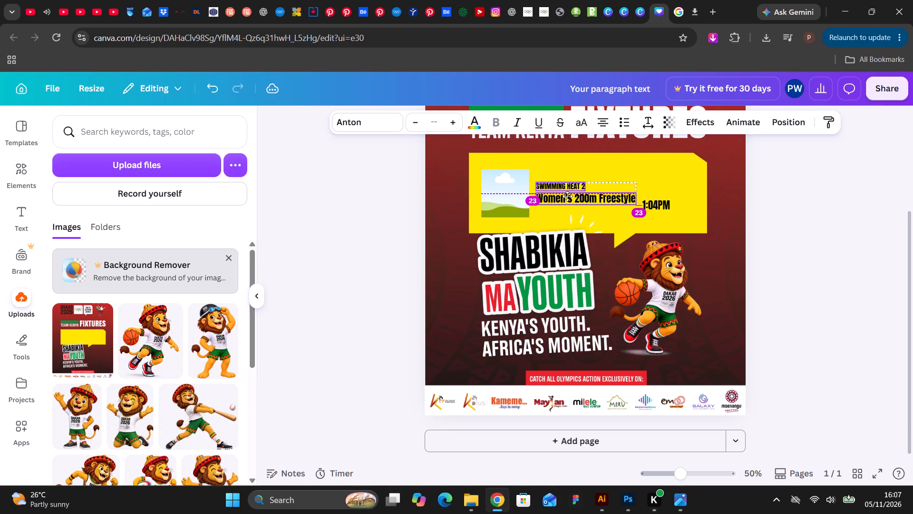
pyautogui.moveTo(567, 196); pyautogui.dragTo(567, 197)
pyautogui.click(792, 219)
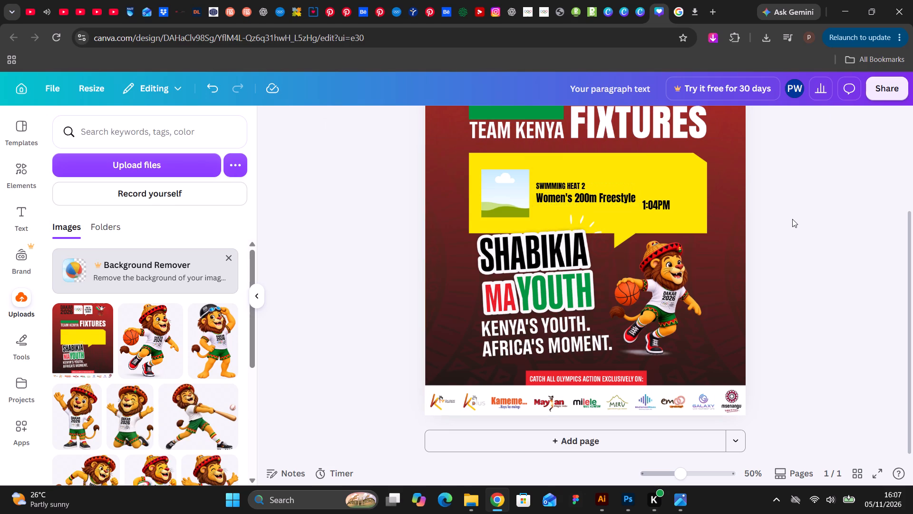
# Move the 1:04PM text toward the yellow bubble's right edge, level with "Women's 200m Freestyle".
pyautogui.scroll(2, 792, 219)
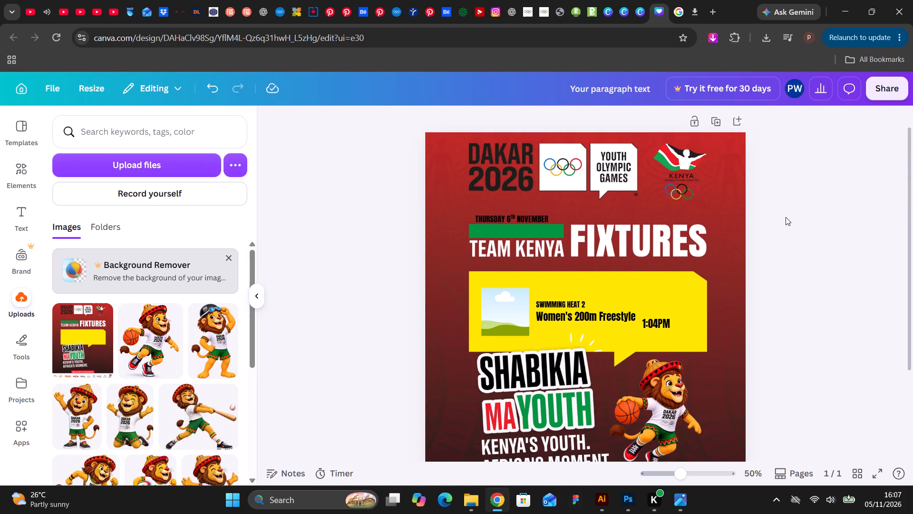
pyautogui.hotkey('ctrl', '=')
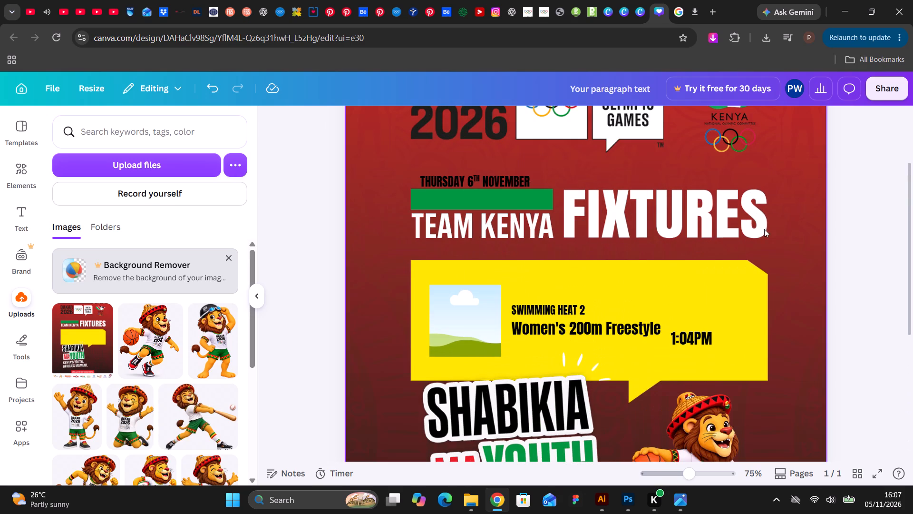
pyautogui.moveTo(701, 341); pyautogui.dragTo(732, 332)
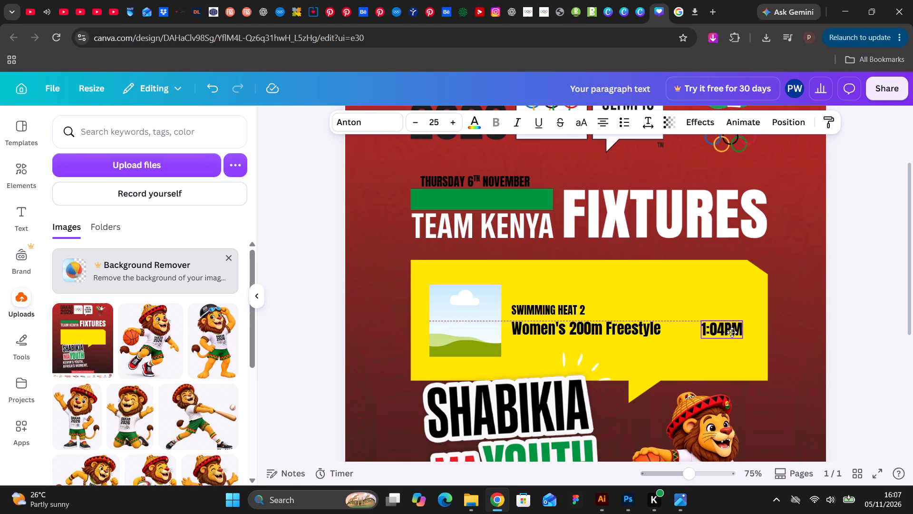
pyautogui.moveTo(732, 332); pyautogui.dragTo(736, 330)
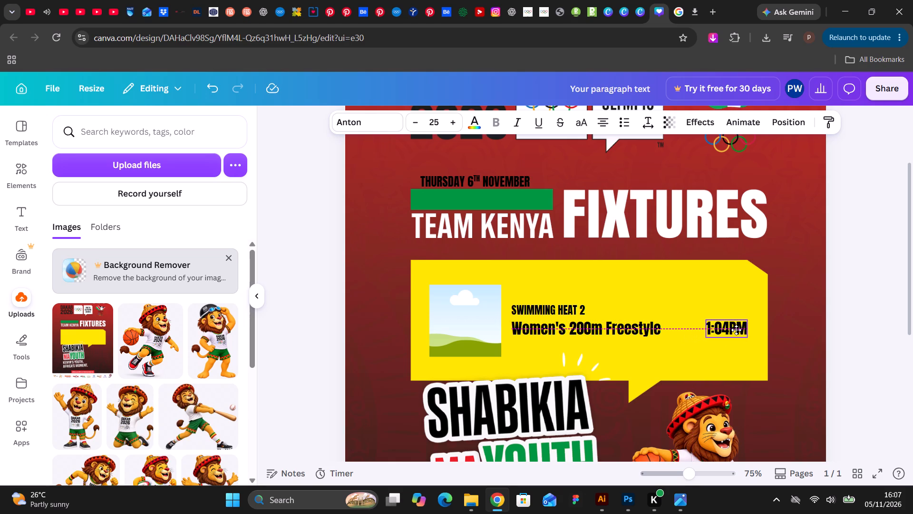
pyautogui.moveTo(736, 330); pyautogui.dragTo(738, 330)
pyautogui.click(838, 333)
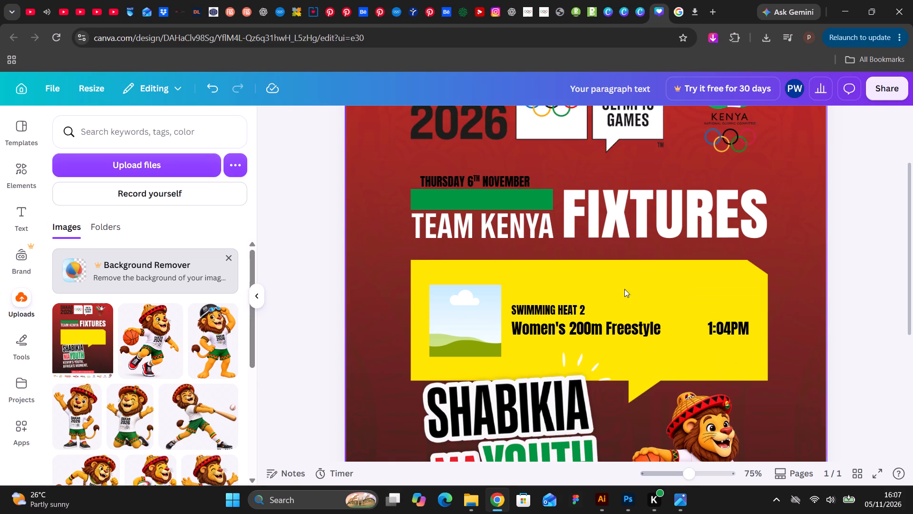
# Increase the font size of "SWIMMING HEAT 2" to 21.
pyautogui.doubleClick(564, 308)
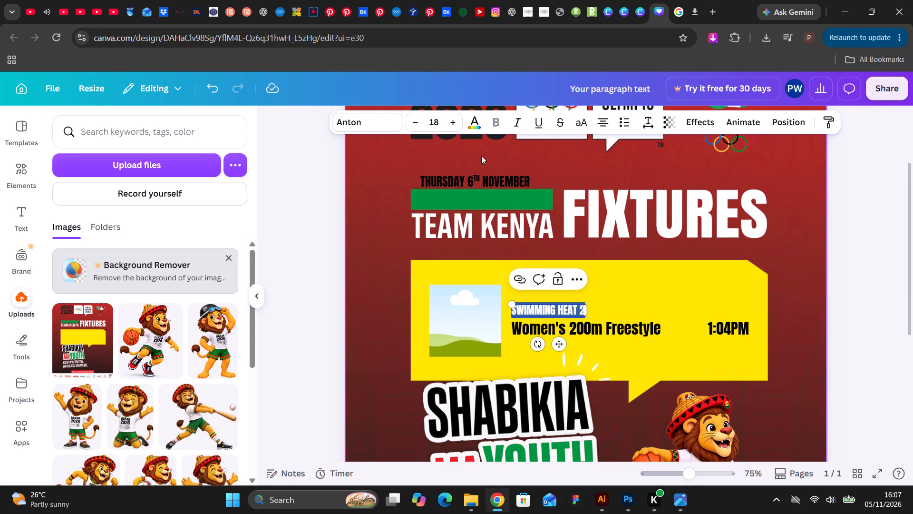
pyautogui.click(452, 124)
pyautogui.click(452, 124)
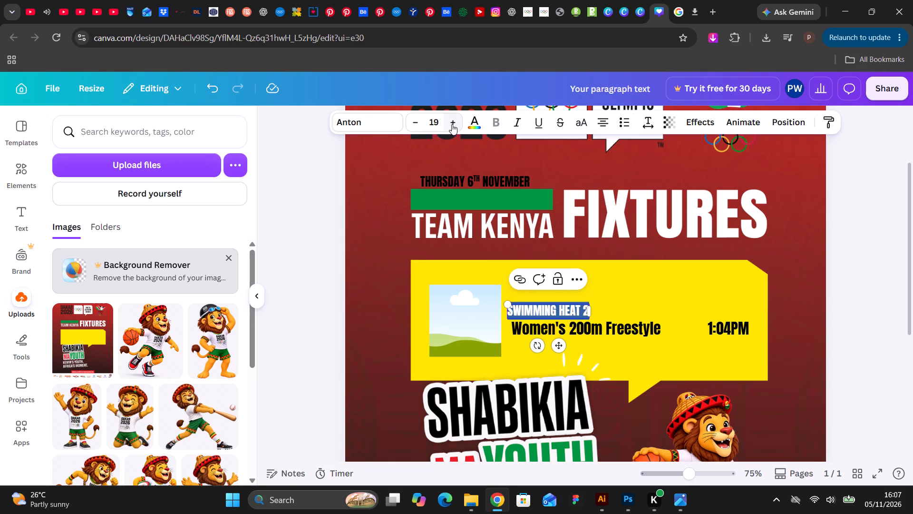
pyautogui.click(452, 124)
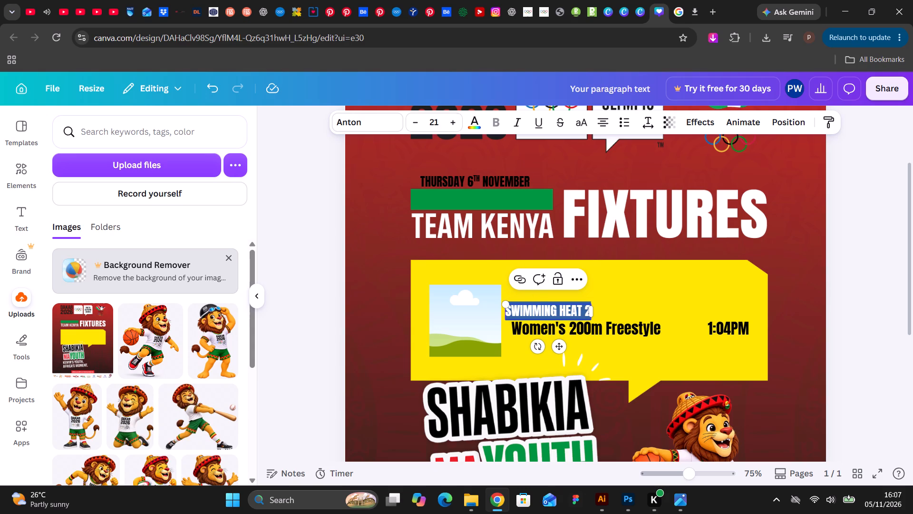
pyautogui.click(642, 293)
# Align "SWIMMING HEAT 2" with the left edge of "Women's 200m Freestyle" and nudge it up to leave a small gap between the lines.
pyautogui.moveTo(545, 309); pyautogui.dragTo(548, 309)
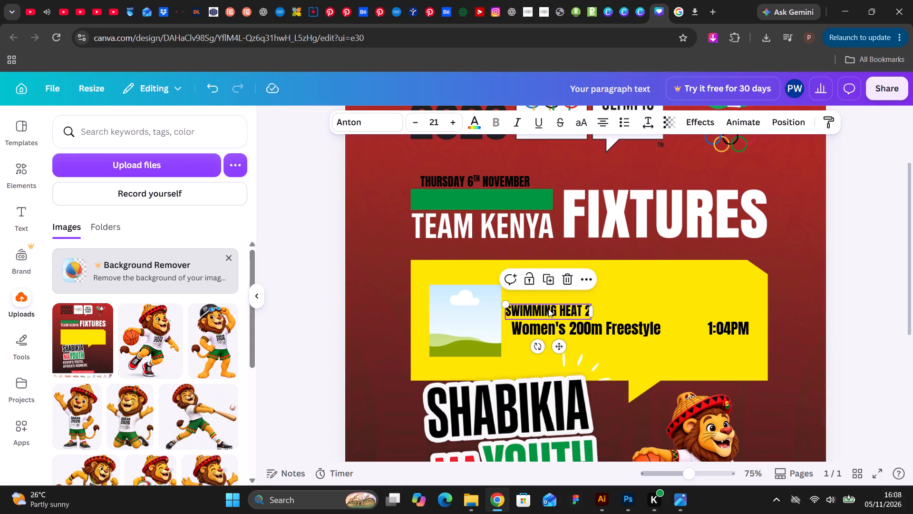
pyautogui.moveTo(548, 309); pyautogui.dragTo(551, 307)
pyautogui.press('Up')
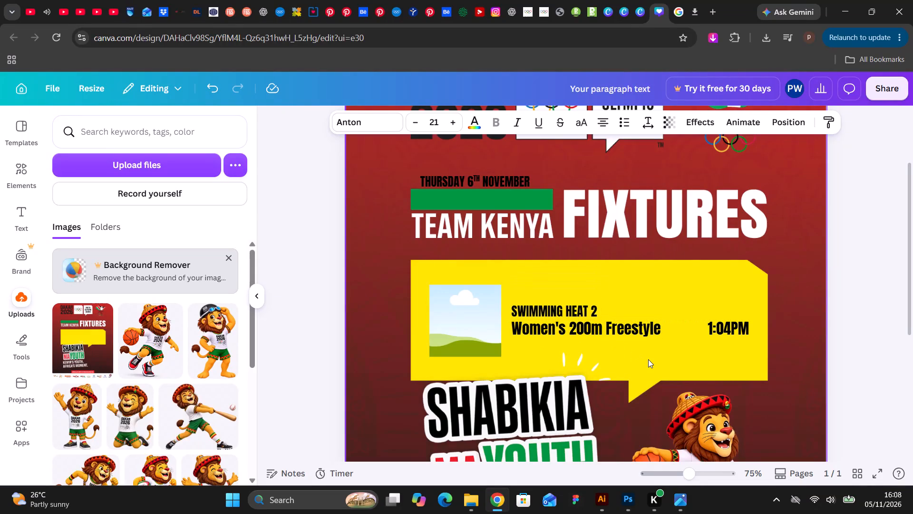
pyautogui.press('Up')
pyautogui.press('Up')
pyautogui.press('Up')
pyautogui.press('Up')
pyautogui.press('Up')
pyautogui.press('Up')
pyautogui.press('Up')
pyautogui.press('Up')
pyautogui.press('Up')
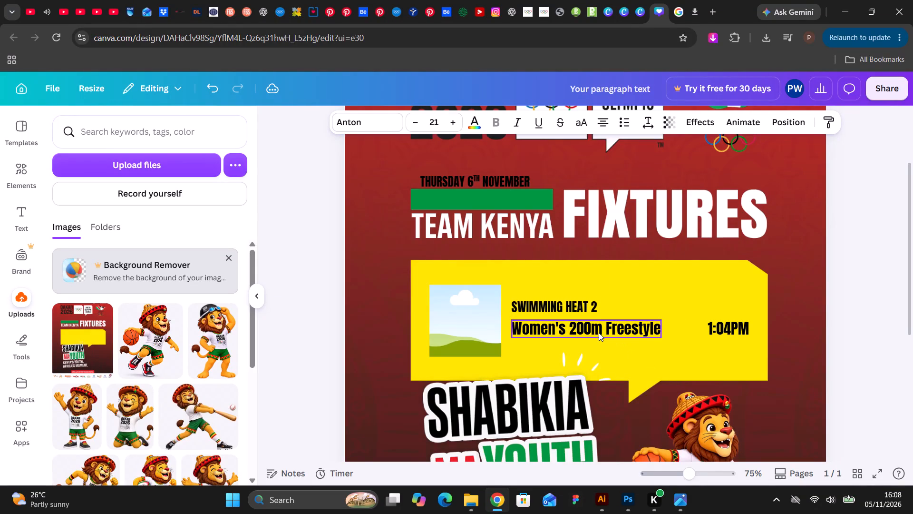
pyautogui.press('Down')
pyautogui.press('Down')
pyautogui.press('Down')
pyautogui.press('Down')
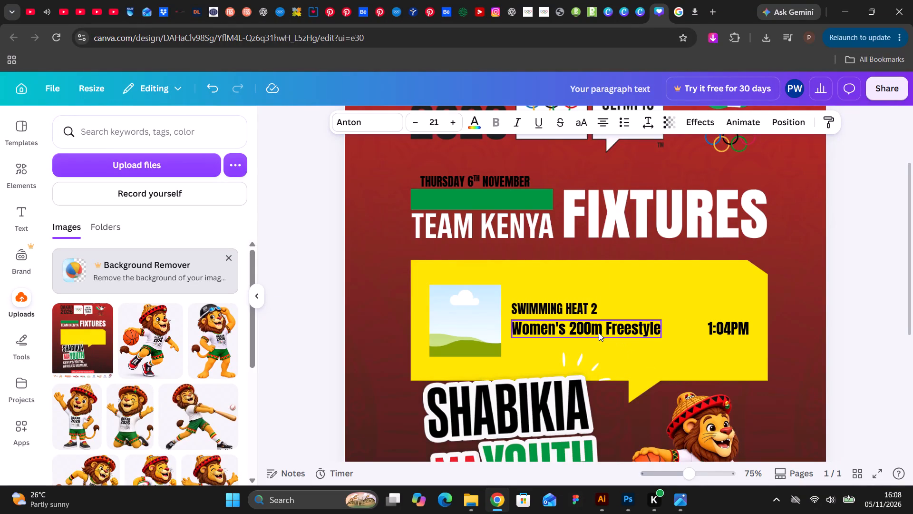
pyautogui.press('Down')
pyautogui.click(844, 304)
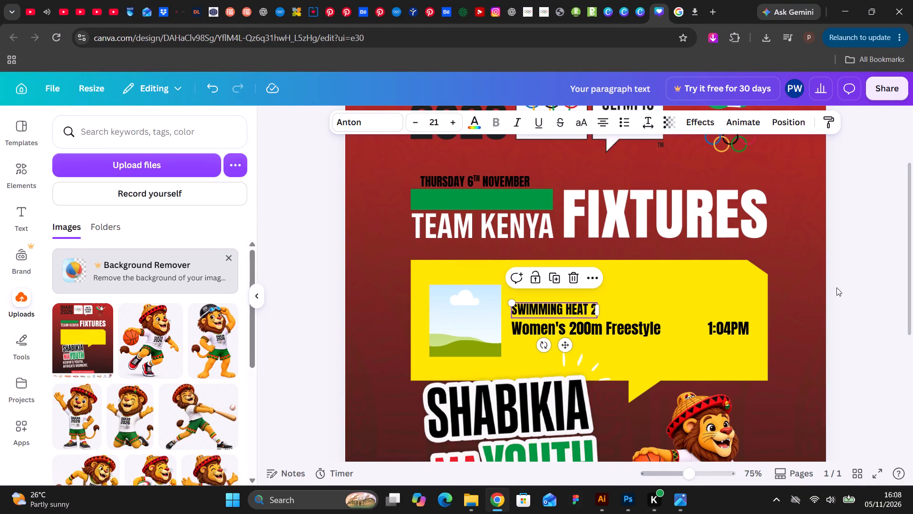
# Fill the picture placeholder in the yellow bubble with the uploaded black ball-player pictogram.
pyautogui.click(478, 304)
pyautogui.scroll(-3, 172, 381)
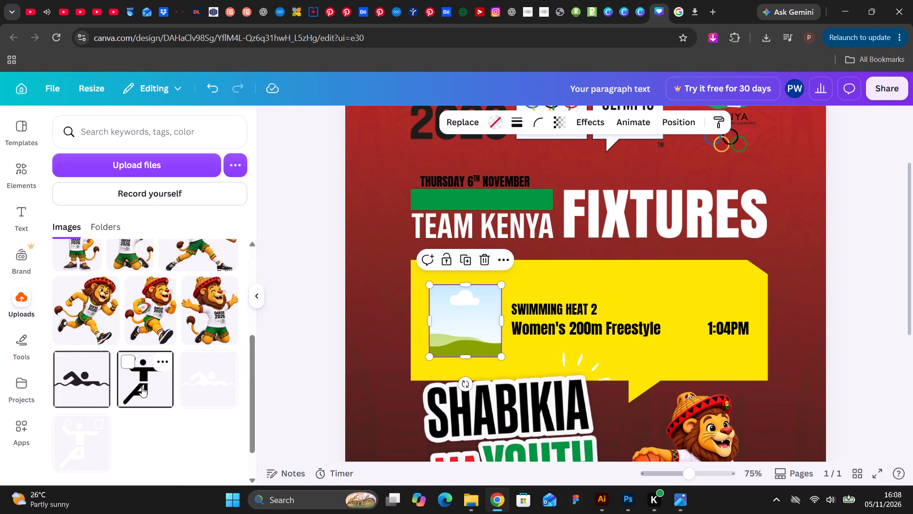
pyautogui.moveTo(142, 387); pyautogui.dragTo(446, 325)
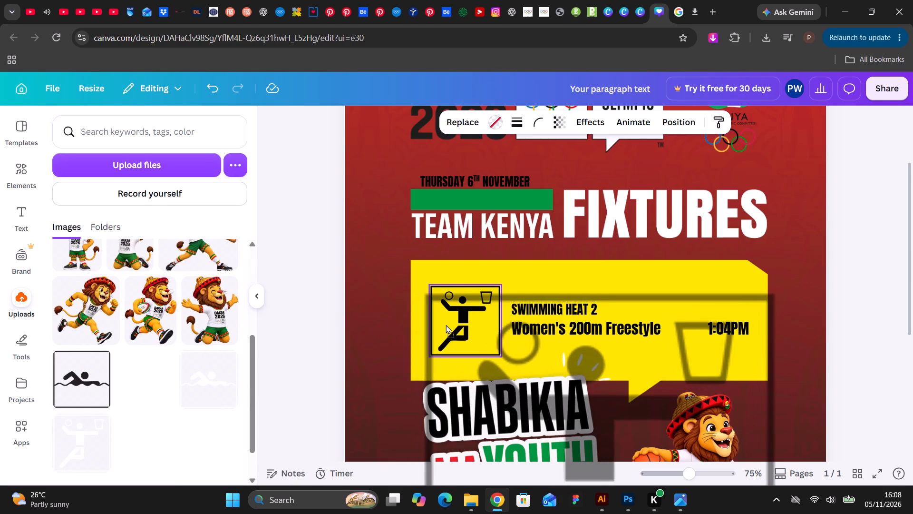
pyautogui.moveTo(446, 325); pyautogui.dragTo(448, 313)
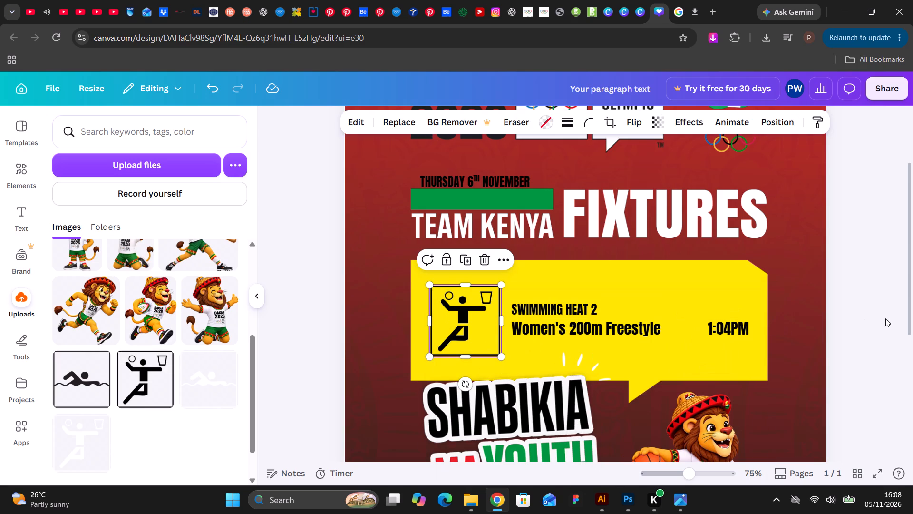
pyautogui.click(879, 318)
# Move the THURSDAY 6TH NOVEMBER text down onto the green bar above TEAM KENYA.
pyautogui.scroll(-4, 876, 316)
pyautogui.scroll(2, 876, 315)
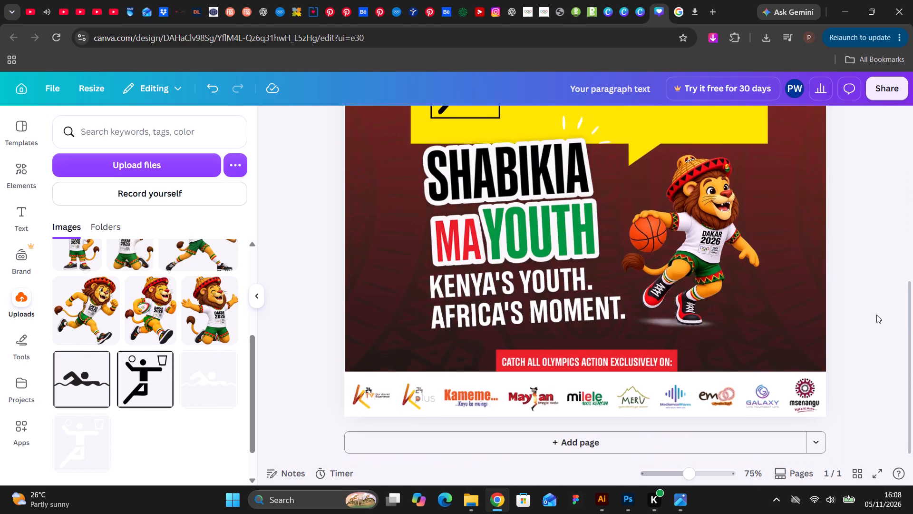
pyautogui.scroll(1, 876, 315)
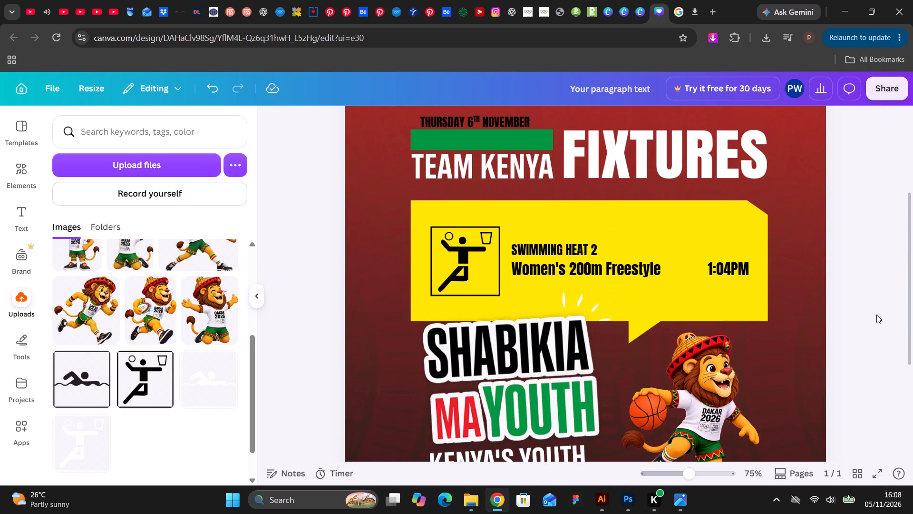
pyautogui.scroll(2, 875, 315)
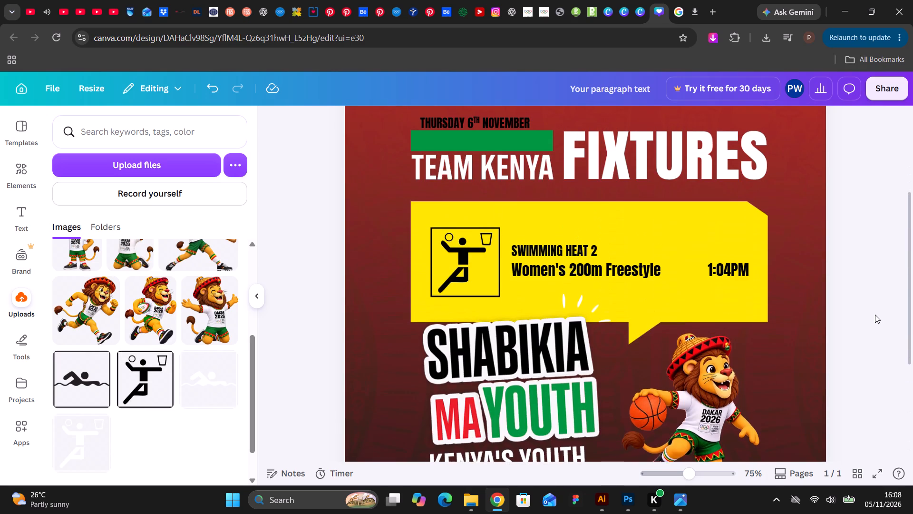
pyautogui.scroll(1, 875, 315)
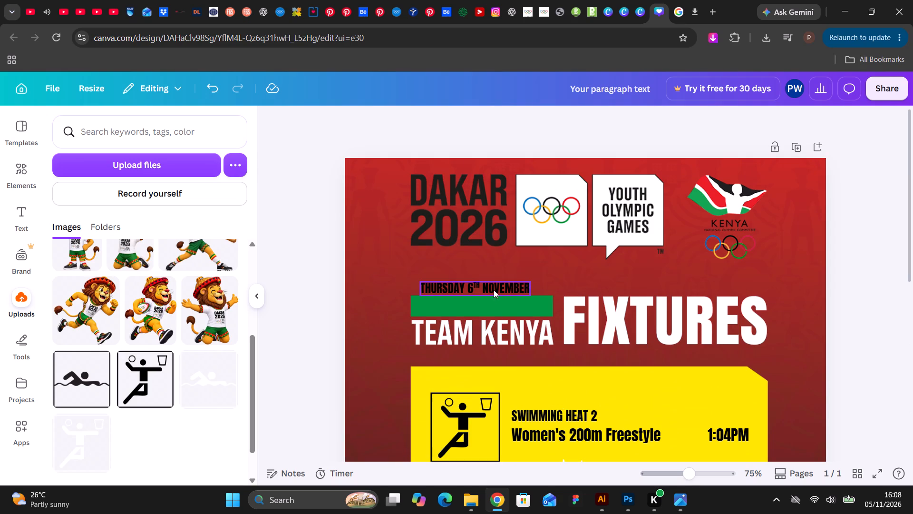
pyautogui.moveTo(494, 289); pyautogui.dragTo(496, 308)
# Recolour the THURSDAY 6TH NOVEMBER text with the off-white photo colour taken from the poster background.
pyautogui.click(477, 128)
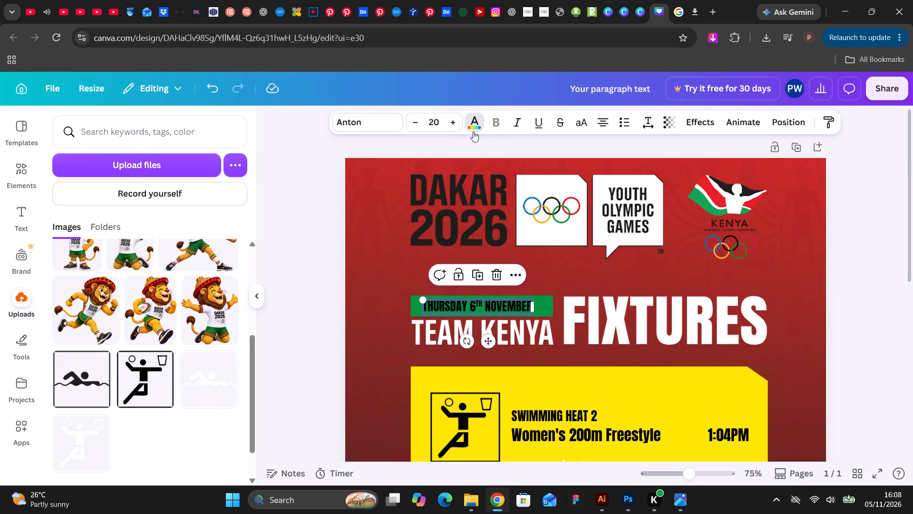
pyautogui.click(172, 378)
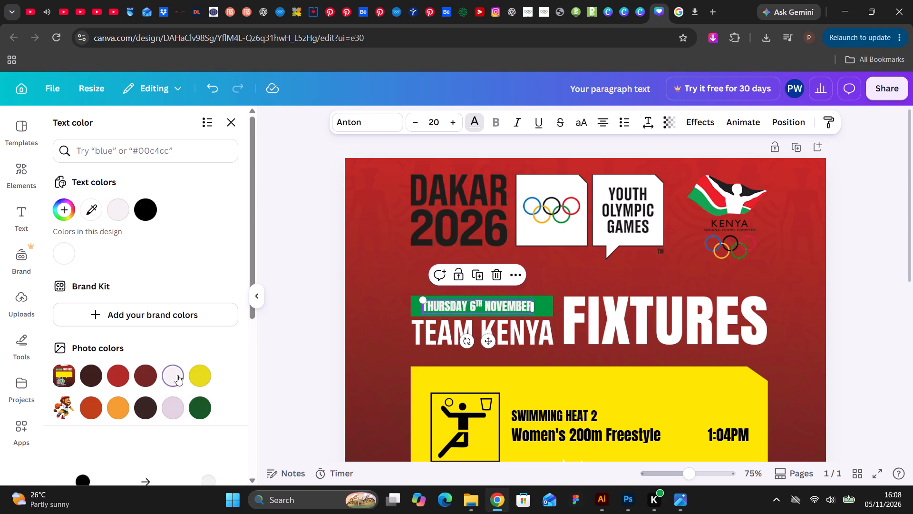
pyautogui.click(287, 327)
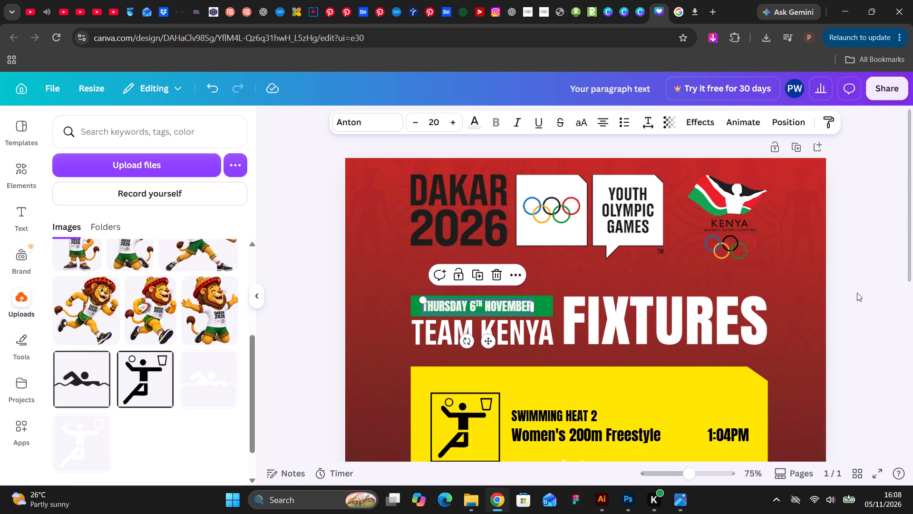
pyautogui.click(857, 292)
# Set the THURSDAY 6TH NOVEMBER text colour to the default solid white.
pyautogui.click(512, 307)
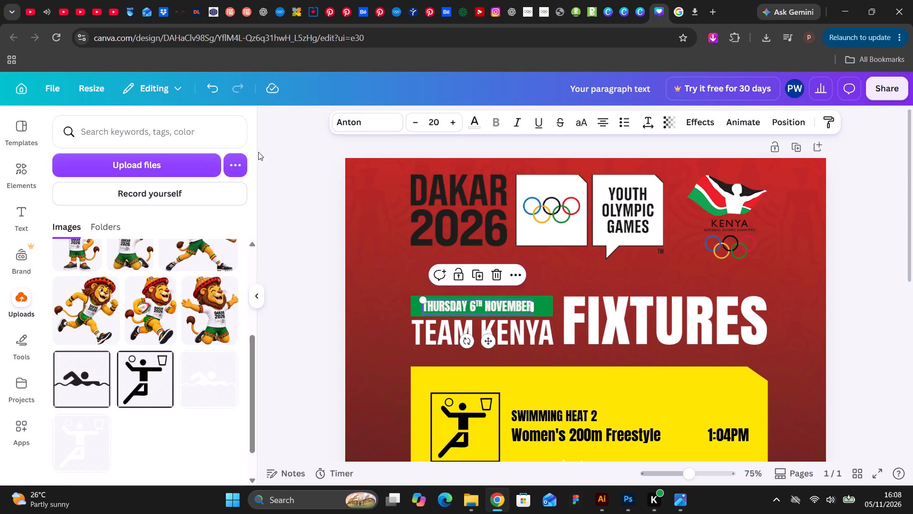
pyautogui.click(475, 128)
pyautogui.scroll(-2, 164, 343)
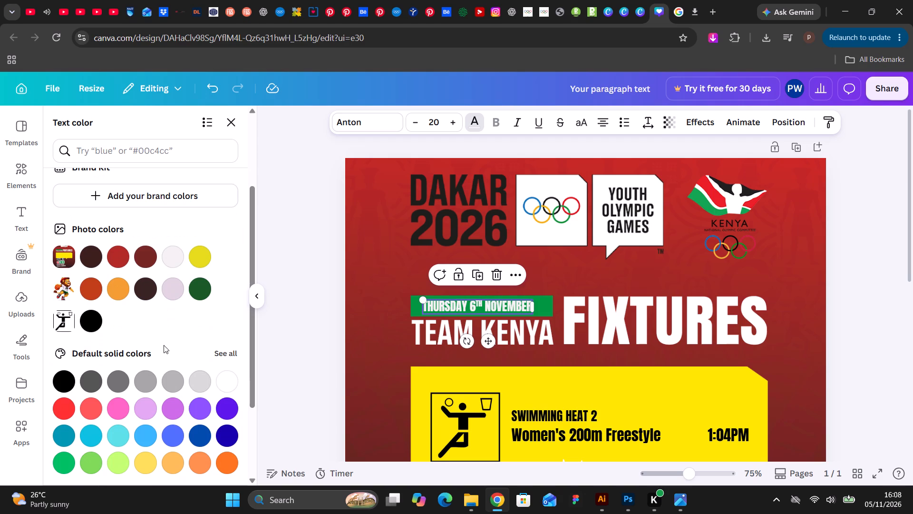
pyautogui.click(223, 380)
pyautogui.click(311, 304)
pyautogui.click(873, 302)
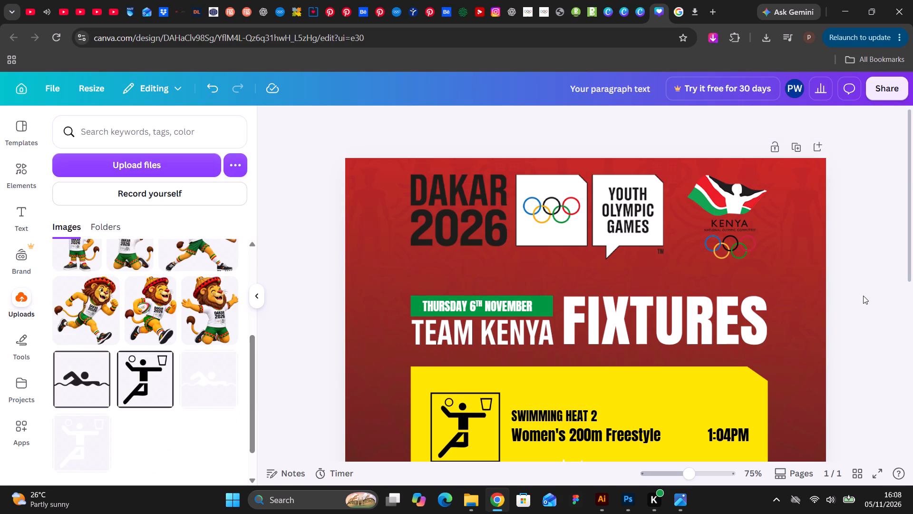
# Replace the ball-player pictogram in the yellow bubble's frame with the uploaded black swimmer pictogram.
pyautogui.scroll(-7, 861, 296)
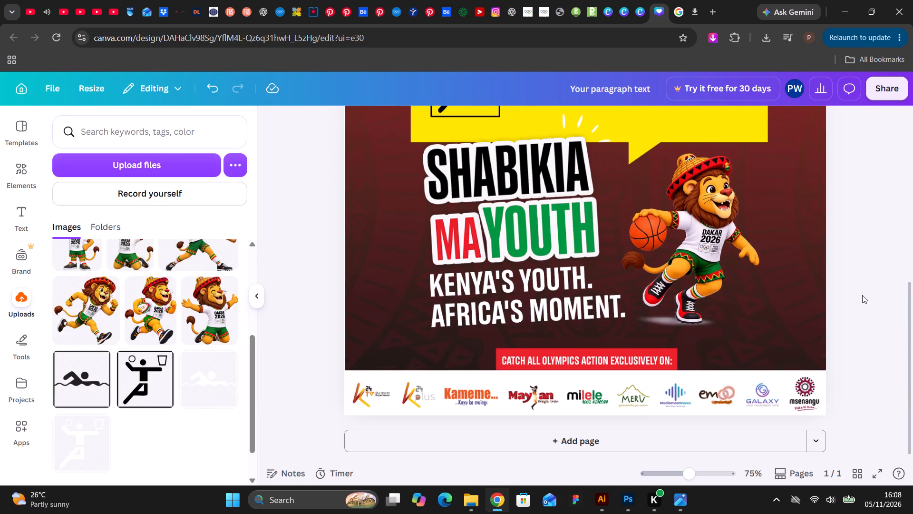
pyautogui.scroll(4, 862, 295)
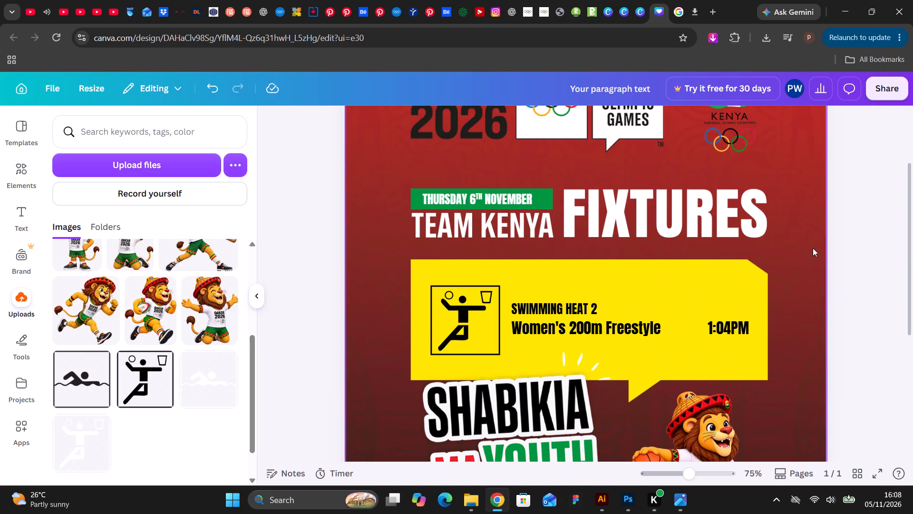
pyautogui.doubleClick(550, 307)
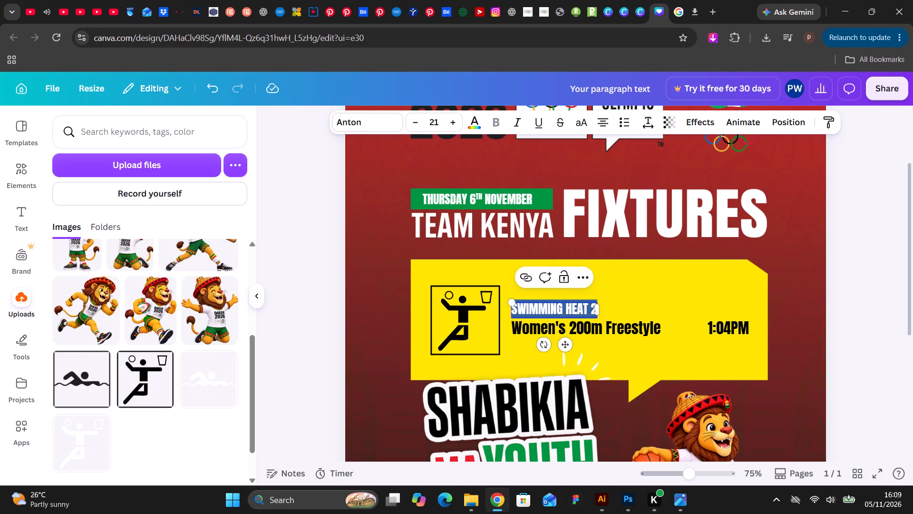
pyautogui.click(462, 312)
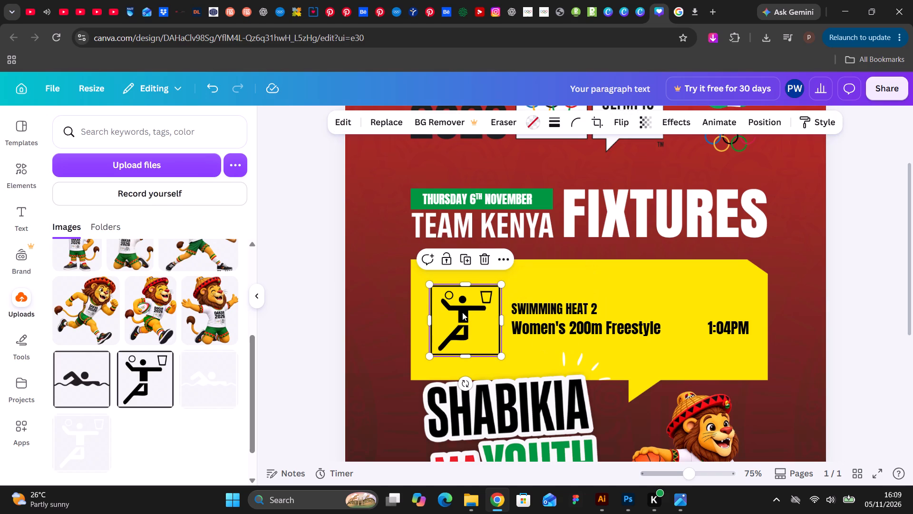
pyautogui.moveTo(82, 376); pyautogui.dragTo(426, 320)
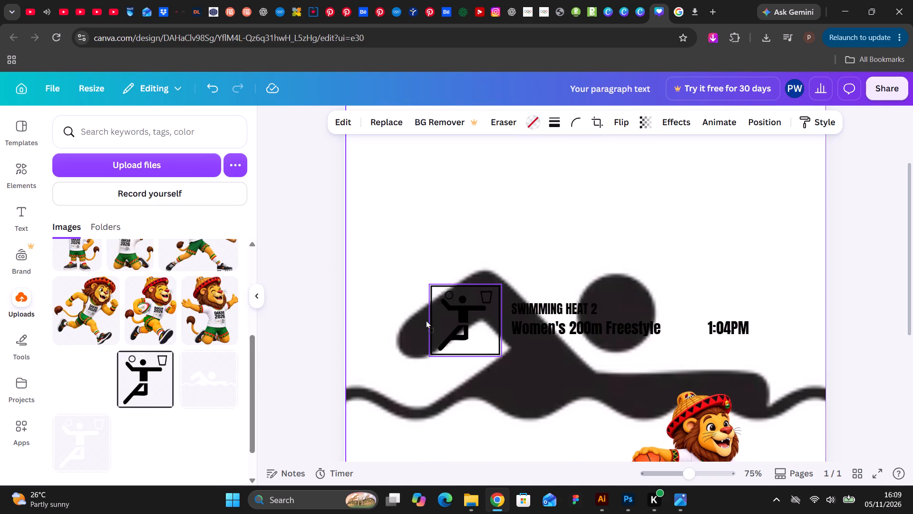
pyautogui.moveTo(426, 320); pyautogui.dragTo(447, 315)
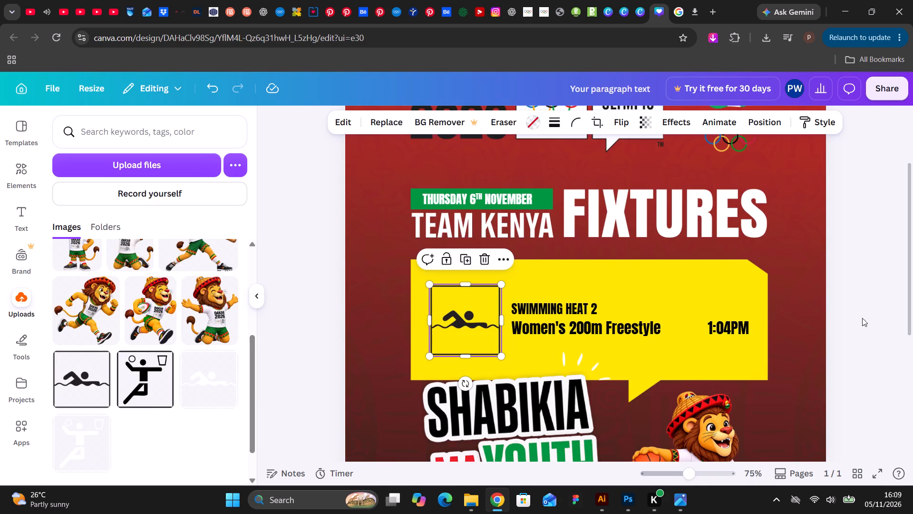
pyautogui.click(859, 309)
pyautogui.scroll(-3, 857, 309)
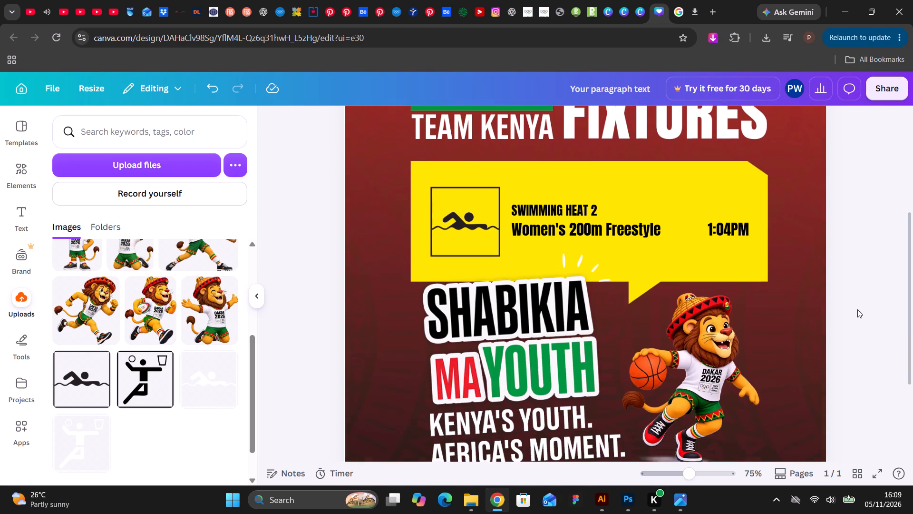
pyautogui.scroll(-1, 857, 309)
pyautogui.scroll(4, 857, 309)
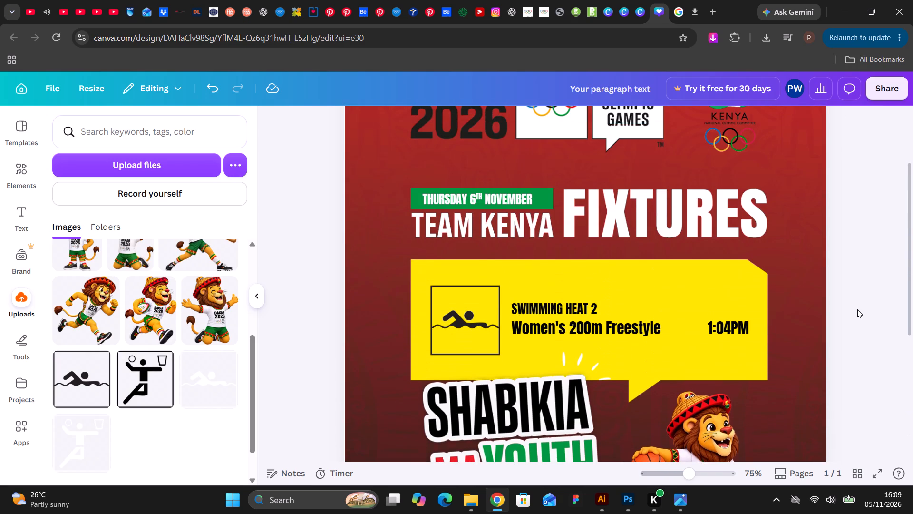
# Replace the basketball lion beside the SHABIKIA MA YOUTH slogan with the uploaded lion wearing a swim cap and goggles.
pyautogui.scroll(-2, 857, 309)
pyautogui.scroll(1, 857, 309)
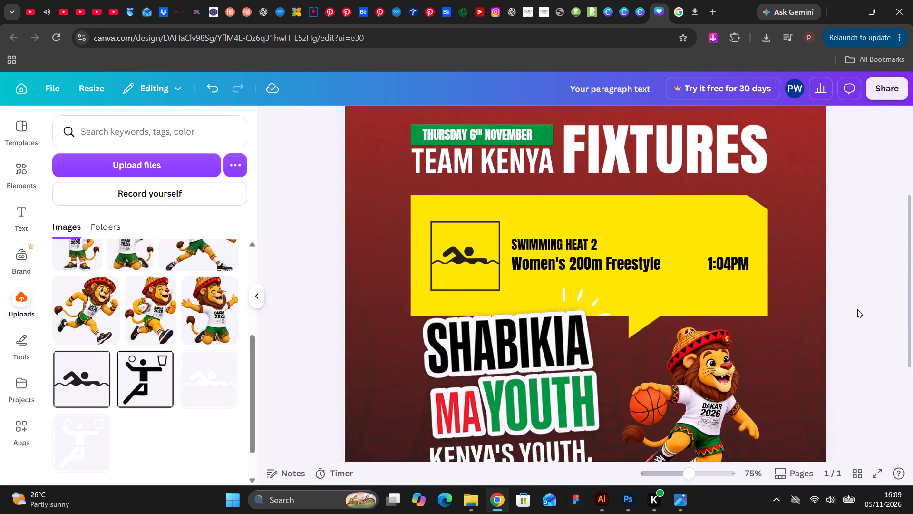
pyautogui.scroll(1, 857, 309)
pyautogui.scroll(-3, 857, 309)
pyautogui.click(726, 296)
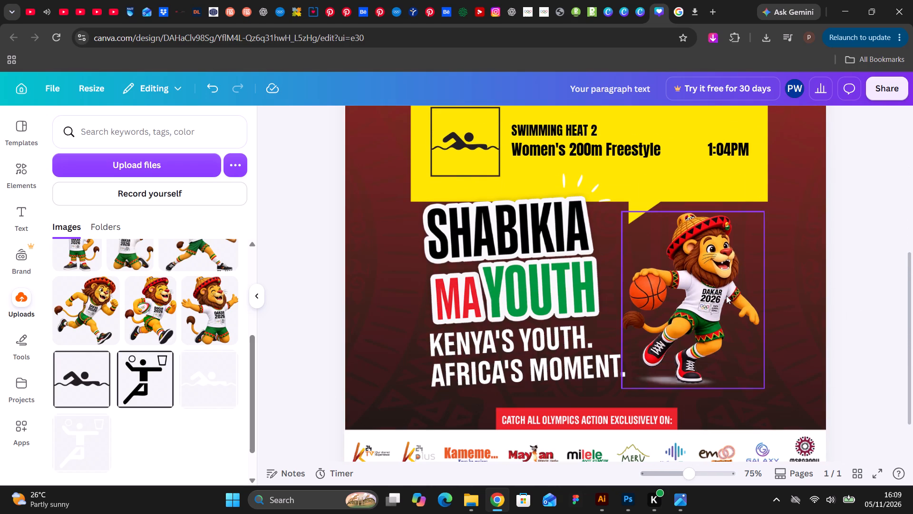
pyautogui.scroll(3, 201, 303)
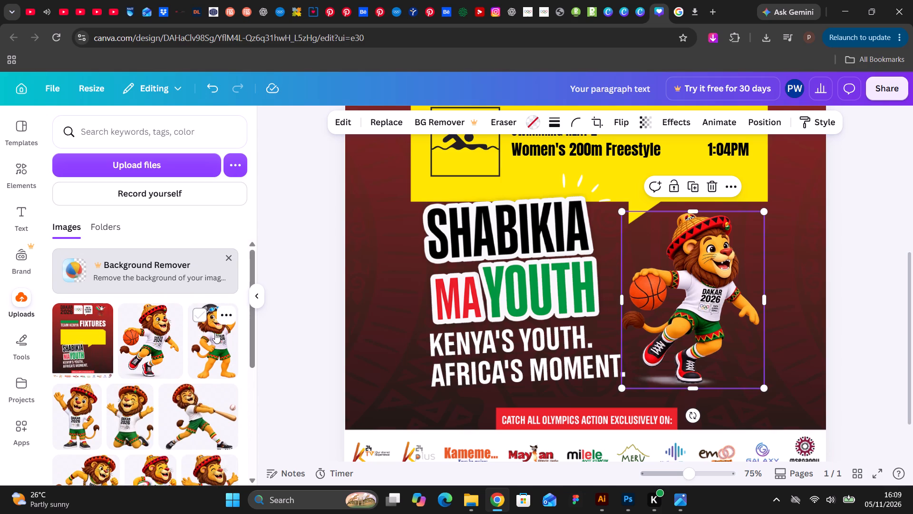
pyautogui.moveTo(215, 333); pyautogui.dragTo(663, 287)
# Extend the swimmer lion's crop upward to include its whole swim cap, and shift the lion slightly away from the slogan.
pyautogui.moveTo(696, 211); pyautogui.dragTo(697, 200)
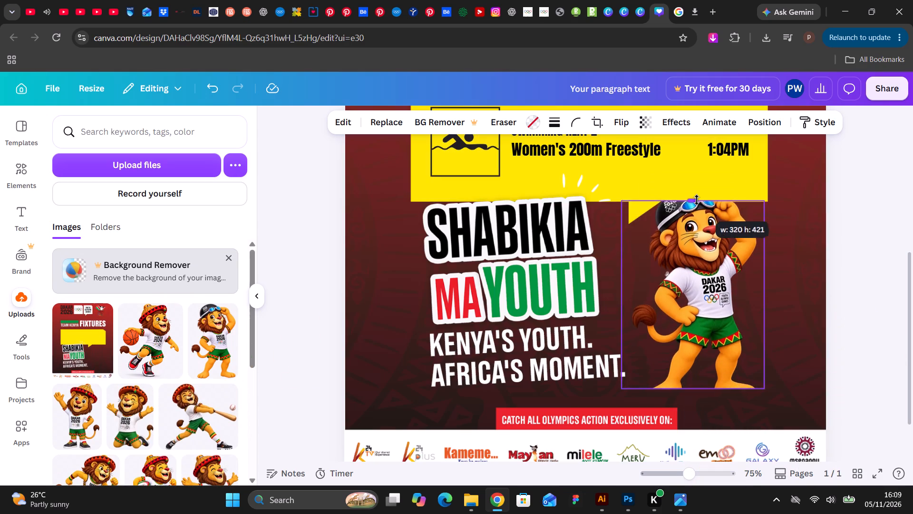
pyautogui.moveTo(697, 200); pyautogui.dragTo(698, 170)
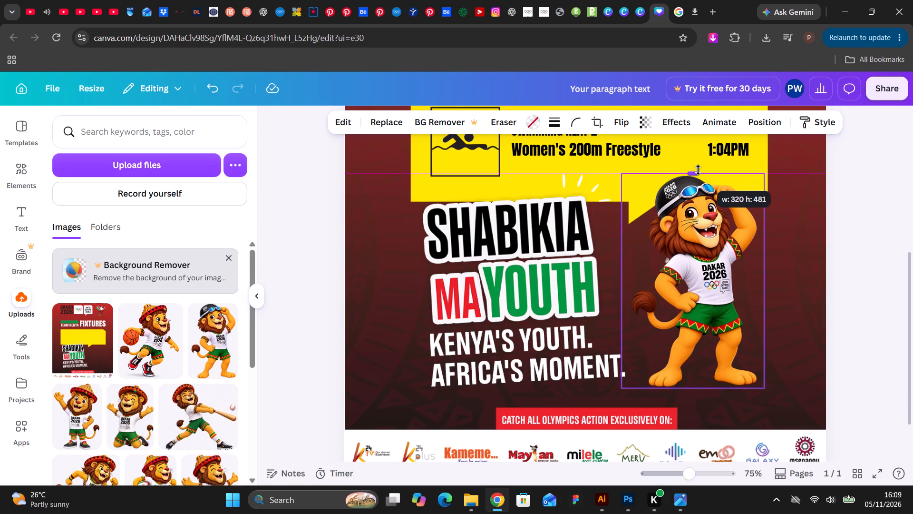
pyautogui.moveTo(698, 170); pyautogui.dragTo(698, 169)
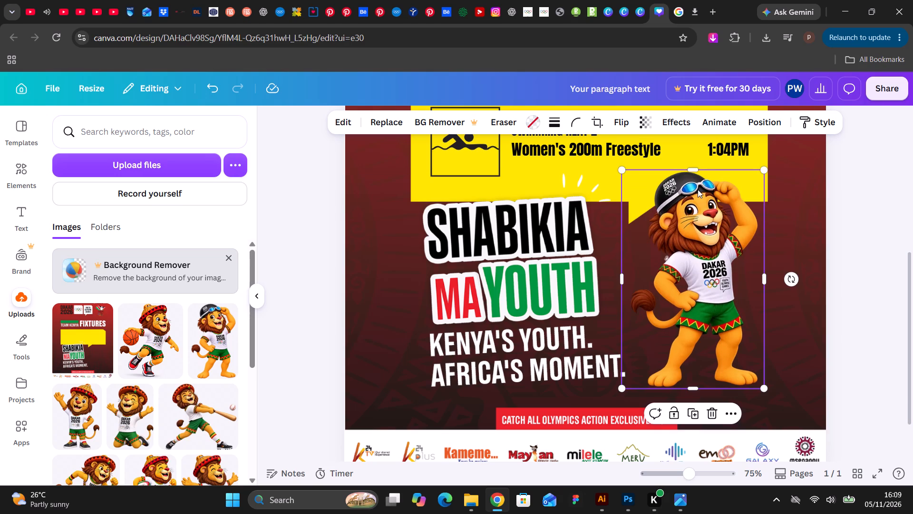
pyautogui.moveTo(697, 193); pyautogui.dragTo(713, 199)
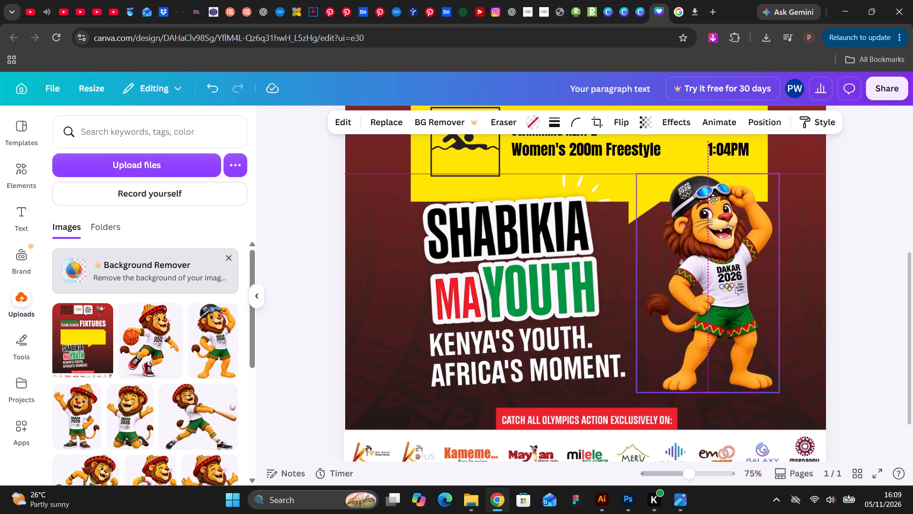
pyautogui.moveTo(713, 199); pyautogui.dragTo(717, 199)
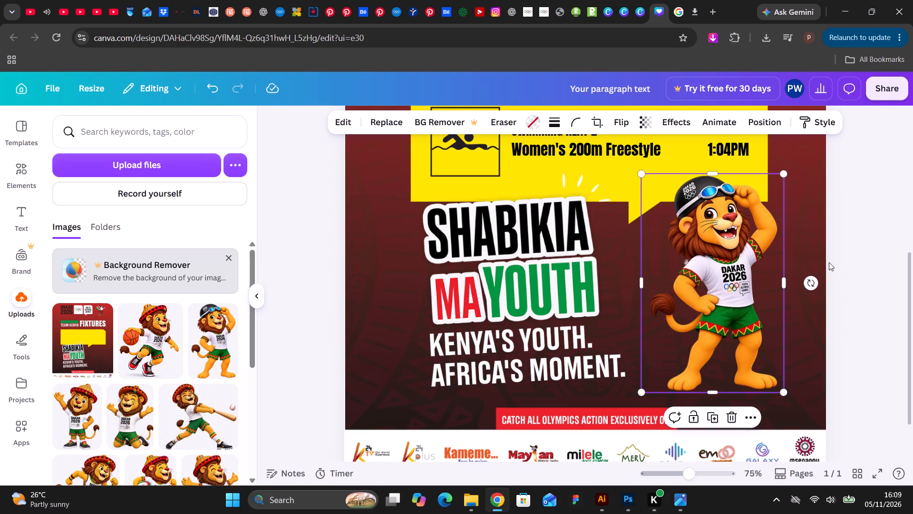
pyautogui.click(865, 263)
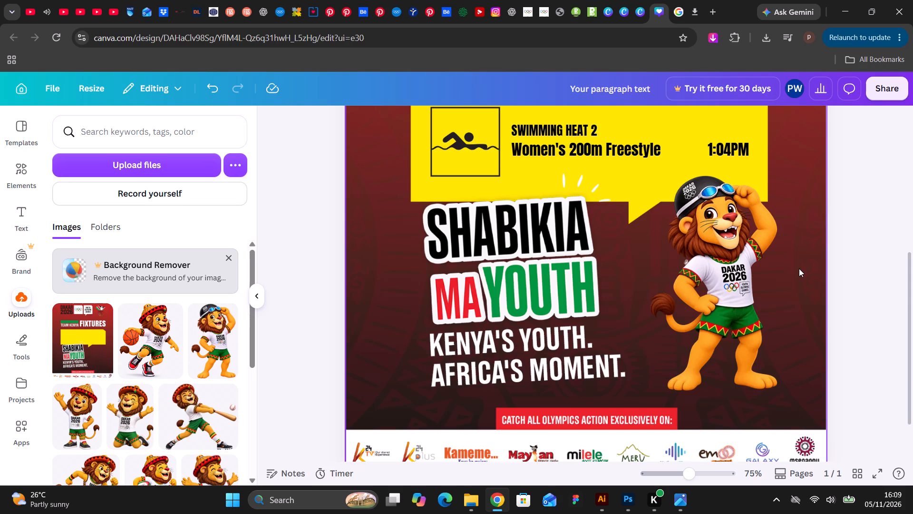
pyautogui.scroll(3, 799, 268)
pyautogui.scroll(-3, 759, 353)
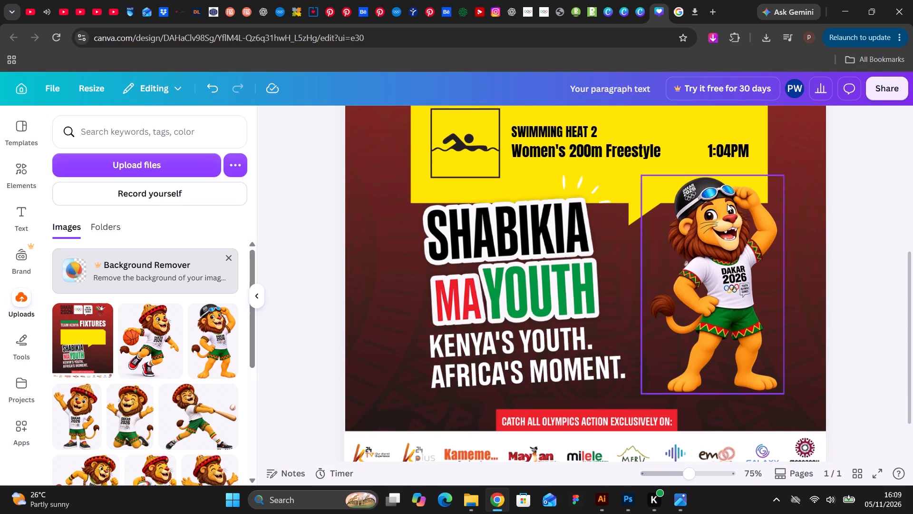
# Scale the swimmer lion to about 280 px wide and place it just below the yellow bubble, beside the slogan.
pyautogui.click(708, 181)
pyautogui.moveTo(782, 174); pyautogui.dragTo(777, 181)
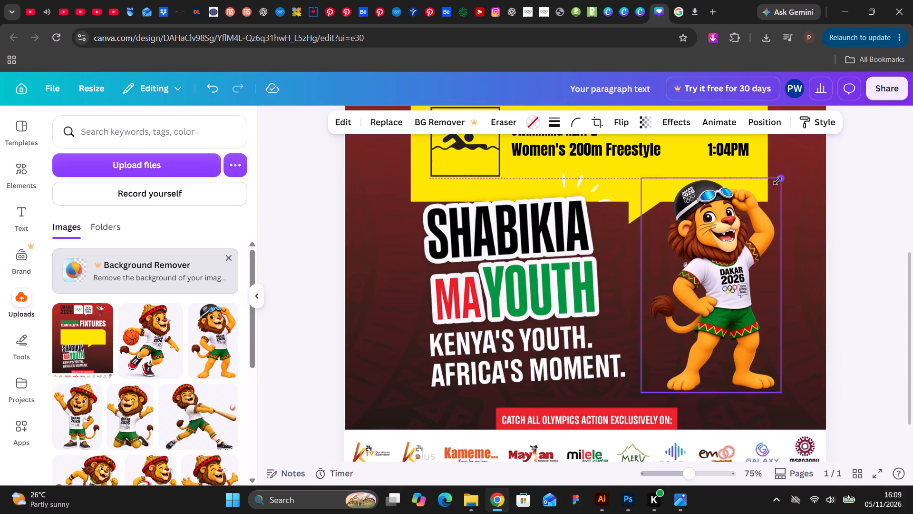
pyautogui.moveTo(777, 181); pyautogui.dragTo(748, 203)
pyautogui.click(748, 203)
pyautogui.moveTo(712, 249); pyautogui.dragTo(706, 248)
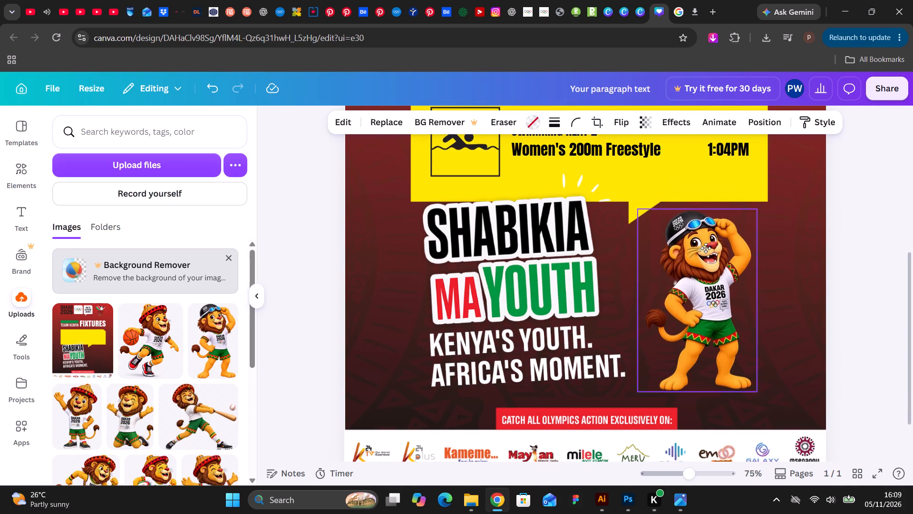
pyautogui.moveTo(706, 248); pyautogui.dragTo(696, 247)
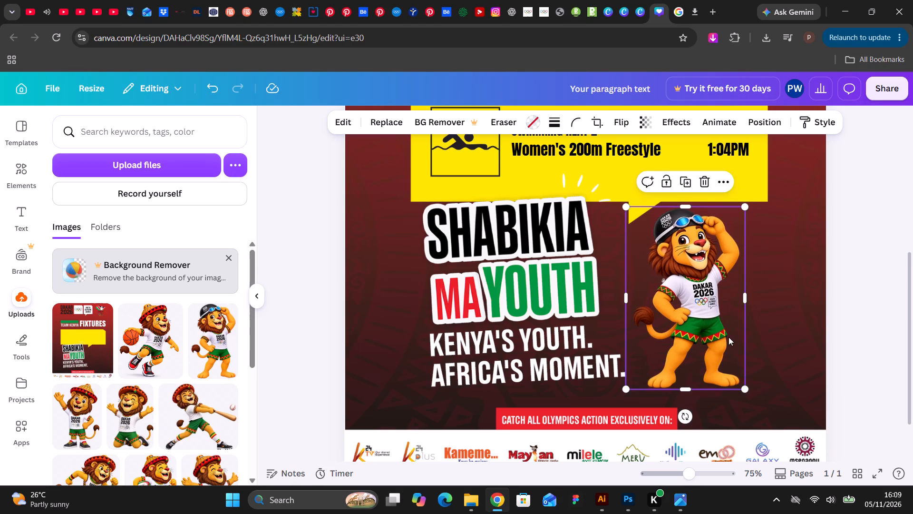
pyautogui.scroll(-1, 732, 342)
pyautogui.moveTo(745, 330); pyautogui.dragTo(754, 336)
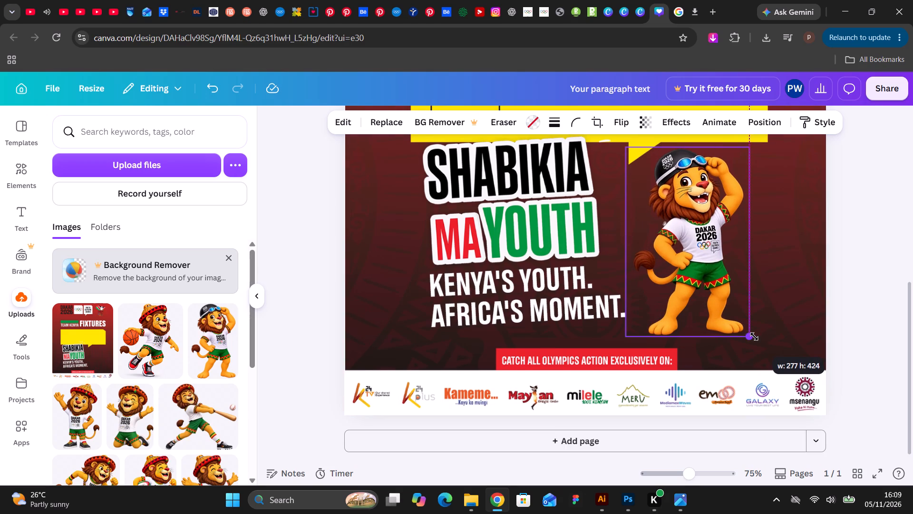
pyautogui.moveTo(754, 336); pyautogui.dragTo(757, 338)
pyautogui.scroll(5, 726, 272)
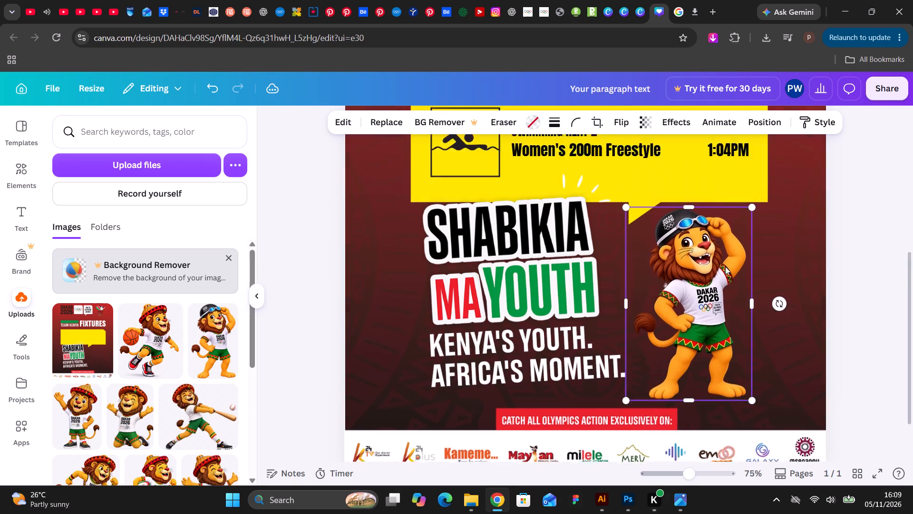
pyautogui.scroll(-2, 712, 306)
pyautogui.click(693, 324)
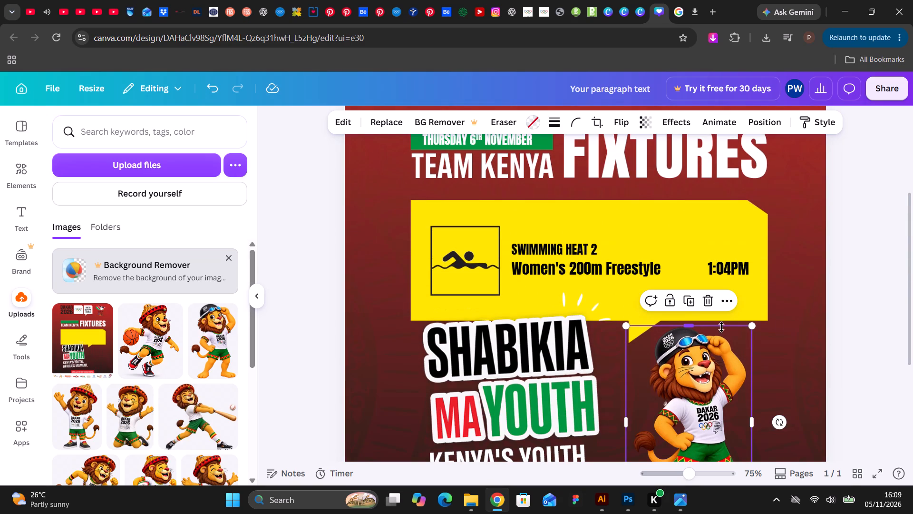
pyautogui.click(864, 275)
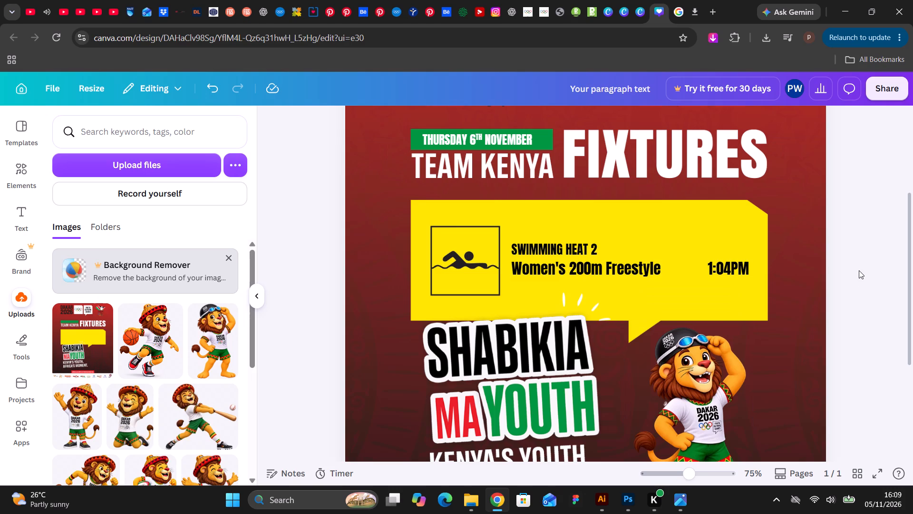
# Review the whole fixtures poster from the header logos down to the media partner logos.
pyautogui.hotkey('ctrl', '-')
pyautogui.scroll(-1, 843, 273)
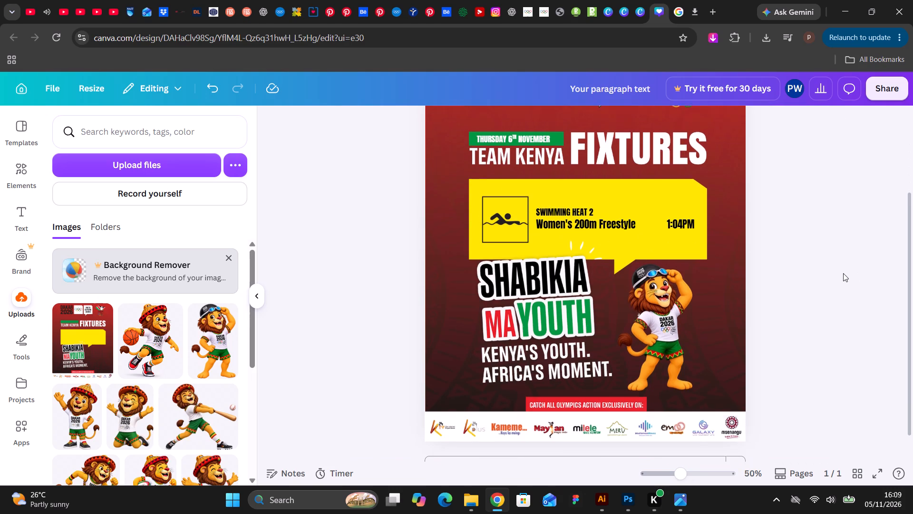
pyautogui.scroll(1, 843, 273)
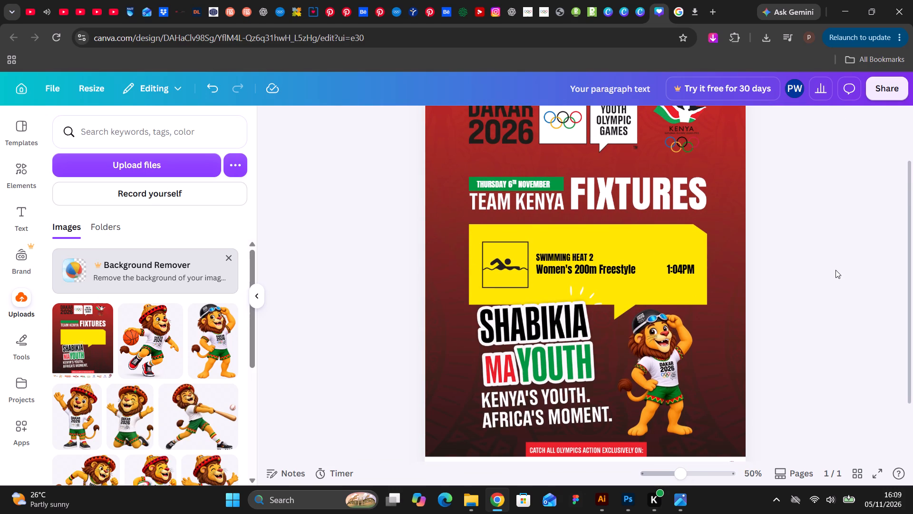
pyautogui.scroll(1, 835, 270)
pyautogui.scroll(-1, 835, 270)
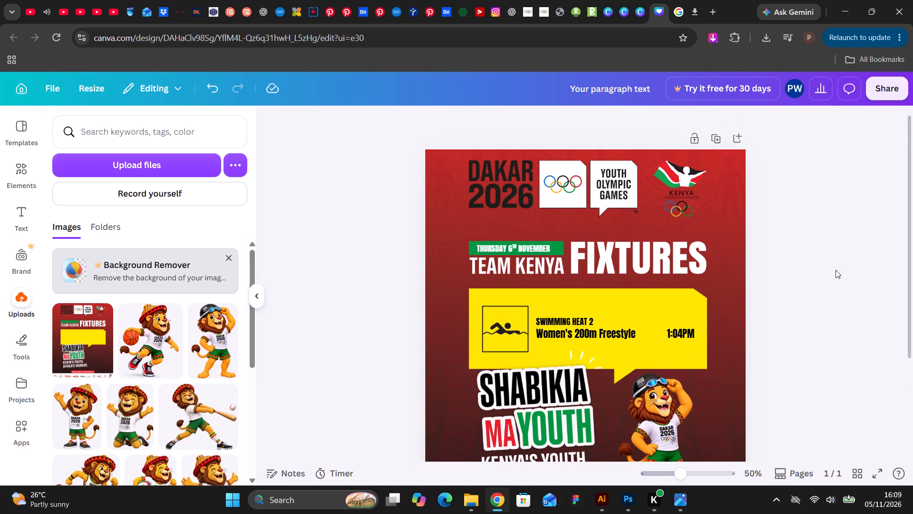
pyautogui.scroll(-2, 835, 270)
pyautogui.scroll(4, 835, 270)
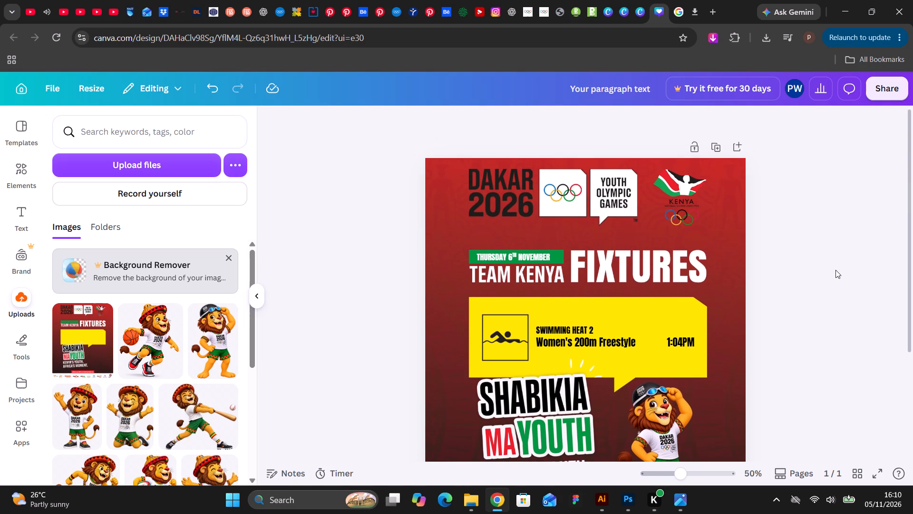
pyautogui.scroll(-2, 835, 270)
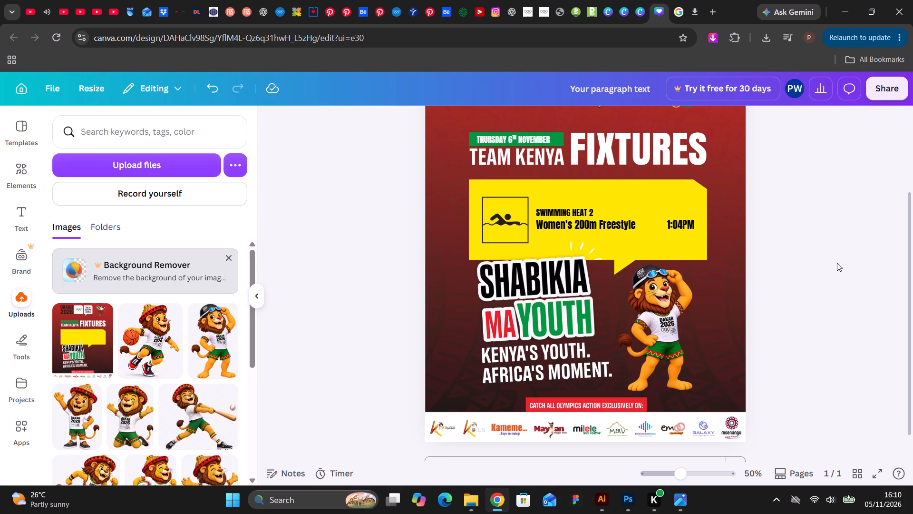
pyautogui.scroll(-1, 671, 156)
pyautogui.scroll(-4, 633, 208)
pyautogui.scroll(2, 662, 204)
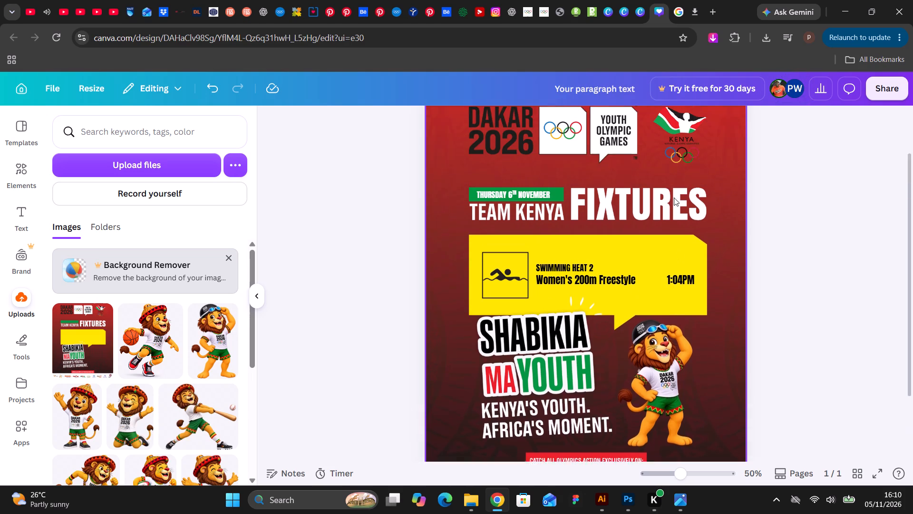
# Duplicate the fixtures poster page.
pyautogui.scroll(3, 674, 198)
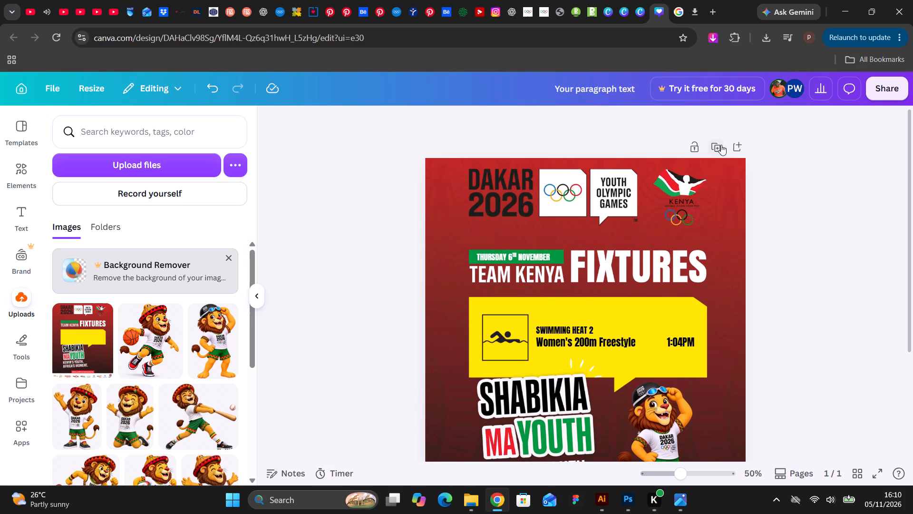
pyautogui.click(720, 145)
pyautogui.scroll(-1, 745, 194)
# Delete the poster background, swimmer pictogram with its frame, and all fixture texts from page 2, keeping only the swimmer lion.
pyautogui.click(722, 227)
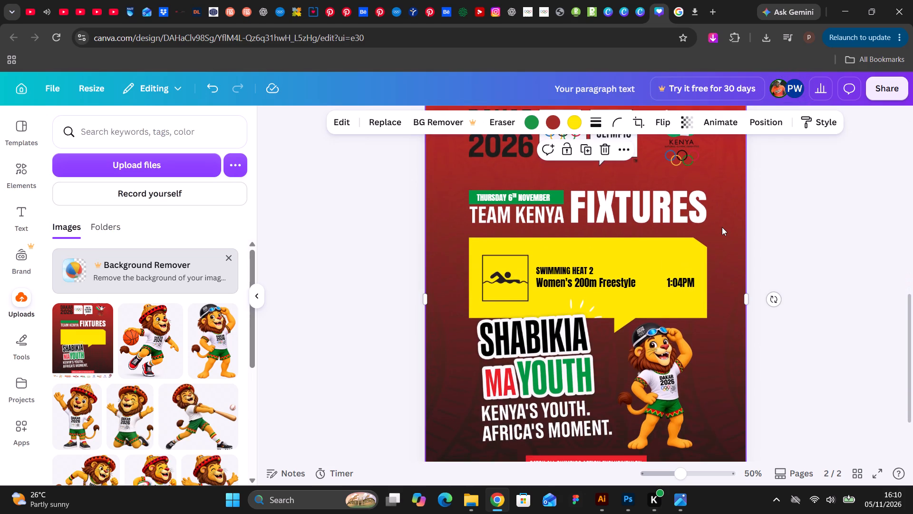
pyautogui.press('BackSpace')
pyautogui.click(498, 276)
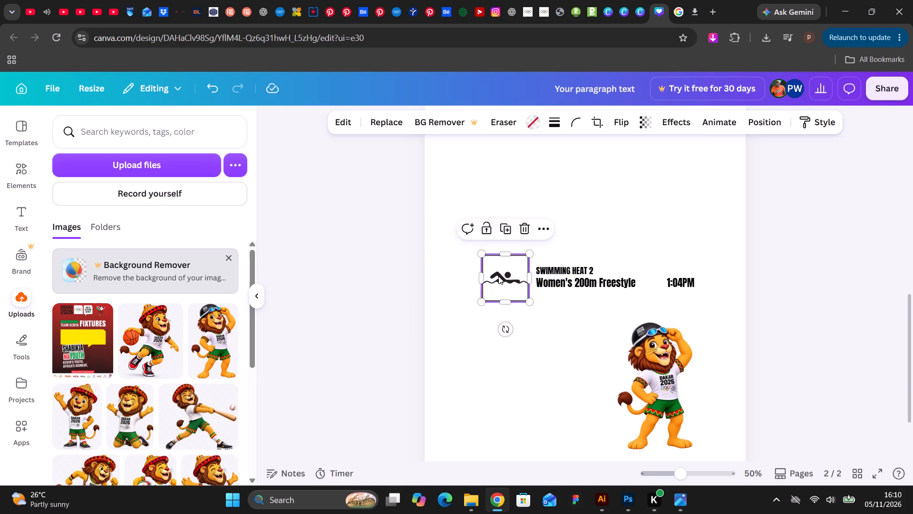
pyautogui.press('BackSpace')
pyautogui.click(554, 273)
pyautogui.press('BackSpace')
pyautogui.click(564, 282)
pyautogui.press('BackSpace')
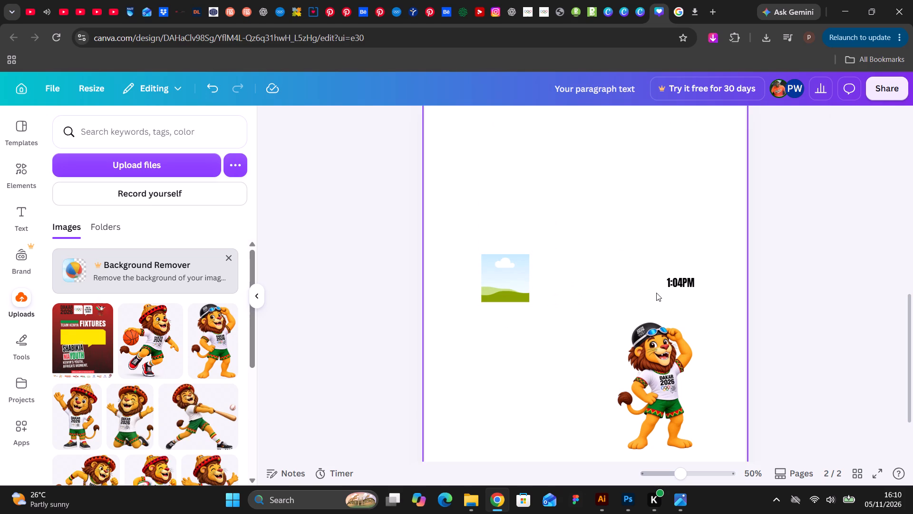
pyautogui.click(685, 283)
pyautogui.press('BackSpace')
pyautogui.click(507, 287)
pyautogui.press('BackSpace')
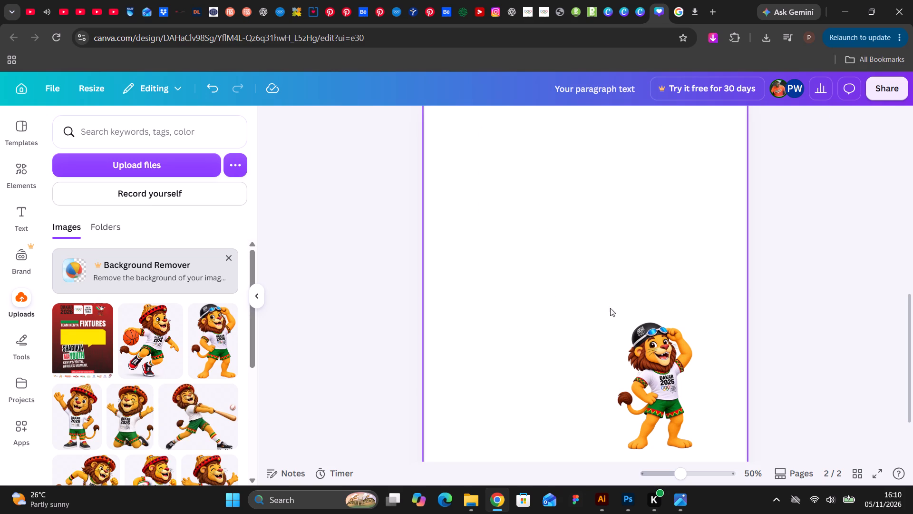
# Shrink the swimmer lion on page 2 and move it into the page's top-left corner.
pyautogui.scroll(3, 652, 335)
pyautogui.scroll(-2, 651, 335)
pyautogui.scroll(-1, 526, 311)
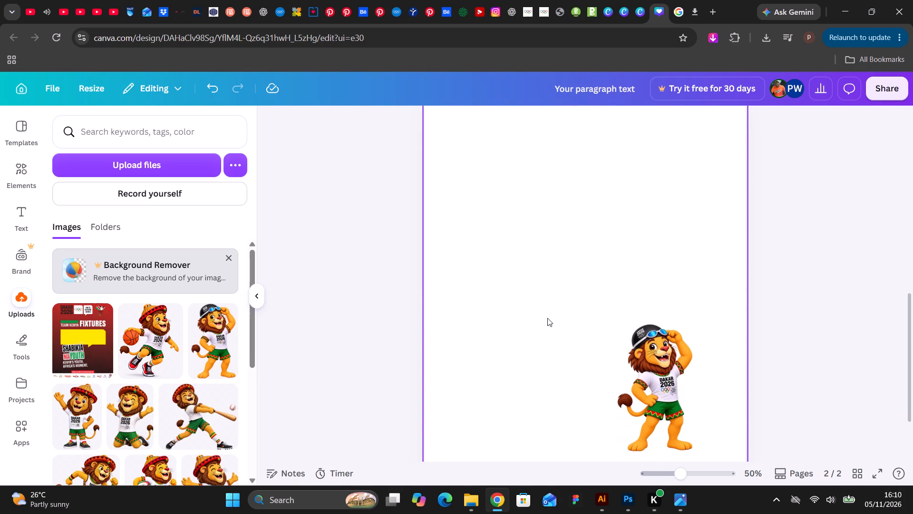
pyautogui.scroll(-1, 592, 332)
pyautogui.scroll(2, 653, 332)
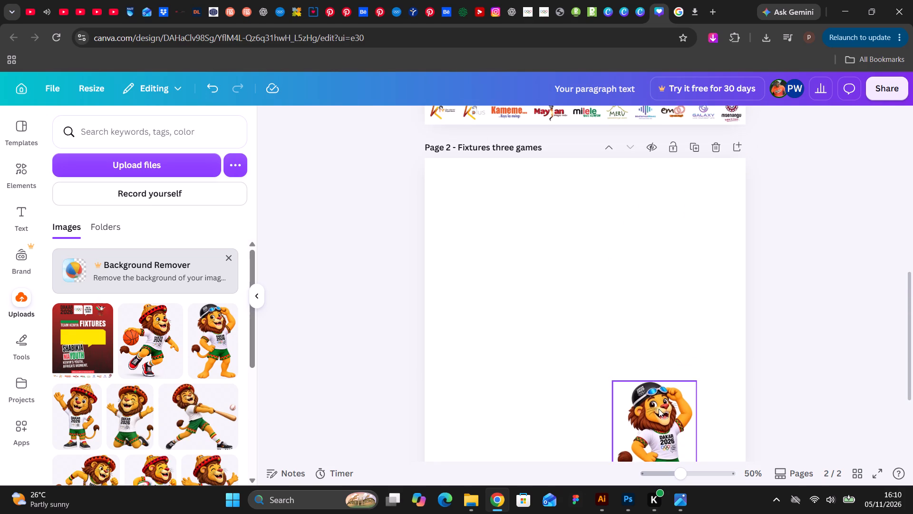
pyautogui.moveTo(660, 409); pyautogui.dragTo(677, 207)
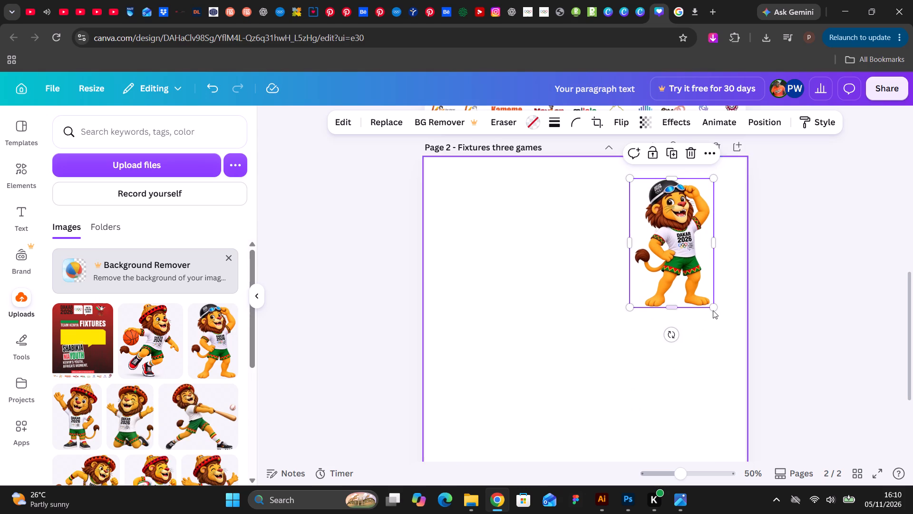
pyautogui.moveTo(713, 308); pyautogui.dragTo(680, 258)
pyautogui.moveTo(653, 205); pyautogui.dragTo(477, 206)
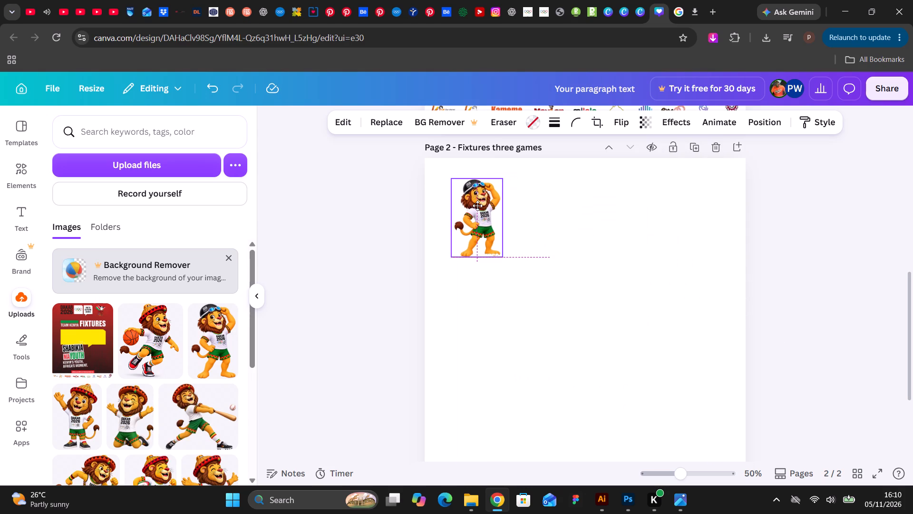
pyautogui.moveTo(477, 206); pyautogui.dragTo(477, 206)
# Copy the small swimmer lion and place the copy directly to its right on page 2.
pyautogui.moveTo(484, 208); pyautogui.dragTo(551, 210)
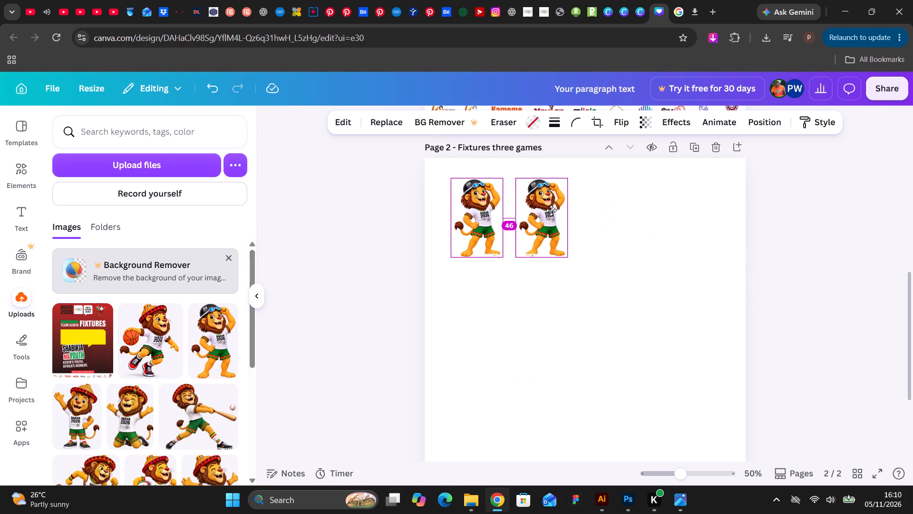
pyautogui.moveTo(551, 210); pyautogui.dragTo(553, 210)
# Replace the second lion on page 2 with the uploaded basketball lion and widen its frame to show the whole figure.
pyautogui.moveTo(146, 336); pyautogui.dragTo(275, 316)
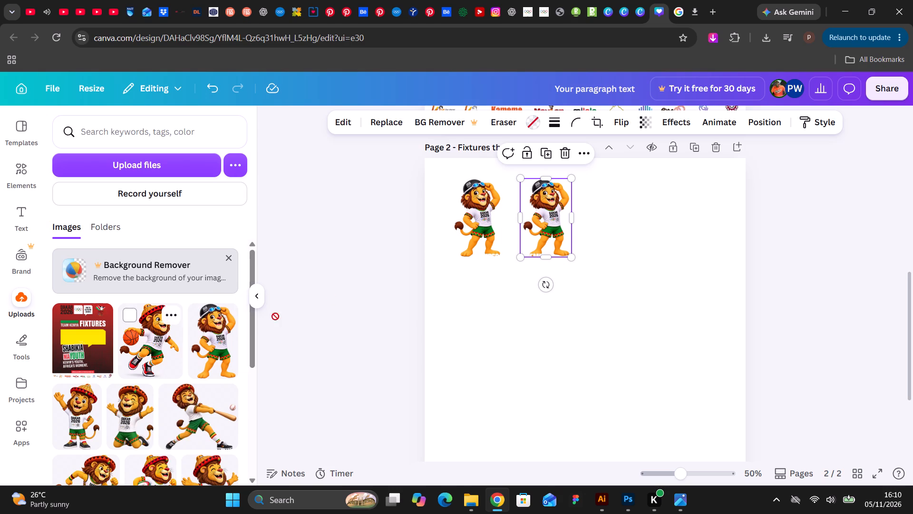
pyautogui.moveTo(275, 316); pyautogui.dragTo(513, 227)
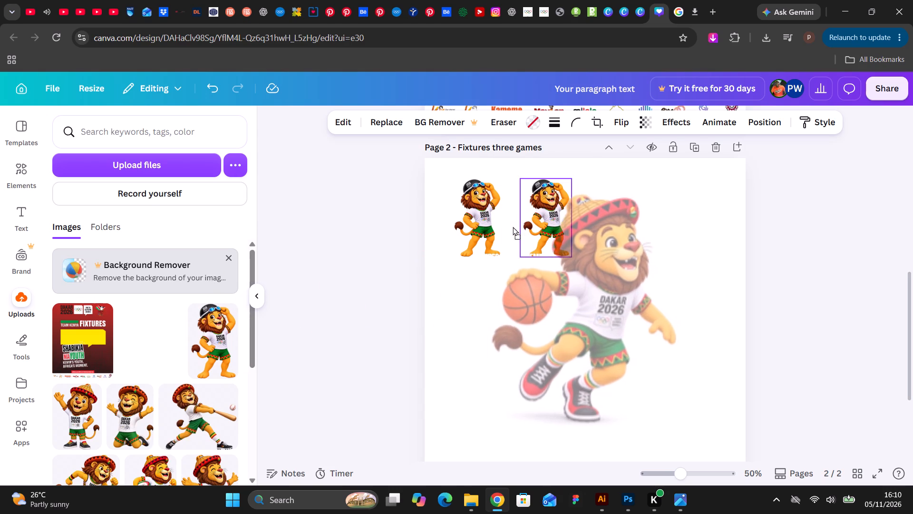
pyautogui.moveTo(513, 227); pyautogui.dragTo(531, 208)
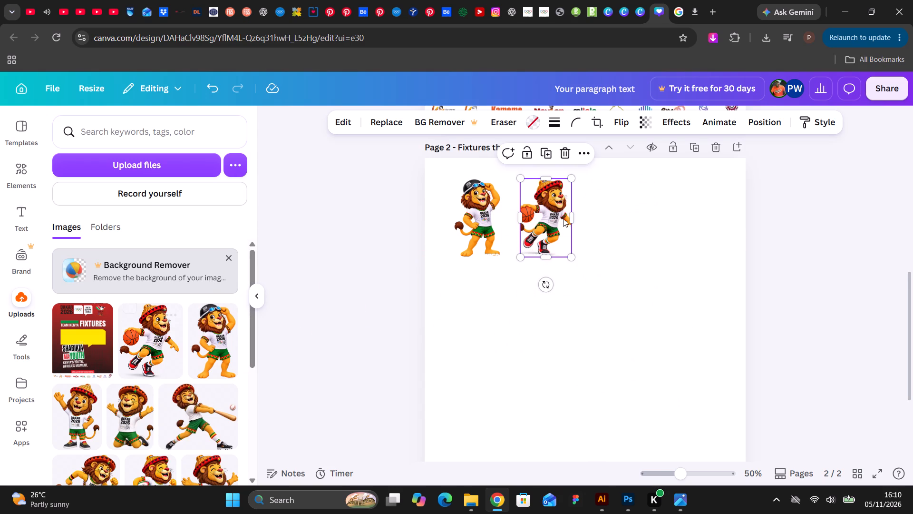
pyautogui.moveTo(571, 215); pyautogui.dragTo(584, 217)
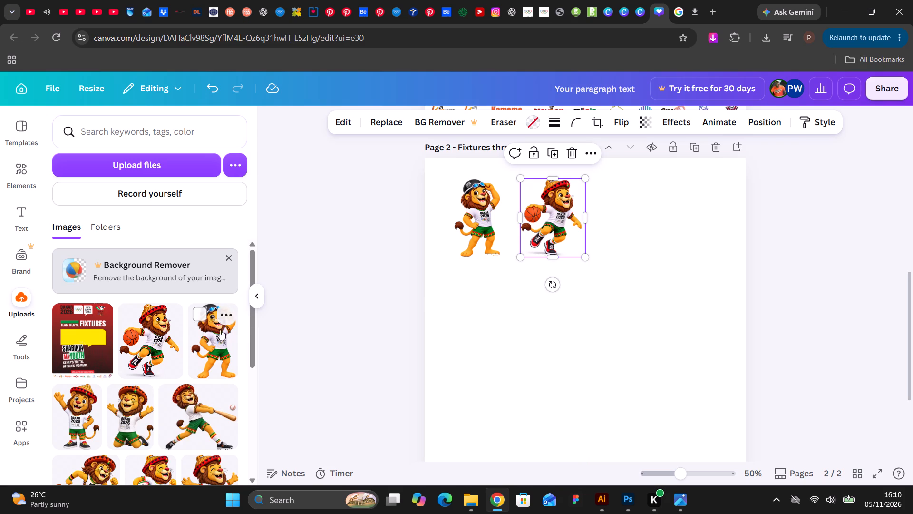
# Copy the basketball lion into the third spot of the row and replace the copy with the uploaded waving lion.
pyautogui.moveTo(563, 215); pyautogui.dragTo(597, 215)
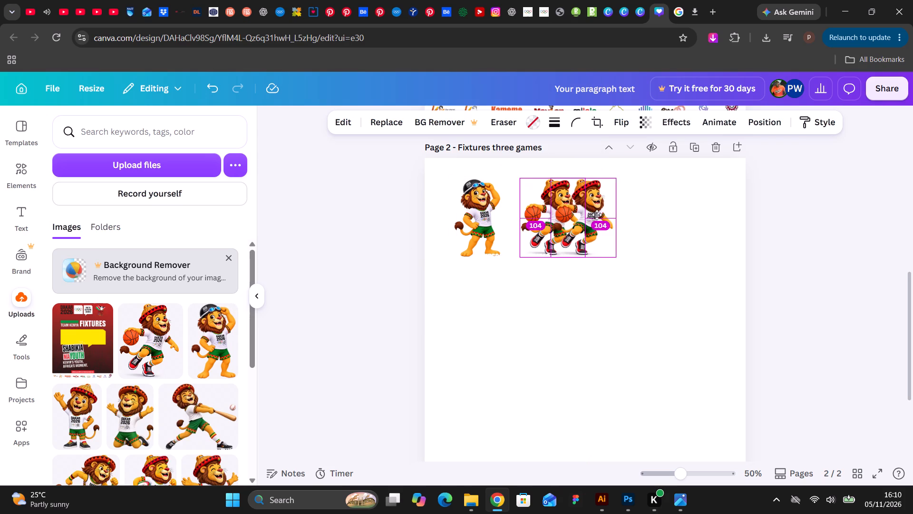
pyautogui.moveTo(597, 215); pyautogui.dragTo(645, 218)
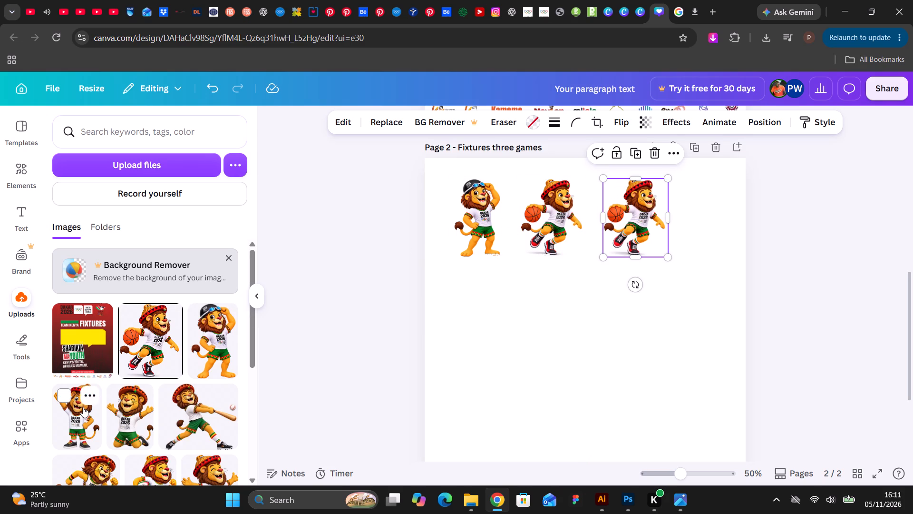
pyautogui.moveTo(78, 409); pyautogui.dragTo(618, 199)
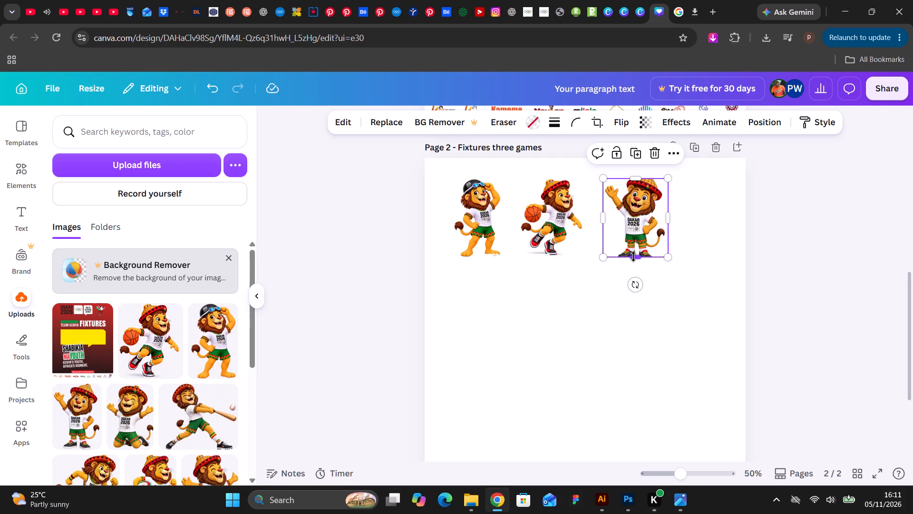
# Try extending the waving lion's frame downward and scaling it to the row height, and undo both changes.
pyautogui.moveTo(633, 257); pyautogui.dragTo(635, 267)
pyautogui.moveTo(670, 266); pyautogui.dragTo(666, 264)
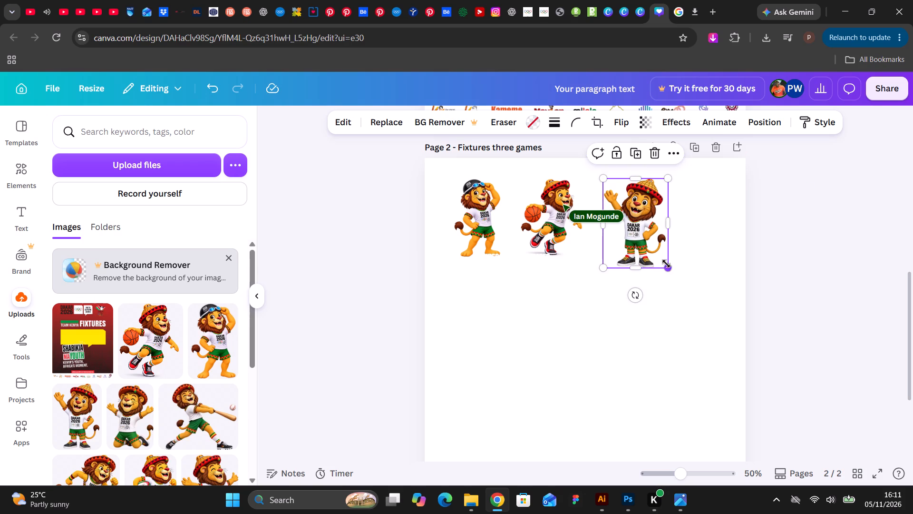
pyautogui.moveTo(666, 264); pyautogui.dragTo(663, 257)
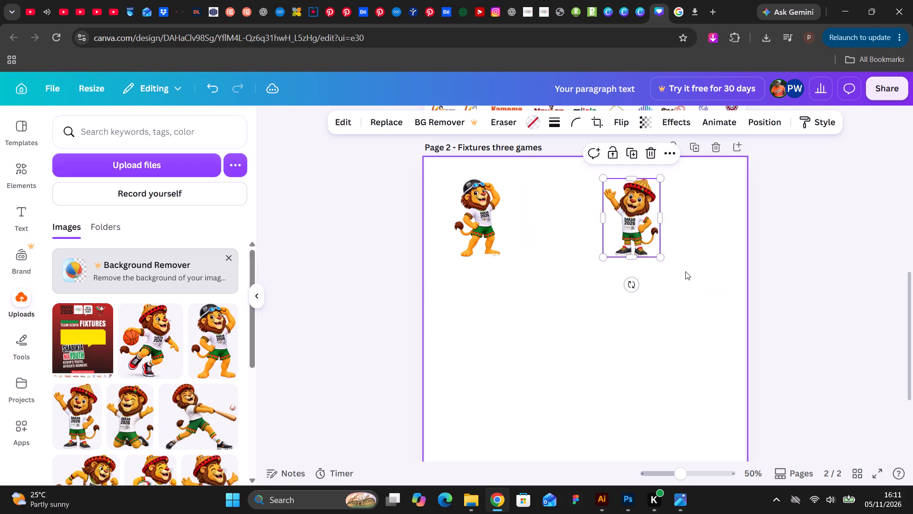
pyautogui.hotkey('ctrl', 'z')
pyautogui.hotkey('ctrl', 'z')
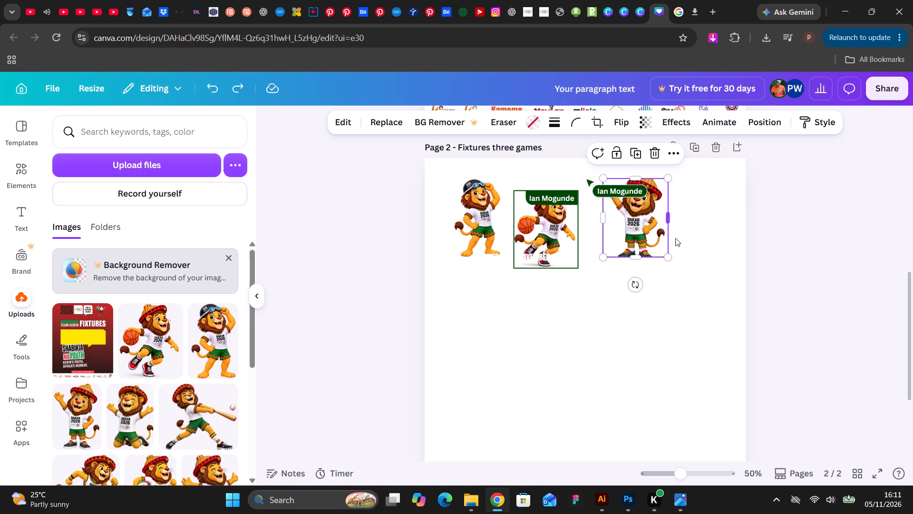
# Extend the waving lion's frame upward to fit the full figure, and move it down to the row's top line.
pyautogui.click(823, 244)
pyautogui.click(646, 223)
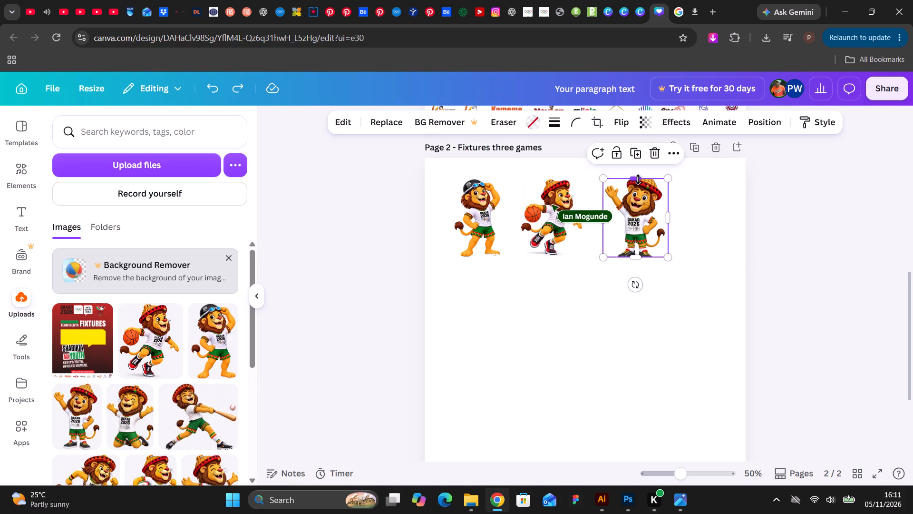
pyautogui.moveTo(638, 179); pyautogui.dragTo(638, 167)
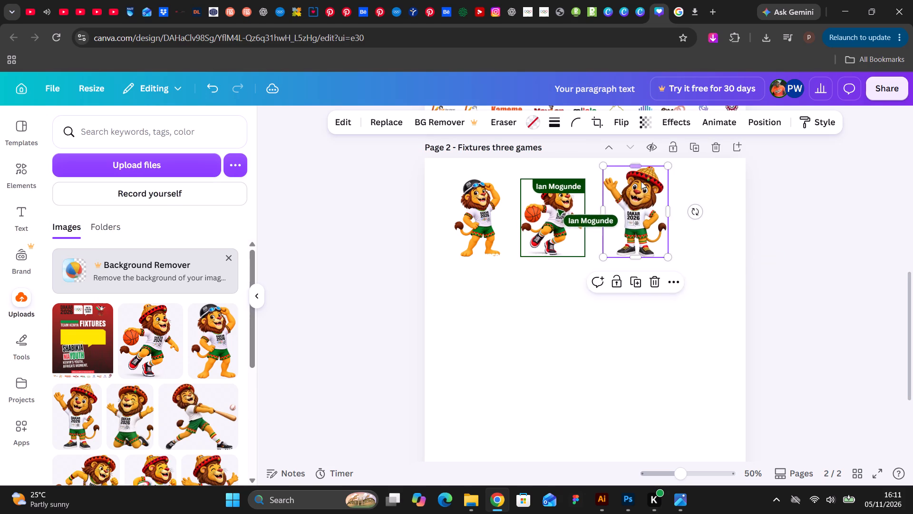
pyautogui.moveTo(643, 188); pyautogui.dragTo(645, 200)
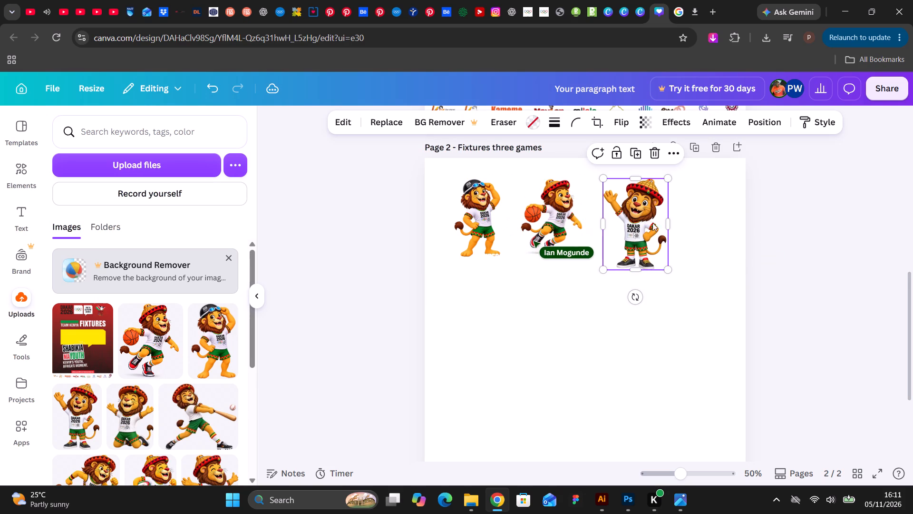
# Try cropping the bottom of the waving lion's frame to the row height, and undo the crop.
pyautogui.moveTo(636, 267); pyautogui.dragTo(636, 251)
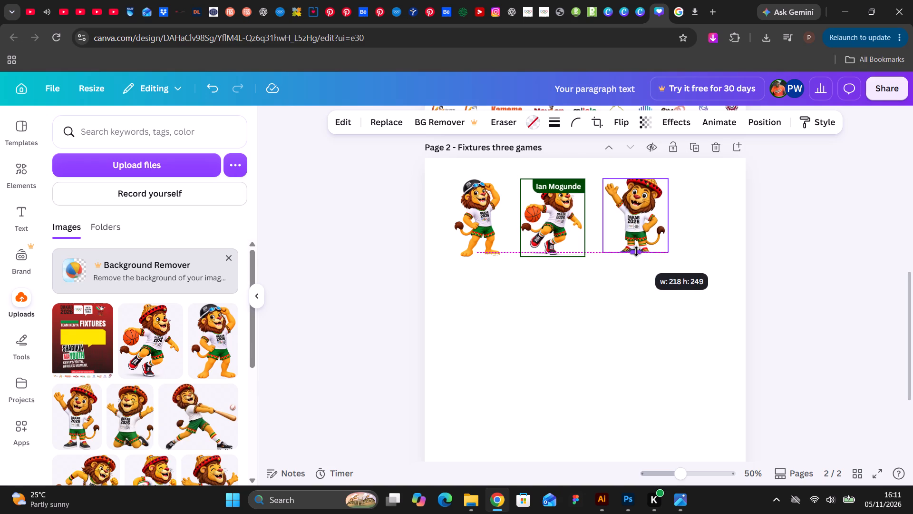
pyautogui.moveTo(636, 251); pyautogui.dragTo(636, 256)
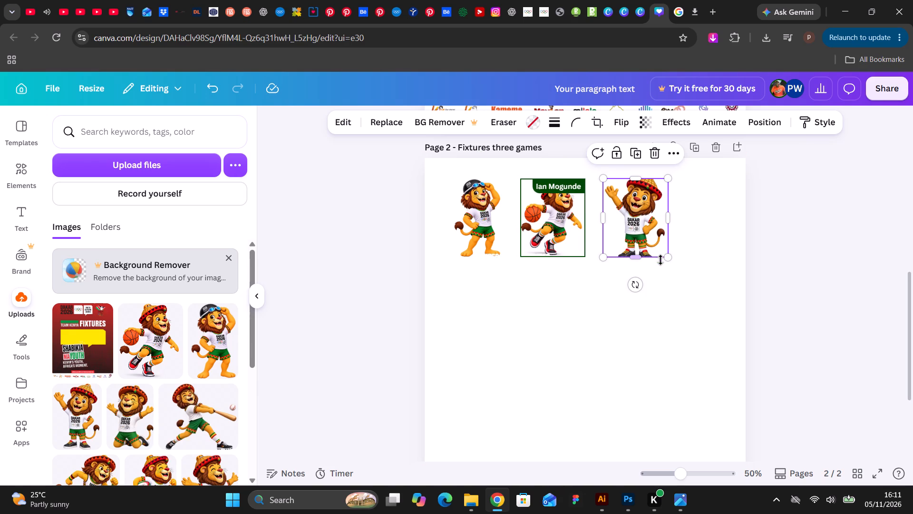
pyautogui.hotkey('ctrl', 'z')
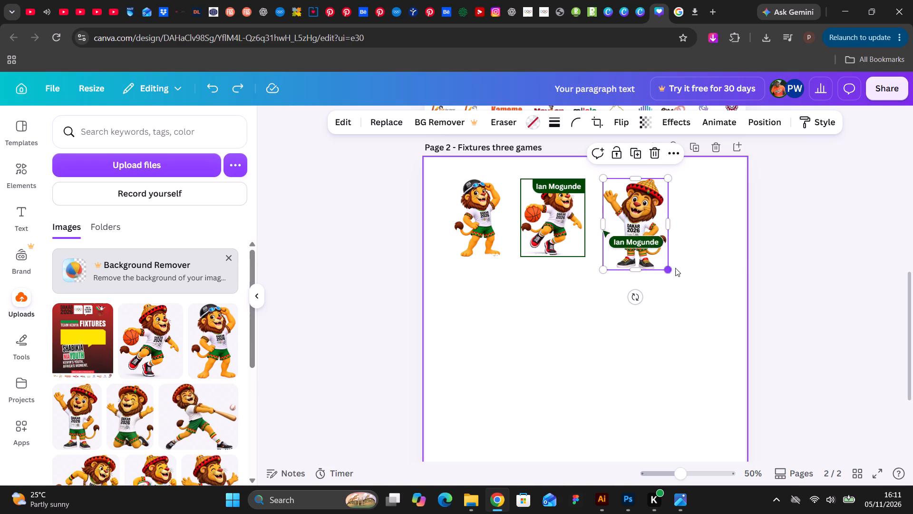
# Uncrop the waving lion's top and side, scale it down to the height of its neighbours, and align it with the row.
pyautogui.moveTo(636, 179); pyautogui.dragTo(637, 175)
pyautogui.moveTo(671, 170); pyautogui.dragTo(656, 179)
pyautogui.moveTo(644, 210); pyautogui.dragTo(646, 199)
pyautogui.click(797, 225)
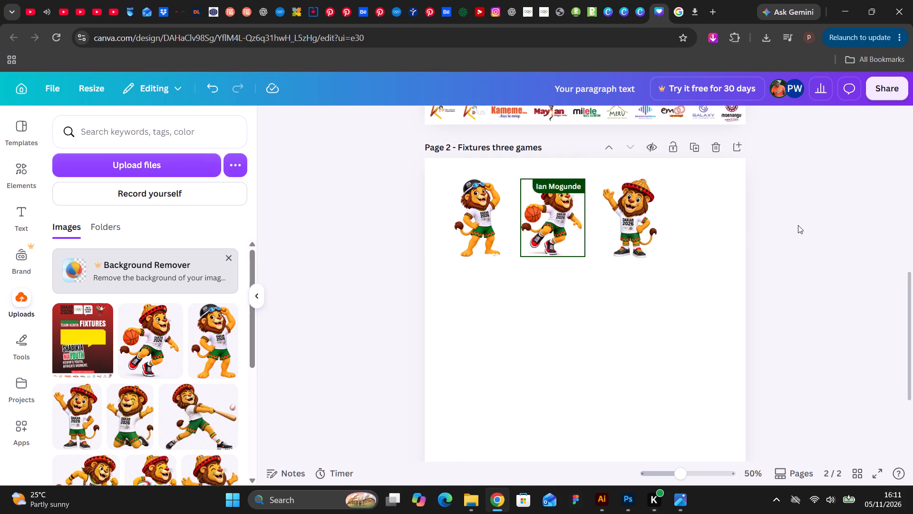
pyautogui.click(473, 208)
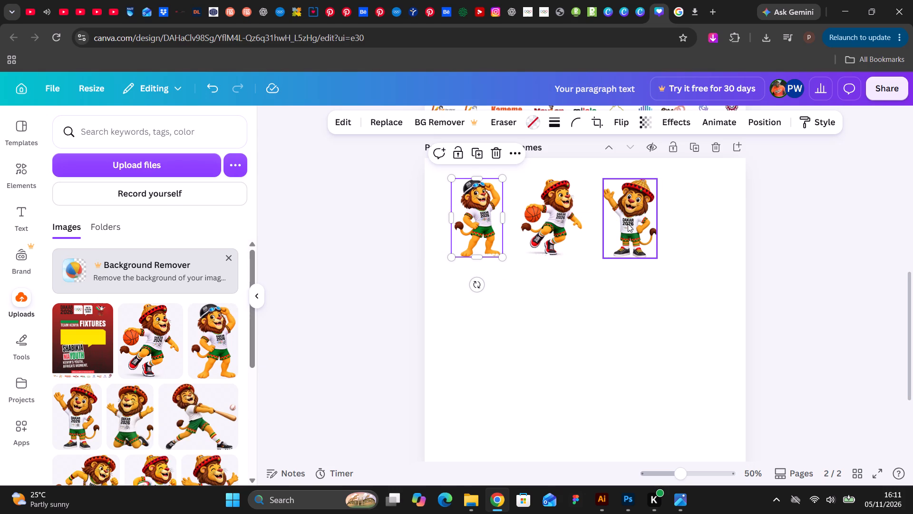
pyautogui.click(621, 202)
pyautogui.moveTo(600, 219); pyautogui.dragTo(595, 219)
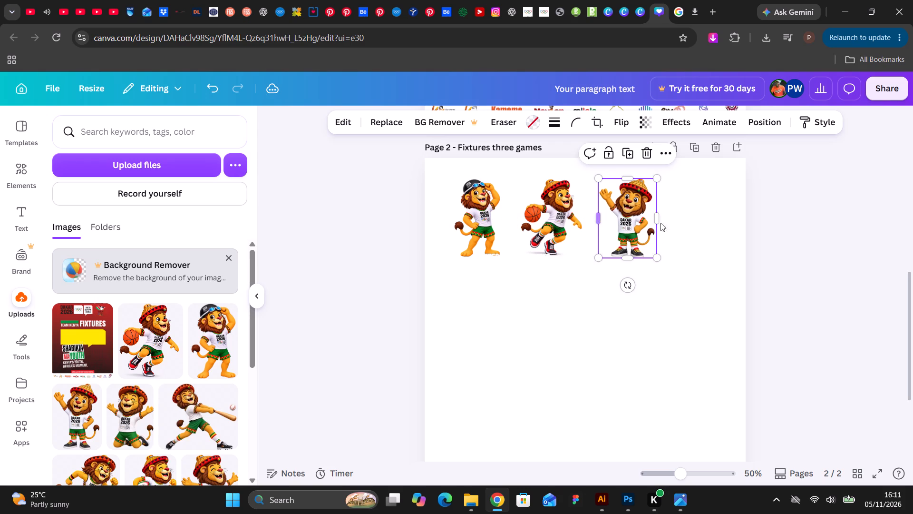
pyautogui.click(796, 220)
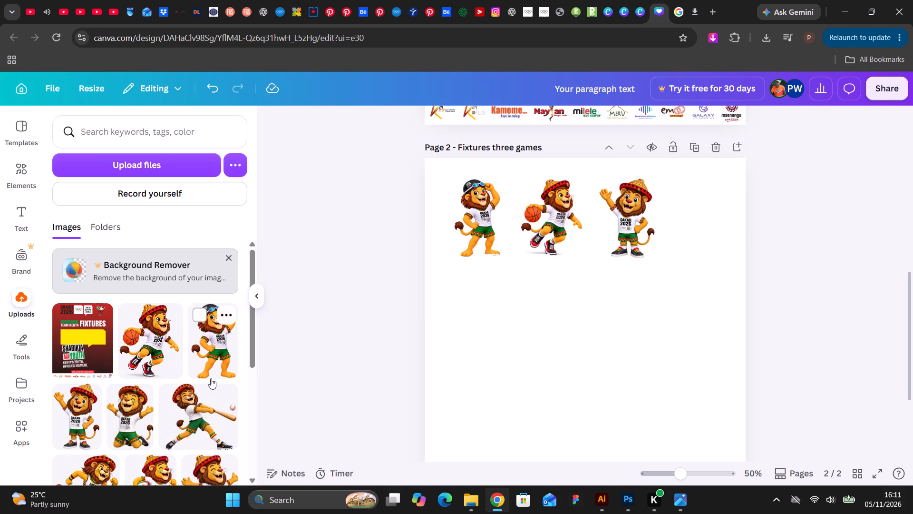
# Copy the waving lion into the fourth spot of the row and replace the copy with the uploaded kneeling, cheering lion.
pyautogui.moveTo(632, 222); pyautogui.dragTo(660, 222)
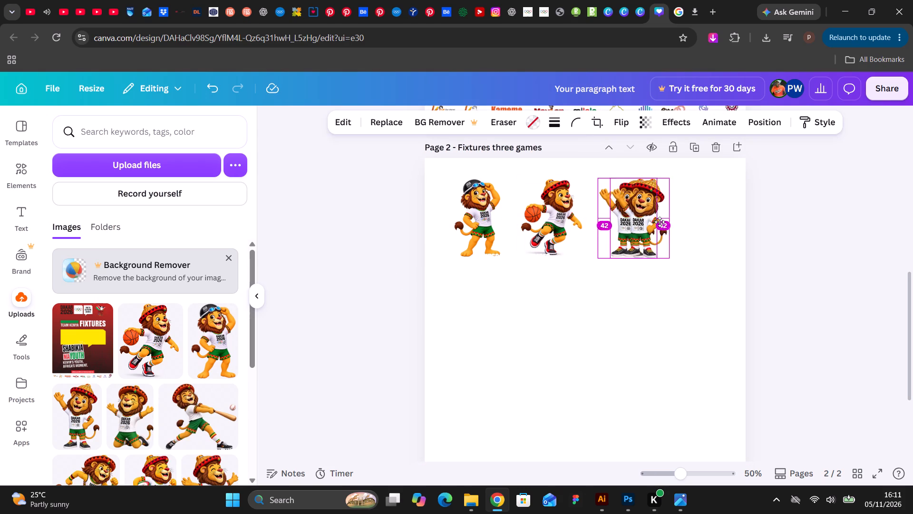
pyautogui.moveTo(660, 222); pyautogui.dragTo(700, 222)
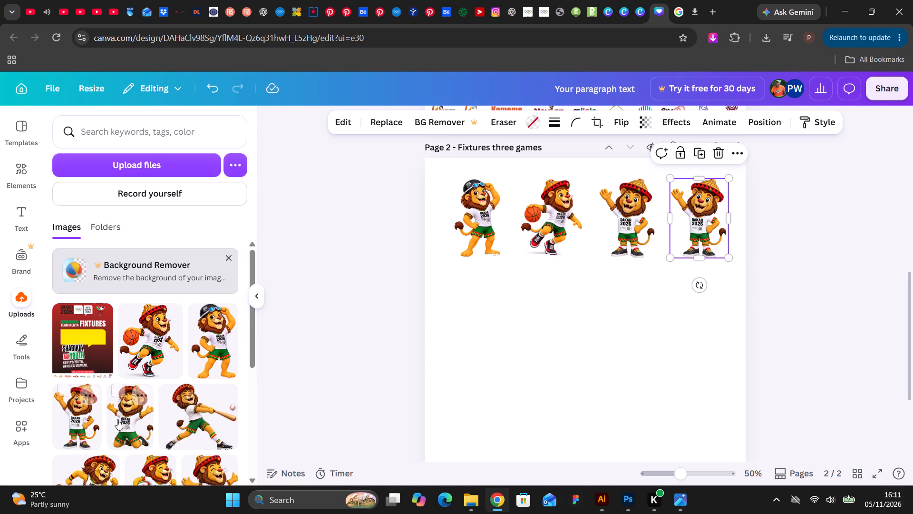
pyautogui.moveTo(129, 418); pyautogui.dragTo(654, 201)
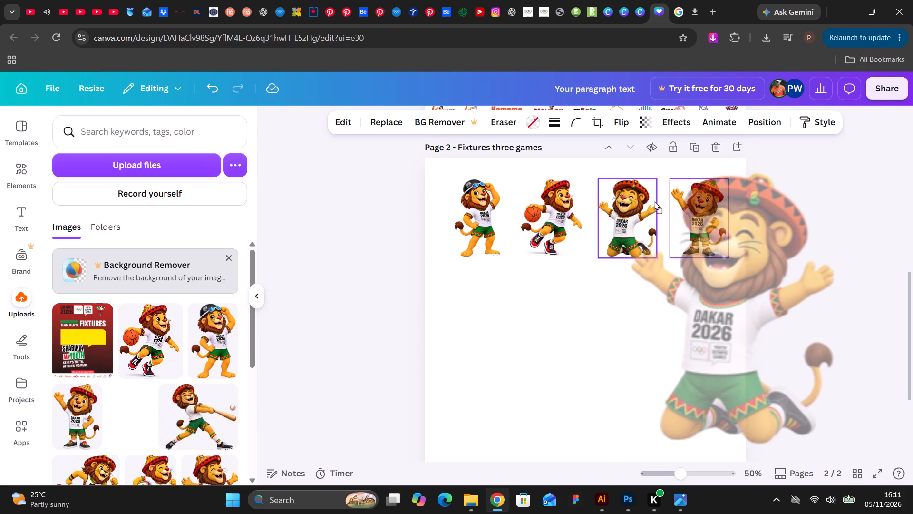
pyautogui.moveTo(654, 201); pyautogui.dragTo(682, 202)
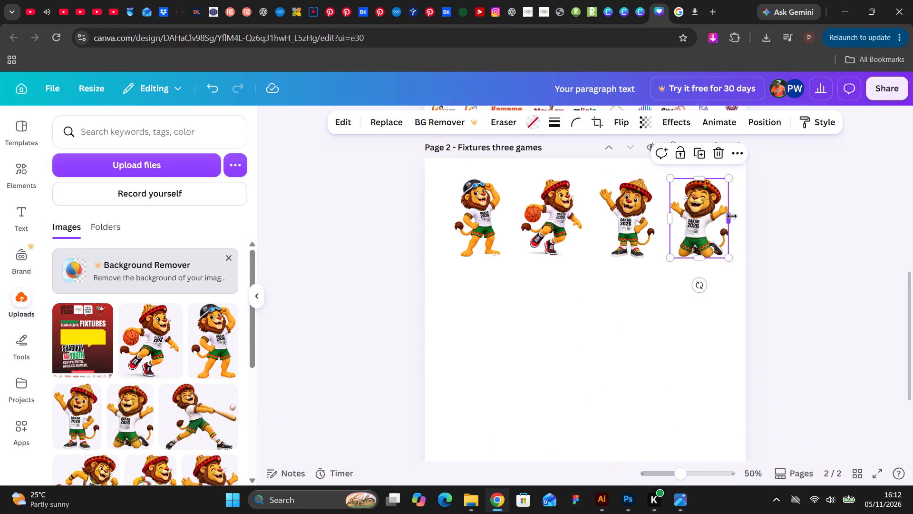
pyautogui.click(730, 217)
pyautogui.click(823, 220)
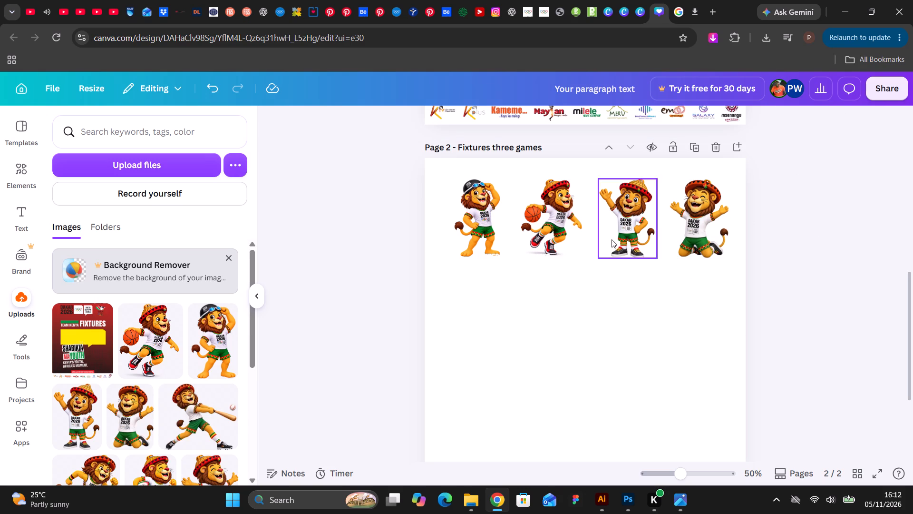
# Select all four lions in the row and place a copy of them directly below as a second row.
pyautogui.click(483, 227)
pyautogui.keyDown('shift'); pyautogui.click(560, 225); pyautogui.keyUp('shift')
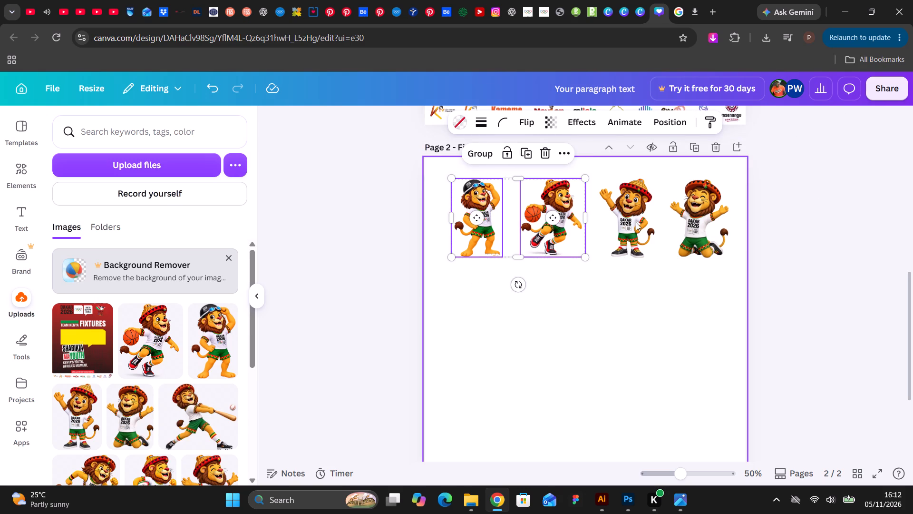
pyautogui.keyDown('shift'); pyautogui.click(636, 222); pyautogui.keyUp('shift')
pyautogui.keyDown('shift'); pyautogui.click(709, 227); pyautogui.keyUp('shift')
pyautogui.moveTo(695, 228); pyautogui.dragTo(693, 262)
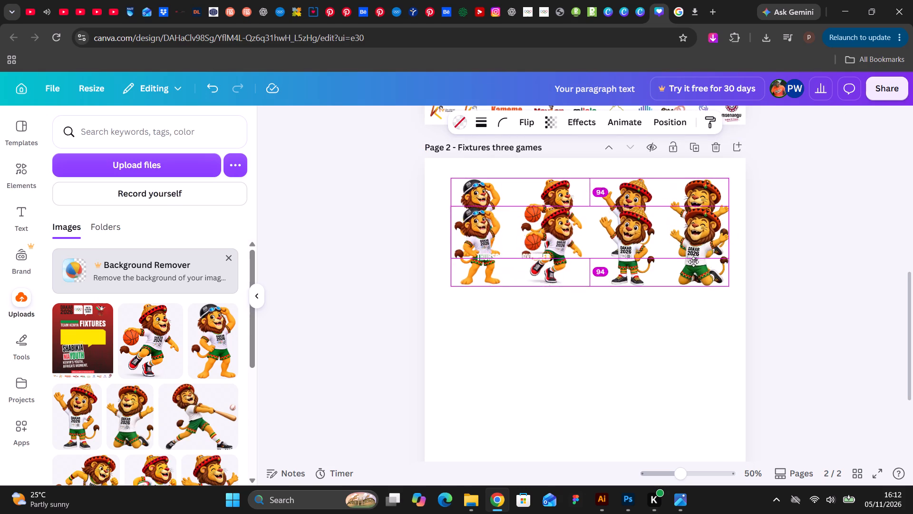
pyautogui.moveTo(693, 262); pyautogui.dragTo(692, 325)
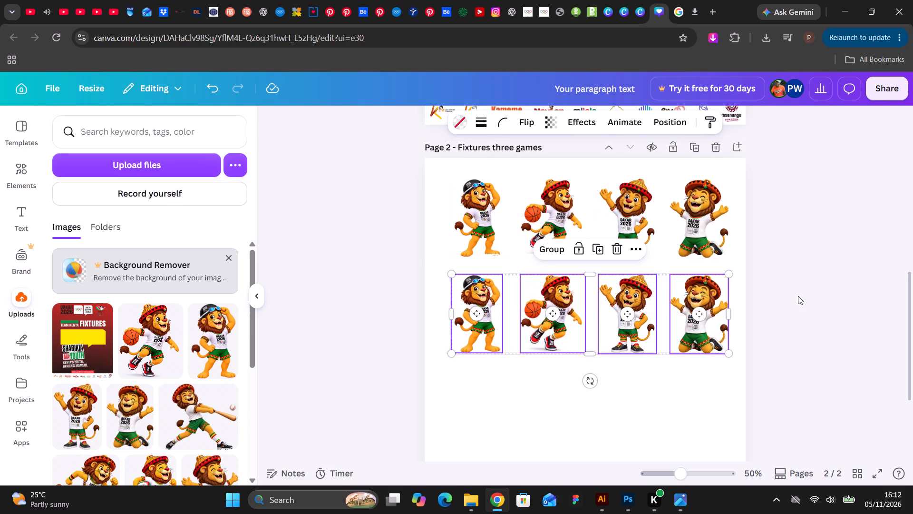
pyautogui.click(798, 296)
# Replace the first lion of the second row with the uploaded lion swinging a baseball bat.
pyautogui.scroll(-3, 421, 287)
pyautogui.scroll(1, 418, 285)
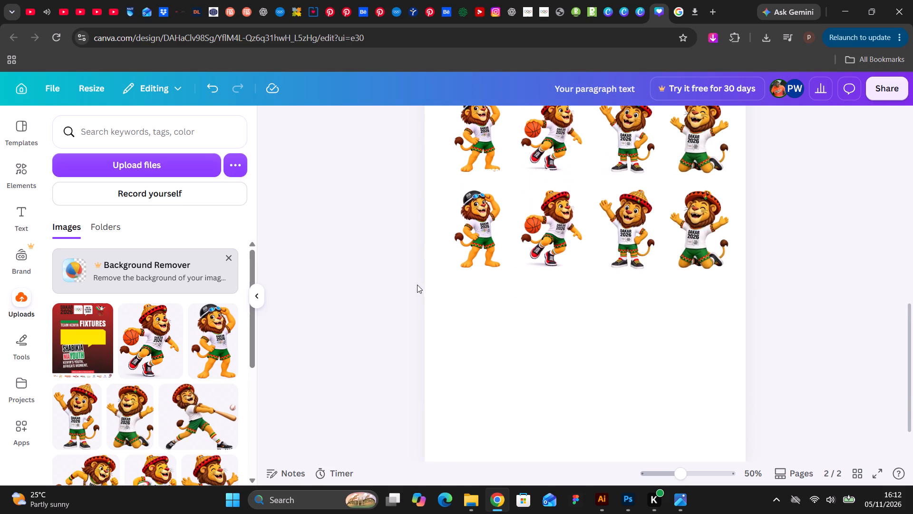
pyautogui.click(196, 409)
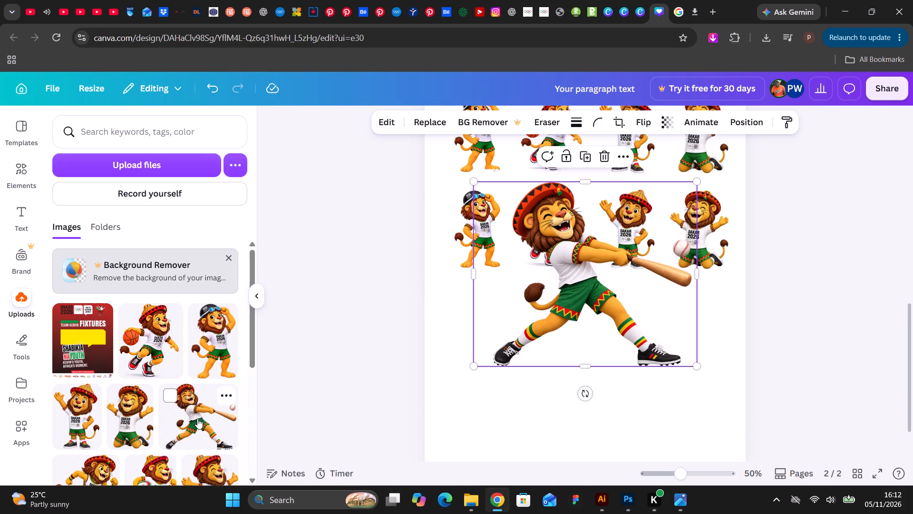
pyautogui.hotkey('ctrl', 'z')
pyautogui.moveTo(200, 419); pyautogui.dragTo(365, 369)
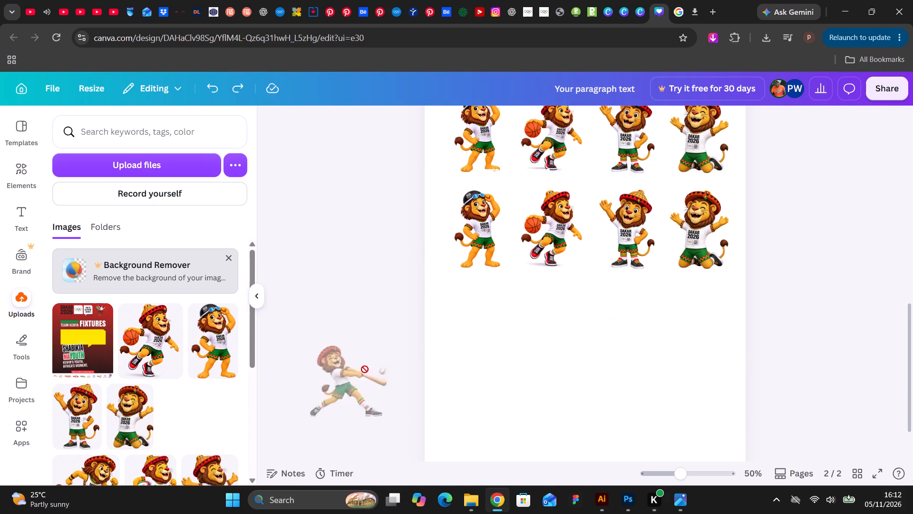
pyautogui.moveTo(365, 369); pyautogui.dragTo(470, 240)
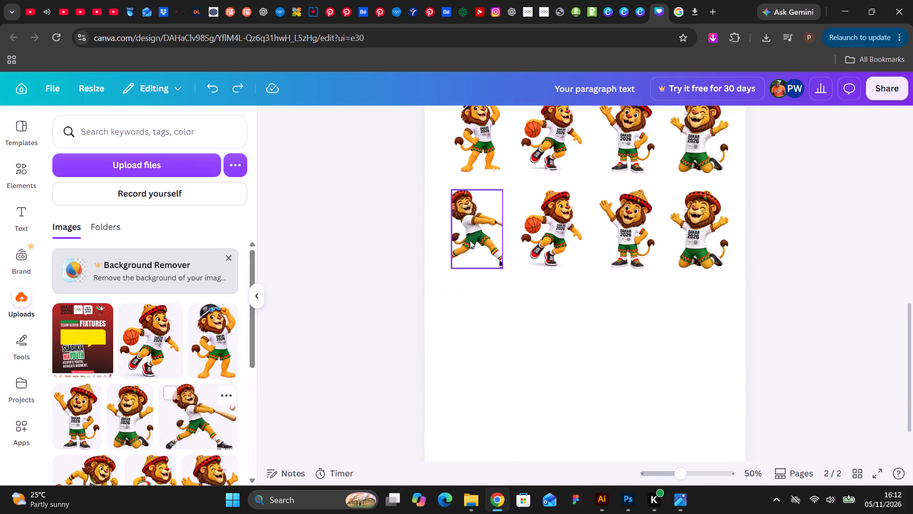
# Widen and heighten the batting lion's cropped frame, scale it down, and centre it vertically at the start of the second row.
pyautogui.click(483, 225)
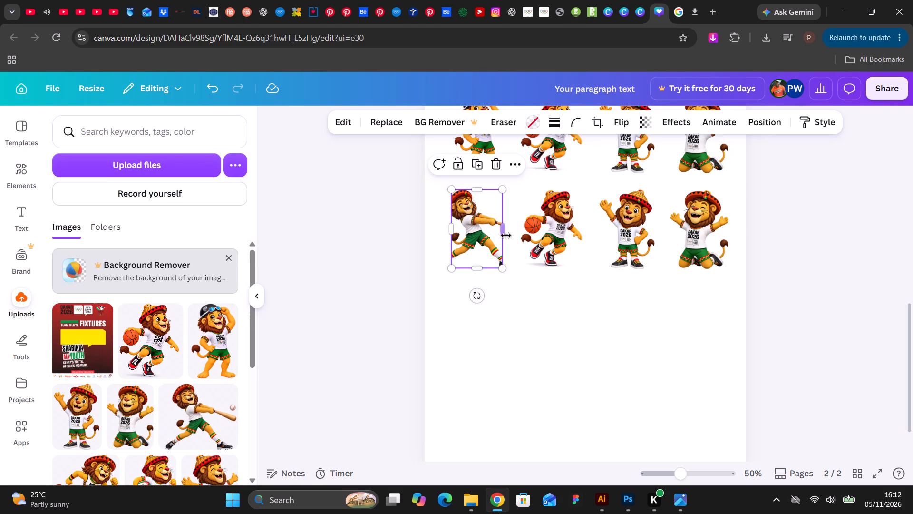
pyautogui.moveTo(505, 232); pyautogui.dragTo(515, 232)
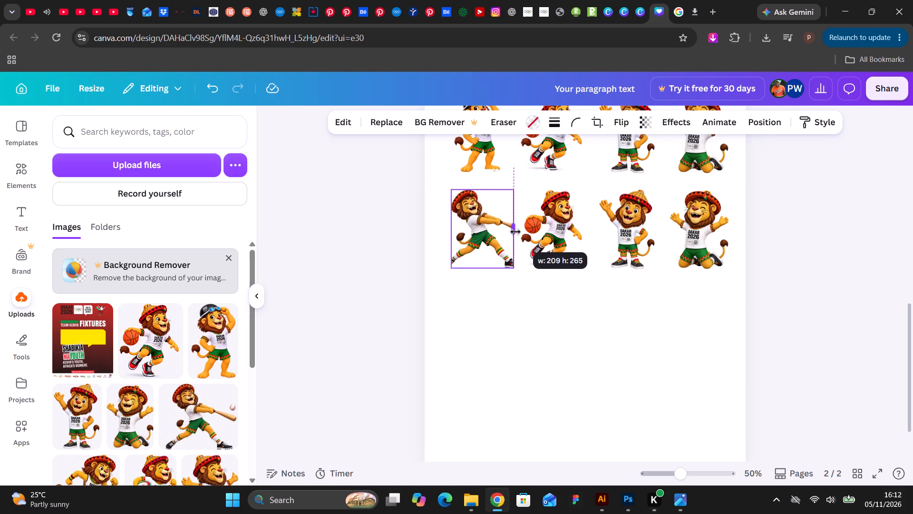
pyautogui.moveTo(515, 232); pyautogui.dragTo(528, 234)
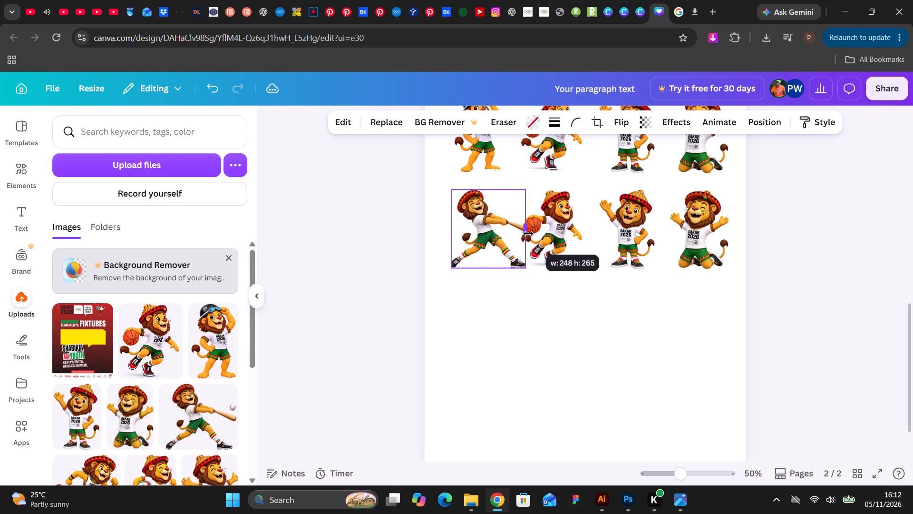
pyautogui.moveTo(528, 234); pyautogui.dragTo(581, 237)
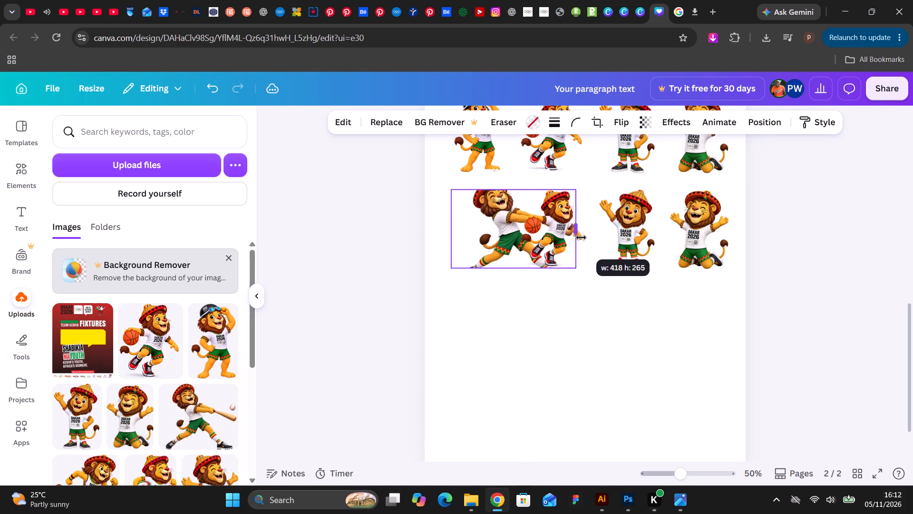
pyautogui.moveTo(581, 237); pyautogui.dragTo(582, 237)
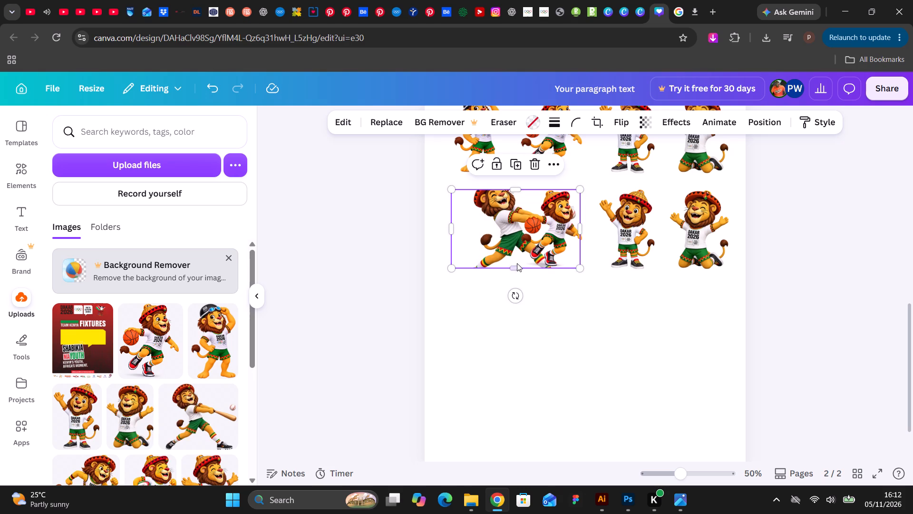
pyautogui.moveTo(516, 268); pyautogui.dragTo(521, 317)
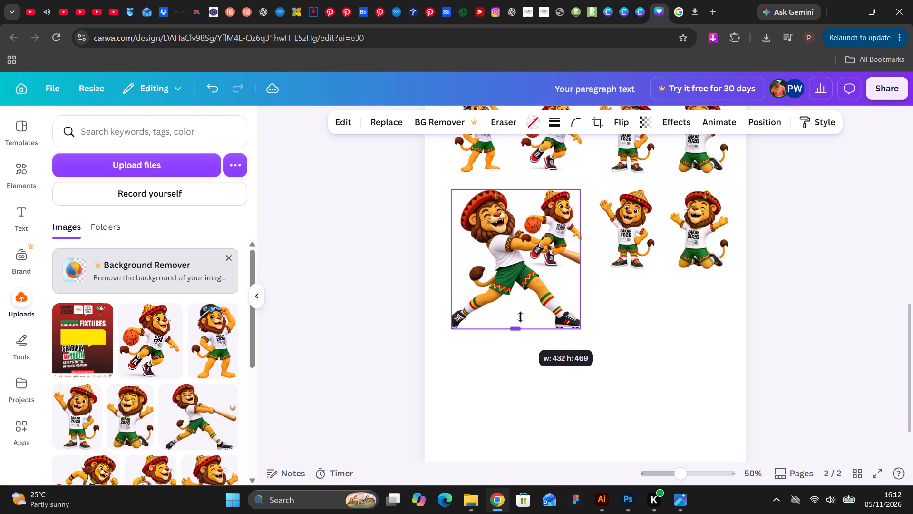
pyautogui.moveTo(521, 317); pyautogui.dragTo(515, 303)
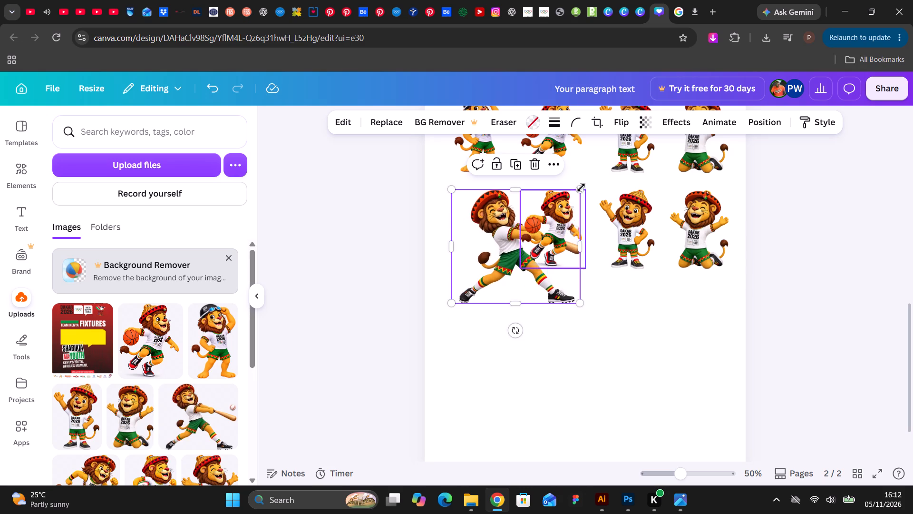
pyautogui.moveTo(581, 188); pyautogui.dragTo(504, 232)
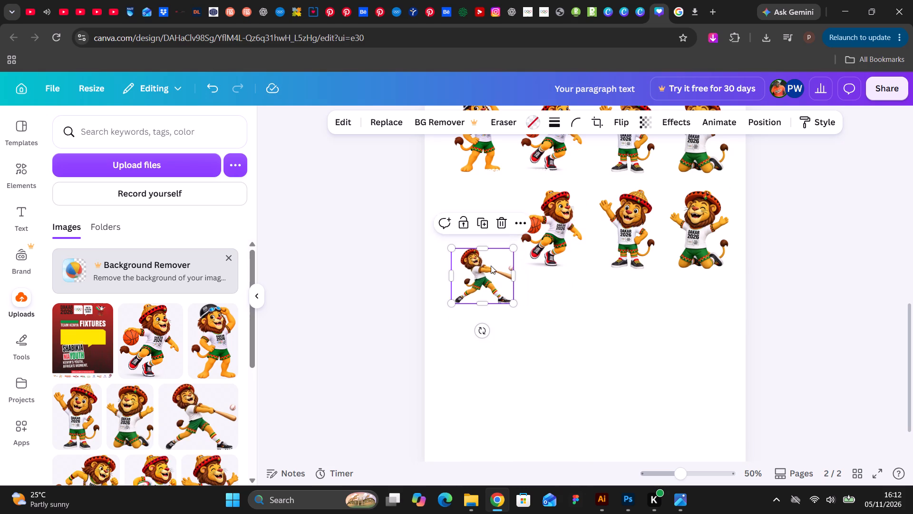
pyautogui.moveTo(491, 265); pyautogui.dragTo(492, 216)
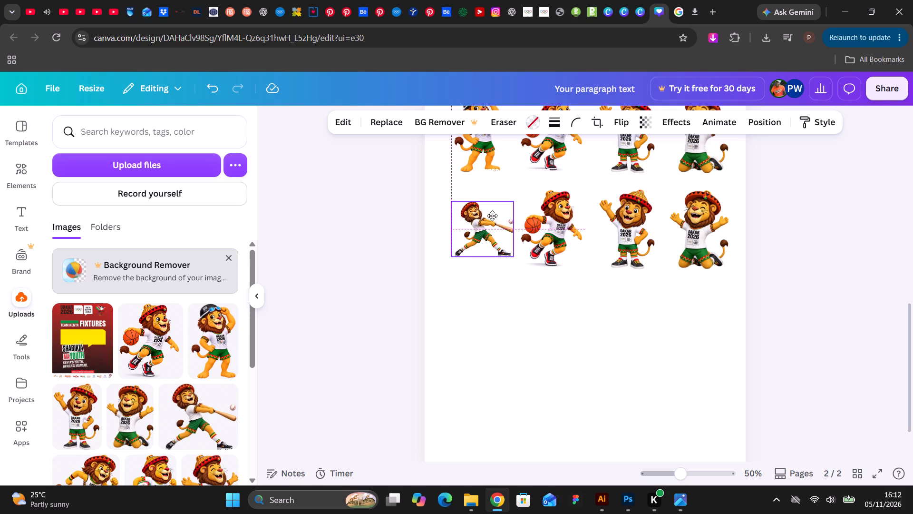
pyautogui.moveTo(492, 216); pyautogui.dragTo(492, 216)
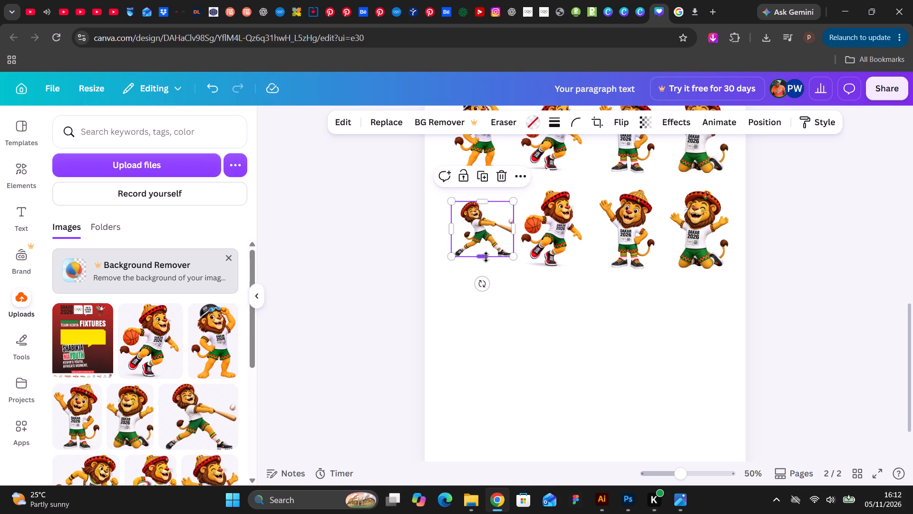
# Enlarge the batting lion slightly, keep it centred on the row, and extend its frame to about 260 by 252.
pyautogui.click(486, 257)
pyautogui.moveTo(452, 258); pyautogui.dragTo(450, 272)
pyautogui.moveTo(482, 228); pyautogui.dragTo(489, 228)
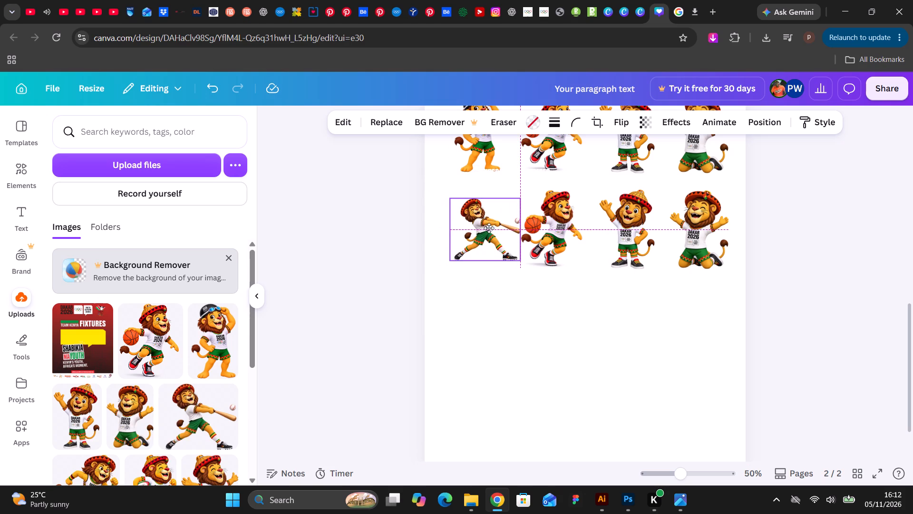
pyautogui.moveTo(489, 228); pyautogui.dragTo(487, 226)
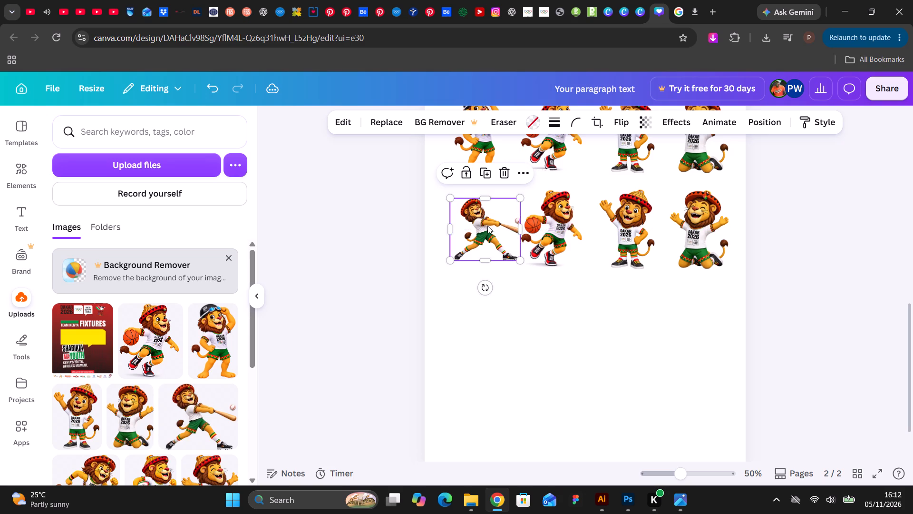
pyautogui.moveTo(518, 228); pyautogui.dragTo(528, 229)
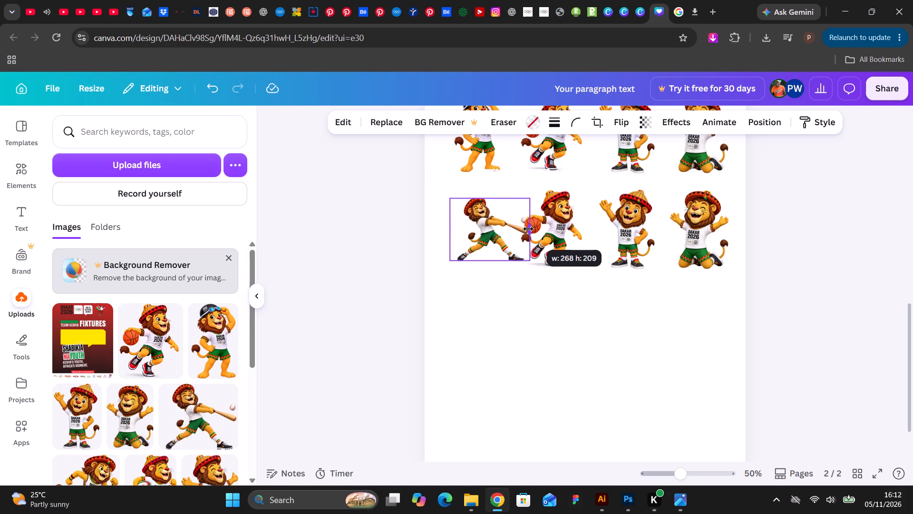
pyautogui.moveTo(528, 229); pyautogui.dragTo(524, 228)
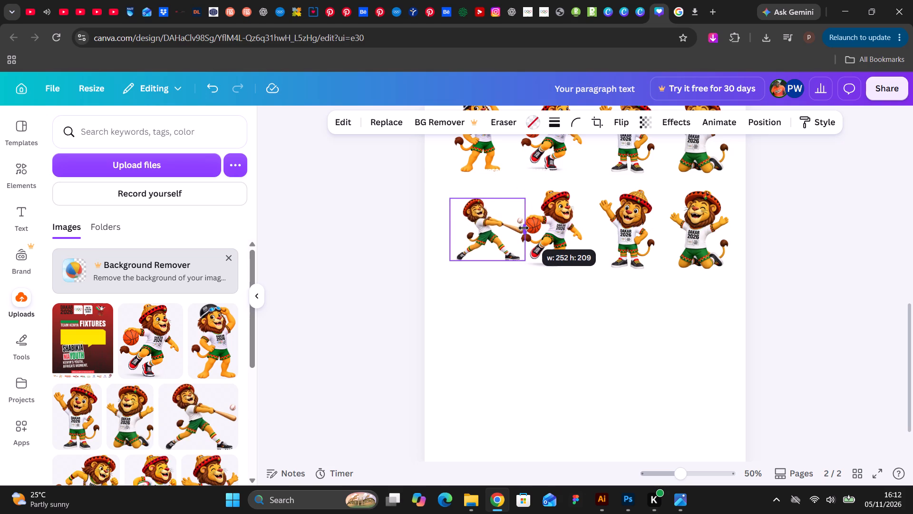
pyautogui.moveTo(524, 228); pyautogui.dragTo(525, 229)
pyautogui.moveTo(491, 198); pyautogui.dragTo(491, 191)
pyautogui.moveTo(492, 261); pyautogui.dragTo(492, 265)
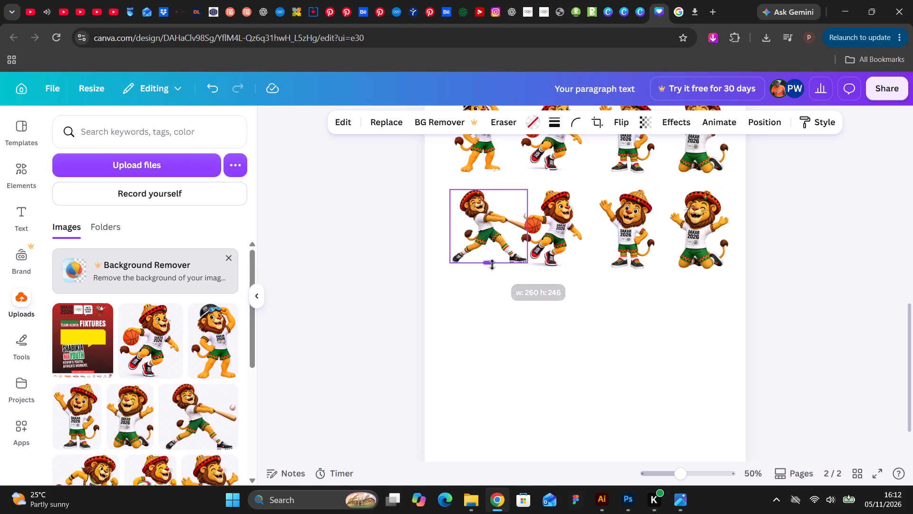
pyautogui.moveTo(492, 265); pyautogui.dragTo(492, 265)
# Delete the basketball lion and its empty frame from the second row.
pyautogui.click(550, 224)
pyautogui.press('BackSpace')
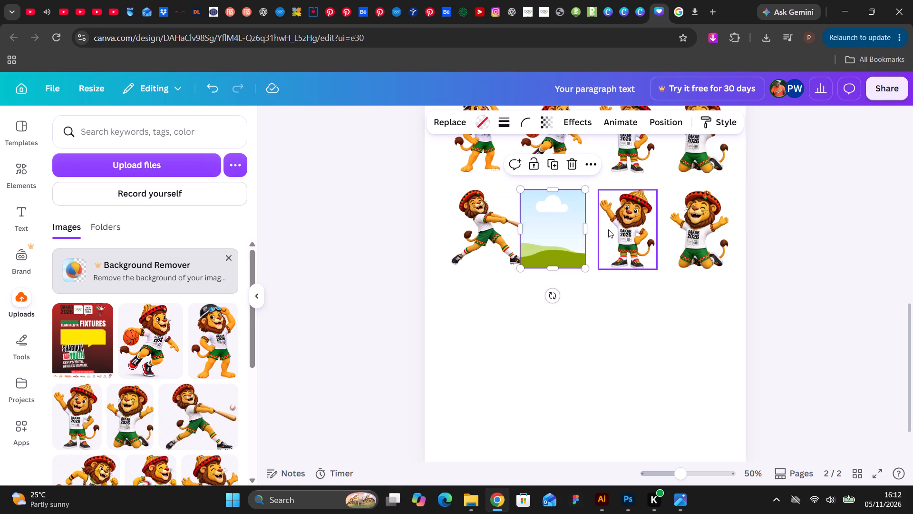
pyautogui.click(563, 230)
pyautogui.press('BackSpace')
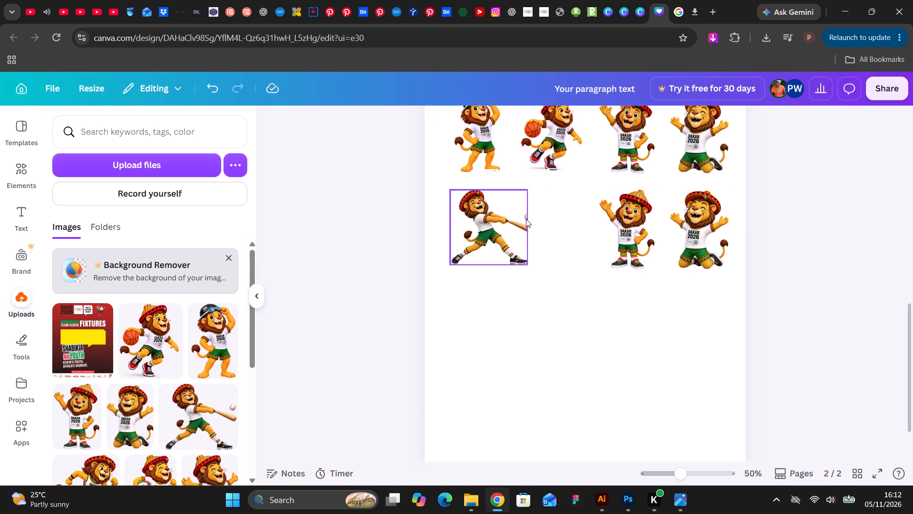
# Extend the batting lion's frame to include the whole bat and ball, and scale it down to suit the row.
pyautogui.click(523, 222)
pyautogui.moveTo(526, 227); pyautogui.dragTo(542, 226)
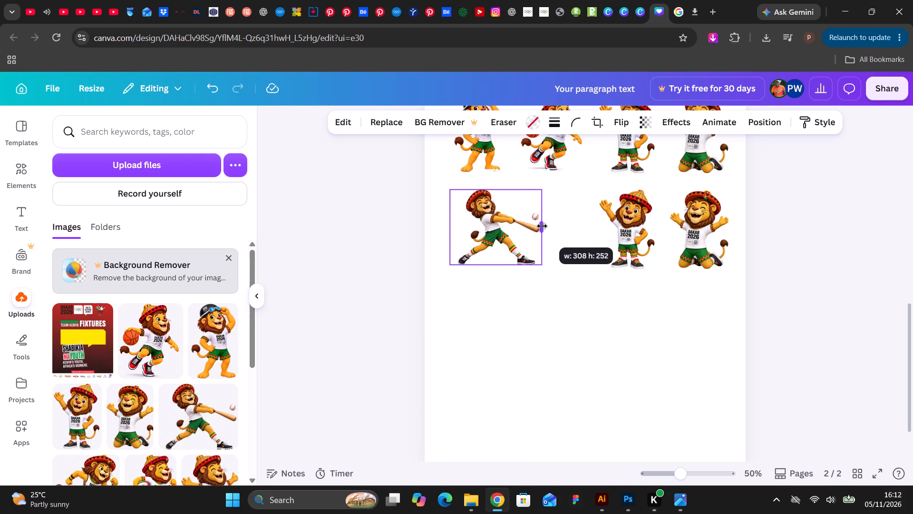
pyautogui.moveTo(542, 226); pyautogui.dragTo(544, 226)
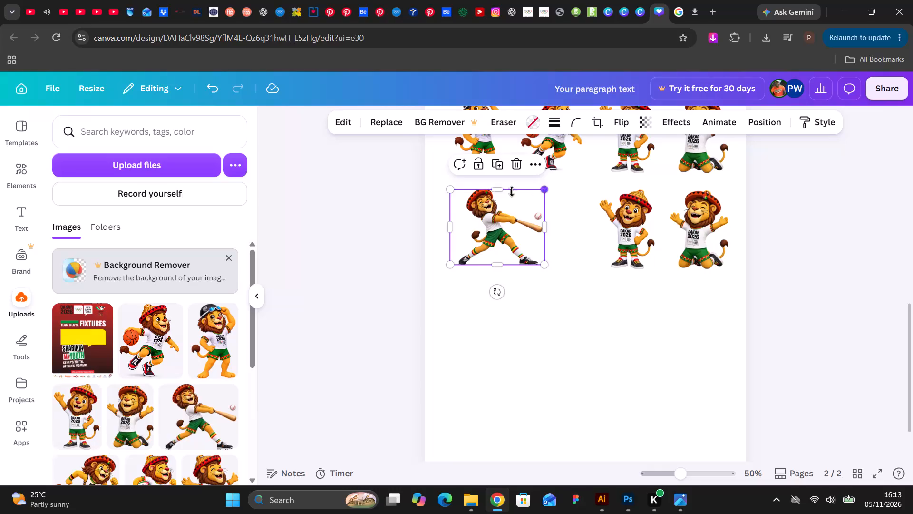
pyautogui.moveTo(502, 189); pyautogui.dragTo(500, 183)
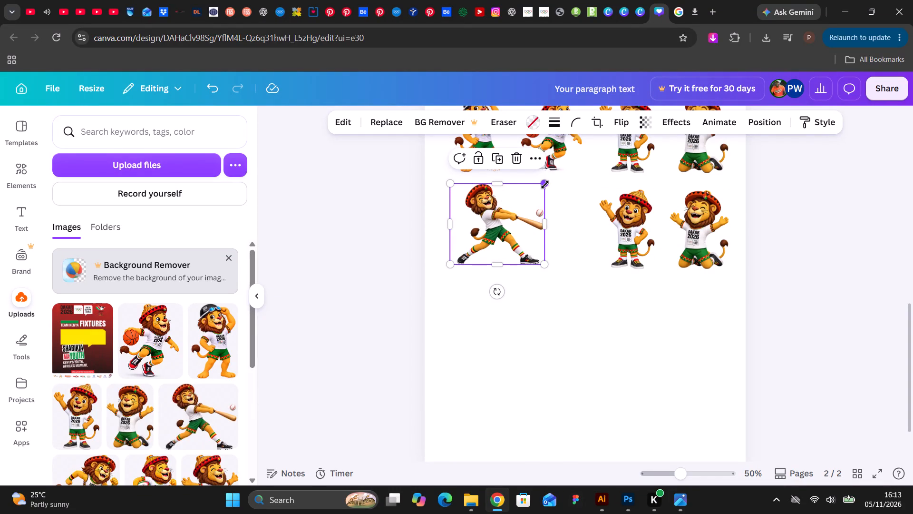
pyautogui.click(554, 295)
pyautogui.click(489, 224)
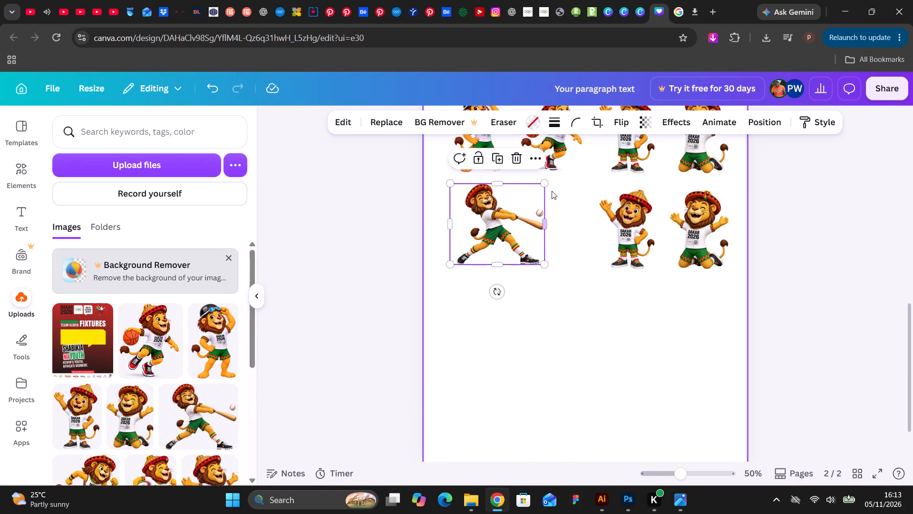
pyautogui.moveTo(544, 183); pyautogui.dragTo(518, 194)
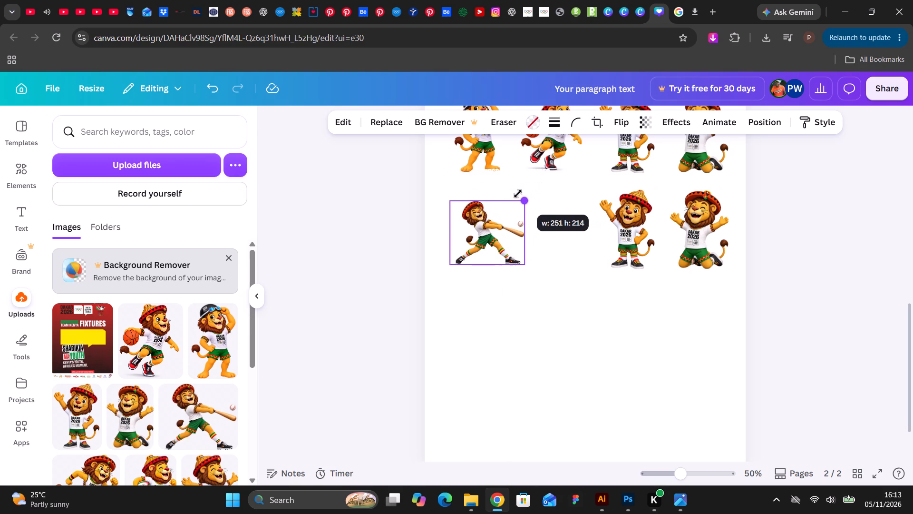
pyautogui.moveTo(518, 194); pyautogui.dragTo(520, 192)
# Move the second row's waving lion beside the batting lion and replace it with the uploaded running lion.
pyautogui.click(639, 216)
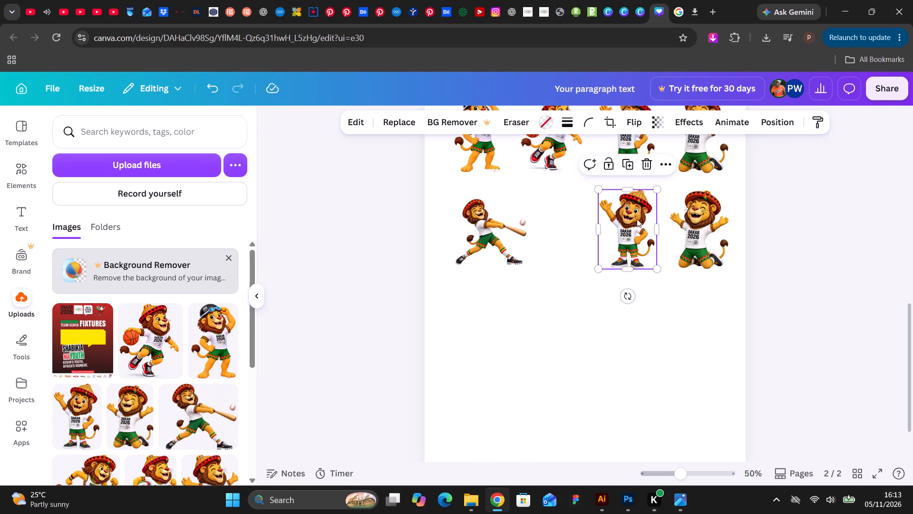
pyautogui.moveTo(631, 227); pyautogui.dragTo(576, 230)
pyautogui.scroll(-2, 184, 428)
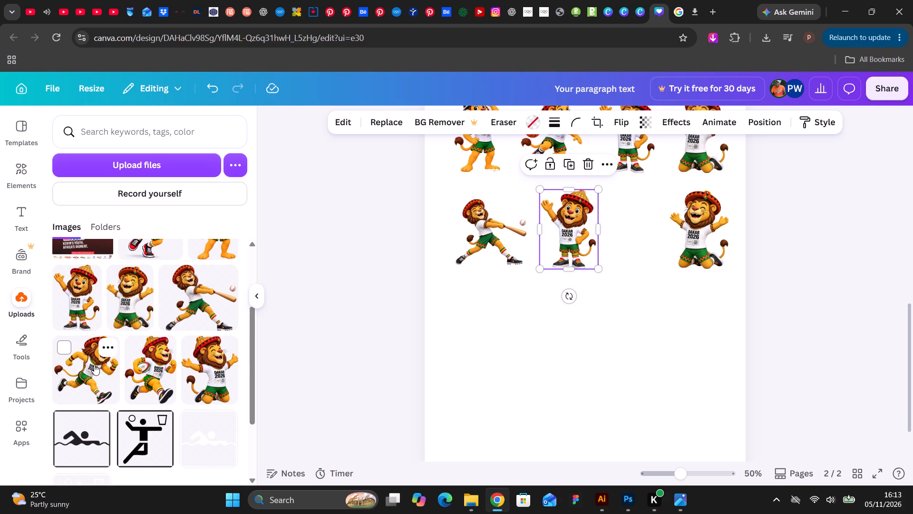
pyautogui.moveTo(94, 365); pyautogui.dragTo(556, 225)
# Extend the running lion's frame sideways and upward to uncrop it, and scale it down to match the batting lion.
pyautogui.moveTo(600, 229); pyautogui.dragTo(607, 228)
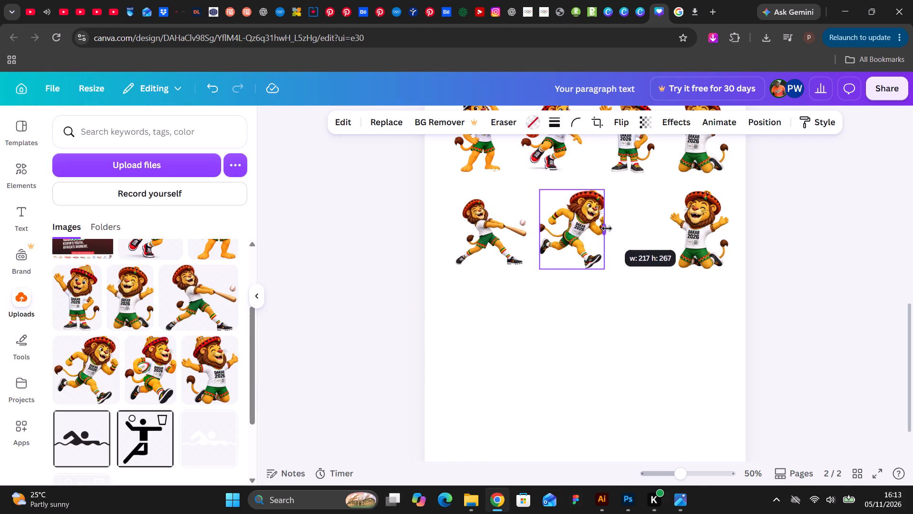
pyautogui.moveTo(607, 228); pyautogui.dragTo(622, 228)
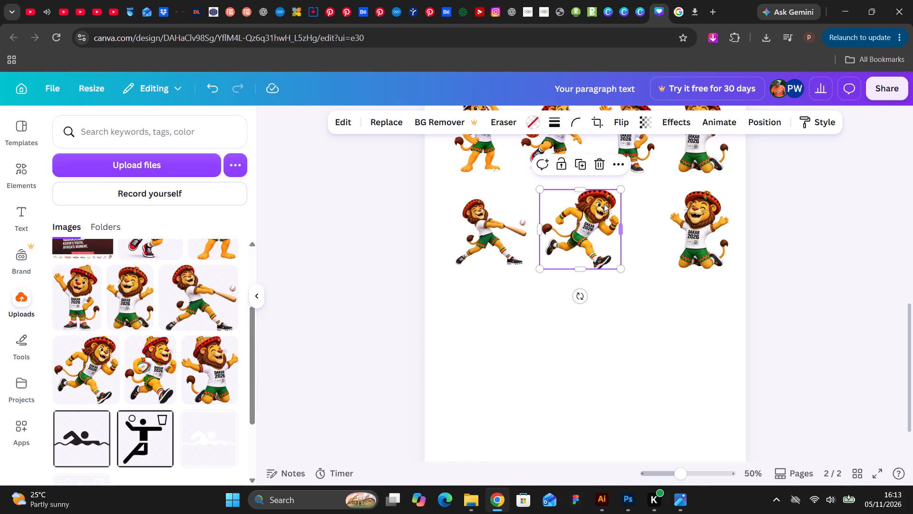
pyautogui.moveTo(583, 188); pyautogui.dragTo(583, 183)
pyautogui.moveTo(625, 185); pyautogui.dragTo(620, 188)
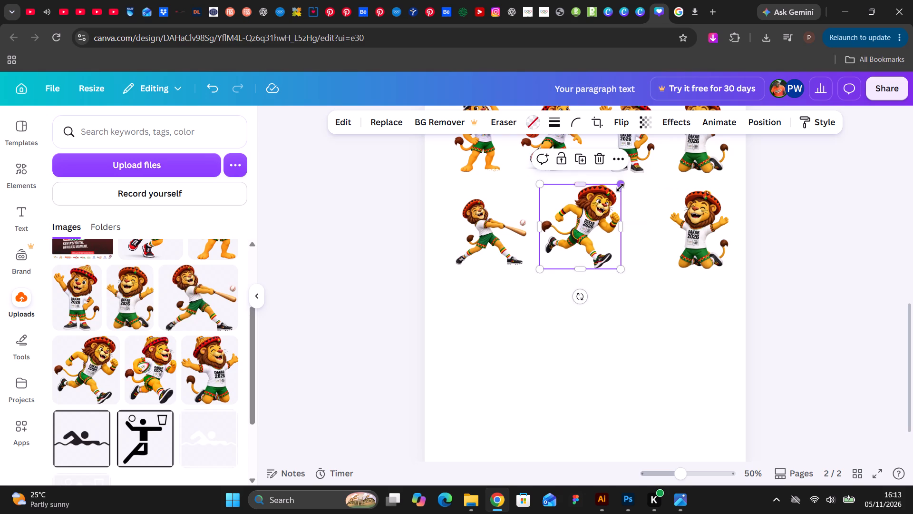
pyautogui.moveTo(620, 188); pyautogui.dragTo(608, 196)
# Replace the second row's kneeling lion with the uploaded lion carrying a rugby ball, and move it beside the running lion.
pyautogui.click(713, 229)
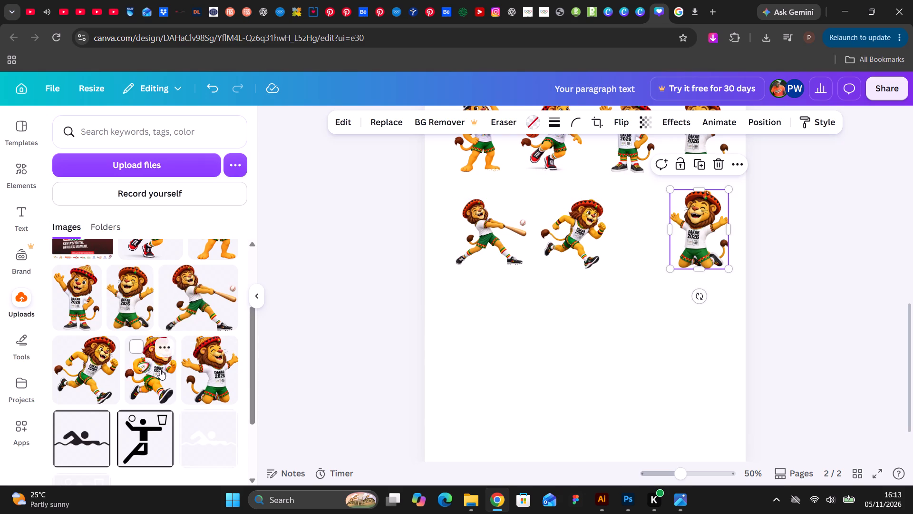
pyautogui.moveTo(160, 369); pyautogui.dragTo(685, 223)
pyautogui.moveTo(699, 228); pyautogui.dragTo(667, 230)
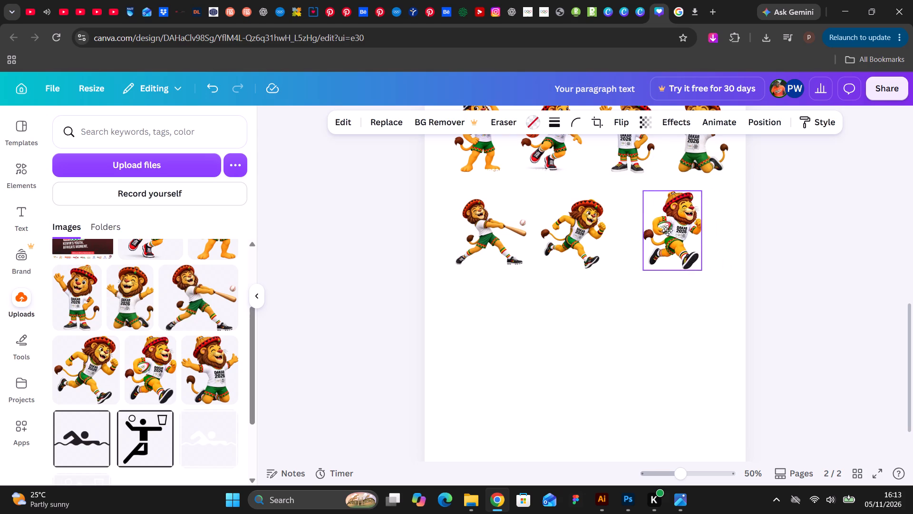
pyautogui.moveTo(667, 230); pyautogui.dragTo(658, 232)
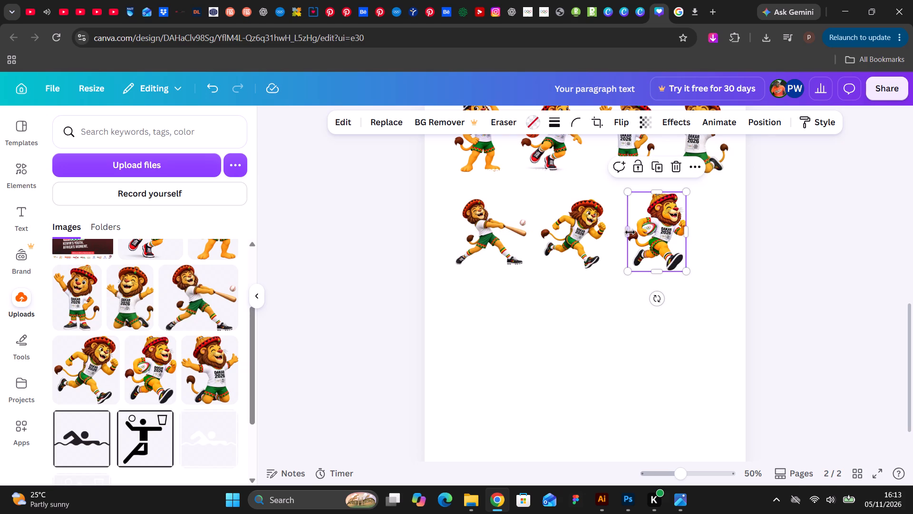
# Widen the rugby lion's frame sideways to uncrop it, and scale it down to match the other lions in the second row.
pyautogui.moveTo(629, 232); pyautogui.dragTo(623, 232)
pyautogui.moveTo(684, 229); pyautogui.dragTo(687, 228)
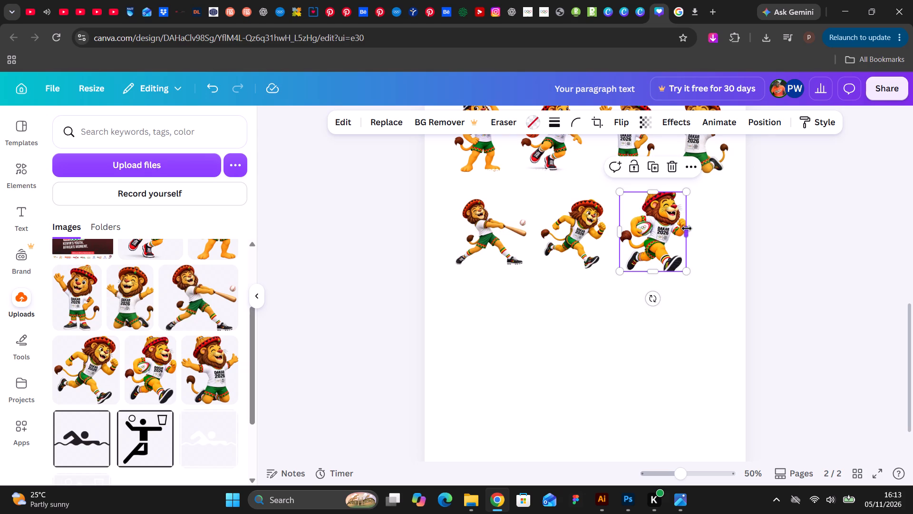
pyautogui.moveTo(687, 228); pyautogui.dragTo(682, 228)
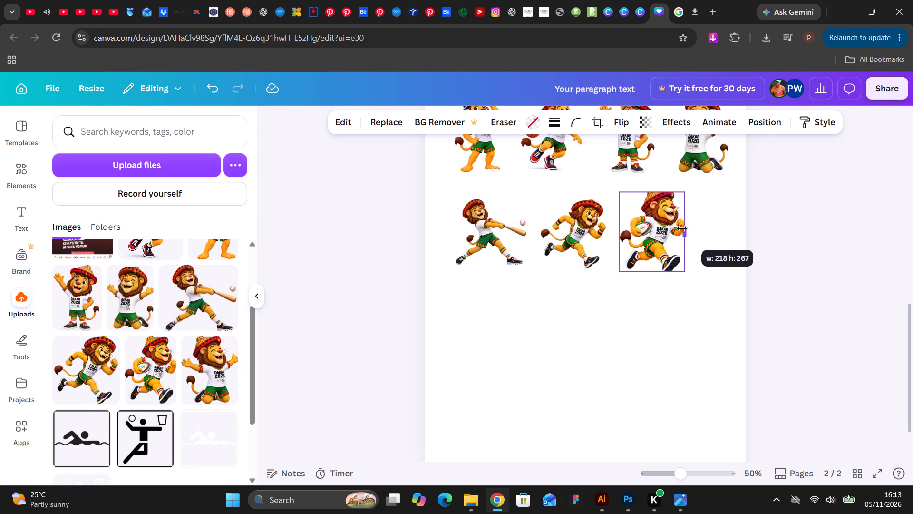
pyautogui.moveTo(682, 228); pyautogui.dragTo(680, 228)
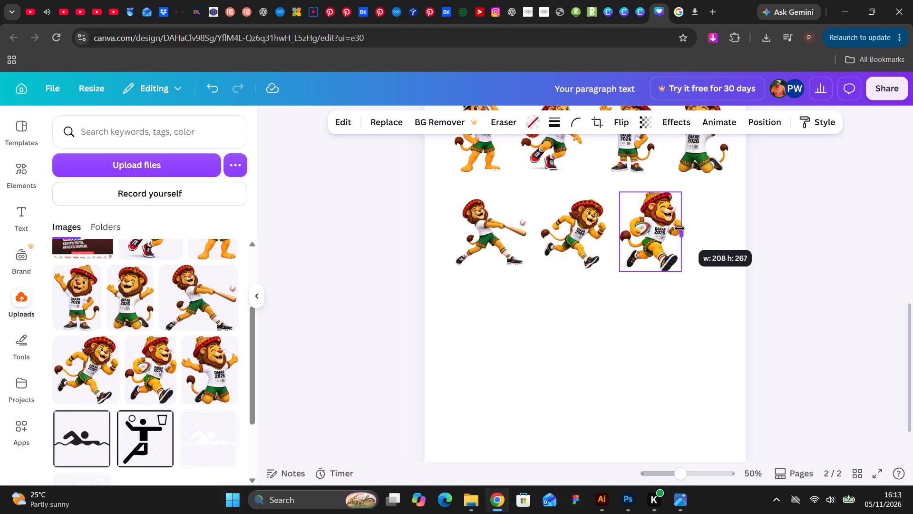
pyautogui.moveTo(680, 228); pyautogui.dragTo(679, 228)
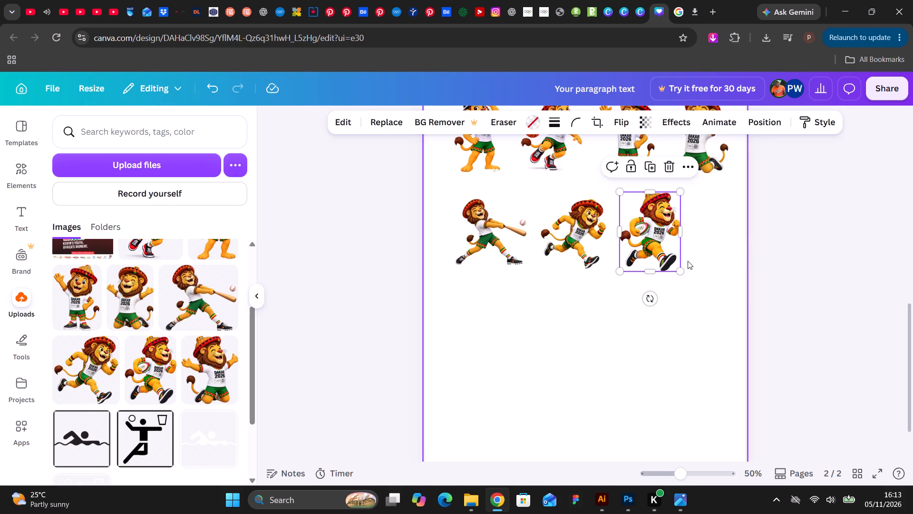
pyautogui.click(804, 247)
pyautogui.click(661, 221)
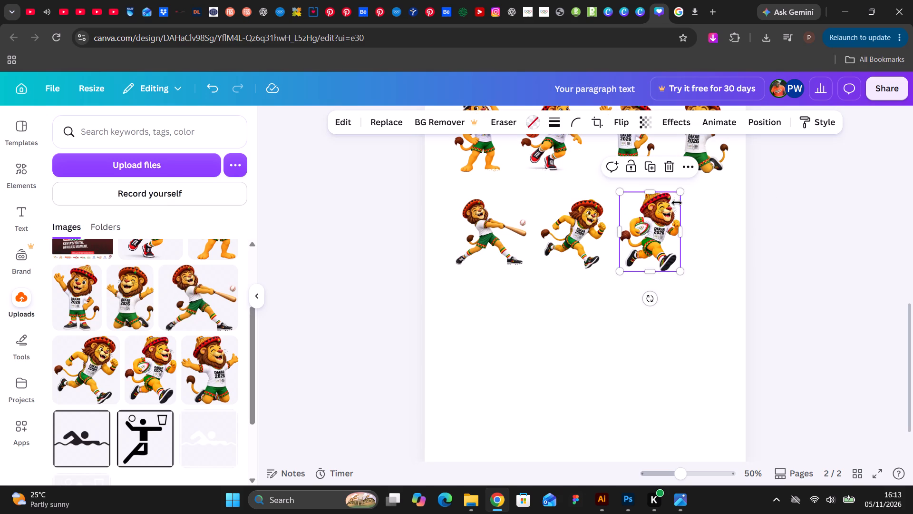
pyautogui.moveTo(680, 193); pyautogui.dragTo(672, 201)
pyautogui.click(805, 241)
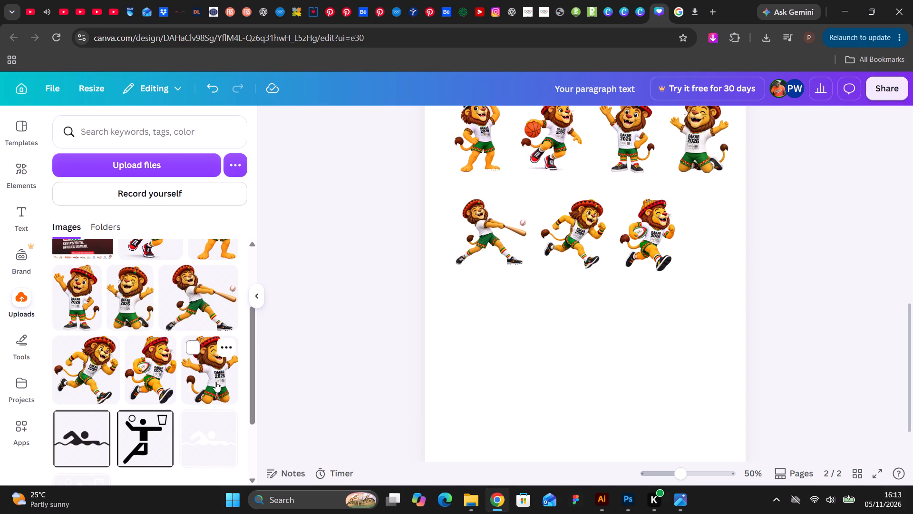
# Duplicate the rugby lion and place the copy beside it as the fourth figure in the second row.
pyautogui.scroll(1, 579, 286)
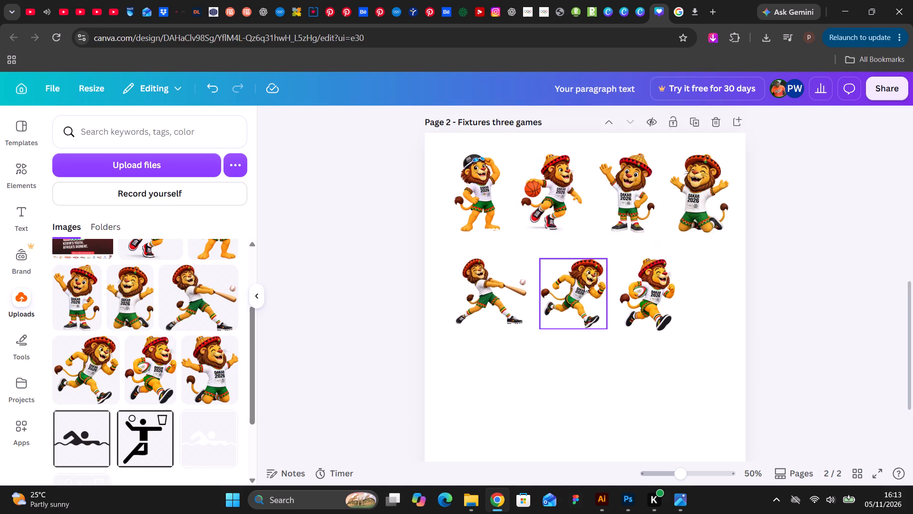
pyautogui.scroll(1, 598, 282)
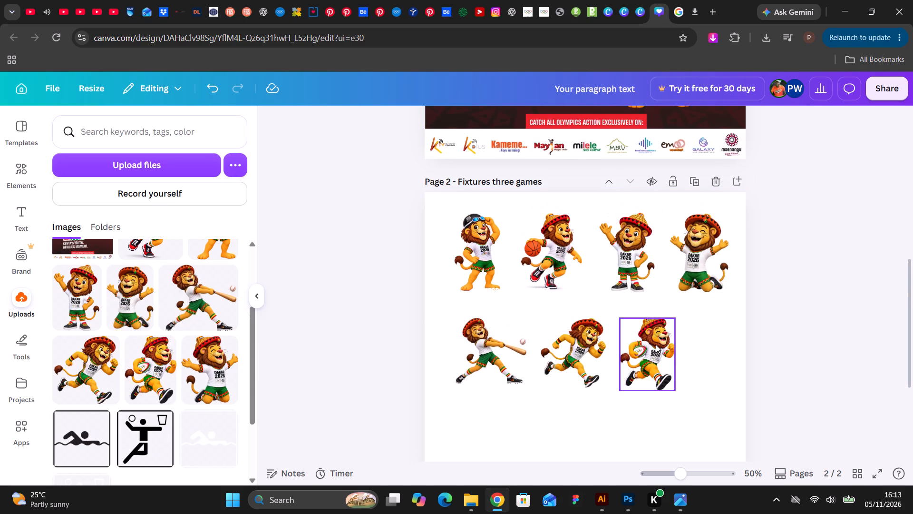
pyautogui.moveTo(656, 345); pyautogui.dragTo(712, 345)
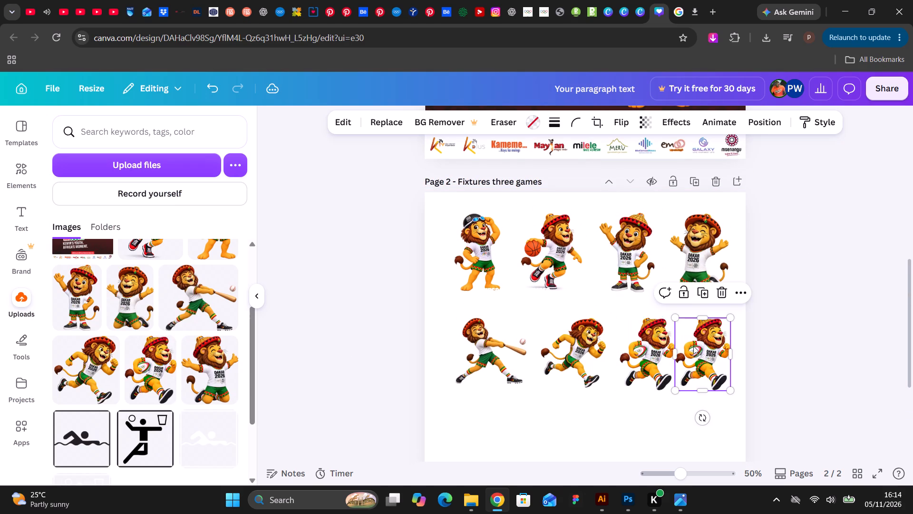
# Shift the second row's batting, running and rugby lions leftward and nudge the copied lion to space the four evenly.
pyautogui.click(573, 353)
pyautogui.moveTo(583, 350); pyautogui.dragTo(582, 350)
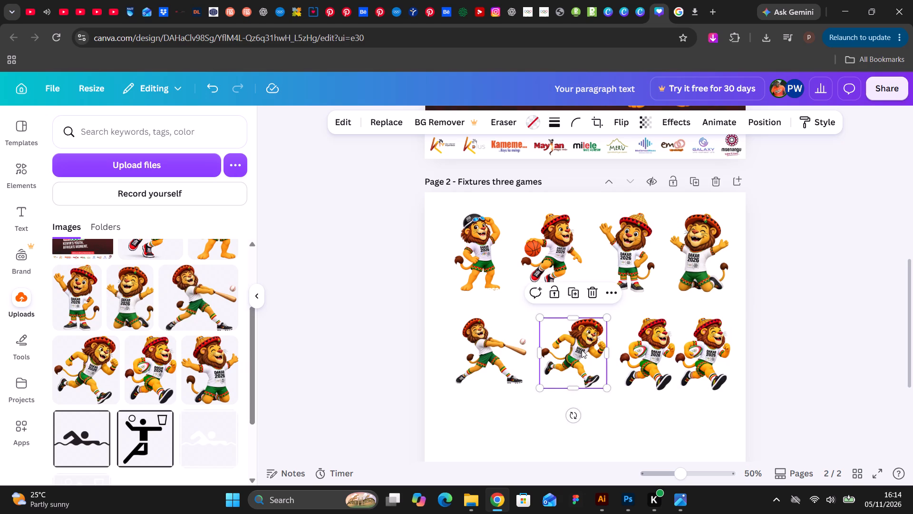
pyautogui.moveTo(582, 350); pyautogui.dragTo(575, 350)
pyautogui.moveTo(488, 354); pyautogui.dragTo(485, 354)
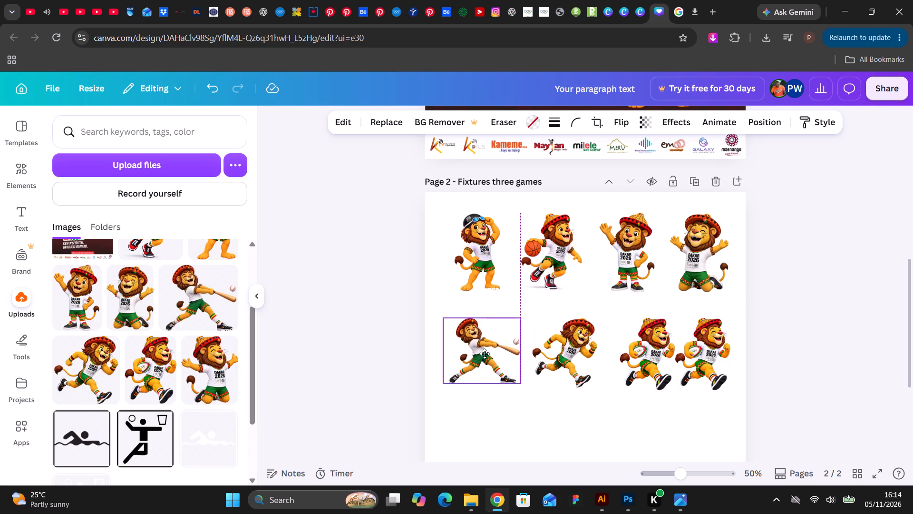
pyautogui.moveTo(485, 354); pyautogui.dragTo(484, 354)
pyautogui.click(568, 352)
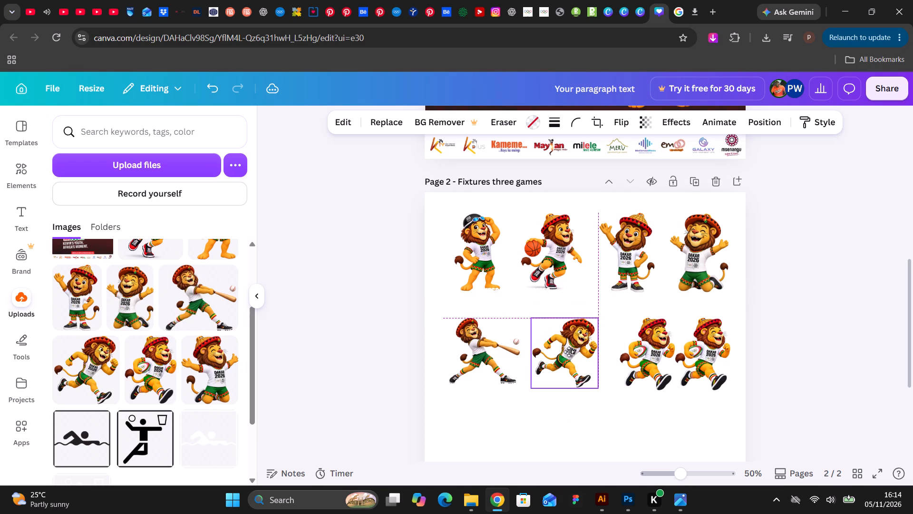
pyautogui.moveTo(642, 356); pyautogui.dragTo(633, 354)
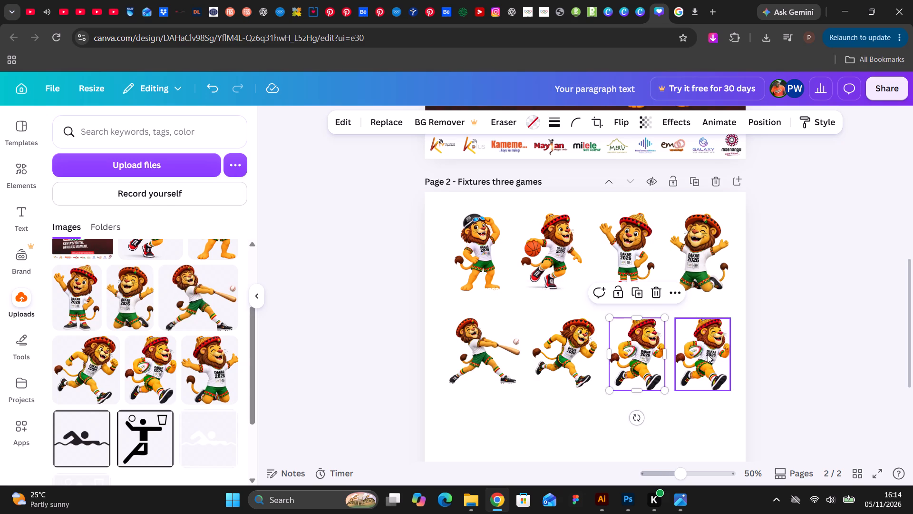
pyautogui.click(708, 351)
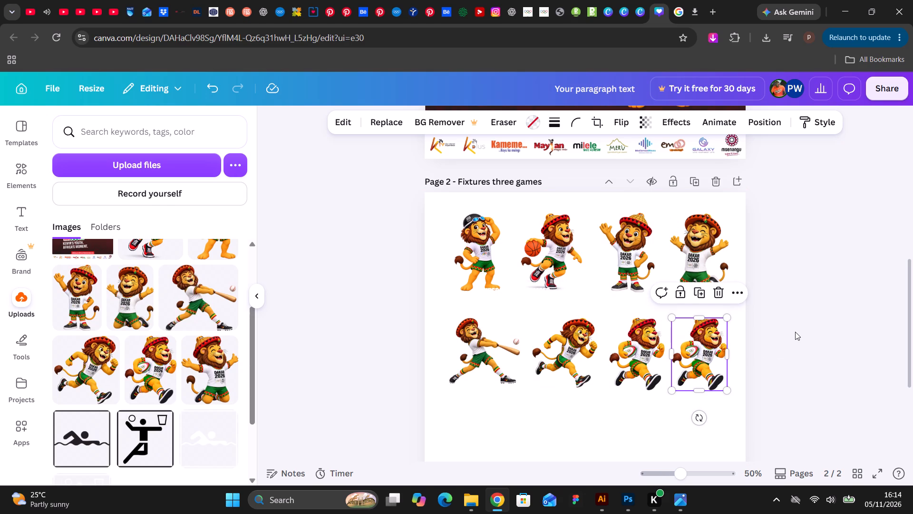
# Replace the copied rugby lion at the end of the second row with the uploaded kneeling lion wearing a hat.
pyautogui.scroll(-4, 757, 303)
pyautogui.scroll(1, 760, 288)
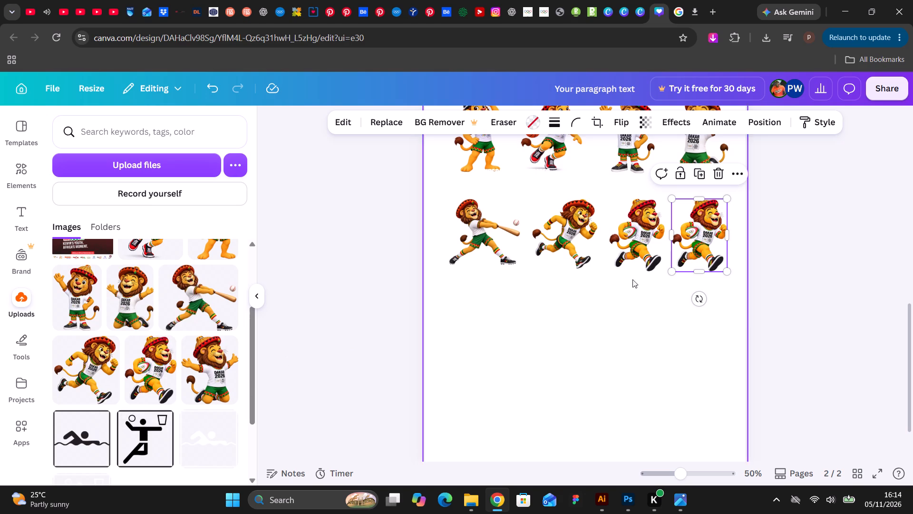
pyautogui.click(211, 370)
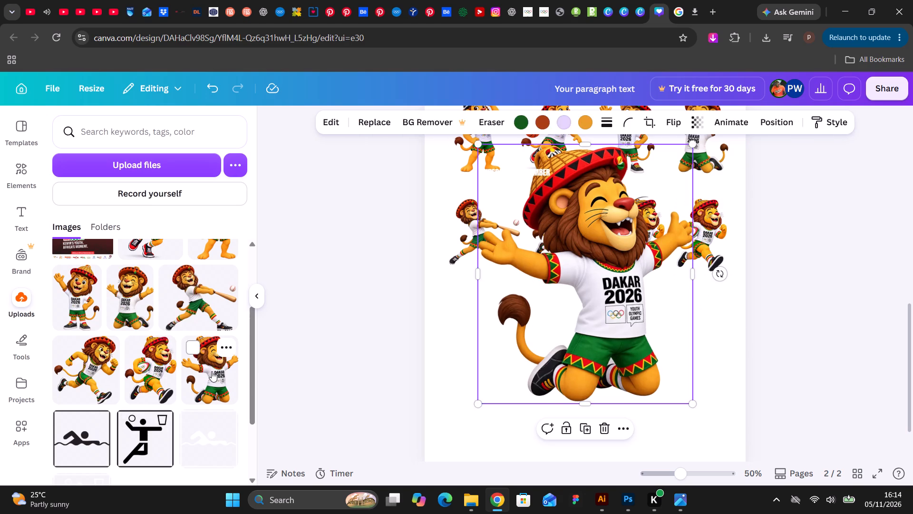
pyautogui.hotkey('ctrl', 'z')
pyautogui.moveTo(218, 374); pyautogui.dragTo(641, 272)
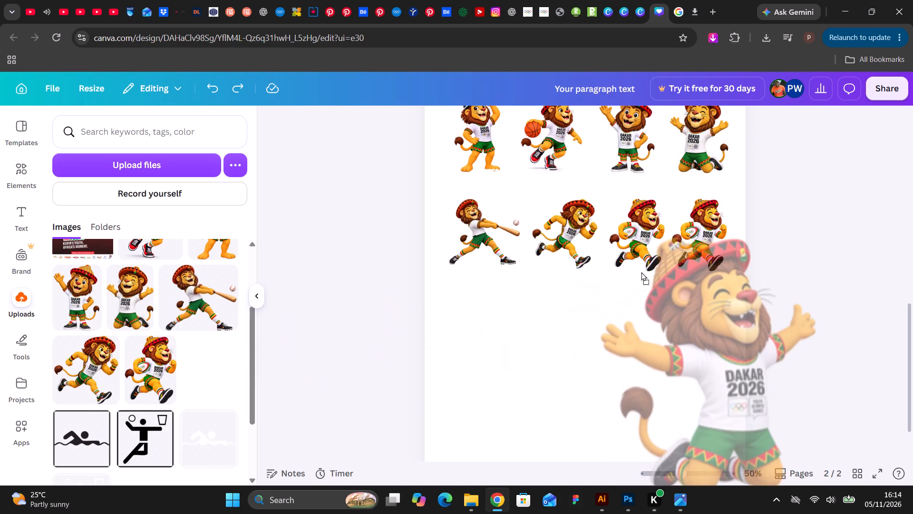
pyautogui.moveTo(641, 272); pyautogui.dragTo(674, 234)
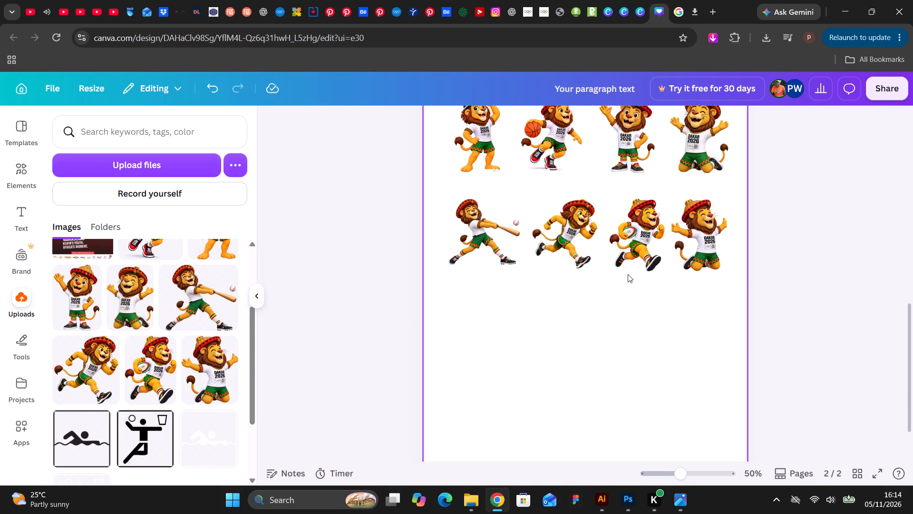
# Extend the second row's kneeling lion frame sideways and upward, scale it down, and position it evenly beside the rugby lion.
pyautogui.click(695, 241)
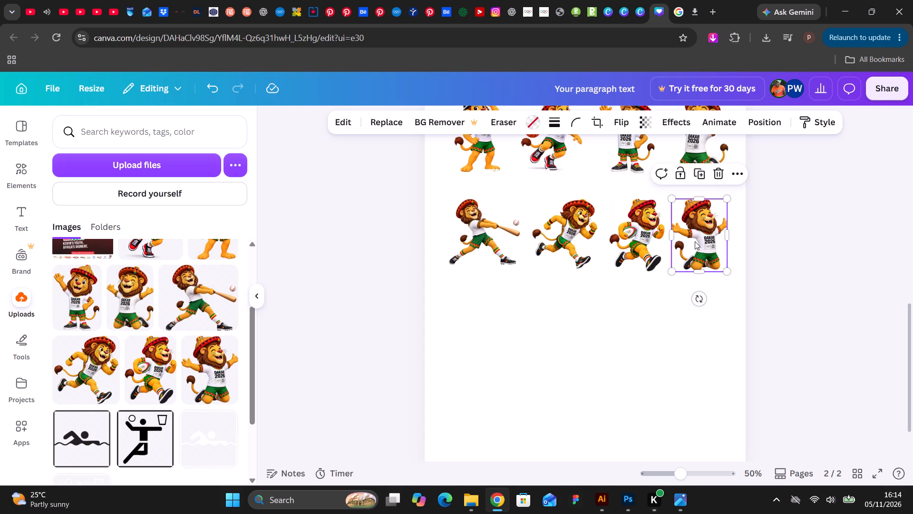
pyautogui.moveTo(729, 235); pyautogui.dragTo(733, 235)
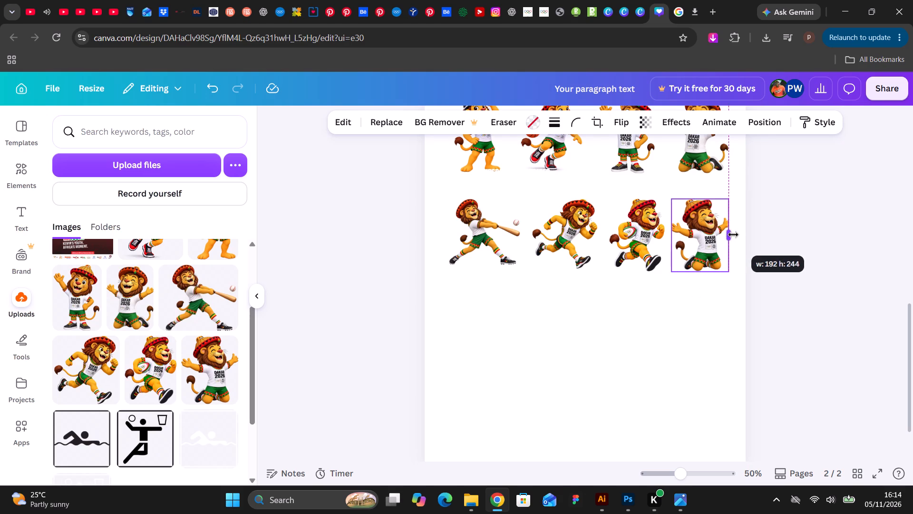
pyautogui.moveTo(733, 235); pyautogui.dragTo(746, 237)
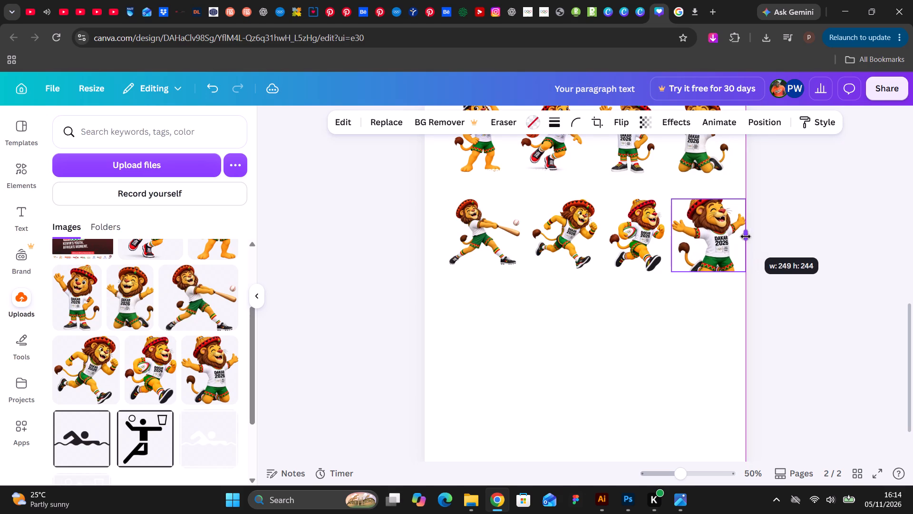
pyautogui.moveTo(746, 237); pyautogui.dragTo(748, 237)
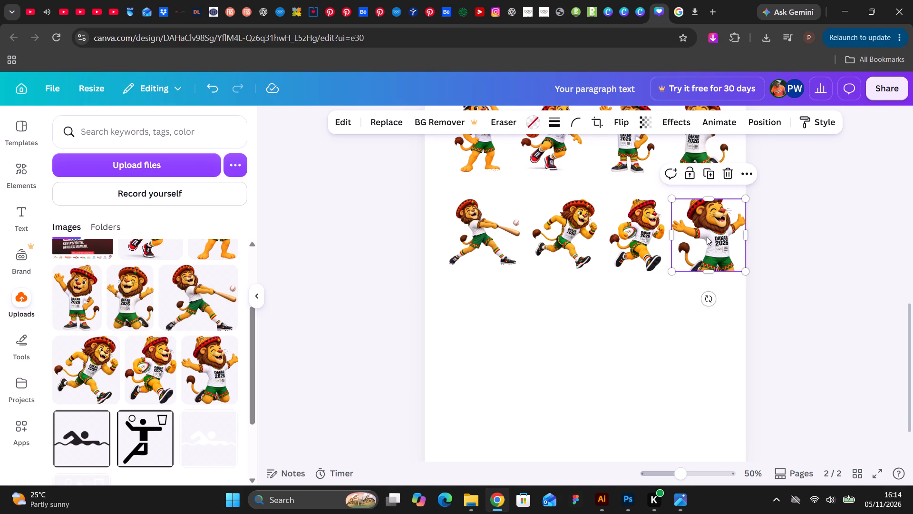
pyautogui.moveTo(714, 201); pyautogui.dragTo(711, 182)
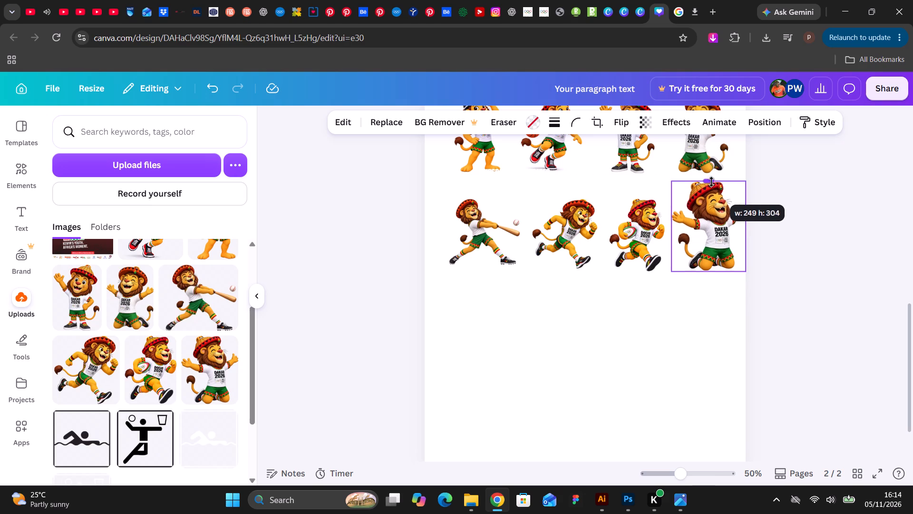
pyautogui.moveTo(711, 182); pyautogui.dragTo(711, 178)
pyautogui.moveTo(749, 175); pyautogui.dragTo(743, 178)
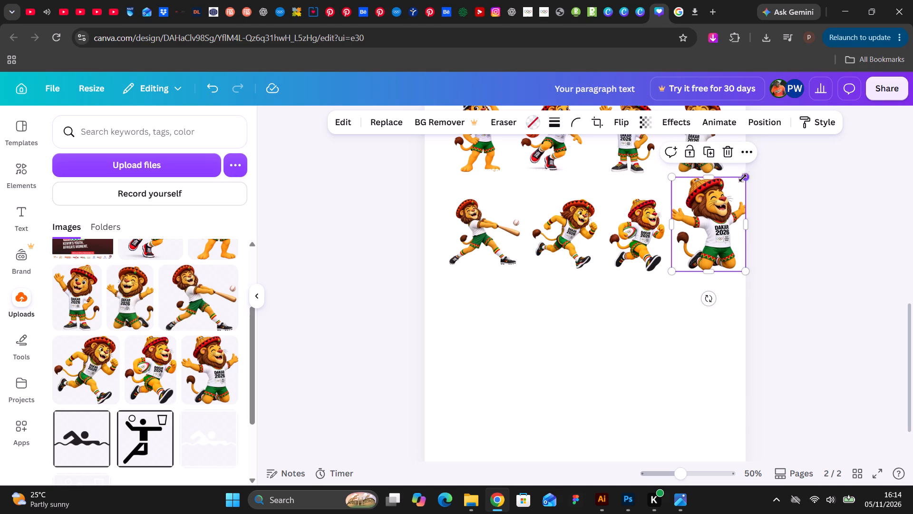
pyautogui.moveTo(743, 178); pyautogui.dragTo(721, 198)
pyautogui.moveTo(725, 238); pyautogui.dragTo(731, 237)
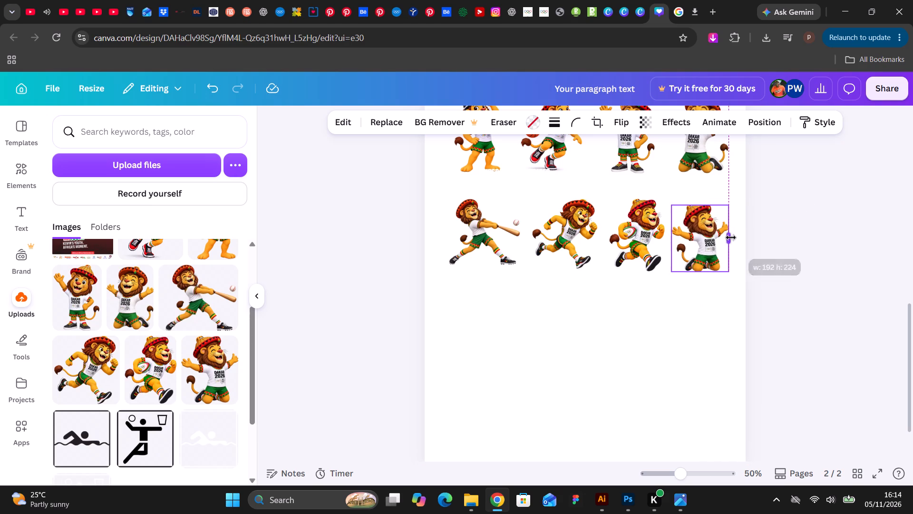
pyautogui.moveTo(731, 237); pyautogui.dragTo(733, 237)
pyautogui.moveTo(711, 242); pyautogui.dragTo(716, 239)
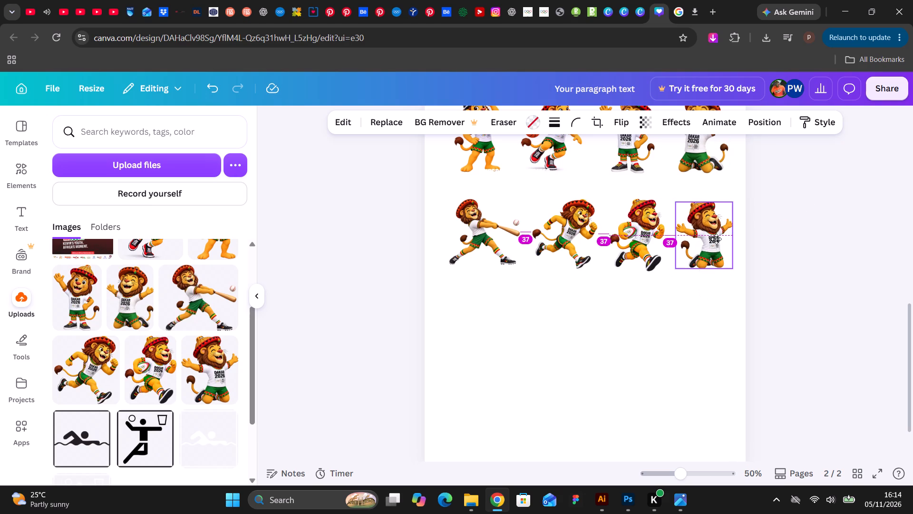
pyautogui.moveTo(716, 239); pyautogui.dragTo(718, 237)
# Extend the kneeling lion's frame further upward and sideways to show its full hat and arms, and scale it down to match the row.
pyautogui.moveTo(706, 198); pyautogui.dragTo(705, 192)
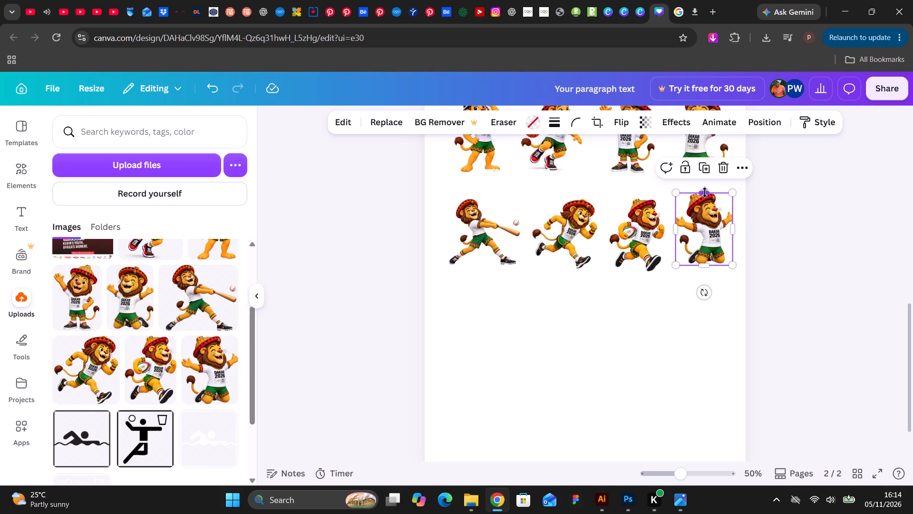
pyautogui.hotkey('ctrl', '=')
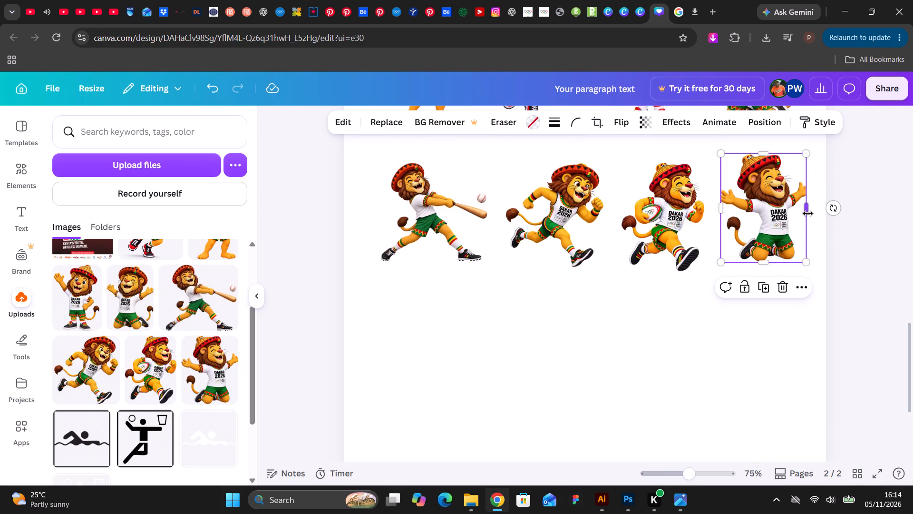
pyautogui.moveTo(808, 213); pyautogui.dragTo(816, 213)
pyautogui.click(773, 154)
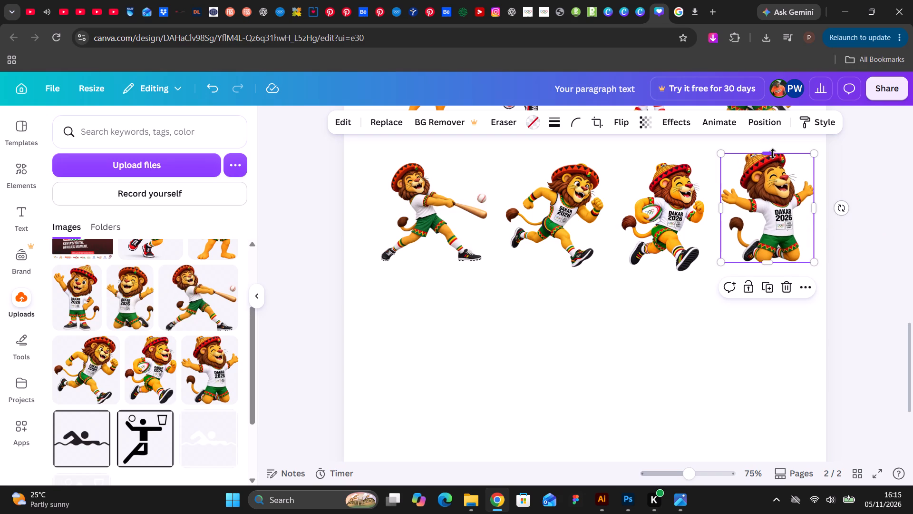
pyautogui.moveTo(814, 153); pyautogui.dragTo(799, 161)
pyautogui.click(874, 267)
pyautogui.click(874, 270)
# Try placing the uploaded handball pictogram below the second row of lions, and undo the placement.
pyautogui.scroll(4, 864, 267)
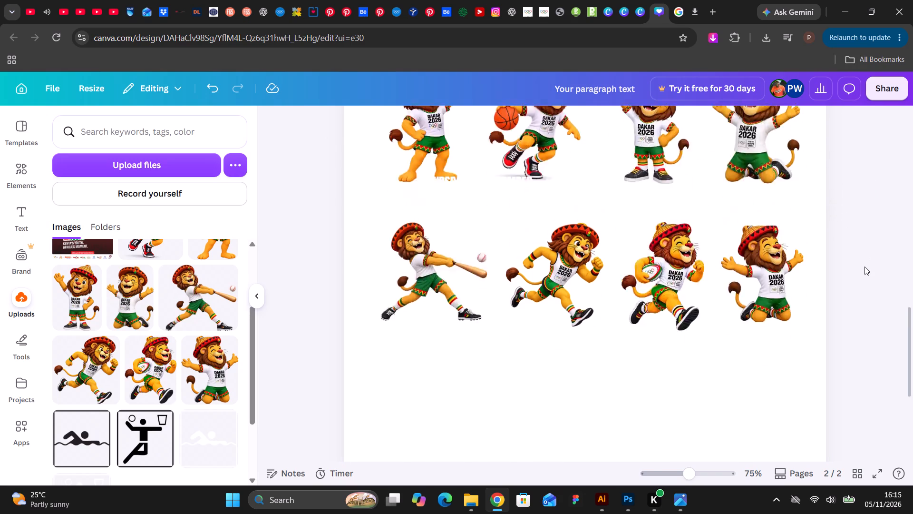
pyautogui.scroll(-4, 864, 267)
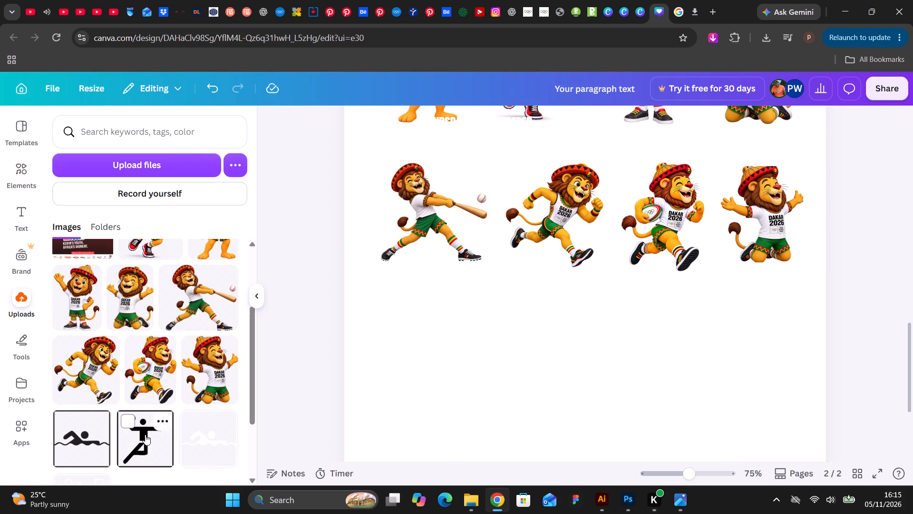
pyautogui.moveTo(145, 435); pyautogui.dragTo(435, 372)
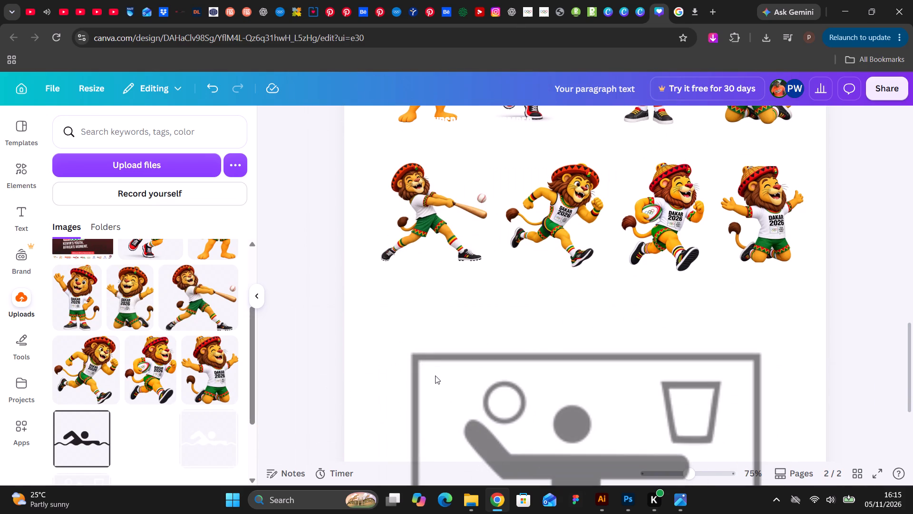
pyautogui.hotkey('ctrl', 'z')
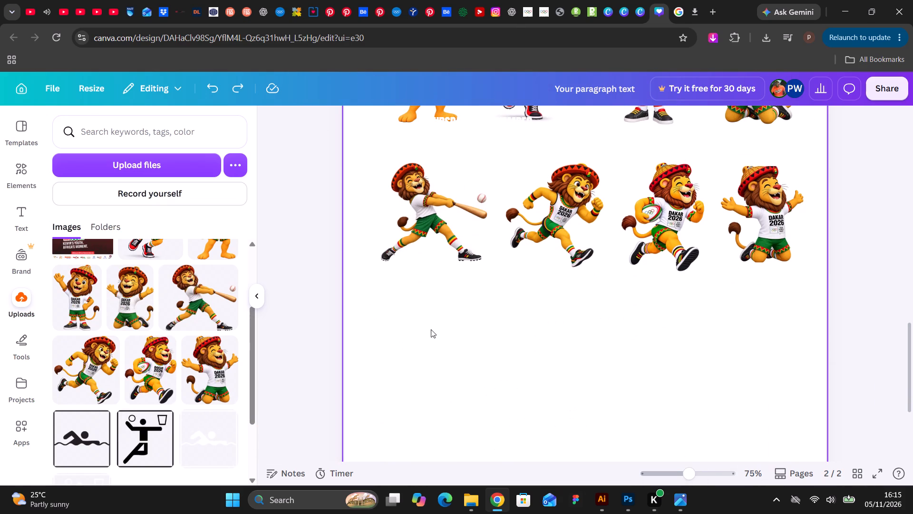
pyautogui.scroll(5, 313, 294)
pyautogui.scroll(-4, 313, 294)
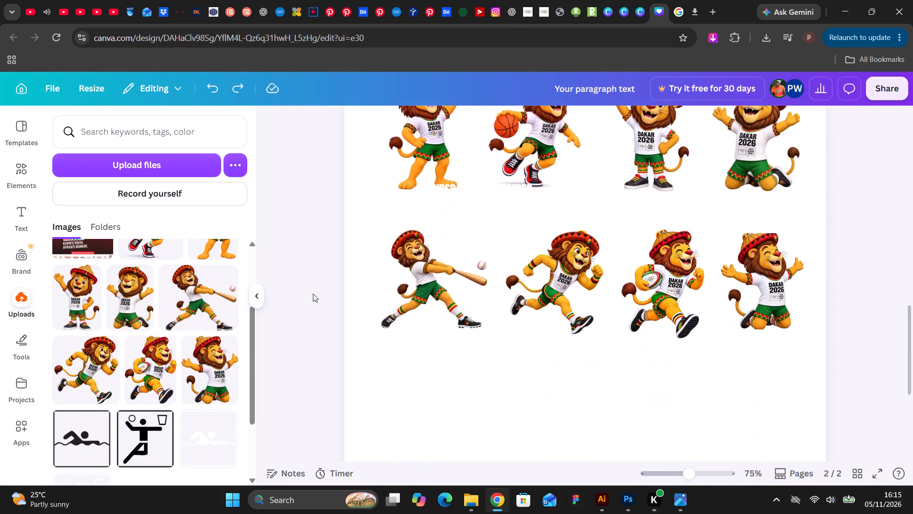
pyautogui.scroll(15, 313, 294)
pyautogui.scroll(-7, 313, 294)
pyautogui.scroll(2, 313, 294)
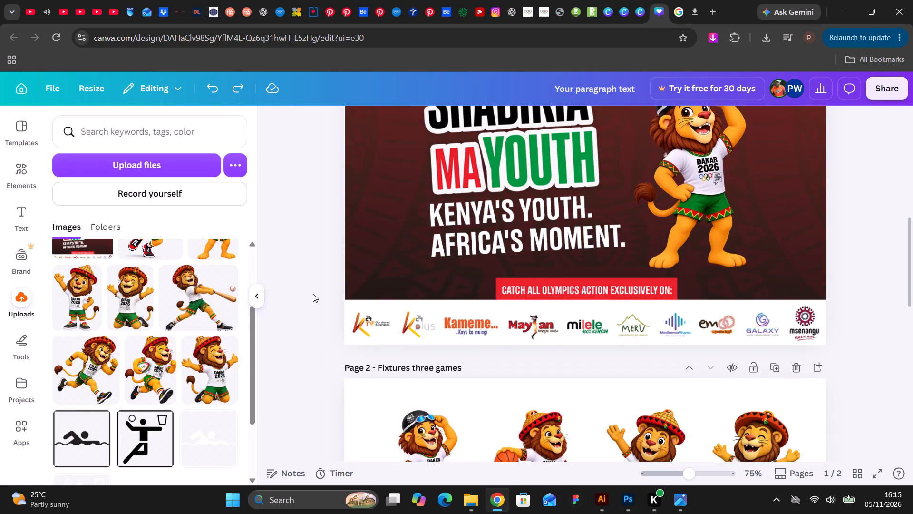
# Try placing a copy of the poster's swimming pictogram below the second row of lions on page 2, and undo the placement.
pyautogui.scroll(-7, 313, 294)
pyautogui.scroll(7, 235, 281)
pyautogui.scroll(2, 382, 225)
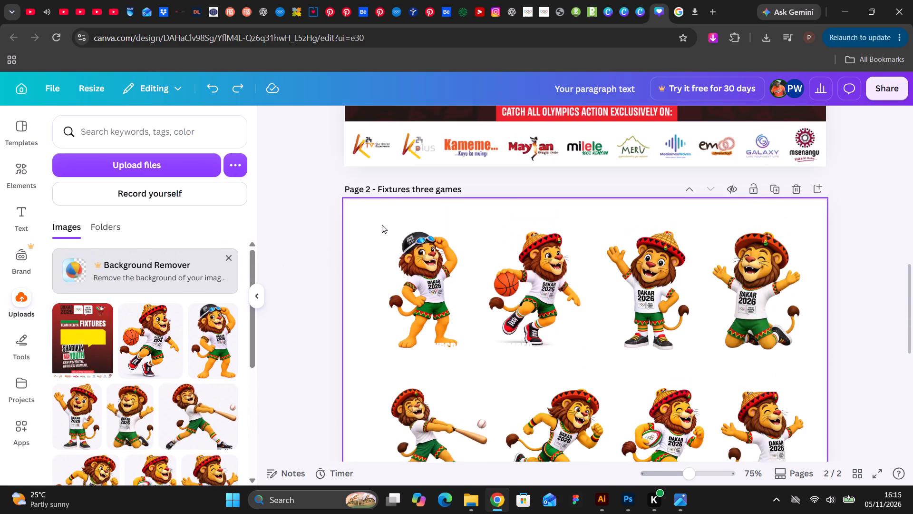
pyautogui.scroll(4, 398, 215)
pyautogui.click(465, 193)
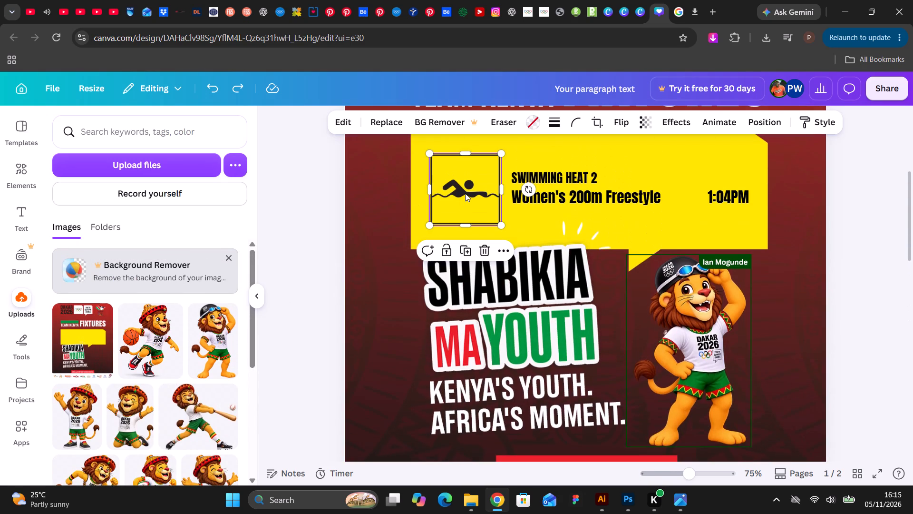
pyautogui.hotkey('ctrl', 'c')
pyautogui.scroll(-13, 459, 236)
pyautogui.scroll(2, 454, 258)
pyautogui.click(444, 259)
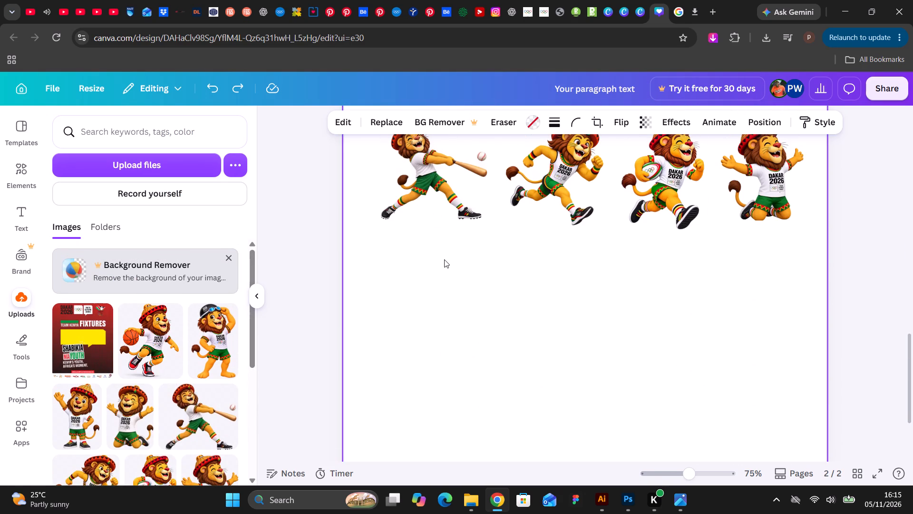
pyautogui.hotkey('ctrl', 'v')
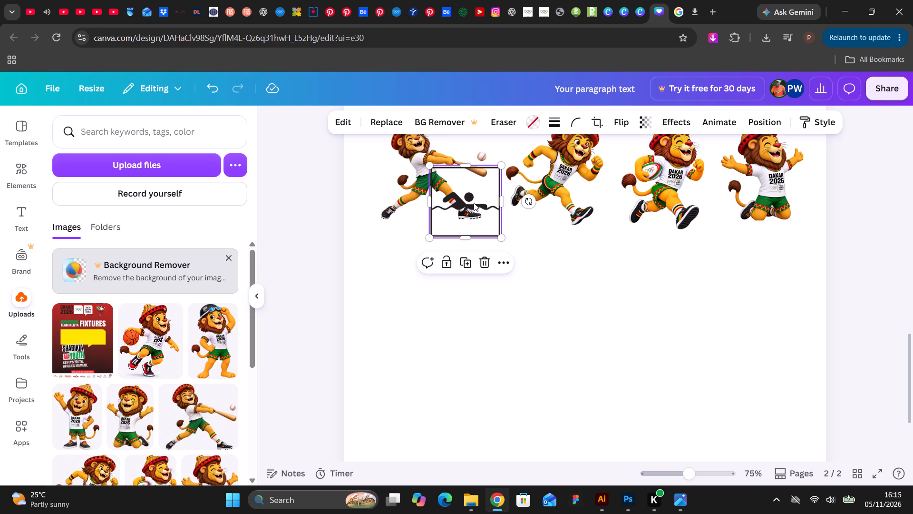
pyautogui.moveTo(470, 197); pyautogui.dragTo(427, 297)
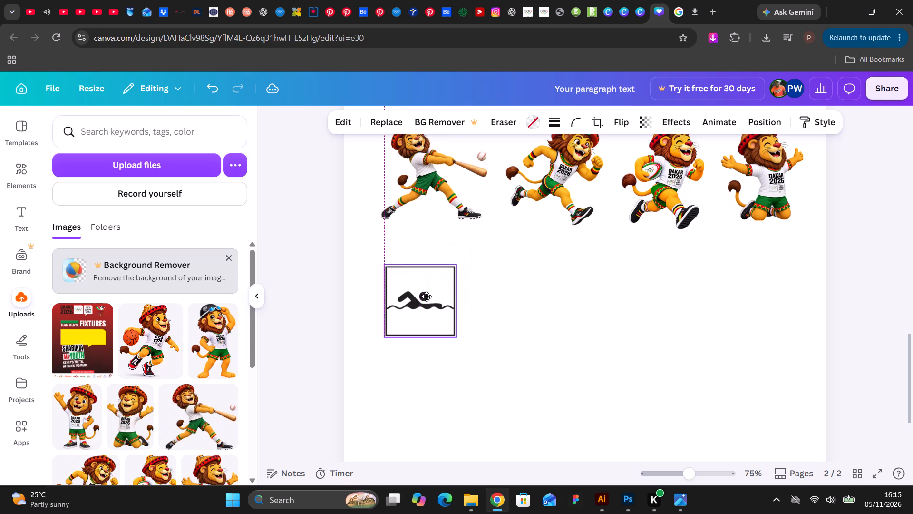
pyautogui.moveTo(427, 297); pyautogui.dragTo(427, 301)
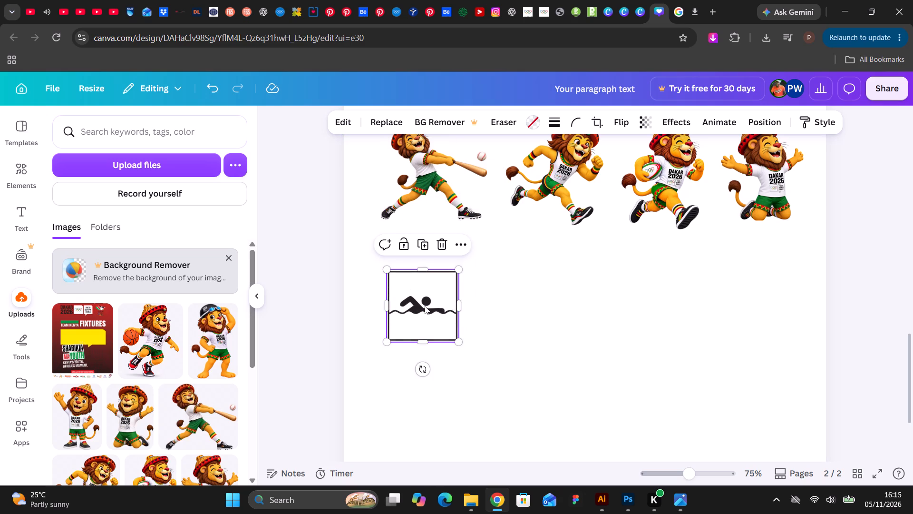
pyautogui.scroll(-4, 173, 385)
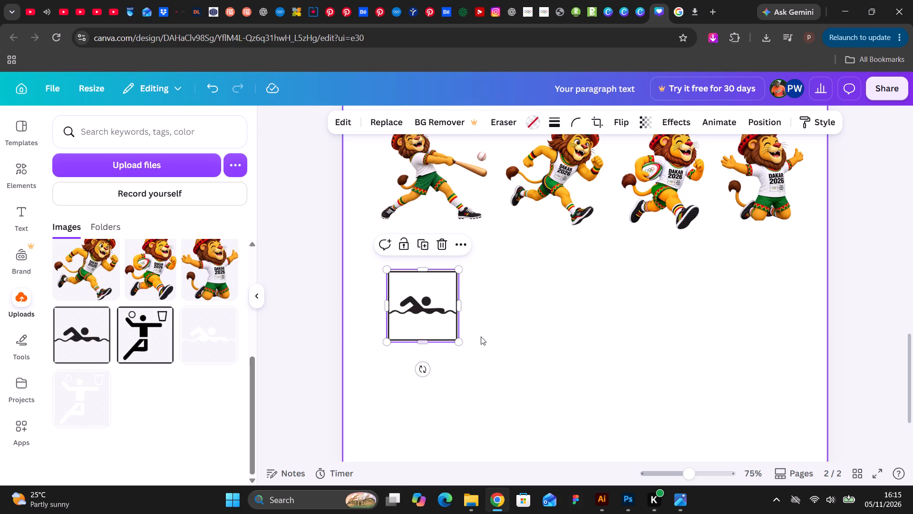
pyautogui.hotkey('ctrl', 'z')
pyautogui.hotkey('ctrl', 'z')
# Move all four lions of the second row down together, widening the gap below the first row.
pyautogui.scroll(7, 666, 288)
pyautogui.scroll(-4, 667, 286)
pyautogui.scroll(-4, 642, 349)
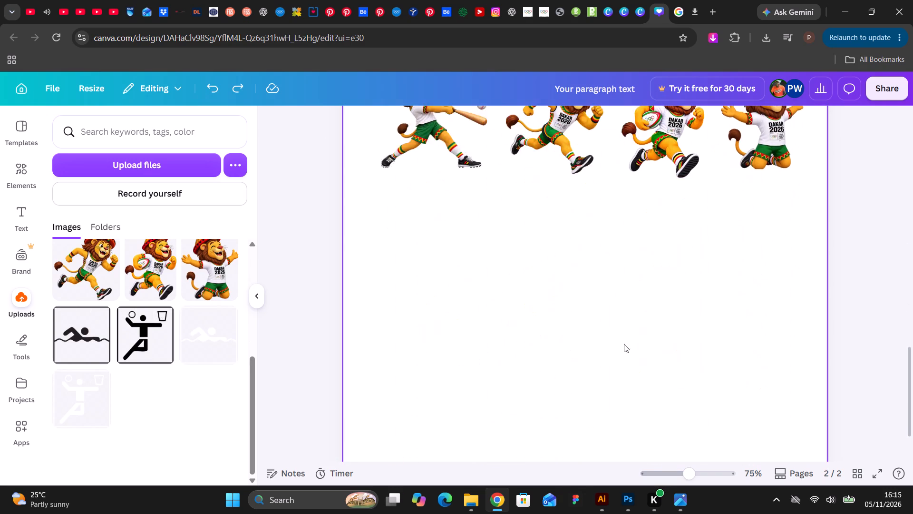
pyautogui.scroll(2, 589, 318)
pyautogui.click(442, 241)
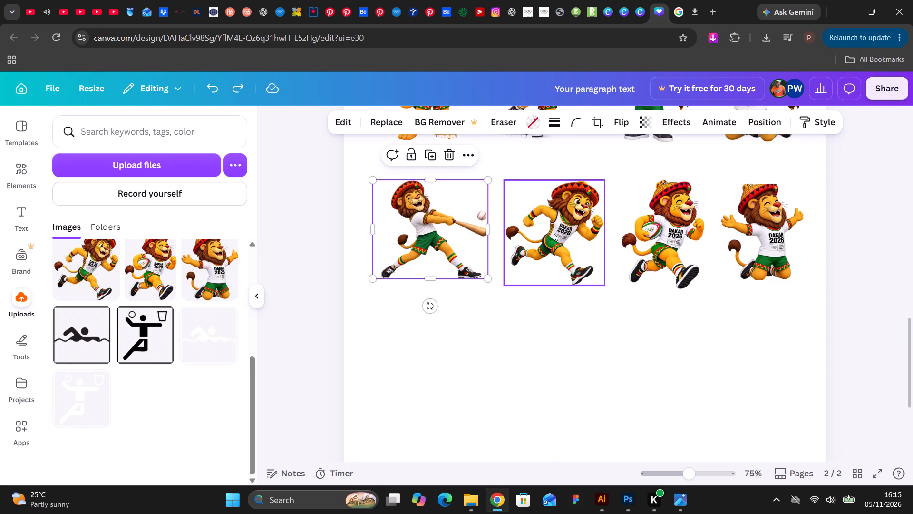
pyautogui.keyDown('shift'); pyautogui.click(554, 233); pyautogui.keyUp('shift')
pyautogui.keyDown('shift'); pyautogui.click(667, 240); pyautogui.keyUp('shift')
pyautogui.keyDown('shift'); pyautogui.click(775, 244); pyautogui.keyUp('shift')
pyautogui.moveTo(771, 242); pyautogui.dragTo(773, 270)
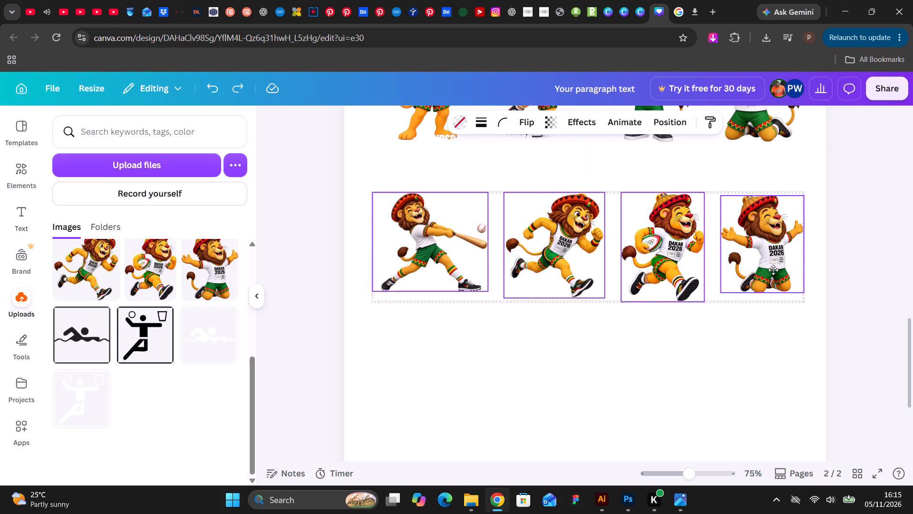
pyautogui.moveTo(773, 270); pyautogui.dragTo(779, 306)
# Delete the leftover white text element overlapping the feet of the swimmer and basketball lions in the first row.
pyautogui.scroll(4, 651, 297)
pyautogui.scroll(-2, 653, 294)
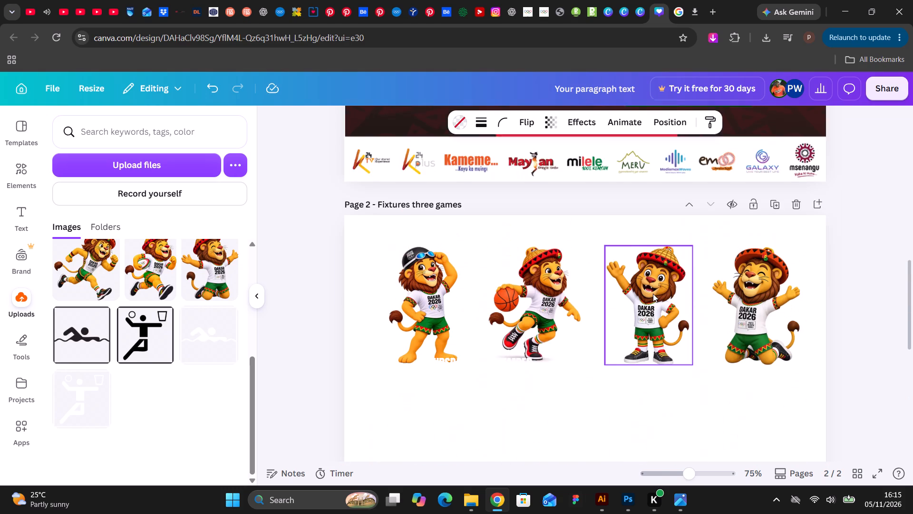
pyautogui.click(544, 216)
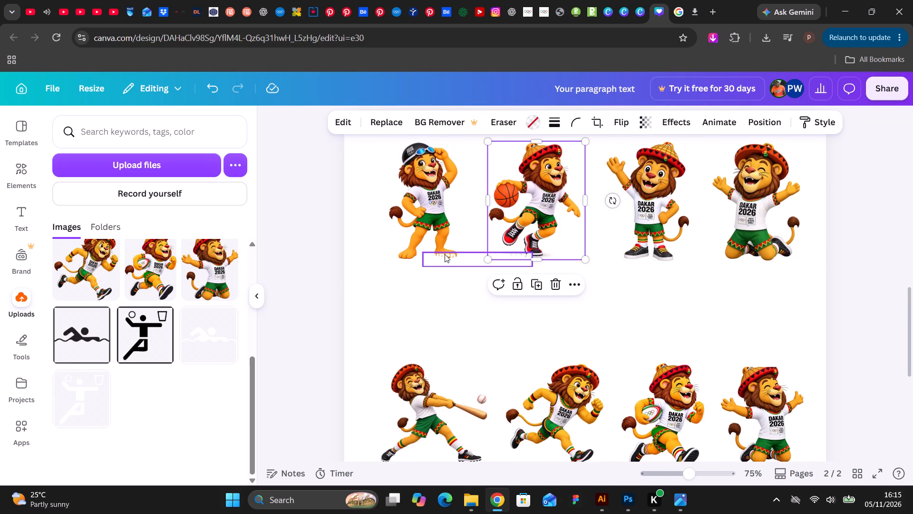
pyautogui.click(445, 254)
pyautogui.press('BackSpace')
# Move all four lions of the first row down together, increasing the margin above them.
pyautogui.click(535, 223)
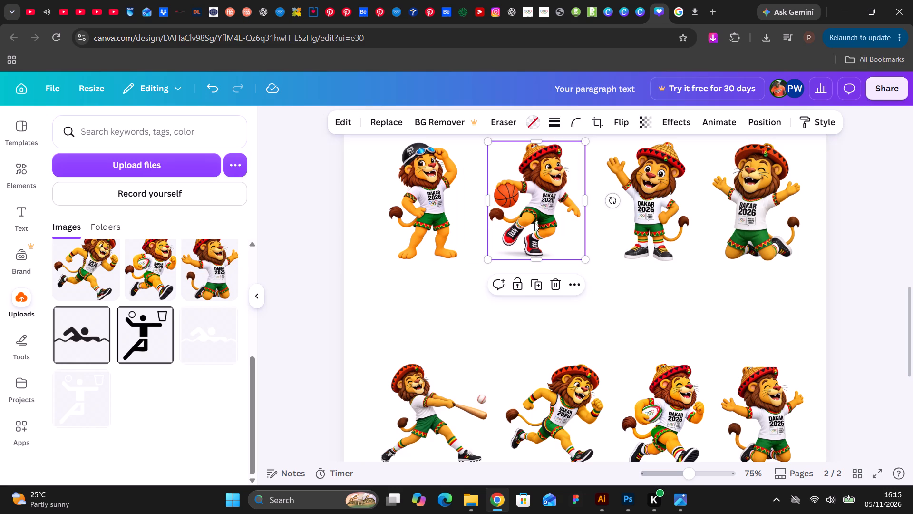
pyautogui.keyDown('shift'); pyautogui.click(450, 224); pyautogui.keyUp('shift')
pyautogui.keyDown('shift'); pyautogui.click(646, 219); pyautogui.keyUp('shift')
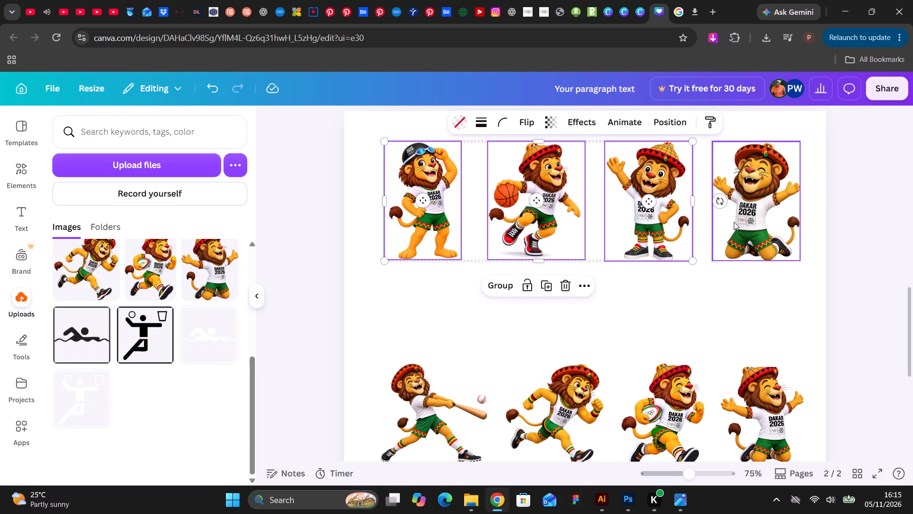
pyautogui.keyDown('shift'); pyautogui.click(742, 222); pyautogui.keyUp('shift')
pyautogui.moveTo(756, 221); pyautogui.dragTo(752, 247)
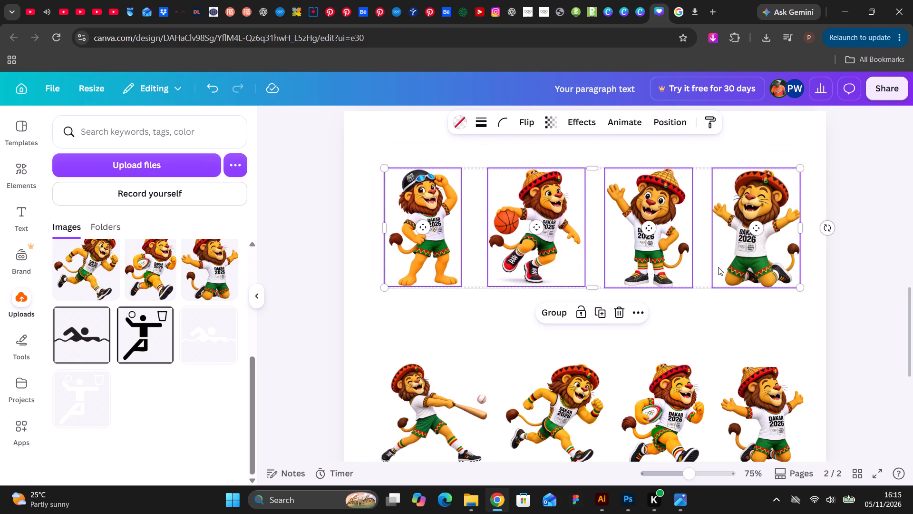
# Extend the frame of the second row's kneeling lion upward and to both sides so its hat and arms show fully.
pyautogui.scroll(-5, 713, 274)
pyautogui.scroll(5, 713, 274)
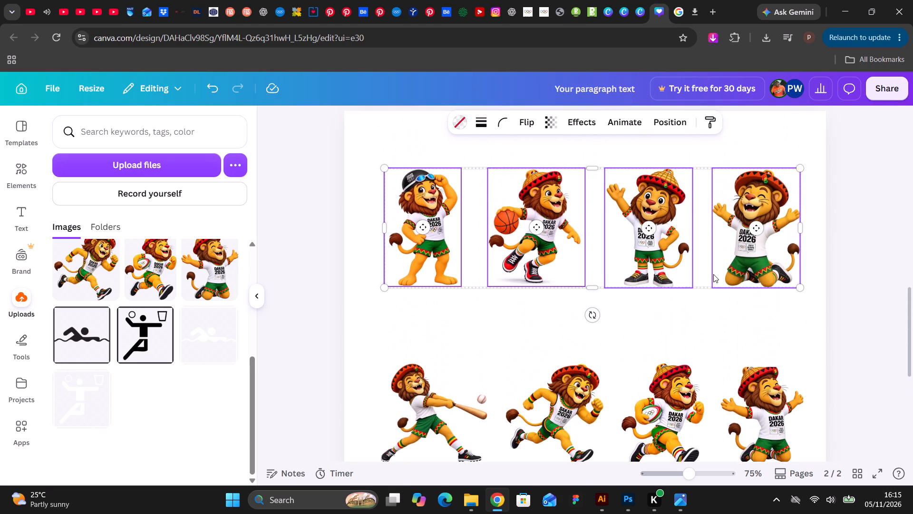
pyautogui.click(760, 385)
pyautogui.click(765, 364)
pyautogui.moveTo(765, 364); pyautogui.dragTo(762, 352)
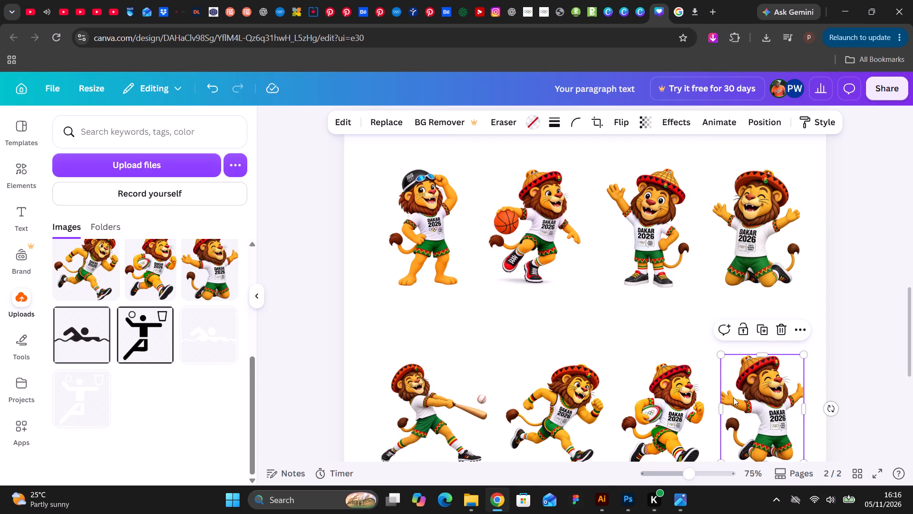
pyautogui.moveTo(725, 406); pyautogui.dragTo(718, 407)
pyautogui.moveTo(805, 410); pyautogui.dragTo(823, 409)
pyautogui.moveTo(767, 352); pyautogui.dragTo(763, 322)
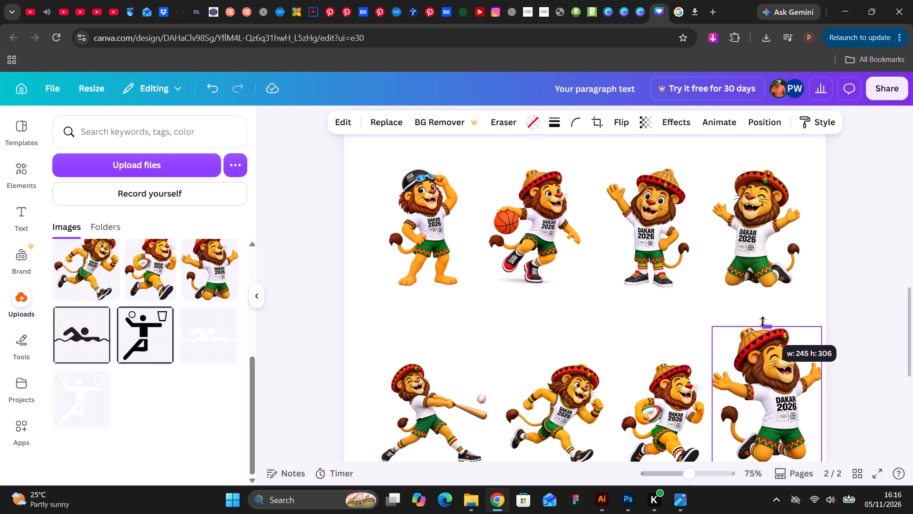
pyautogui.moveTo(763, 322); pyautogui.dragTo(762, 319)
pyautogui.scroll(-5, 723, 373)
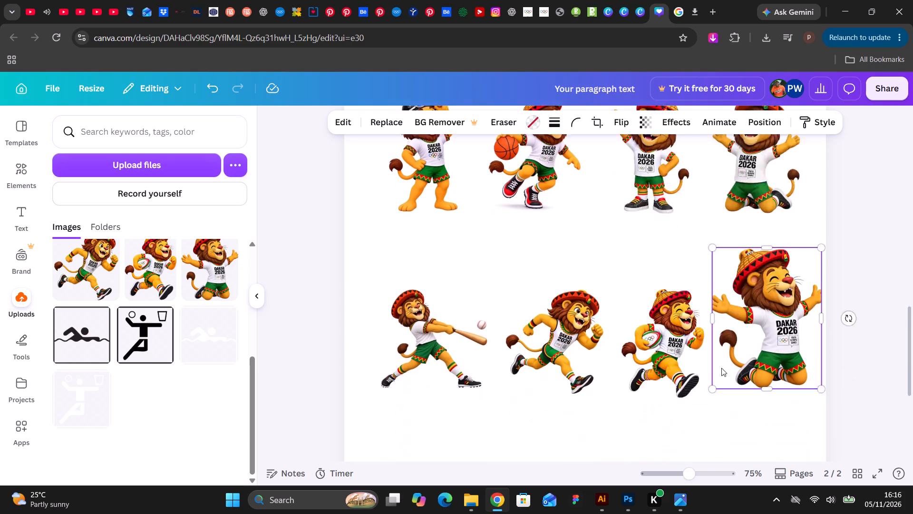
pyautogui.hotkey('ctrl', '=')
pyautogui.hotkey('ctrl', '=')
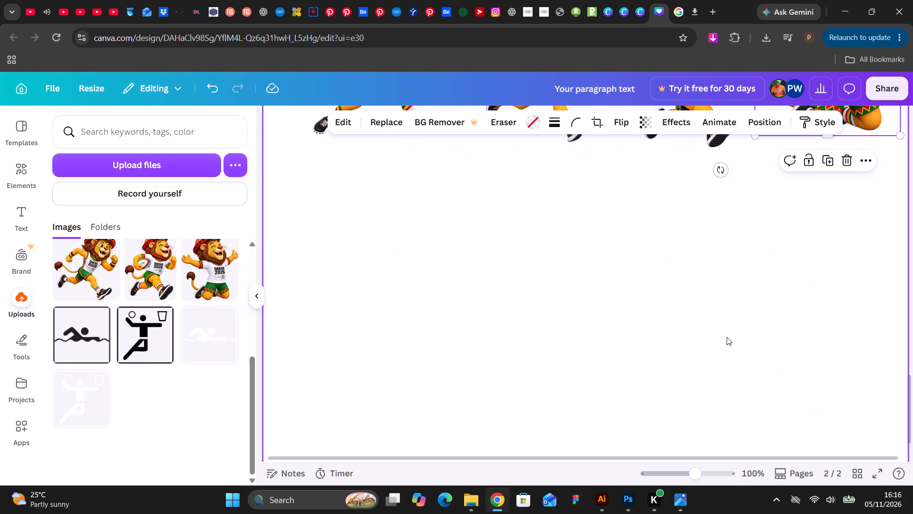
pyautogui.scroll(8, 870, 346)
pyautogui.scroll(-3, 864, 366)
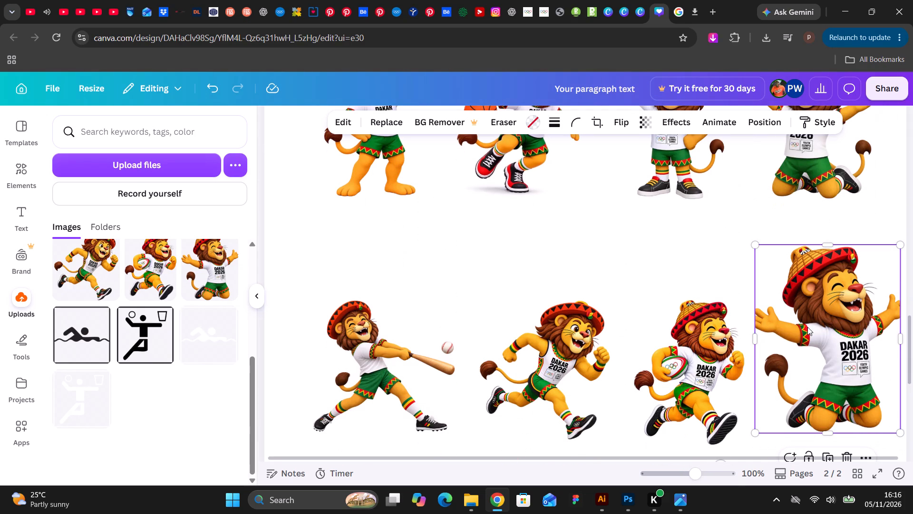
pyautogui.moveTo(756, 341); pyautogui.dragTo(747, 341)
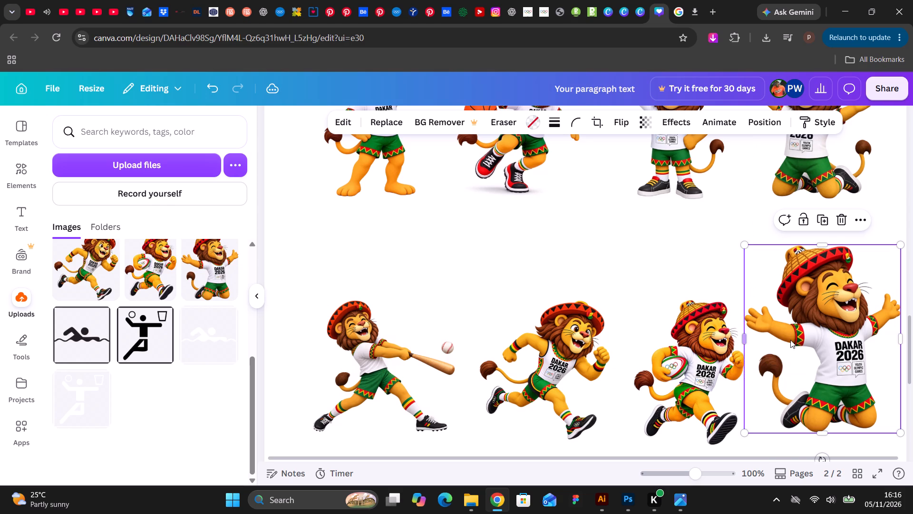
# Scale down the second row's kneeling lion to match its neighbours and reposition it beside the rugby lion.
pyautogui.moveTo(900, 246); pyautogui.dragTo(888, 257)
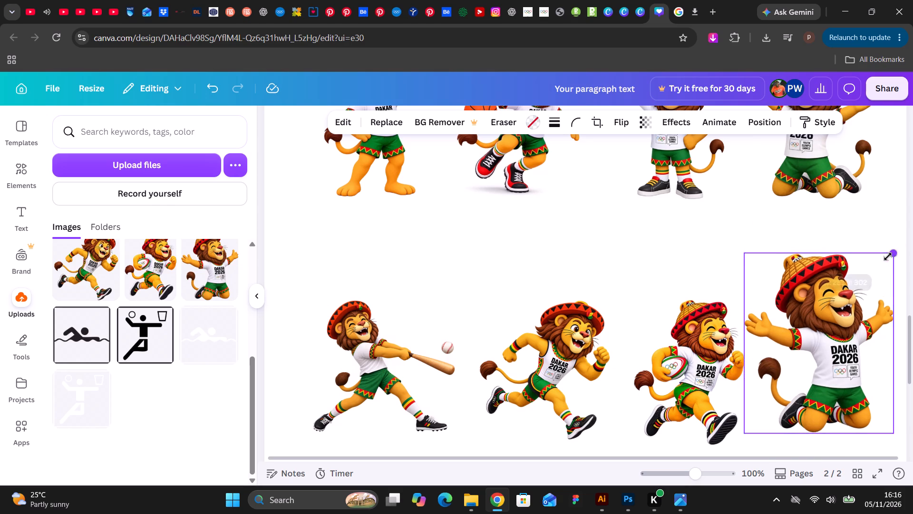
pyautogui.moveTo(888, 257); pyautogui.dragTo(852, 278)
pyautogui.scroll(-4, 864, 284)
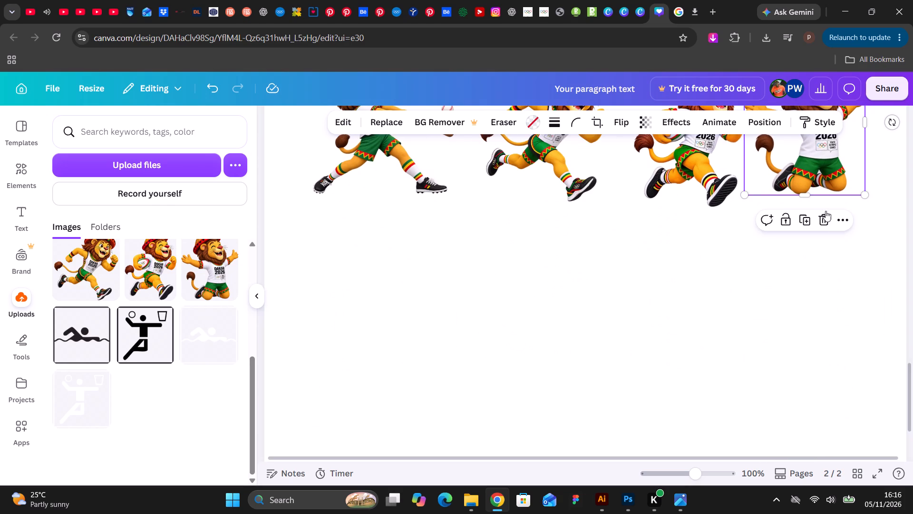
pyautogui.scroll(1, 822, 233)
pyautogui.moveTo(808, 197); pyautogui.dragTo(826, 202)
pyautogui.click(733, 342)
# Review the overall layout of both lion rows on page 2 at a reduced zoom.
pyautogui.hotkey('ctrl', '-')
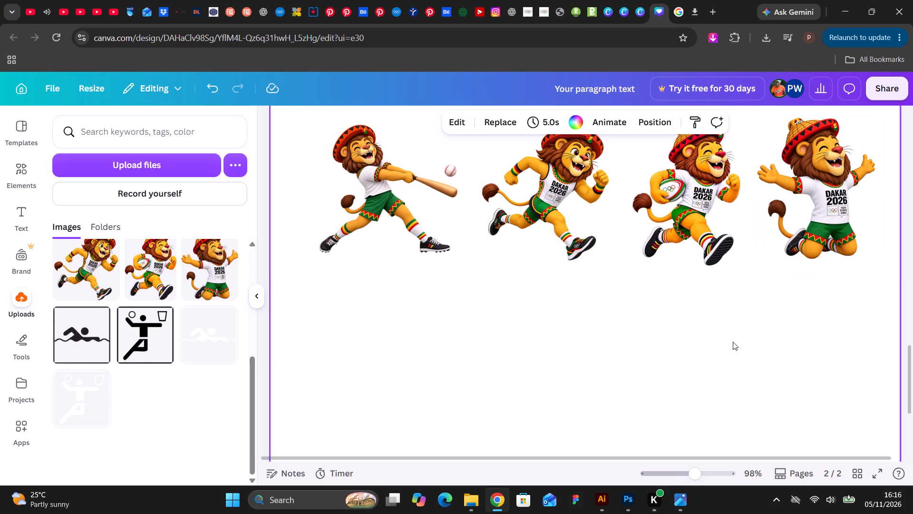
pyautogui.hotkey('ctrl', '-')
pyautogui.scroll(6, 738, 346)
pyautogui.scroll(-9, 738, 347)
pyautogui.hotkey('ctrl', '-')
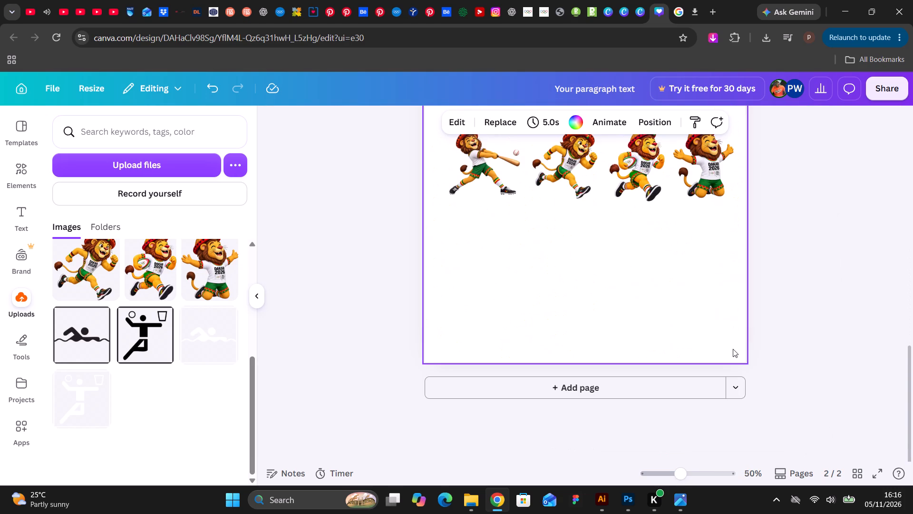
pyautogui.scroll(5, 733, 349)
pyautogui.scroll(-2, 761, 323)
pyautogui.click(795, 287)
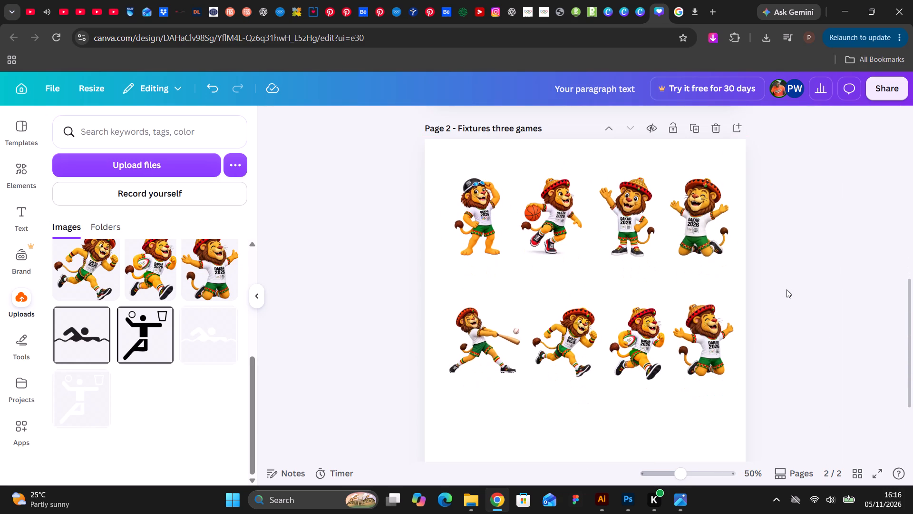
# Rename page 2 as "Ayo Mascot".
pyautogui.scroll(2, 787, 289)
pyautogui.doubleClick(525, 249)
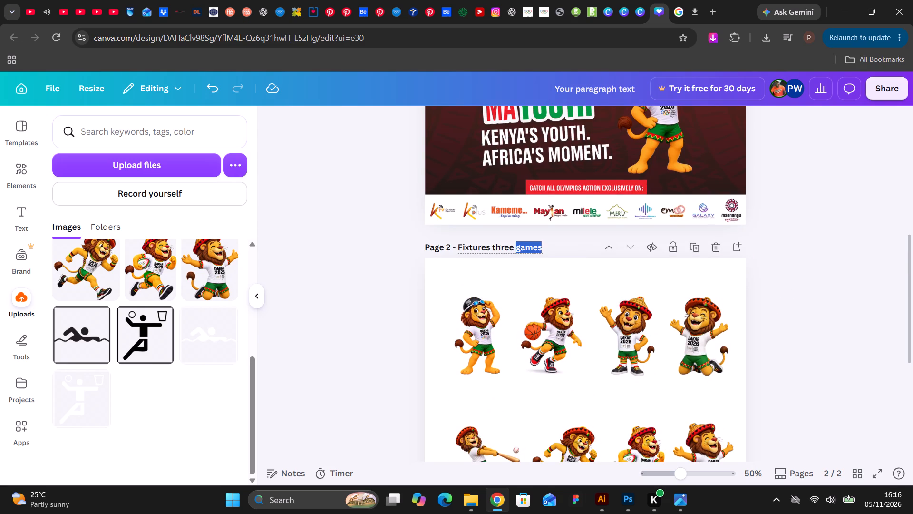
pyautogui.moveTo(458, 245); pyautogui.dragTo(525, 246)
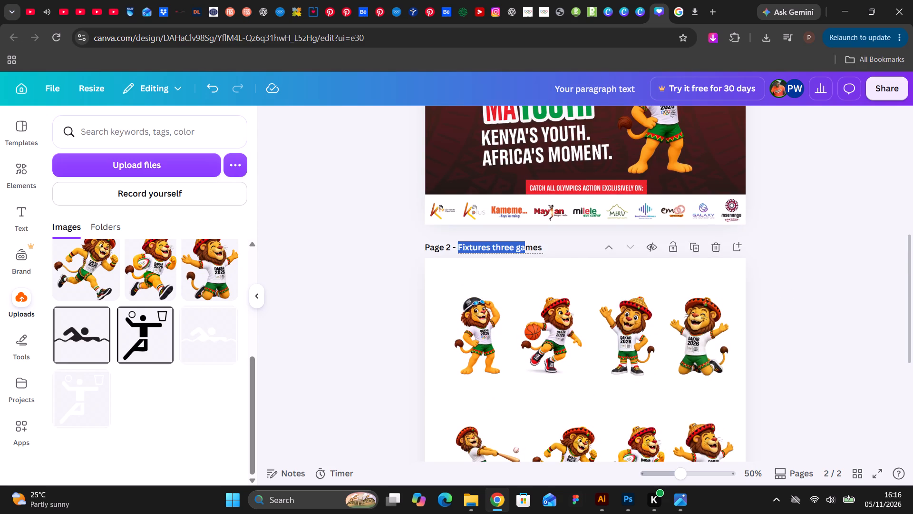
pyautogui.moveTo(525, 246); pyautogui.dragTo(564, 247)
pyautogui.write('assests')
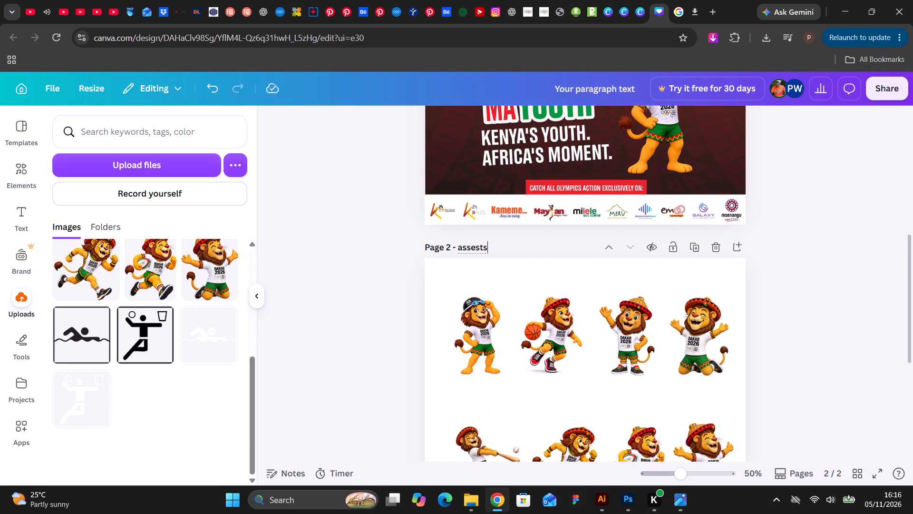
pyautogui.press('BackSpace')
pyautogui.press('BackSpace')
pyautogui.press('BackSpace')
pyautogui.press('BackSpace')
pyautogui.press('BackSpace')
pyautogui.press('BackSpace')
pyautogui.press('BackSpace')
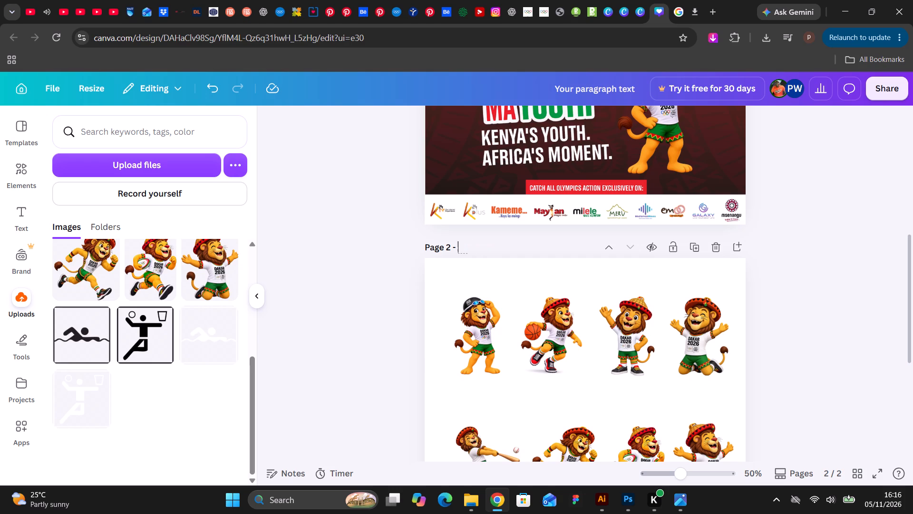
pyautogui.write('Mascot')
pyautogui.press('BackSpace')
pyautogui.press('BackSpace')
pyautogui.press('BackSpace')
pyautogui.press('BackSpace')
pyautogui.press('BackSpace')
pyautogui.press('BackSpace')
pyautogui.write('Ayo')
pyautogui.press('space')
pyautogui.write('Mascot')
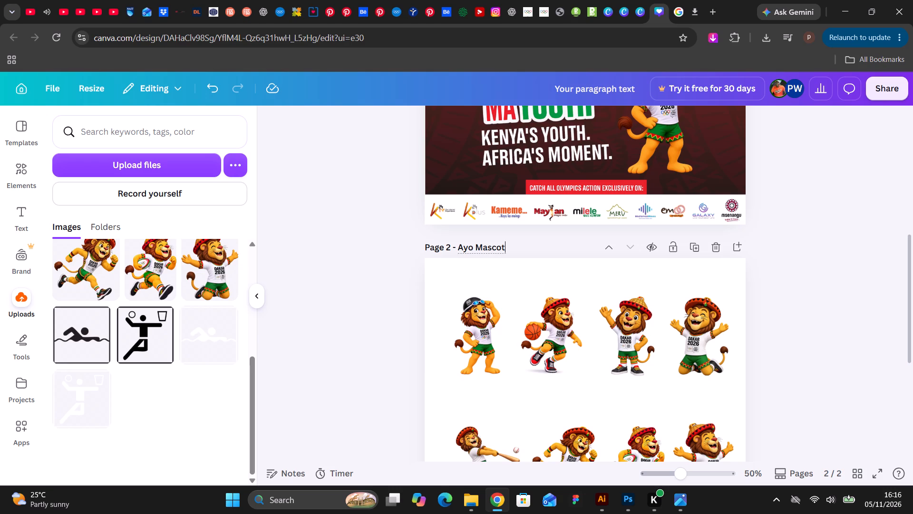
pyautogui.click(778, 276)
pyautogui.scroll(-4, 779, 276)
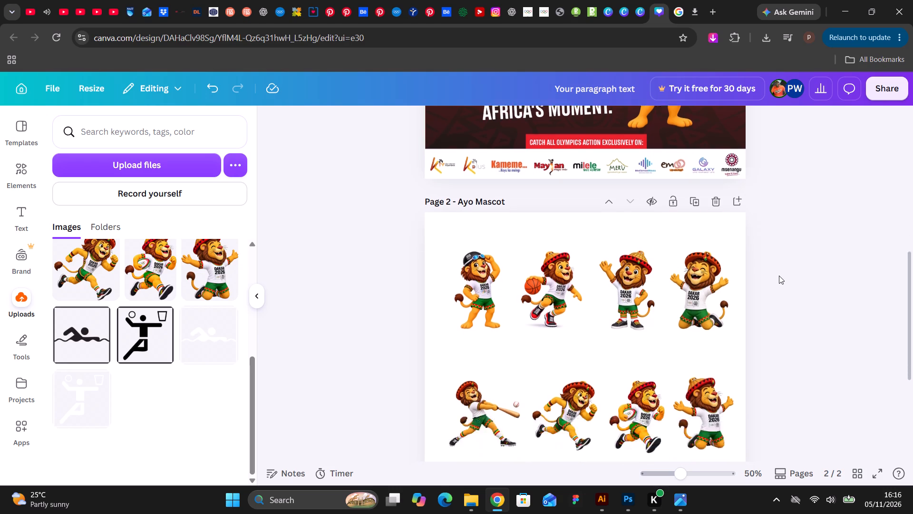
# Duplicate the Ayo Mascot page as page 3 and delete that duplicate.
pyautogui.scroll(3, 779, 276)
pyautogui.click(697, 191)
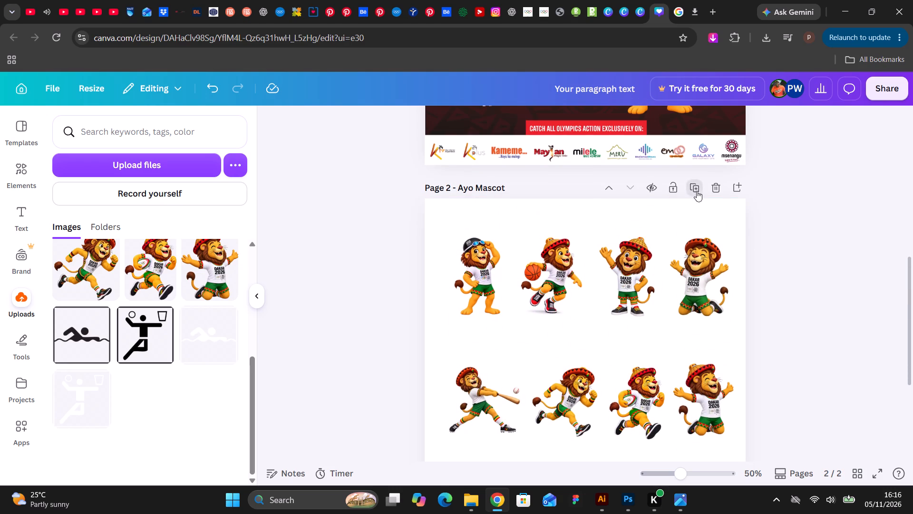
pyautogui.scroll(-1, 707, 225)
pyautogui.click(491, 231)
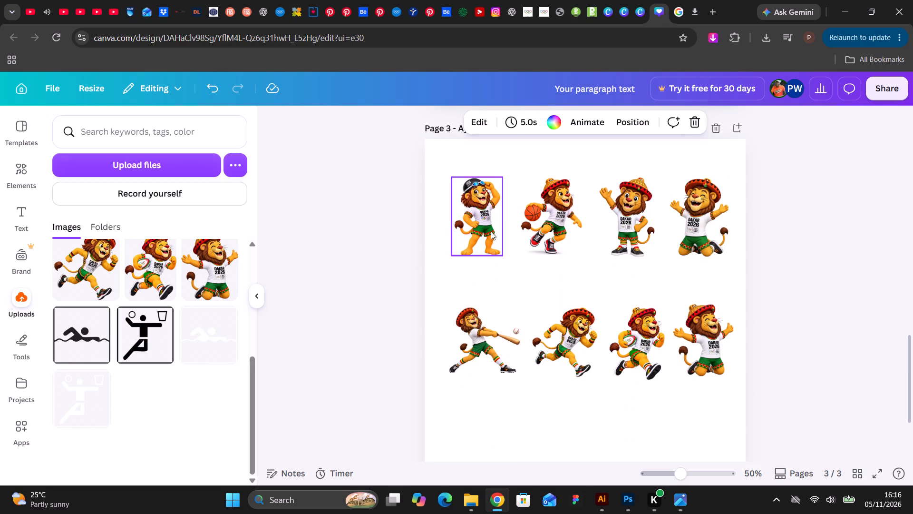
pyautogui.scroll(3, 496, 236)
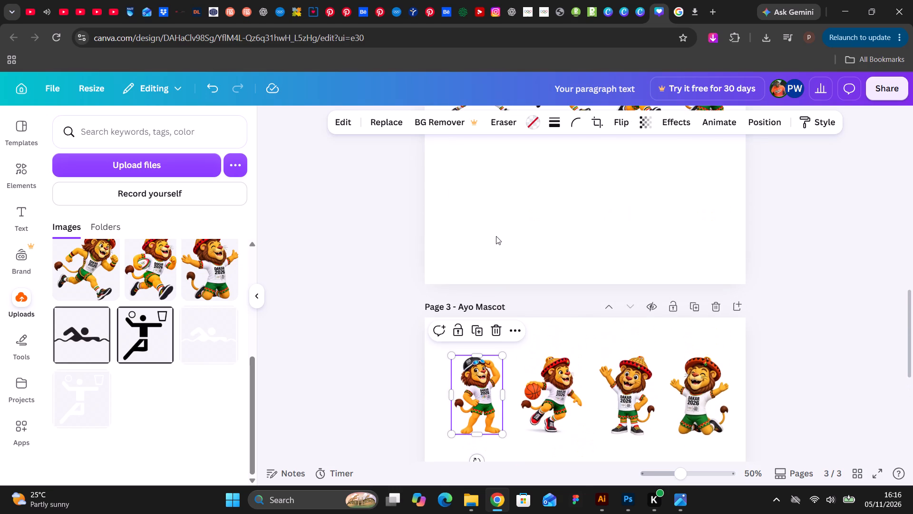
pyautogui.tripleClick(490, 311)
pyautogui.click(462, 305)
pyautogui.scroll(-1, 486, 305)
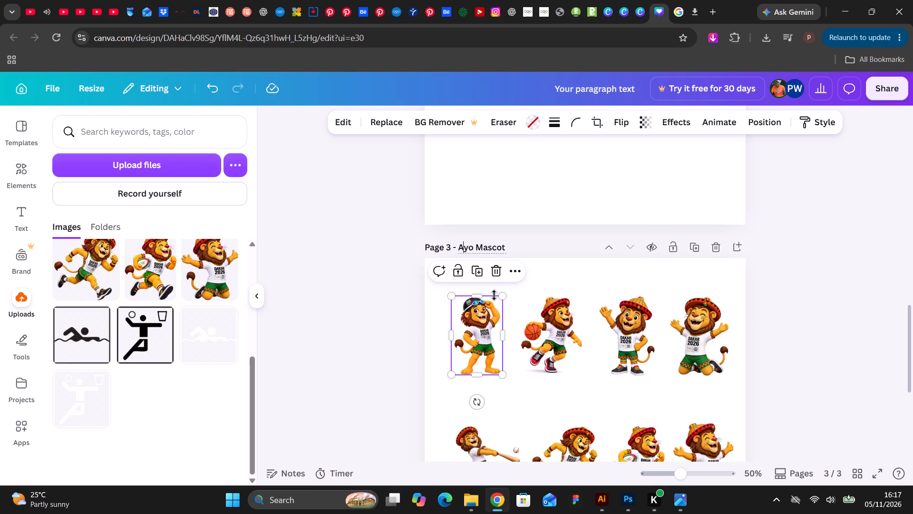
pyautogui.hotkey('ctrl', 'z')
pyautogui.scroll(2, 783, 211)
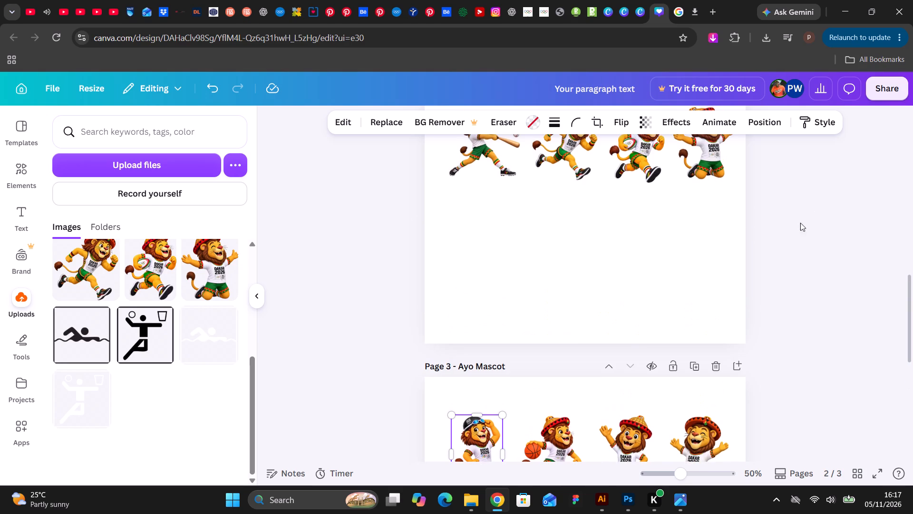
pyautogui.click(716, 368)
# Add a blank third page after the Ayo Mascot page.
pyautogui.scroll(-4, 722, 237)
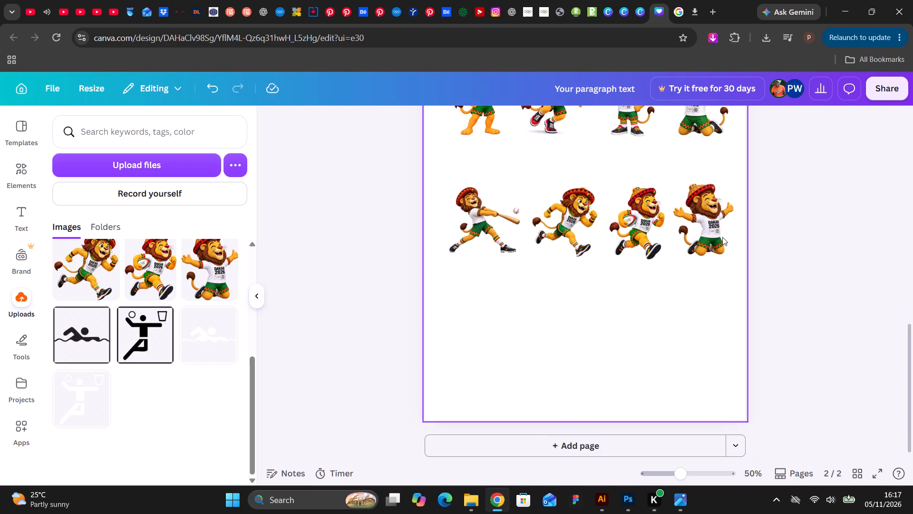
pyautogui.click(603, 446)
# Title the blank page 3 "sport icons".
pyautogui.scroll(2, 502, 191)
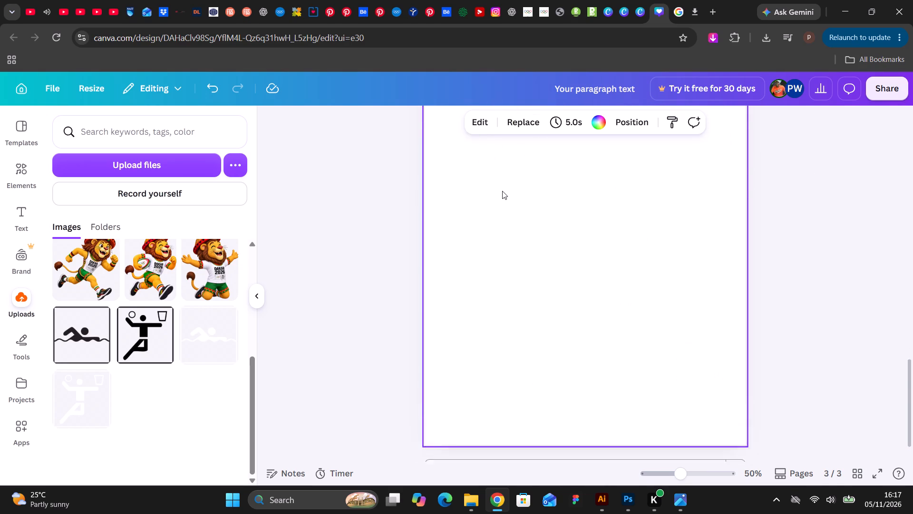
pyautogui.scroll(1, 502, 191)
pyautogui.doubleClick(494, 183)
pyautogui.click(494, 182)
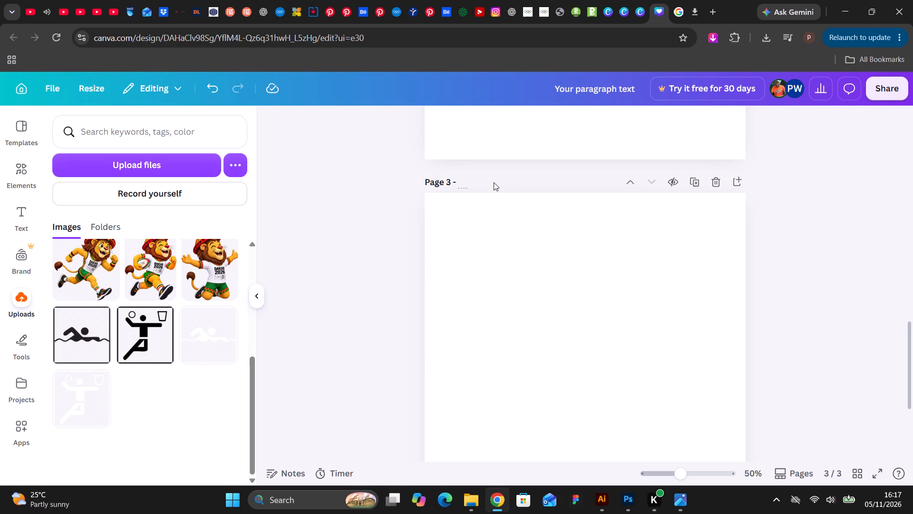
pyautogui.press('Return')
pyautogui.write('Icon')
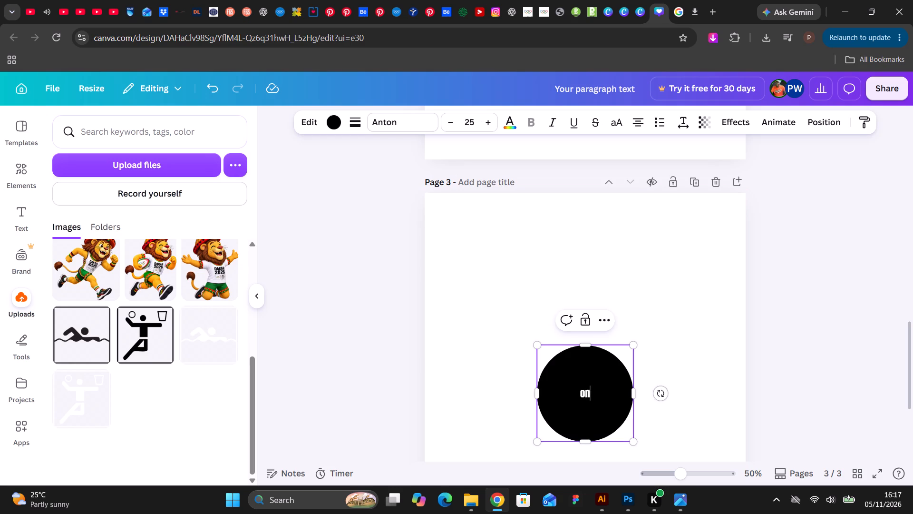
pyautogui.click(486, 185)
pyautogui.write('icons')
pyautogui.click(459, 180)
pyautogui.write('sport')
pyautogui.press('space')
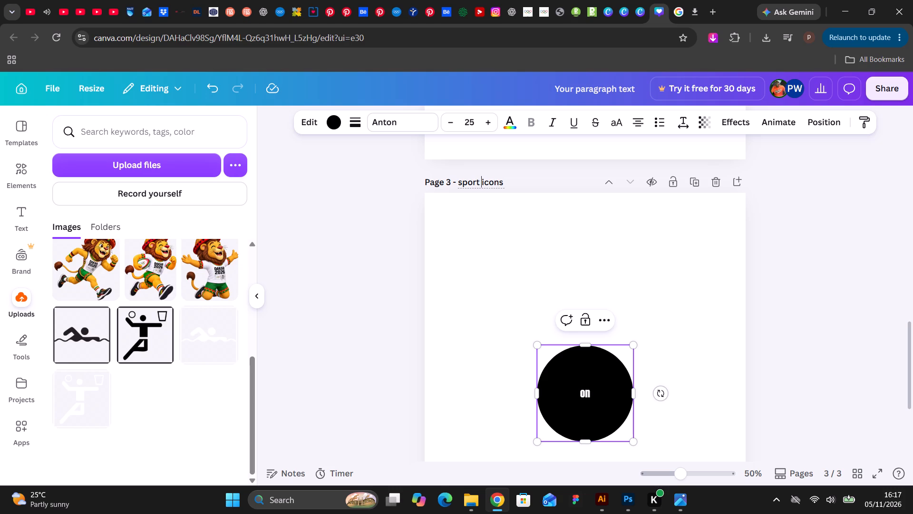
pyautogui.click(781, 248)
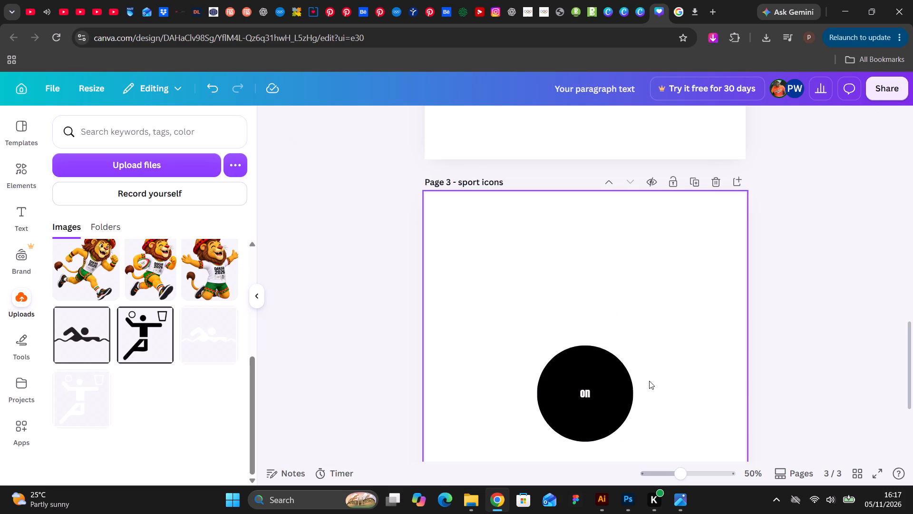
# Delete the stray black circle containing the text "on" from page 3.
pyautogui.click(617, 385)
pyautogui.press('BackSpace')
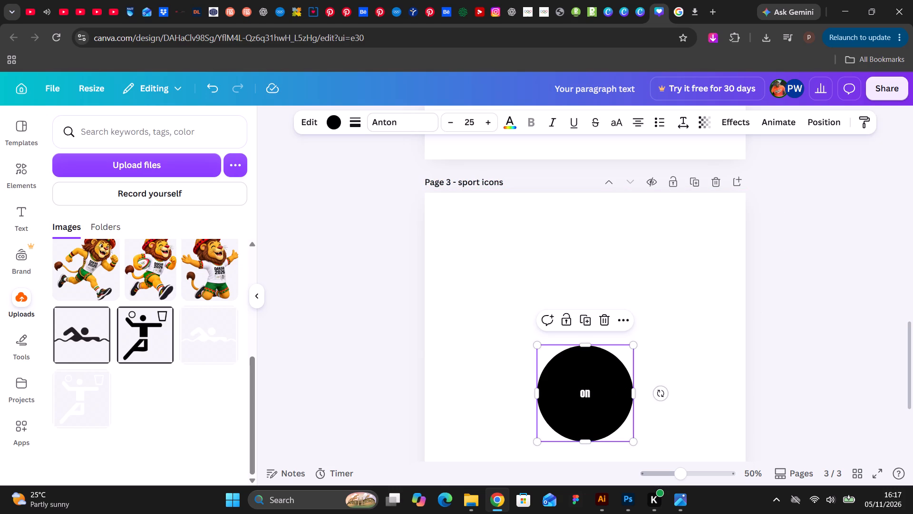
pyautogui.click(855, 306)
# Copy the swimming icon from the page 1 fixtures poster onto page 3, near the page's upper-left corner.
pyautogui.scroll(14, 740, 260)
pyautogui.scroll(1, 691, 220)
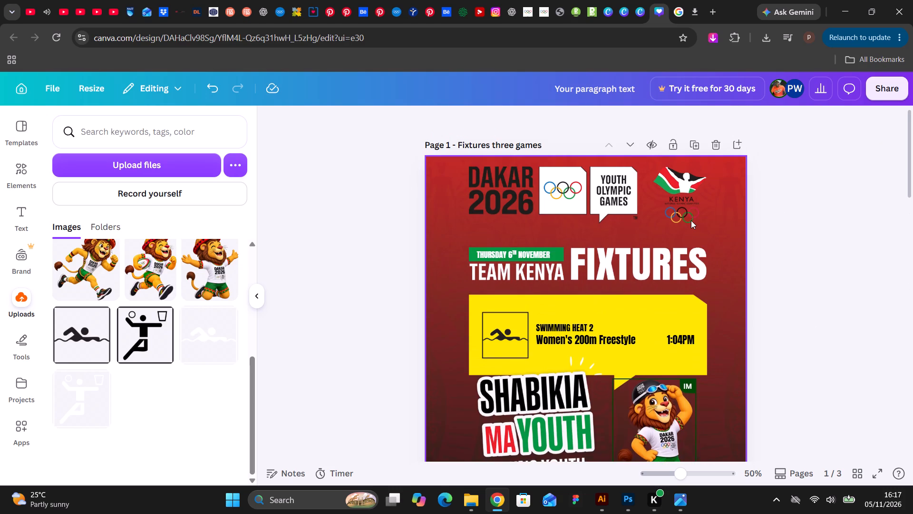
pyautogui.scroll(1, 691, 220)
pyautogui.click(512, 332)
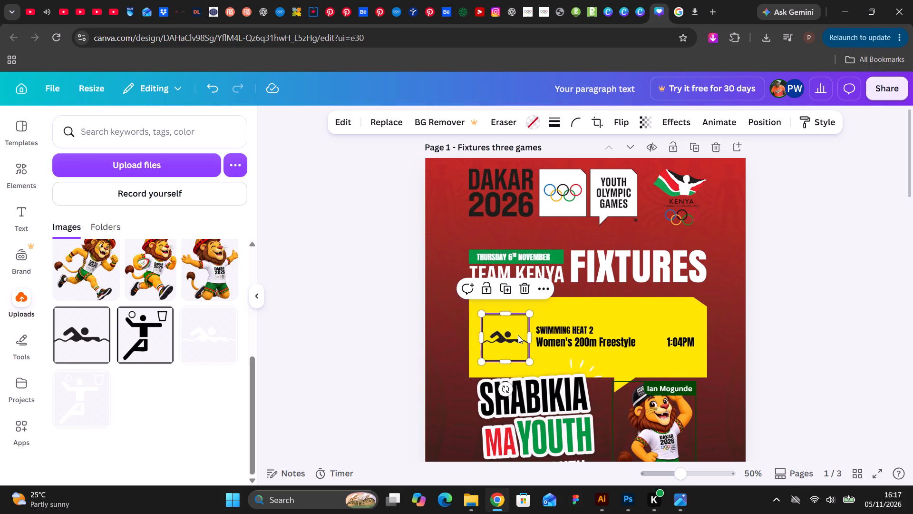
pyautogui.hotkey('ctrl', 'c')
pyautogui.scroll(-11, 543, 344)
pyautogui.scroll(4, 542, 326)
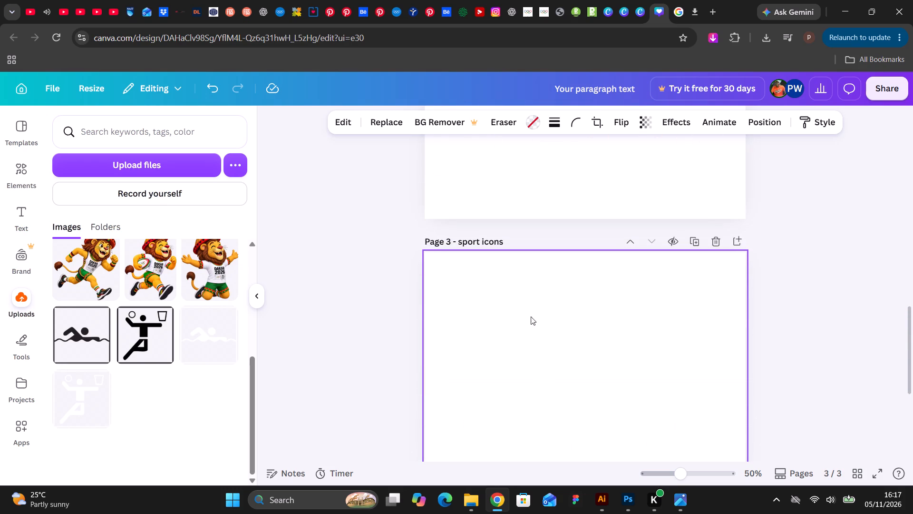
pyautogui.click(517, 310)
pyautogui.hotkey('ctrl', 'v')
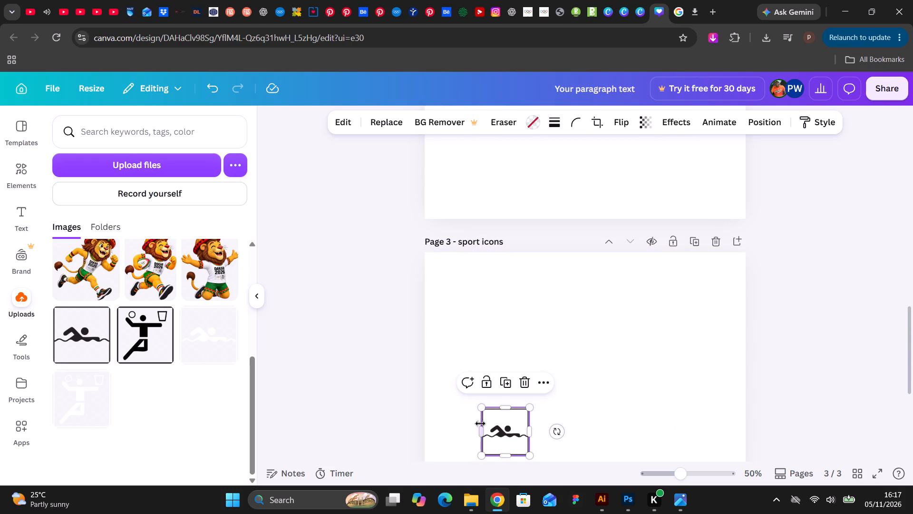
pyautogui.moveTo(497, 433); pyautogui.dragTo(469, 303)
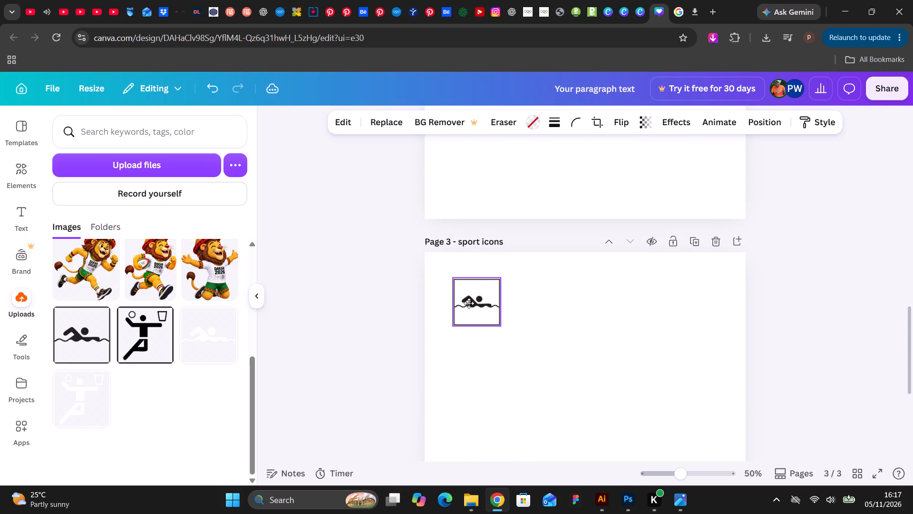
pyautogui.moveTo(469, 303); pyautogui.dragTo(469, 302)
# Duplicate the swimming icon to its right and replace the copy's image with the uploaded black ball-throwing player icon.
pyautogui.moveTo(475, 303); pyautogui.dragTo(527, 306)
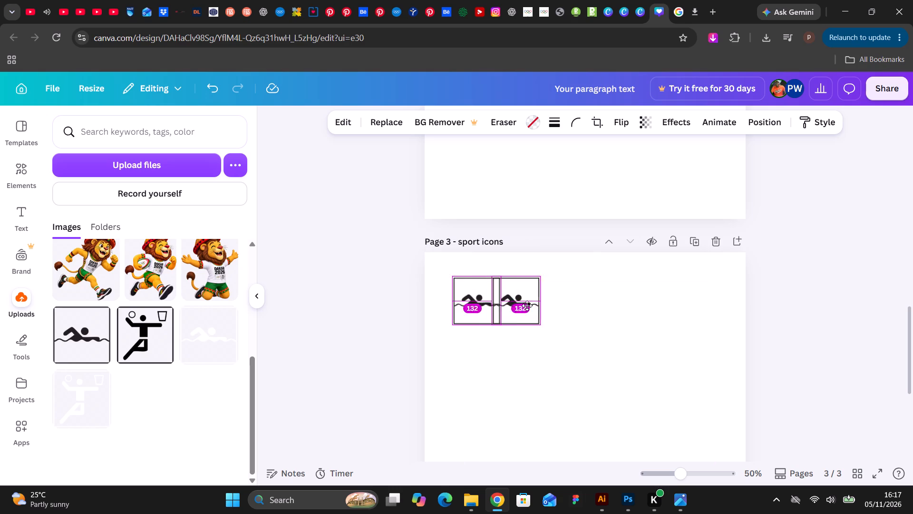
pyautogui.moveTo(527, 306); pyautogui.dragTo(543, 306)
pyautogui.moveTo(145, 332); pyautogui.dragTo(445, 298)
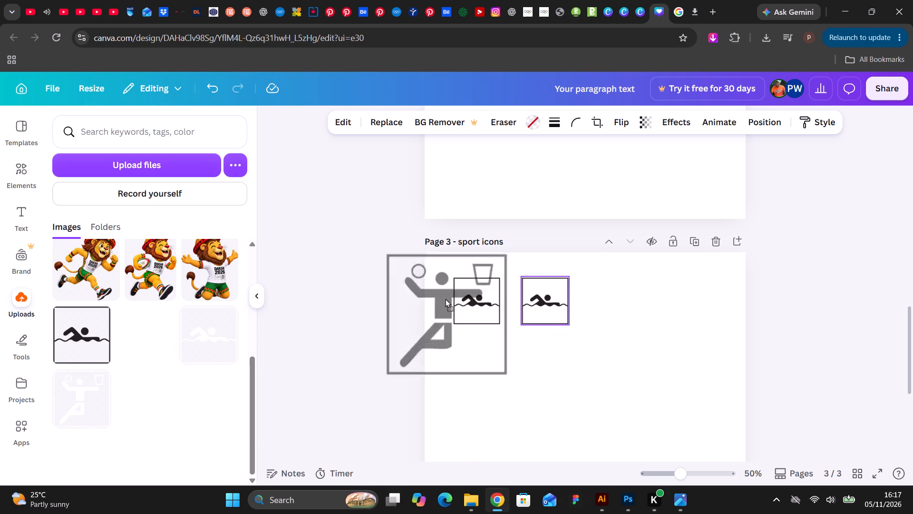
pyautogui.moveTo(445, 298); pyautogui.dragTo(540, 294)
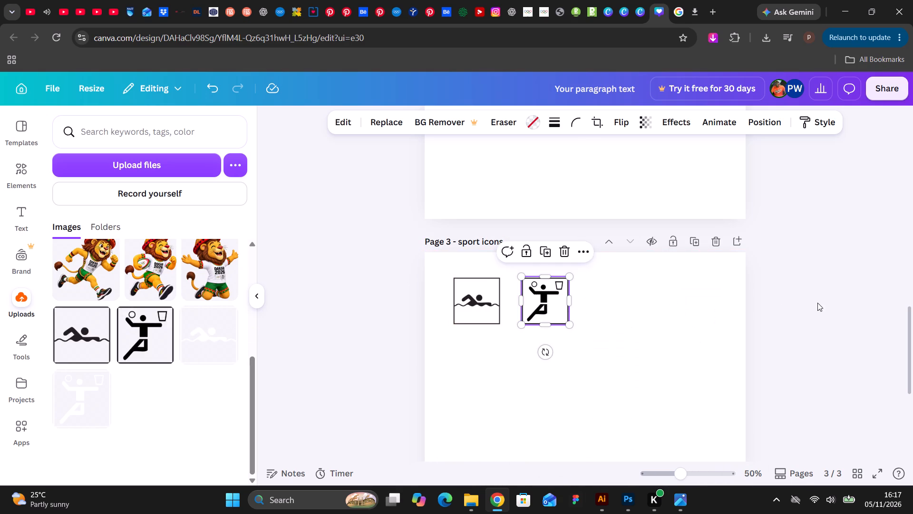
pyautogui.click(818, 303)
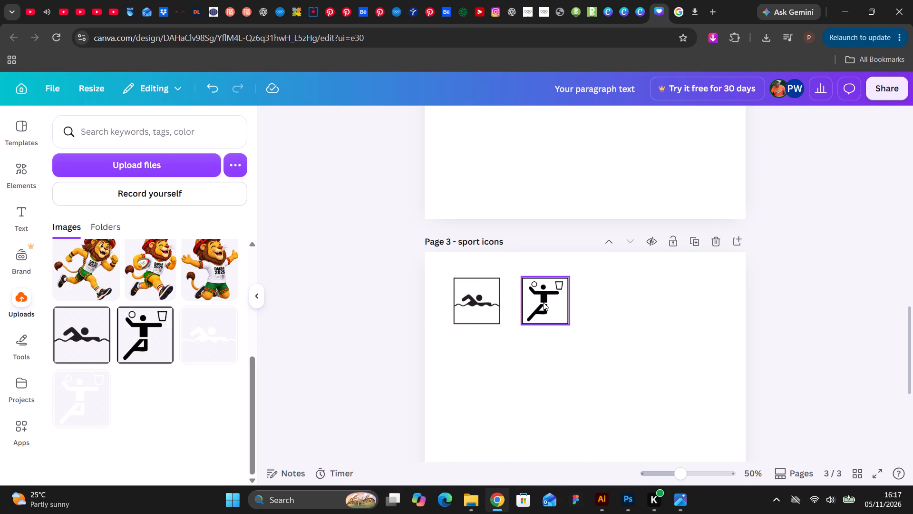
# Duplicate the ball-throwing player icon to its right as a third icon in the row, with equal spacing of 68.
pyautogui.moveTo(543, 302); pyautogui.dragTo(610, 306)
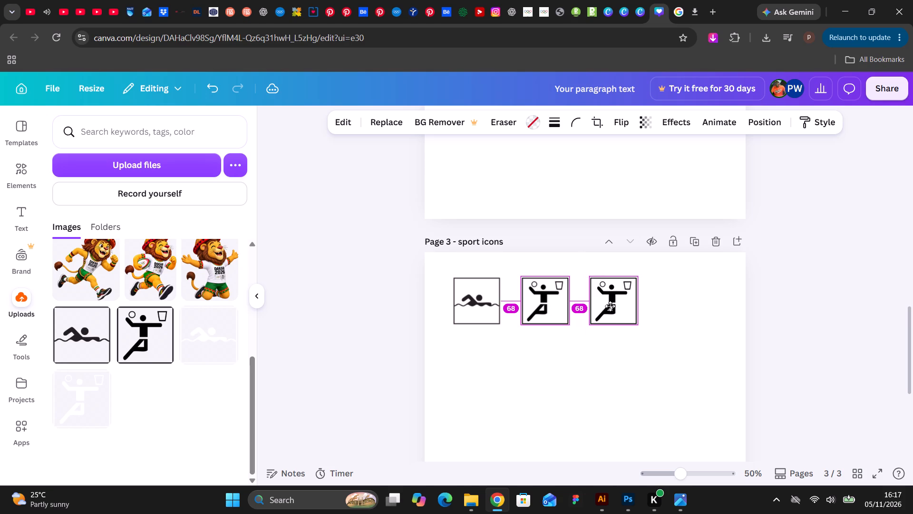
pyautogui.moveTo(610, 306); pyautogui.dragTo(611, 306)
pyautogui.click(782, 307)
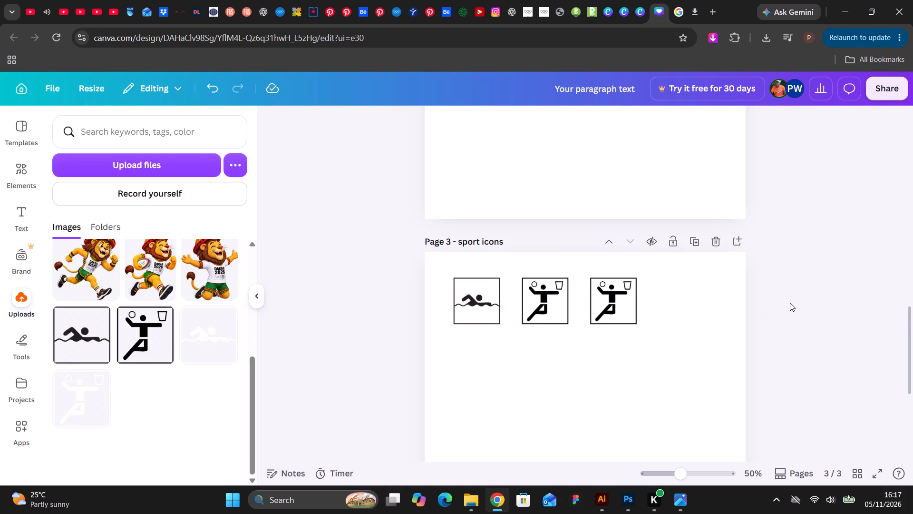
# Review the layout of the Team Kenya fixtures poster on page 1.
pyautogui.scroll(15, 790, 303)
pyautogui.scroll(-2, 790, 302)
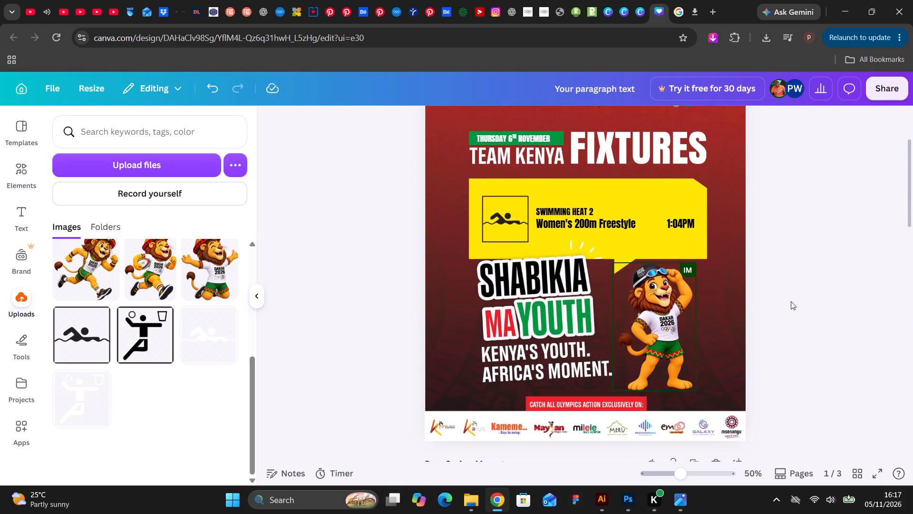
pyautogui.click(792, 300)
pyautogui.click(782, 318)
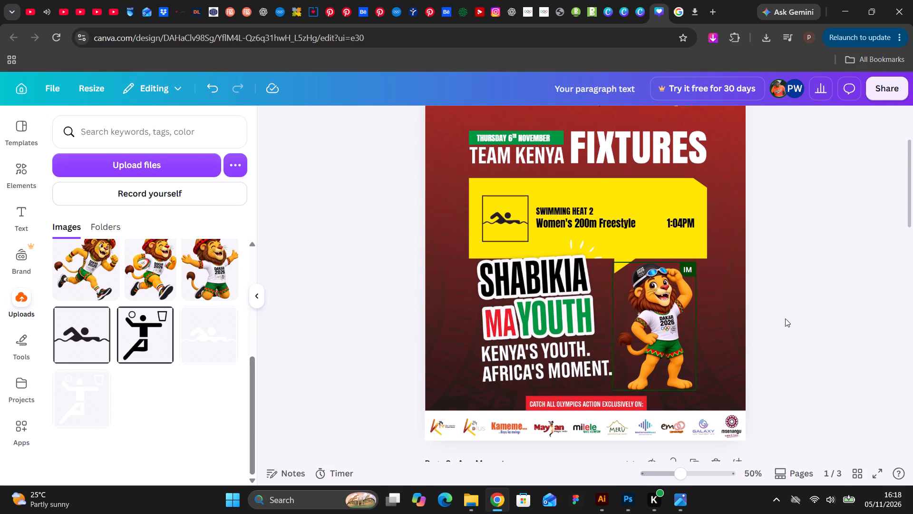
pyautogui.scroll(2, 791, 319)
pyautogui.scroll(-3, 797, 311)
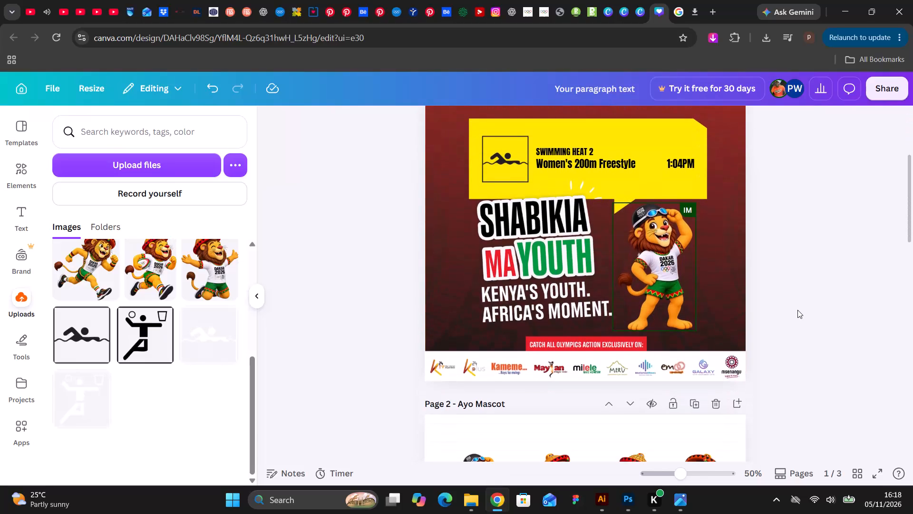
pyautogui.scroll(2, 798, 310)
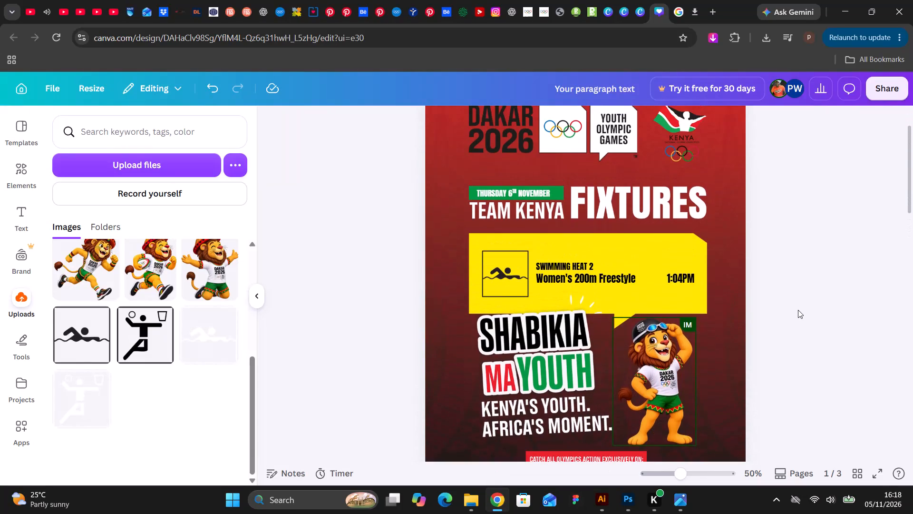
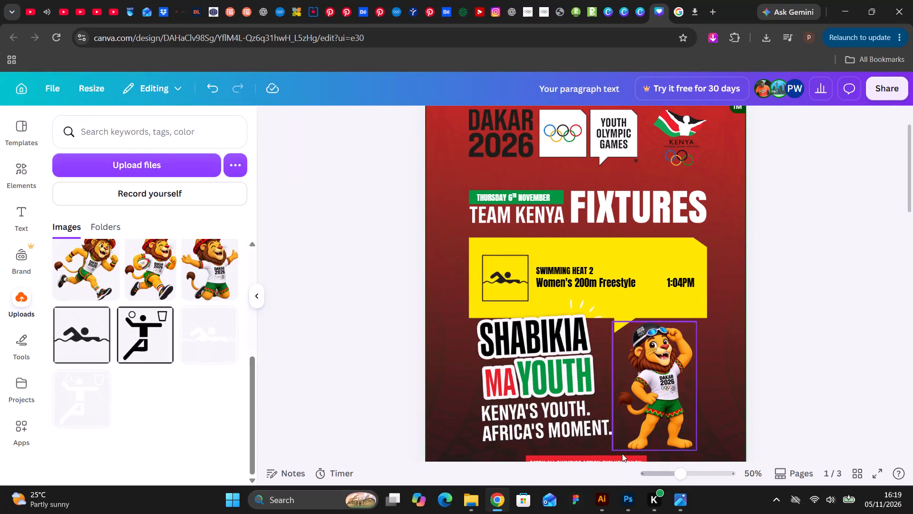
# In Photoshop, move the green bar onto the yellow speech box's upper edge, near its left corner, and bring its layer to the top.
pyautogui.click(629, 510)
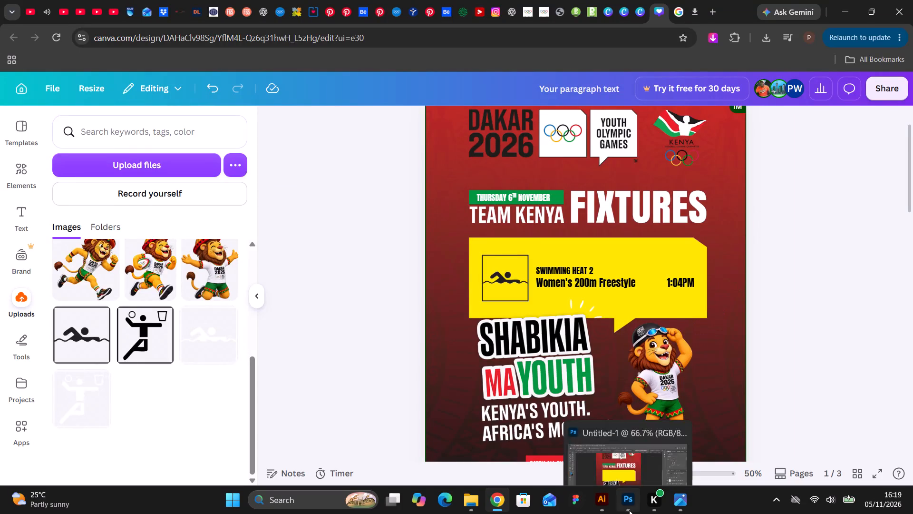
pyautogui.scroll(2, 486, 266)
pyautogui.scroll(1, 376, 200)
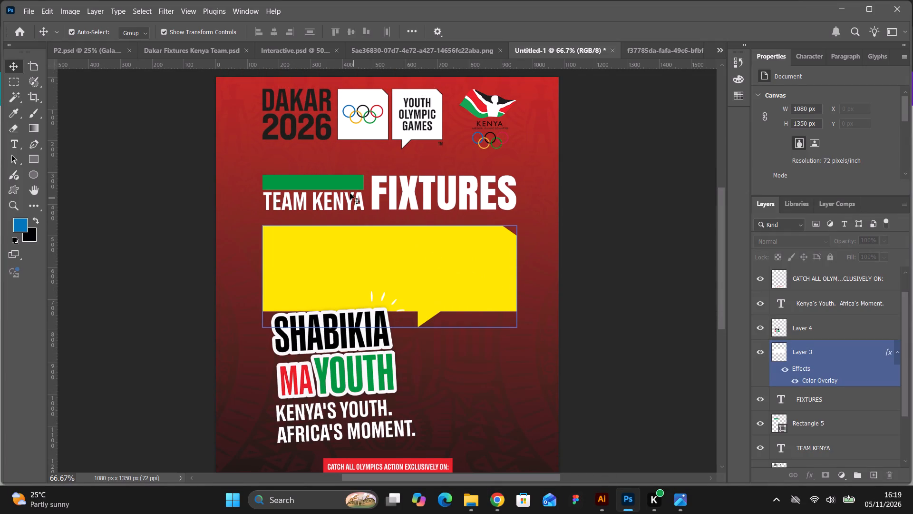
pyautogui.click(344, 186)
pyautogui.moveTo(341, 183); pyautogui.dragTo(347, 231)
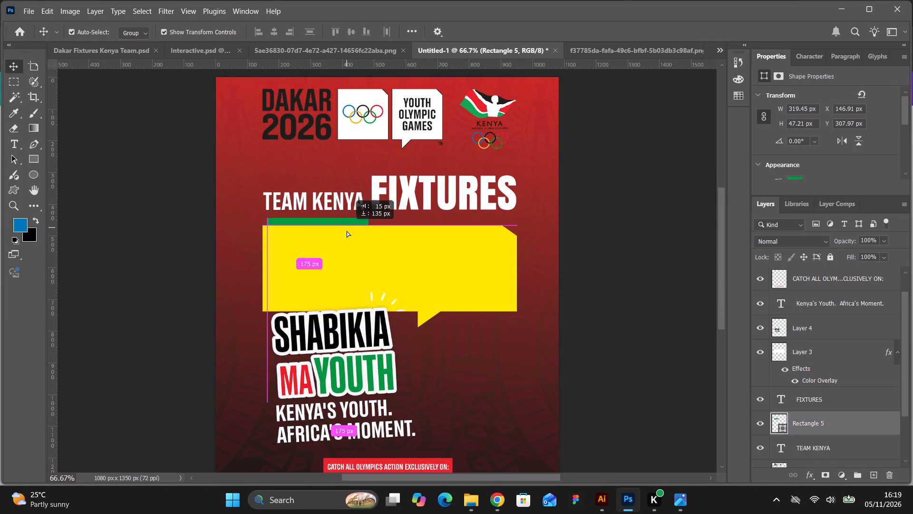
pyautogui.moveTo(347, 231); pyautogui.dragTo(346, 231)
pyautogui.moveTo(799, 425); pyautogui.dragTo(800, 421)
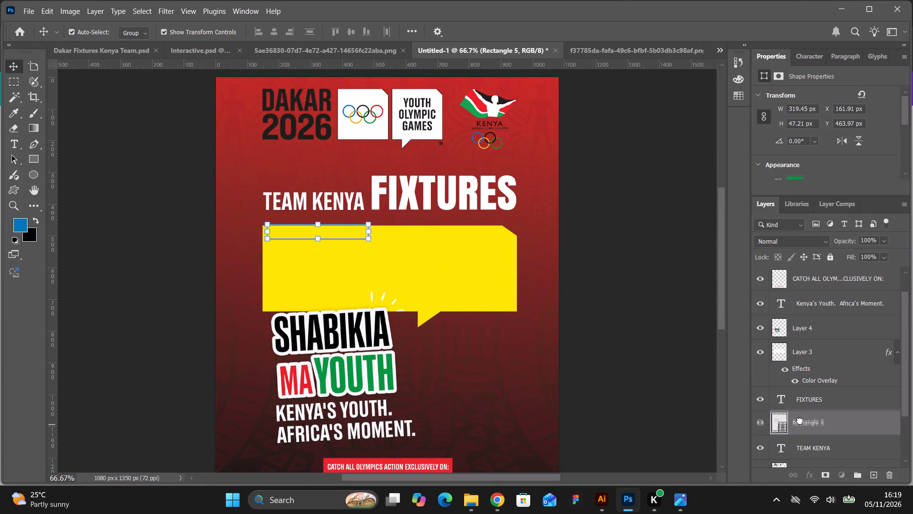
pyautogui.moveTo(800, 421); pyautogui.dragTo(800, 267)
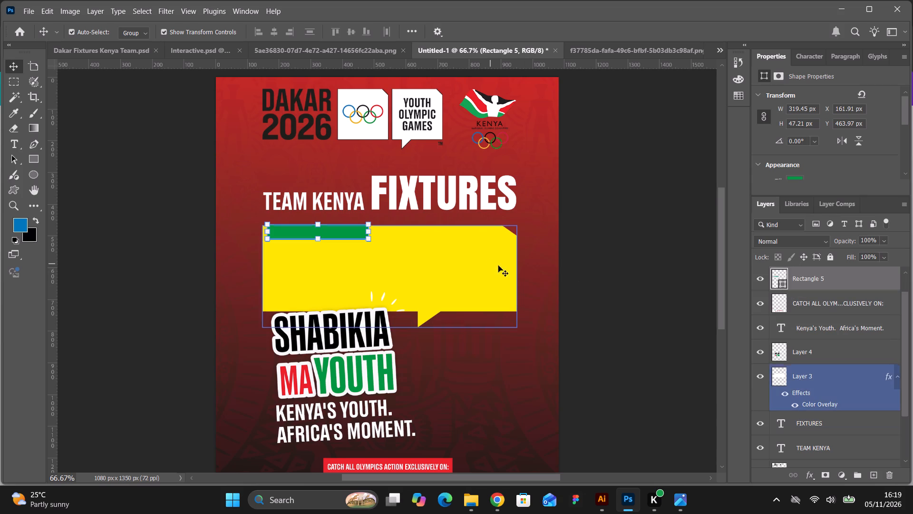
pyautogui.hotkey('ctrl', '=')
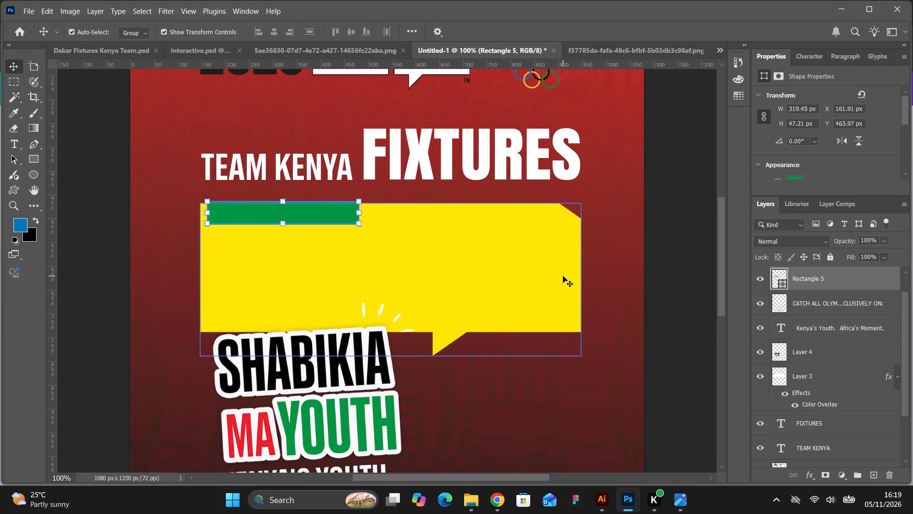
pyautogui.moveTo(337, 212); pyautogui.dragTo(336, 204)
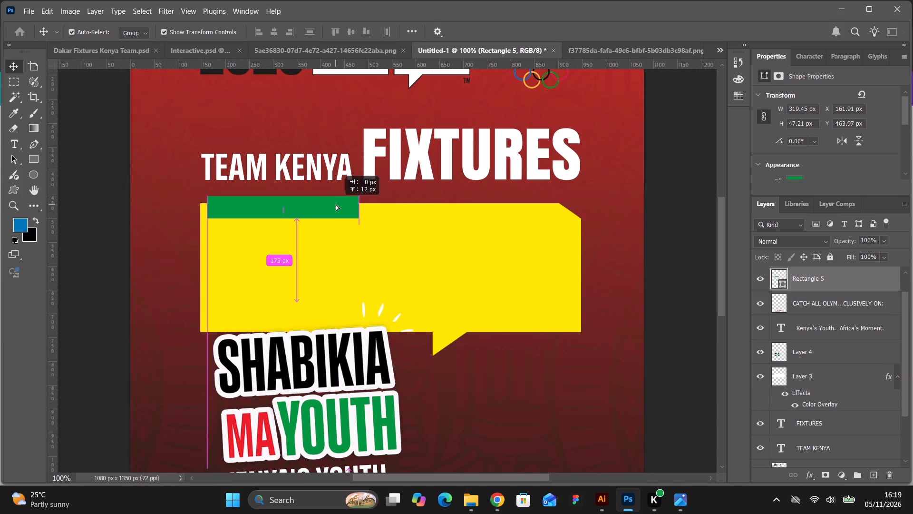
pyautogui.moveTo(336, 204); pyautogui.dragTo(336, 204)
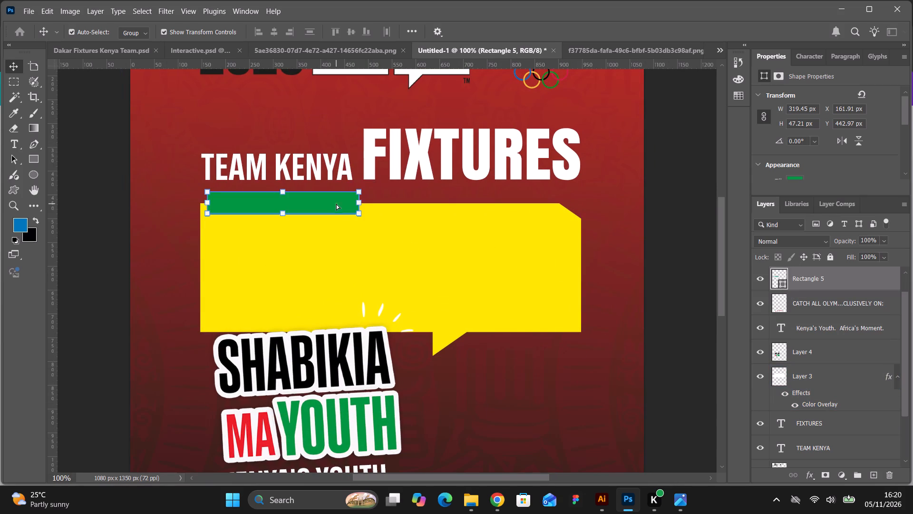
pyautogui.click(678, 225)
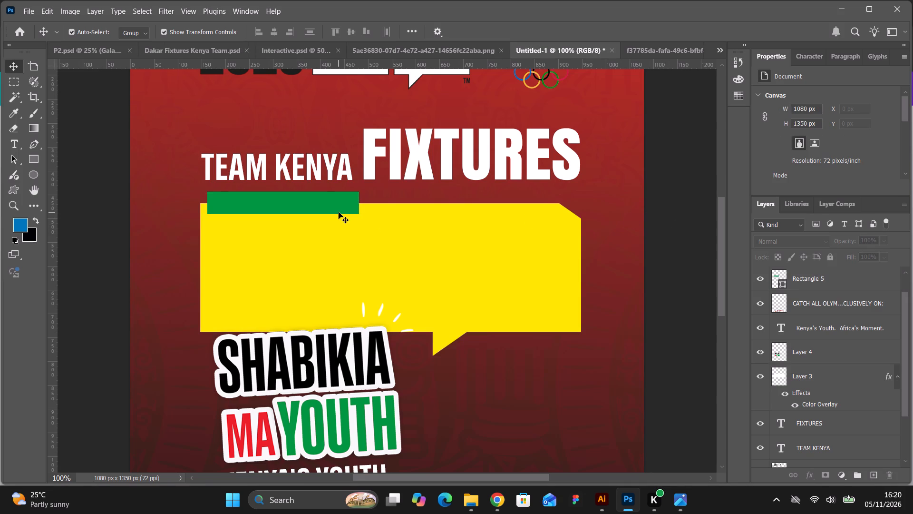
# Enlarge the TEAM KENYA heading to about 99.8 pt and align its left edge with the yellow box.
pyautogui.click(334, 168)
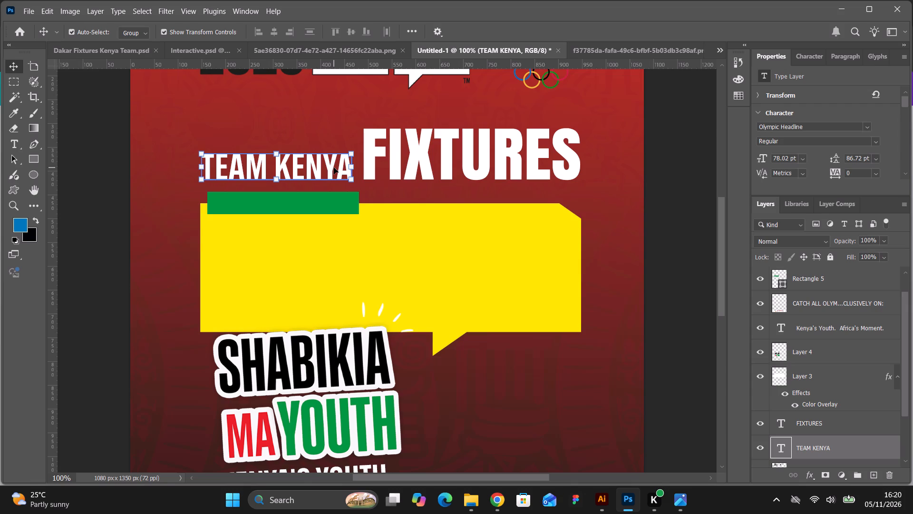
pyautogui.moveTo(277, 152); pyautogui.dragTo(276, 141)
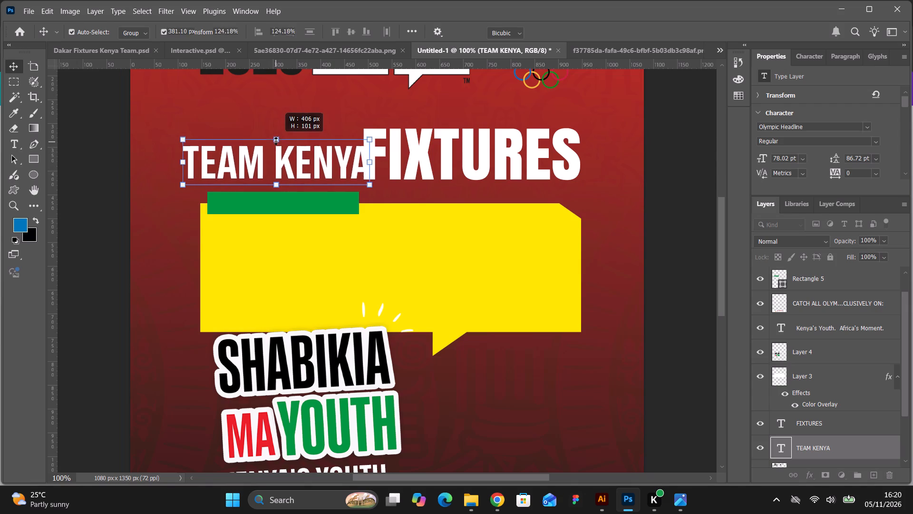
pyautogui.moveTo(276, 141); pyautogui.dragTo(280, 123)
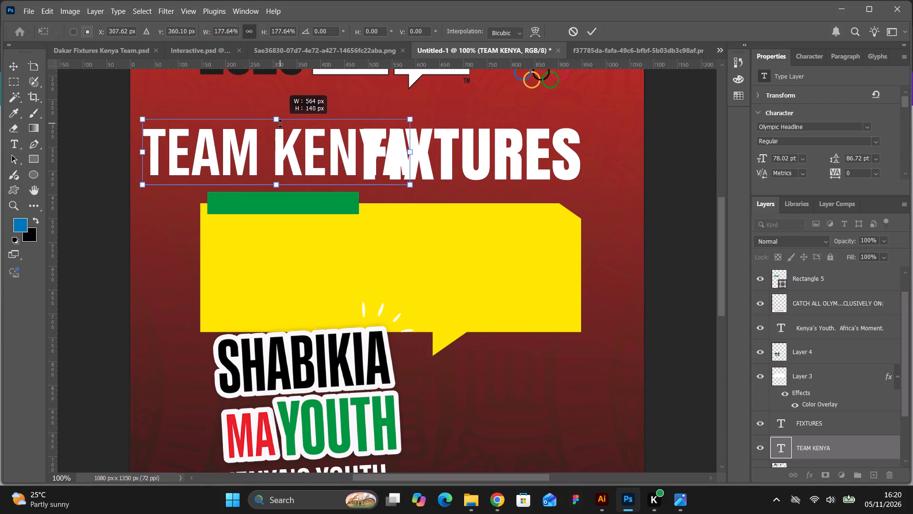
pyautogui.moveTo(280, 123); pyautogui.dragTo(281, 122)
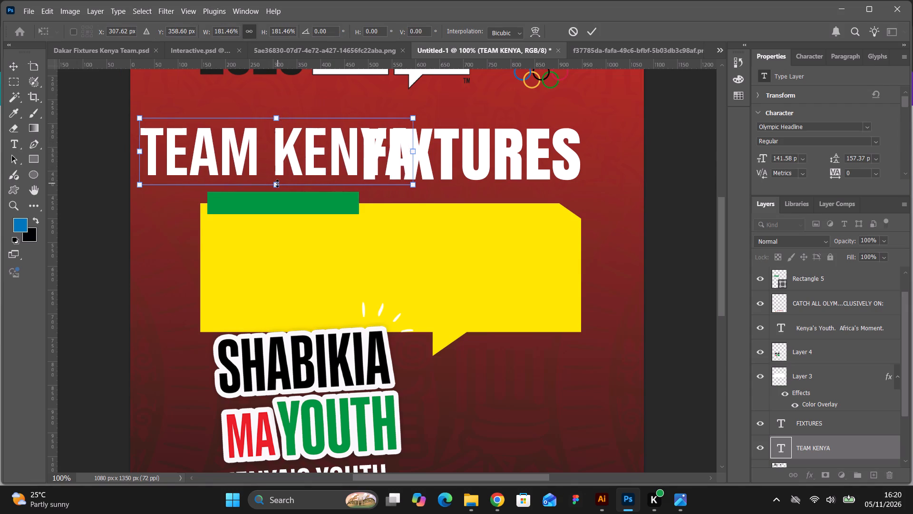
pyautogui.click(277, 184)
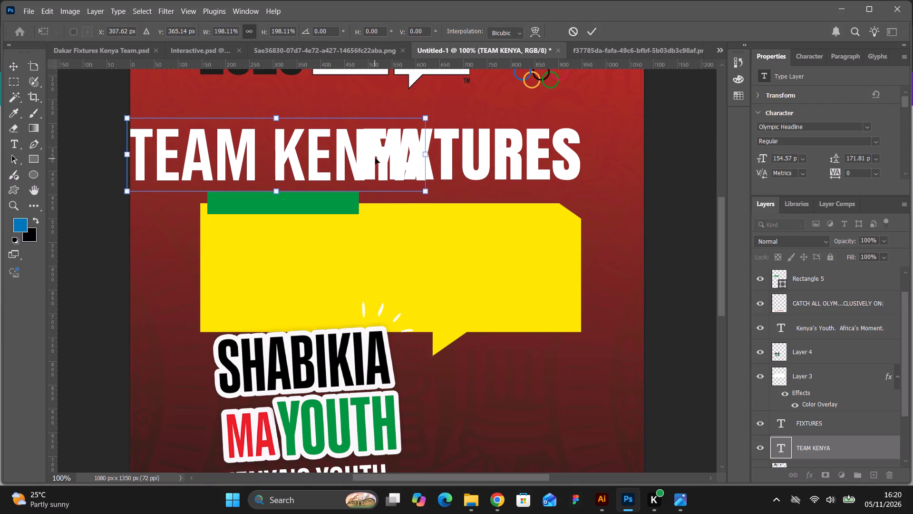
pyautogui.moveTo(425, 118); pyautogui.dragTo(340, 137)
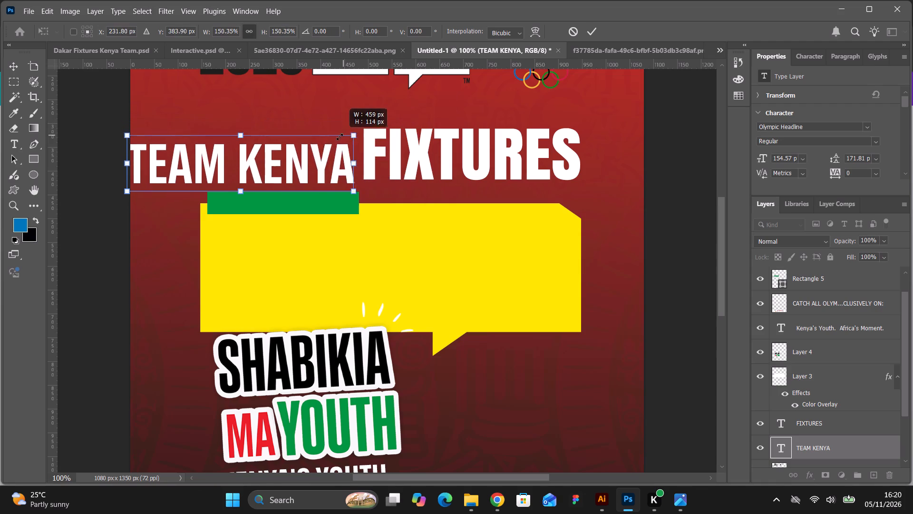
pyautogui.moveTo(340, 137); pyautogui.dragTo(318, 142)
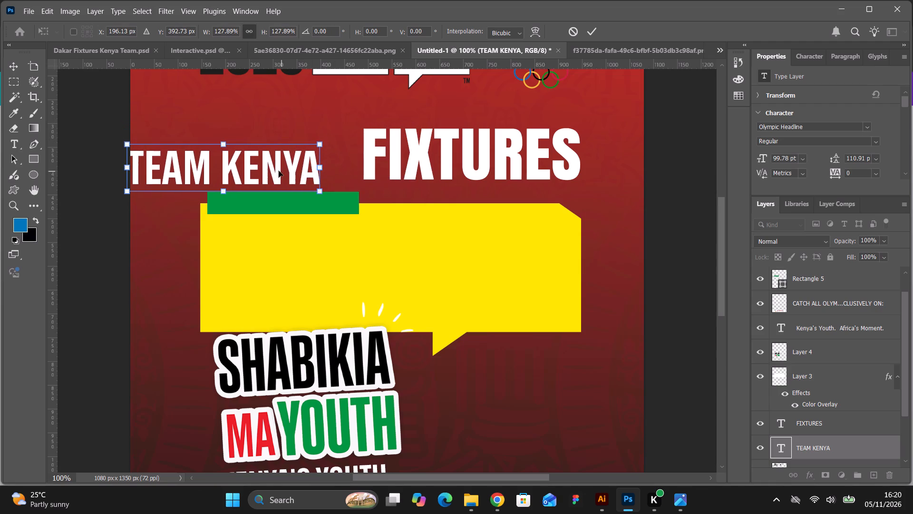
pyautogui.moveTo(278, 170); pyautogui.dragTo(353, 156)
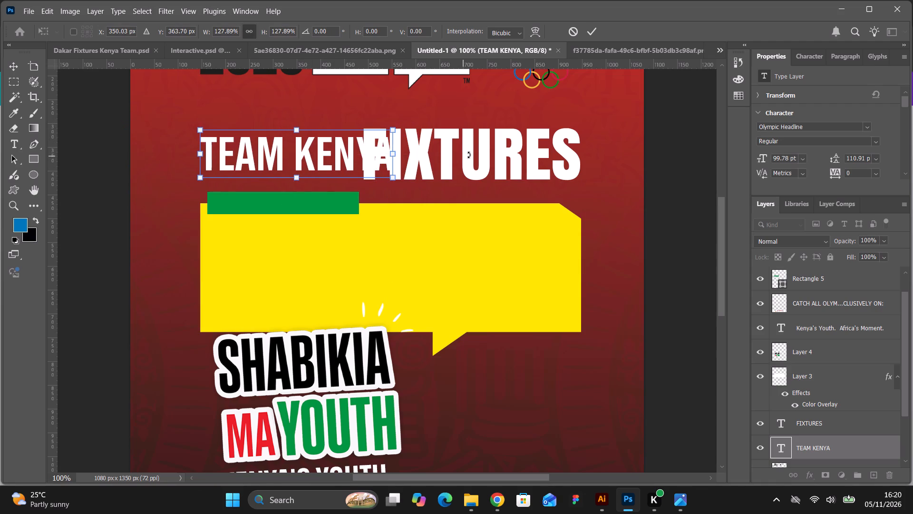
pyautogui.click(594, 30)
pyautogui.click(676, 145)
# Delete the separate FIXTURES text beside the TEAM KENYA heading.
pyautogui.click(518, 162)
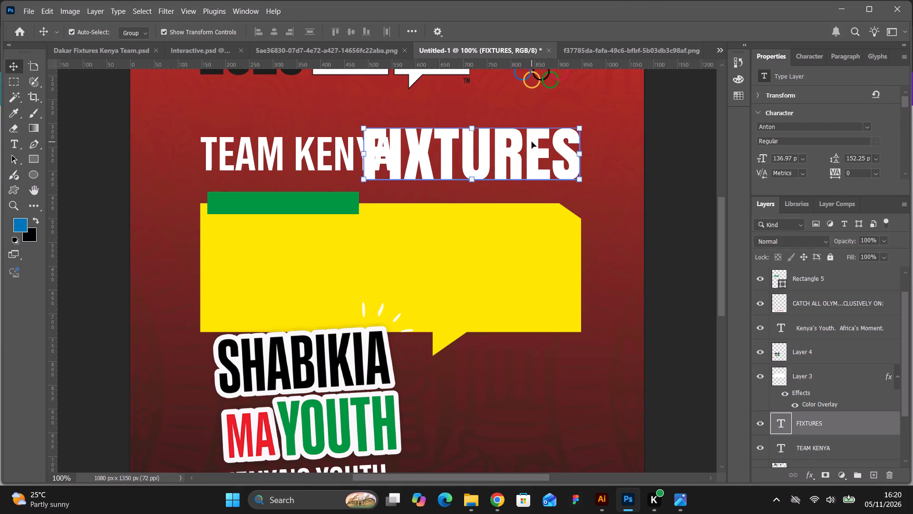
pyautogui.press('Delete')
pyautogui.click(653, 158)
# Add "fixtures" after TEAM KENYA in the heading and realign the line's left edge with the yellow box.
pyautogui.doubleClick(386, 154)
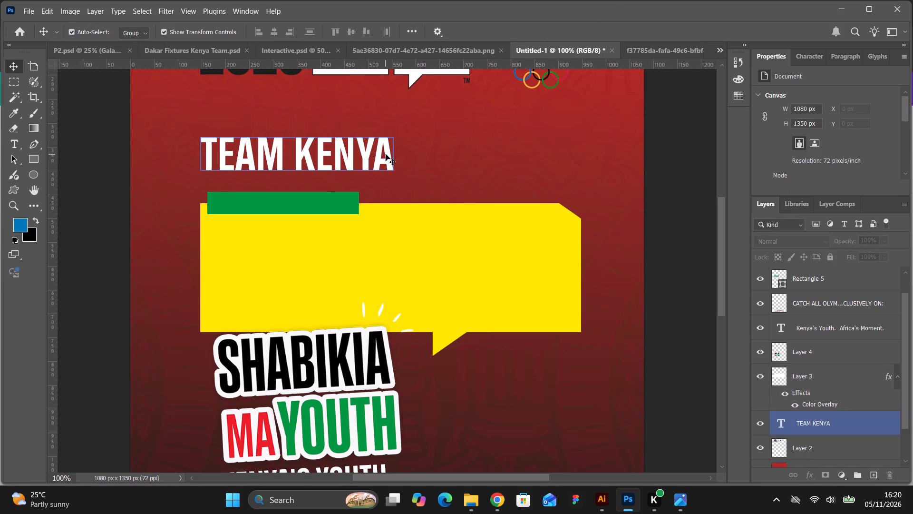
pyautogui.click(388, 155)
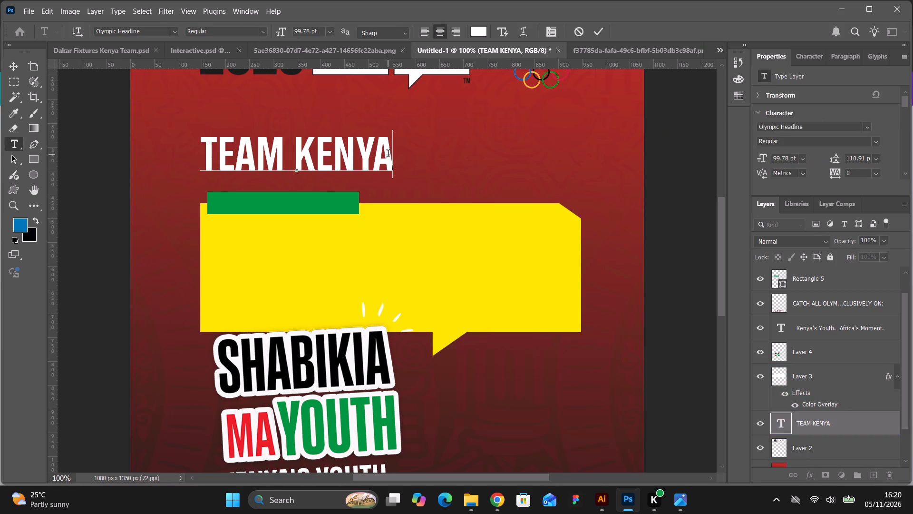
pyautogui.press('space')
pyautogui.write('fixtures')
pyautogui.click(16, 68)
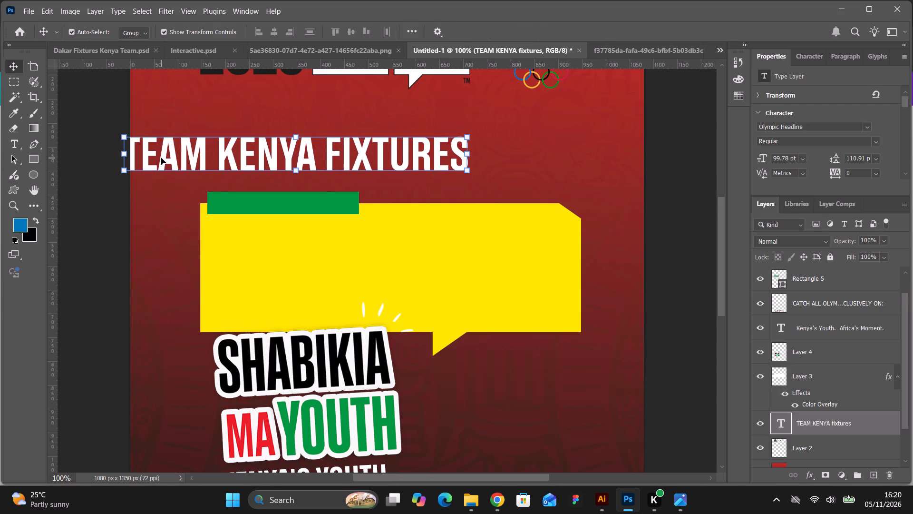
pyautogui.moveTo(162, 158); pyautogui.dragTo(233, 159)
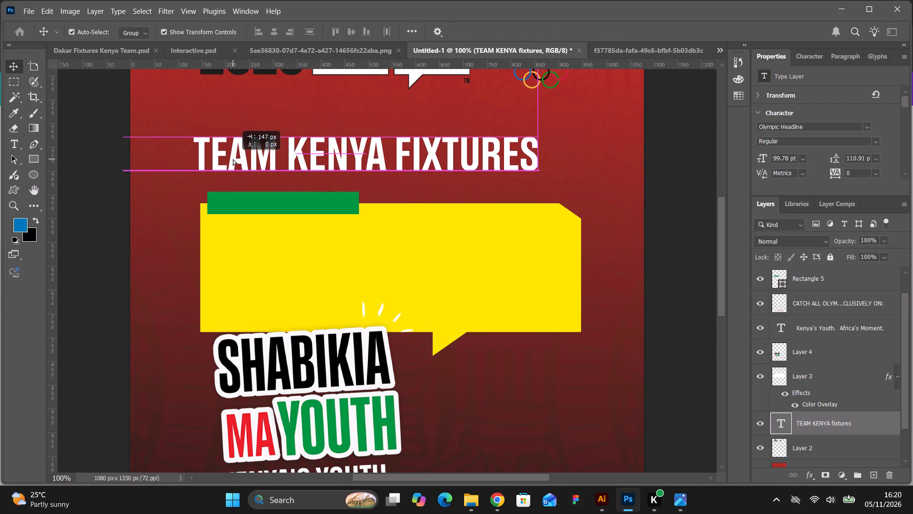
pyautogui.moveTo(233, 159); pyautogui.dragTo(236, 161)
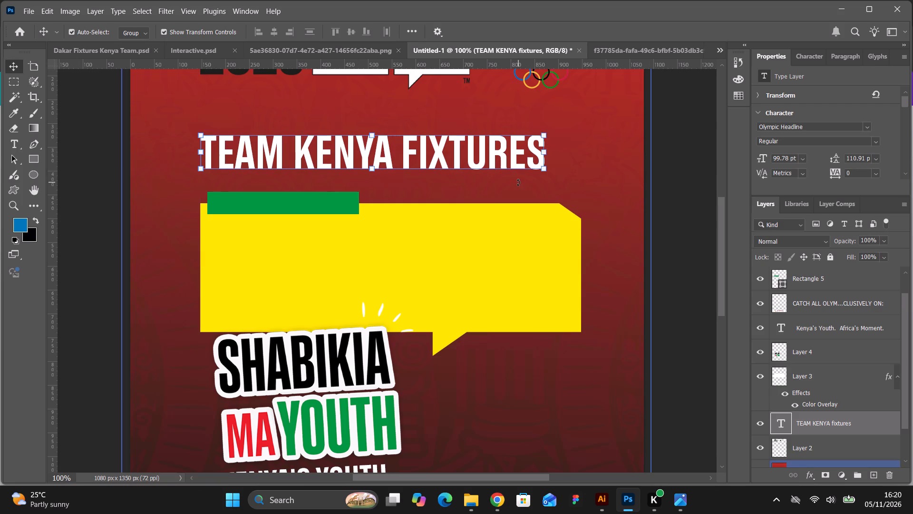
# Remove the final S from the heading so it reads TEAM KENYA FIXTURE.
pyautogui.doubleClick(534, 151)
pyautogui.click(533, 146)
pyautogui.moveTo(533, 144); pyautogui.dragTo(555, 164)
pyautogui.click(546, 158)
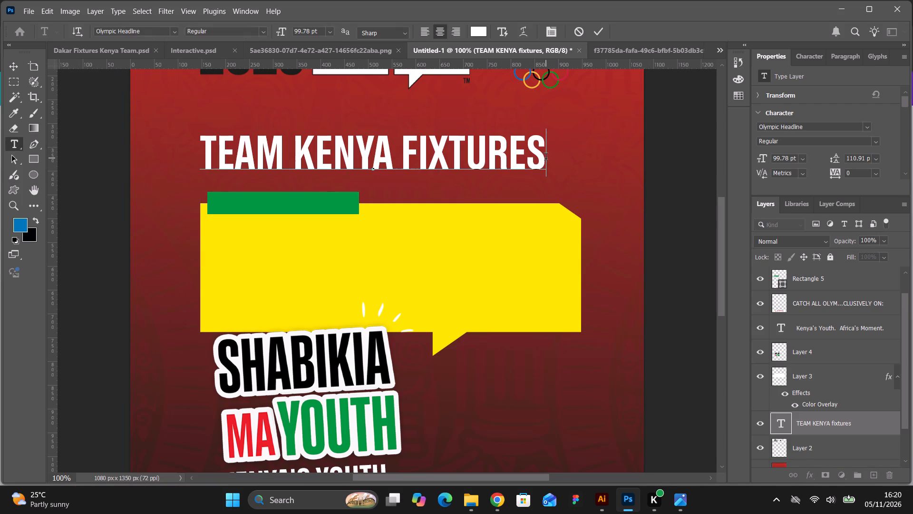
pyautogui.press('BackSpace')
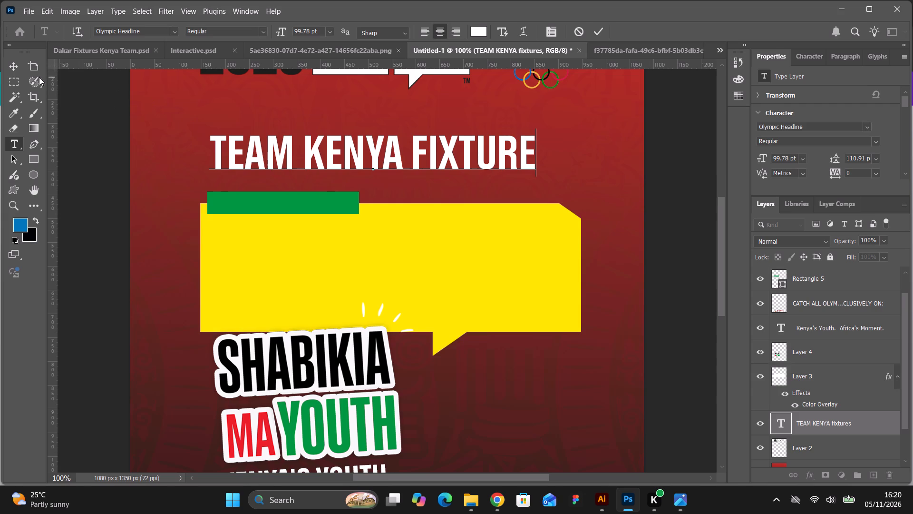
pyautogui.click(17, 64)
# Align the TEAM KENYA FIXTURE heading with the yellow box's left edge and scale it up to the box's full width.
pyautogui.moveTo(232, 148); pyautogui.dragTo(224, 147)
pyautogui.moveTo(523, 151); pyautogui.dragTo(543, 150)
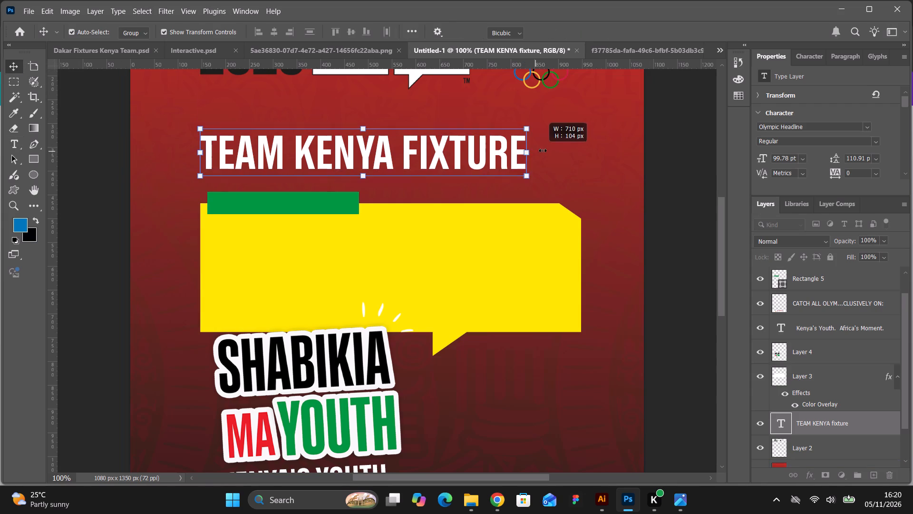
pyautogui.moveTo(543, 150); pyautogui.dragTo(578, 153)
pyautogui.click(596, 30)
pyautogui.click(658, 161)
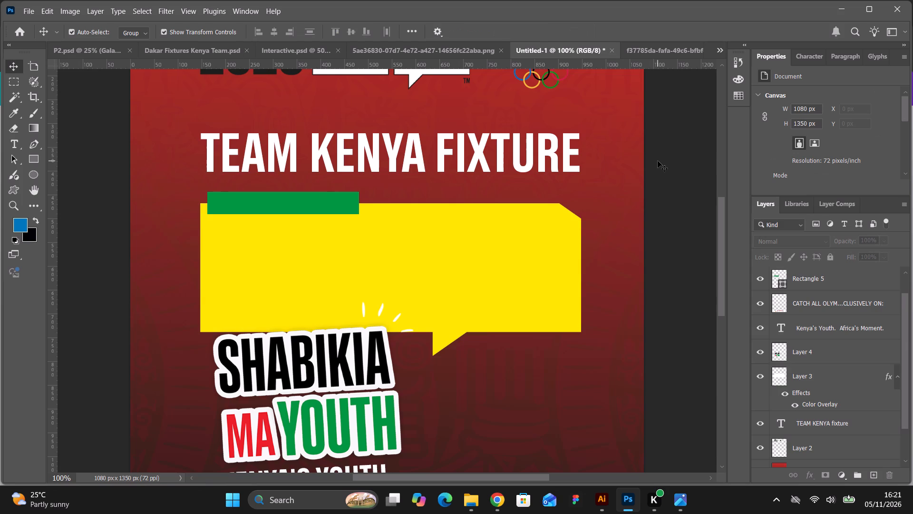
# Move the green bar and the yellow speech box together up by 6 px, closer to the heading.
pyautogui.scroll(1, 654, 148)
pyautogui.scroll(3, 522, 207)
pyautogui.scroll(3, 355, 228)
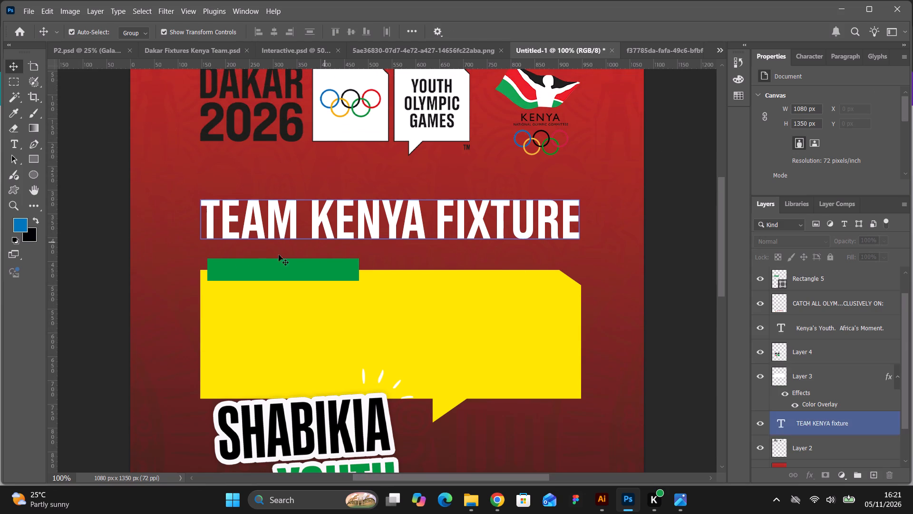
pyautogui.click(183, 272)
pyautogui.click(245, 271)
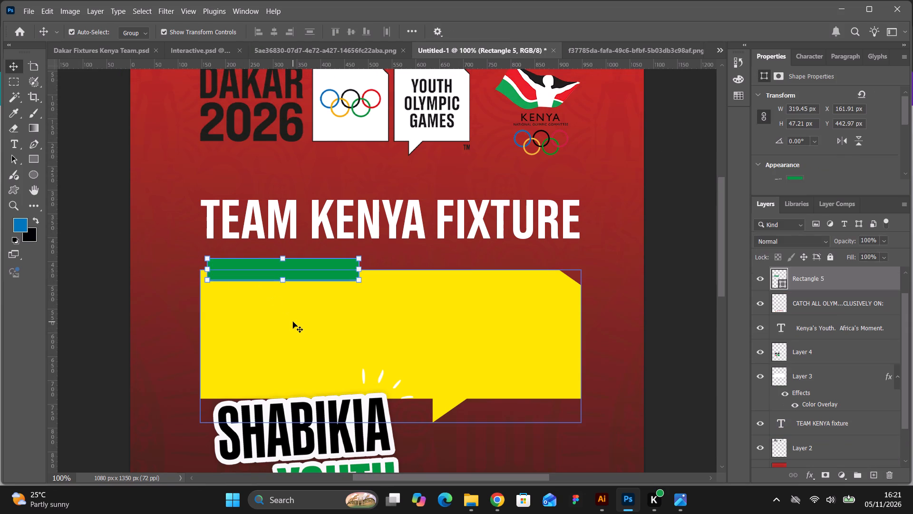
pyautogui.keyDown('shift'); pyautogui.click(293, 322); pyautogui.keyUp('shift')
pyautogui.scroll(-2, 300, 304)
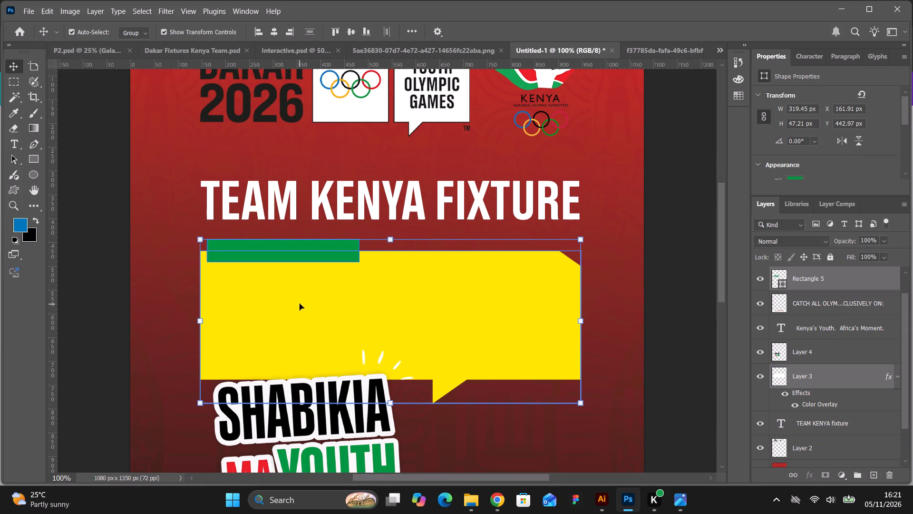
pyautogui.press('Up')
pyautogui.press('Up')
pyautogui.press('Up')
pyautogui.press('Up')
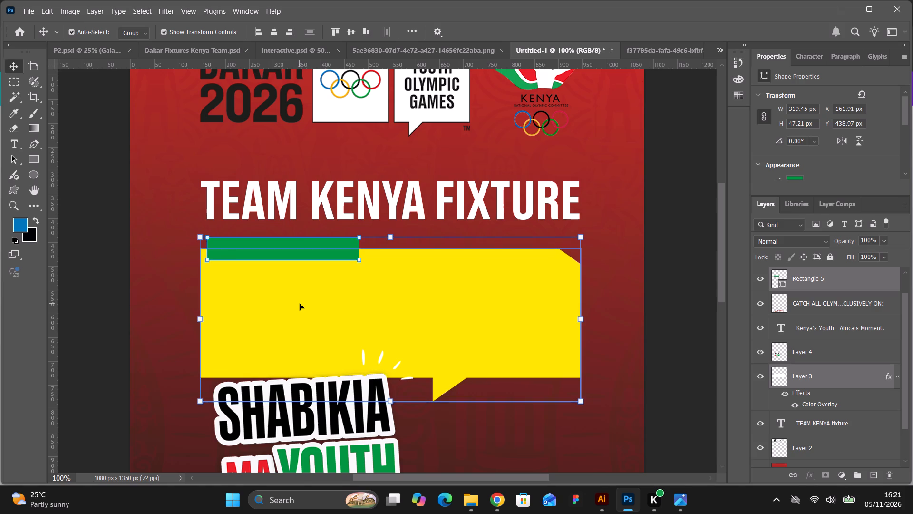
pyautogui.press('Up')
pyautogui.press('Up')
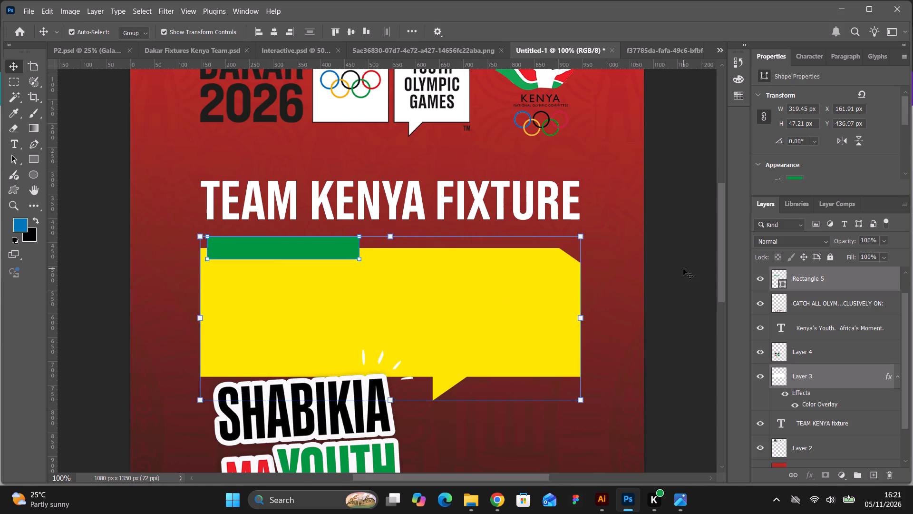
pyautogui.click(683, 268)
# Increase the green bar's height to about 61 px so it extends further above and into the yellow box.
pyautogui.click(329, 258)
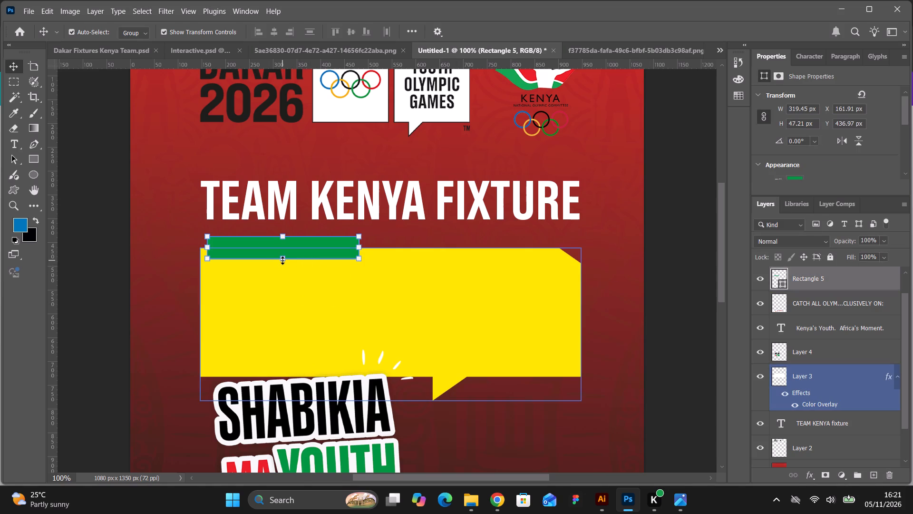
pyautogui.moveTo(282, 260); pyautogui.dragTo(282, 266)
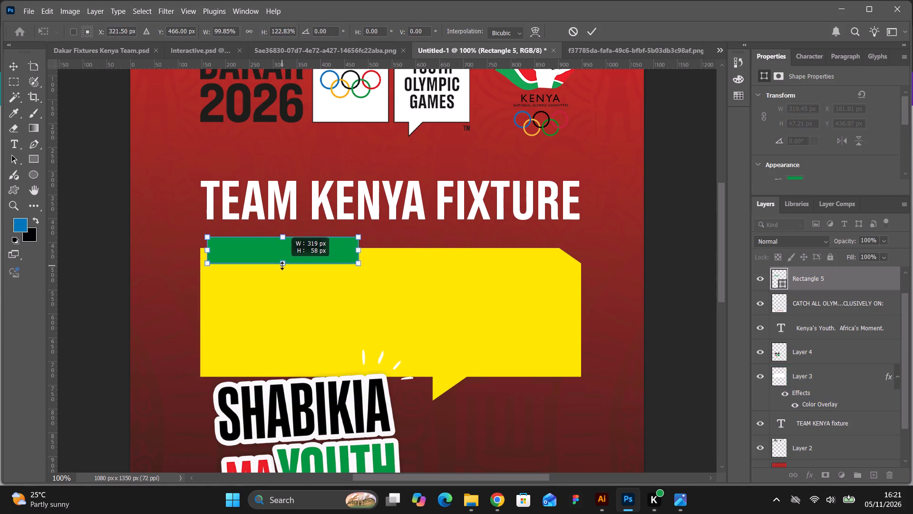
pyautogui.moveTo(282, 266); pyautogui.dragTo(282, 267)
pyautogui.click(282, 258)
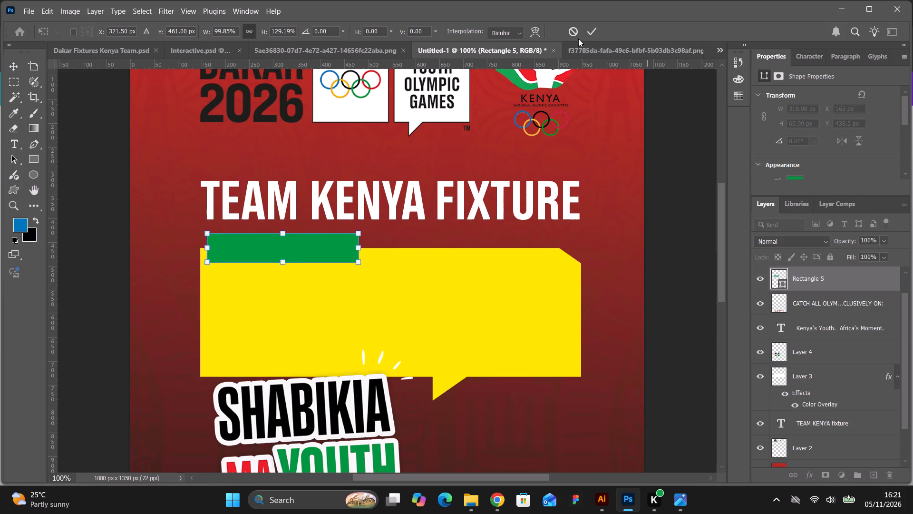
pyautogui.click(593, 34)
pyautogui.click(682, 247)
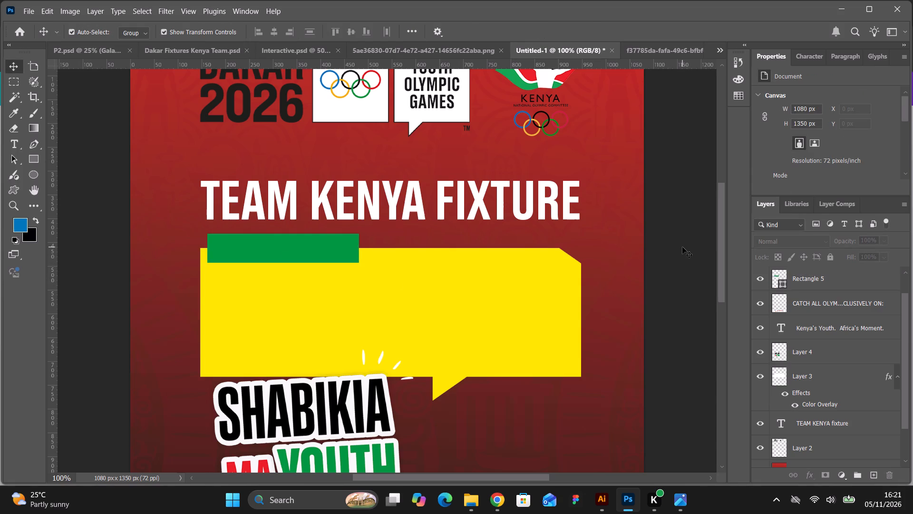
# Scale the SHABIKIA MA YOUTH graphic and its Kenya's Youth tagline together to about 96% and move them down about 19 px.
pyautogui.scroll(-5, 682, 247)
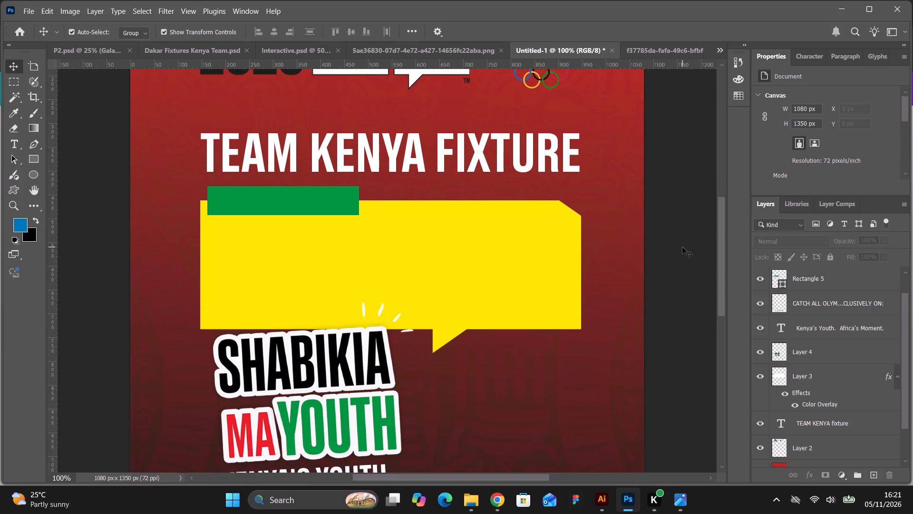
pyautogui.scroll(-4, 677, 254)
pyautogui.click(360, 324)
pyautogui.scroll(-8, 361, 322)
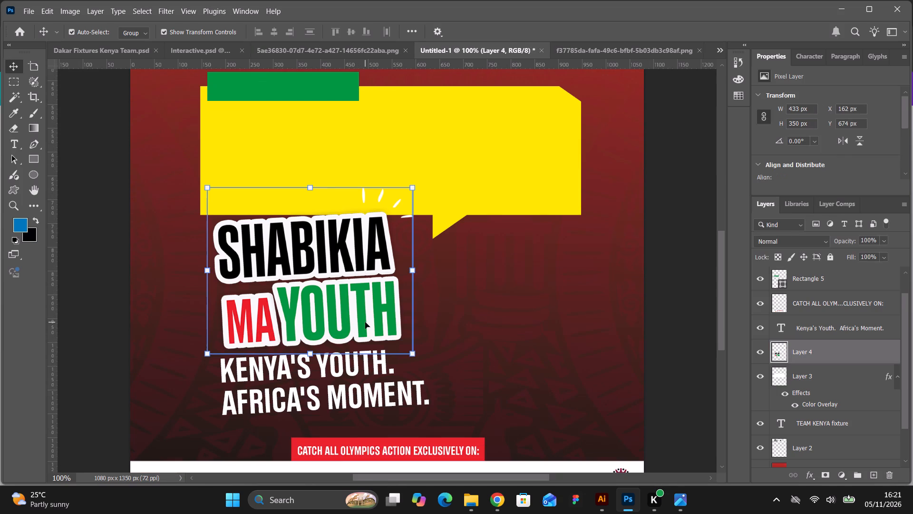
pyautogui.scroll(1, 365, 322)
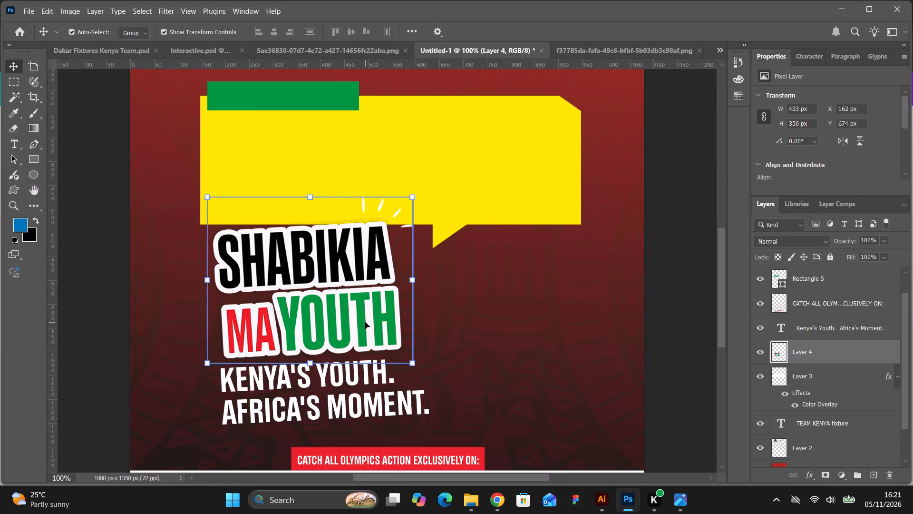
pyautogui.keyDown('shift'); pyautogui.click(369, 384); pyautogui.keyUp('shift')
pyautogui.press('Down')
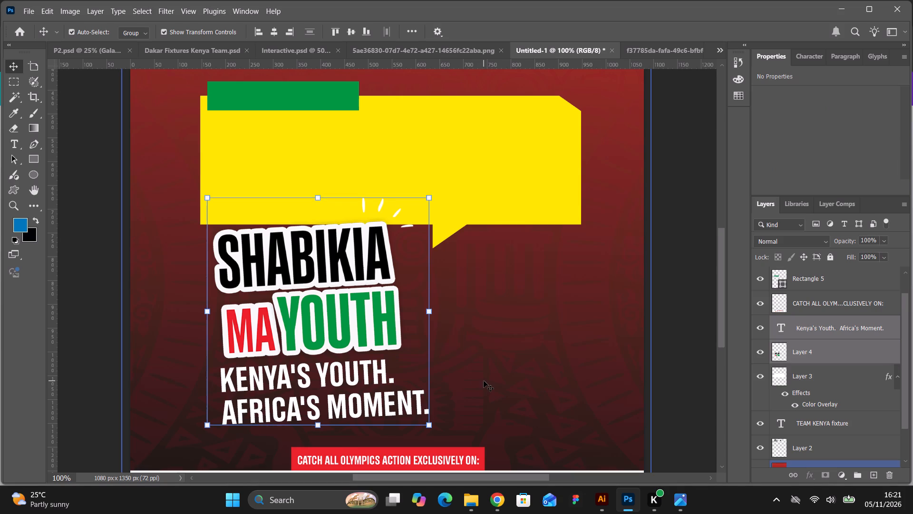
pyautogui.press('Down')
pyautogui.press('Down')
pyautogui.press('Down')
pyautogui.press('Down')
pyautogui.press('Down')
pyautogui.press('Down')
pyautogui.press('Down')
pyautogui.press('Down')
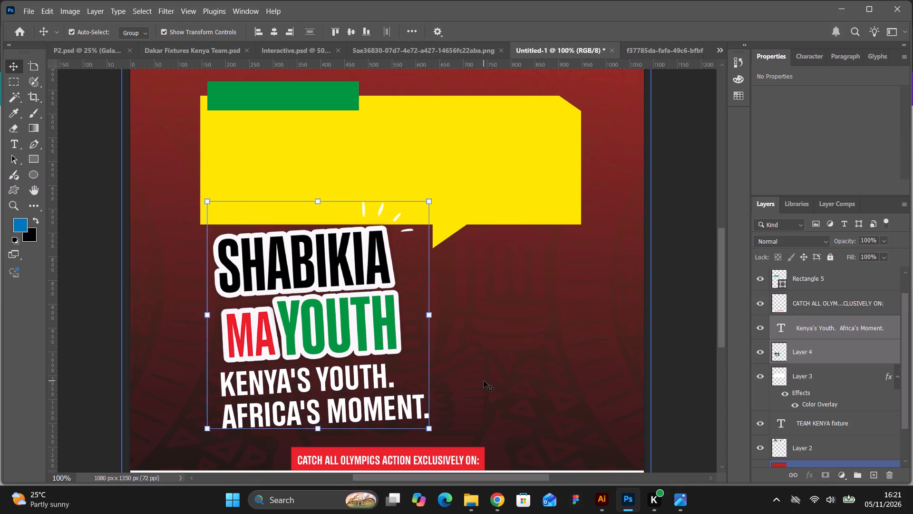
pyautogui.press('Up')
pyautogui.press('Up')
pyautogui.press('Up')
pyautogui.press('Up')
pyautogui.press('Up')
pyautogui.press('Up')
pyautogui.press('Up')
pyautogui.press('Up')
pyautogui.press('Up')
pyautogui.press('Up')
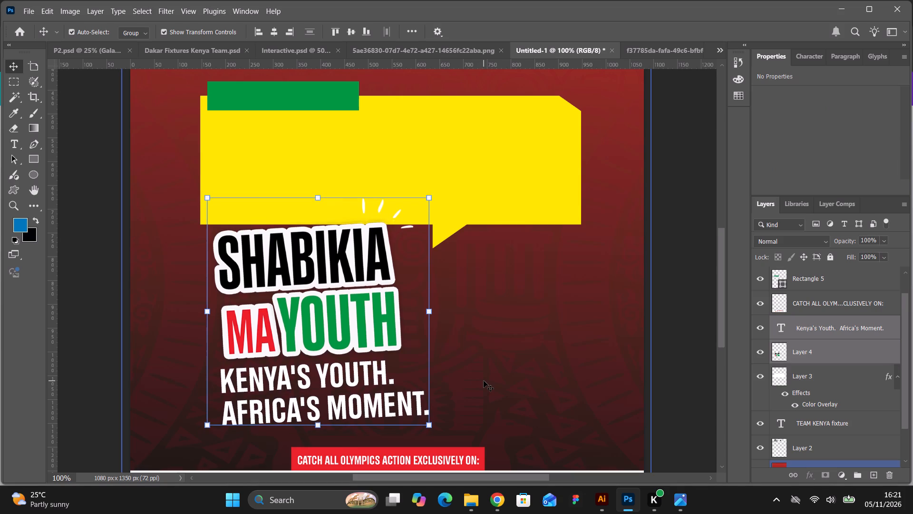
pyautogui.press('Up')
pyautogui.press('Down')
pyautogui.moveTo(431, 197); pyautogui.dragTo(418, 204)
pyautogui.moveTo(349, 296); pyautogui.dragTo(350, 304)
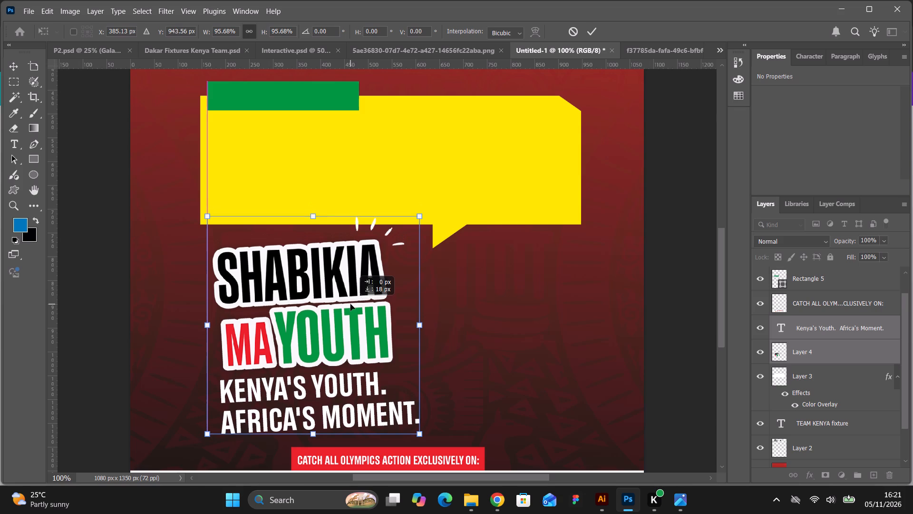
pyautogui.moveTo(350, 304); pyautogui.dragTo(351, 305)
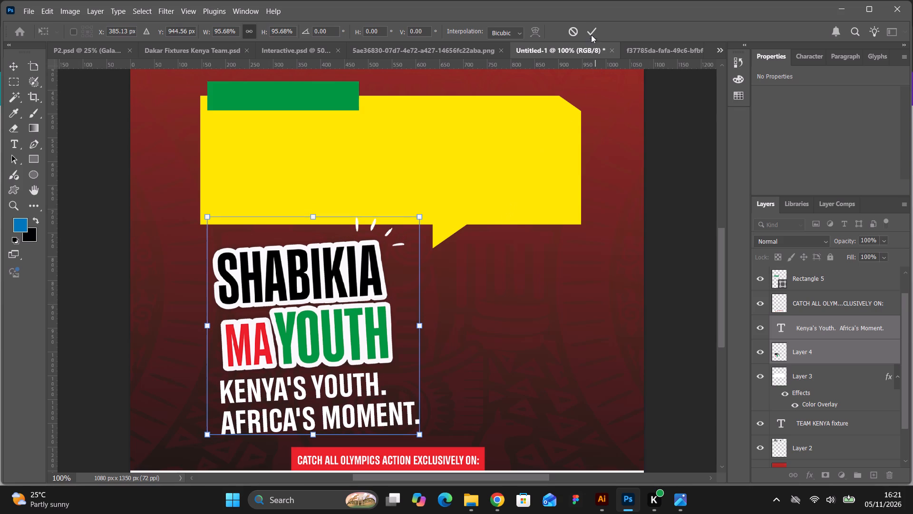
pyautogui.click(591, 35)
# Stretch the yellow speech box downward to a height of 382 px, keeping its width.
pyautogui.click(507, 202)
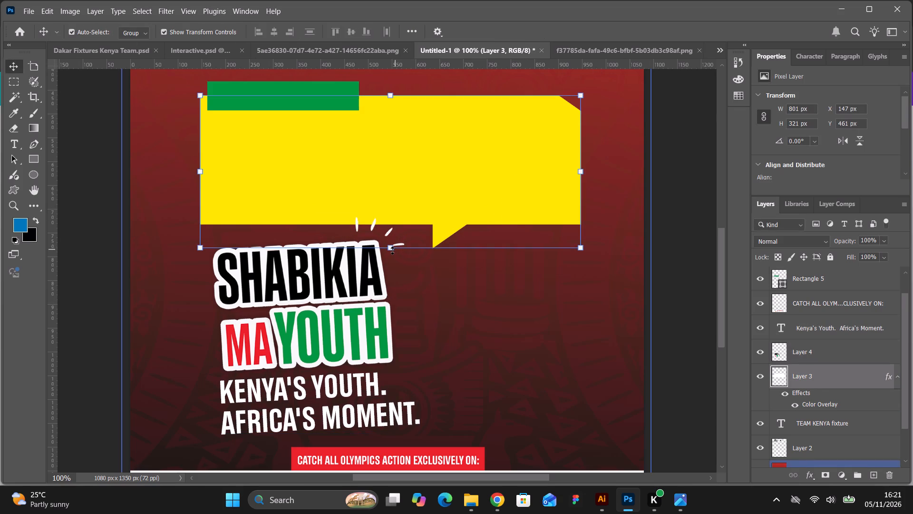
pyautogui.moveTo(391, 250); pyautogui.dragTo(394, 265)
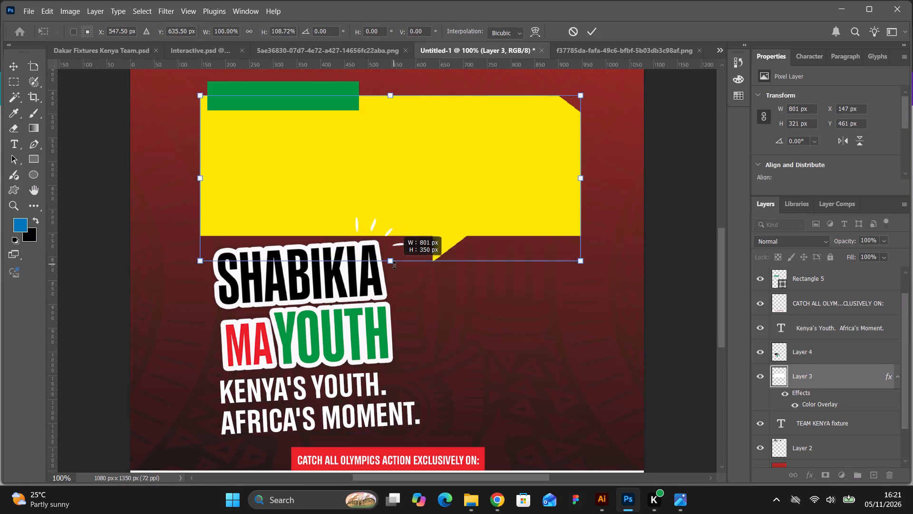
pyautogui.moveTo(394, 265); pyautogui.dragTo(395, 280)
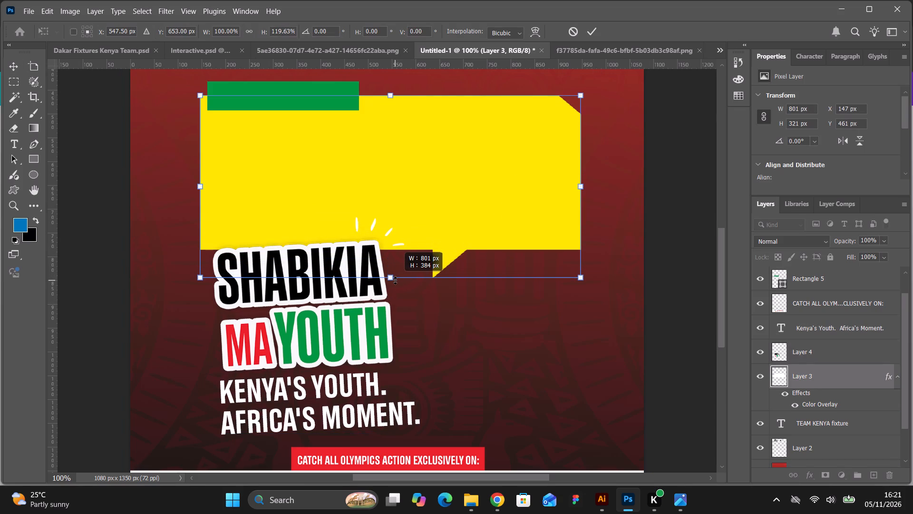
pyautogui.moveTo(395, 280); pyautogui.dragTo(395, 279)
pyautogui.click(593, 31)
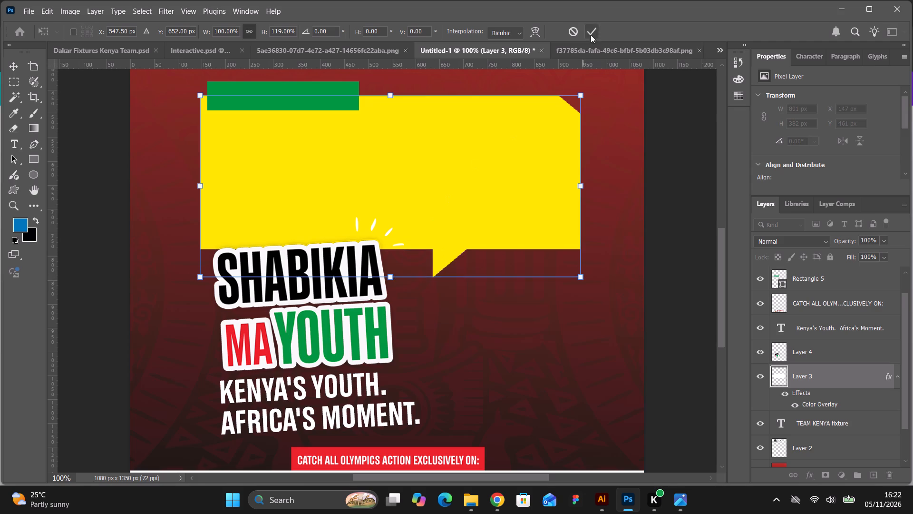
pyautogui.click(662, 199)
# Move the yellow speech box down by 4 px.
pyautogui.scroll(3, 662, 199)
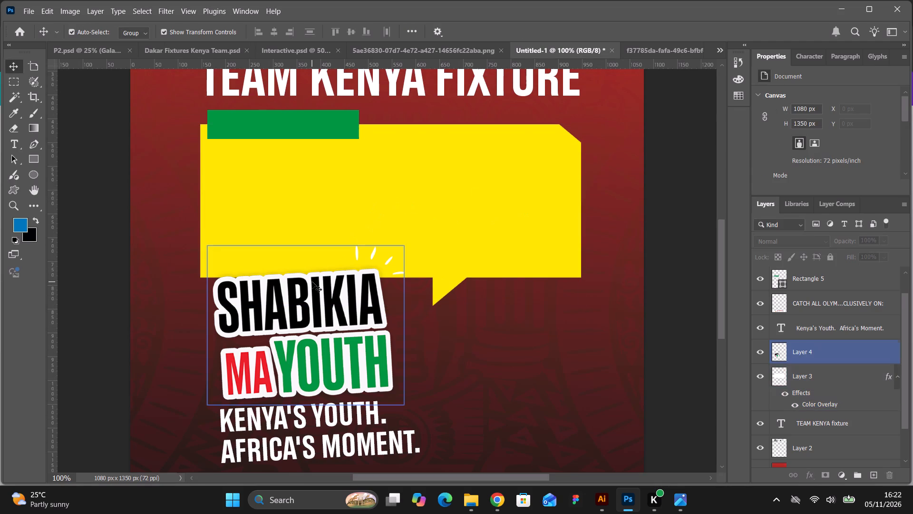
pyautogui.click(452, 238)
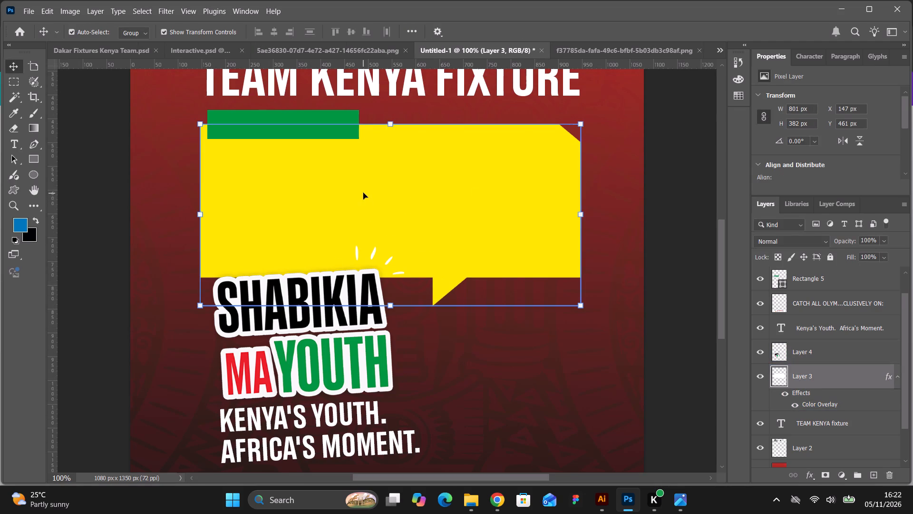
pyautogui.press('Down')
pyautogui.press('Down')
pyautogui.press('Down')
pyautogui.press('Down')
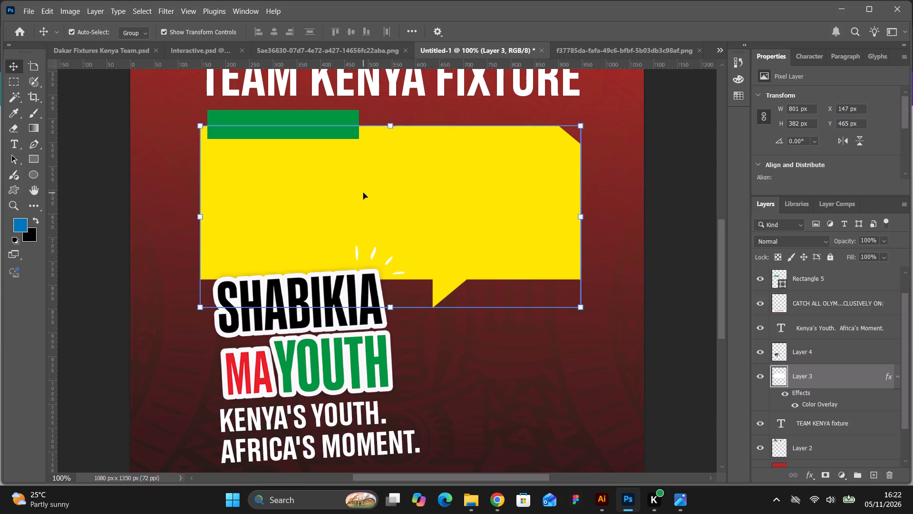
pyautogui.click(662, 216)
# Move the green bar inward to about X 185 px, Y 435 px and extend its right end to about 354 px wide.
pyautogui.moveTo(330, 133); pyautogui.dragTo(335, 133)
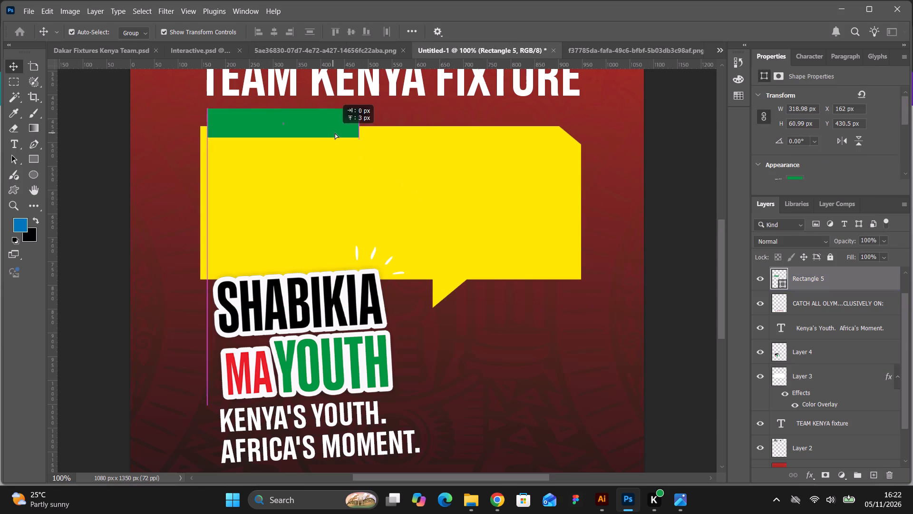
pyautogui.moveTo(335, 133); pyautogui.dragTo(339, 134)
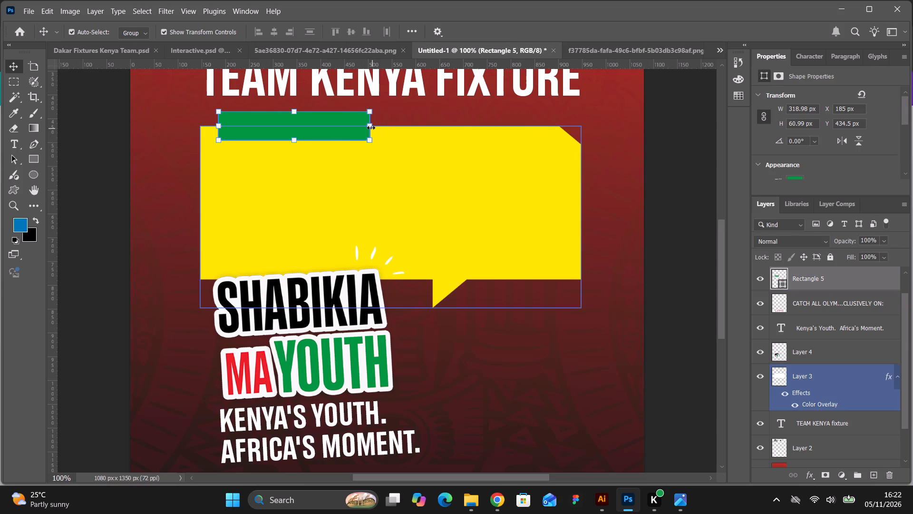
pyautogui.moveTo(371, 128); pyautogui.dragTo(376, 128)
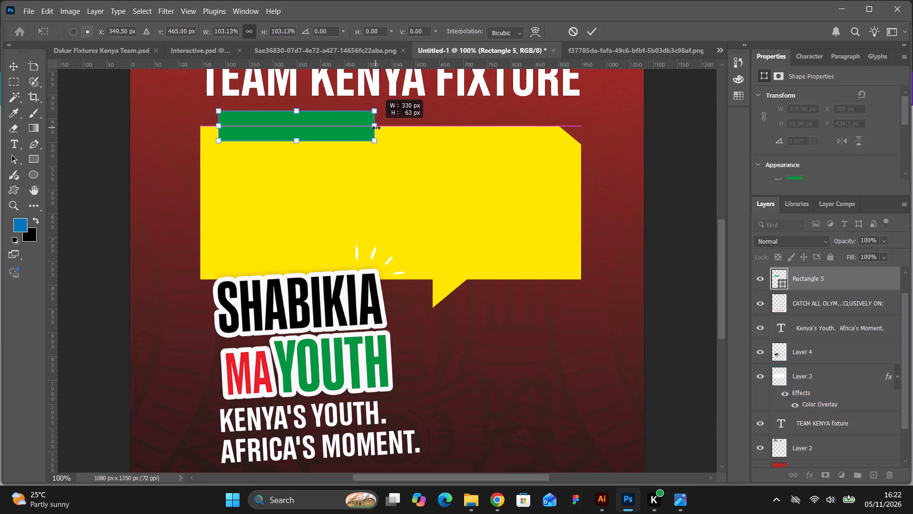
pyautogui.moveTo(376, 128); pyautogui.dragTo(386, 129)
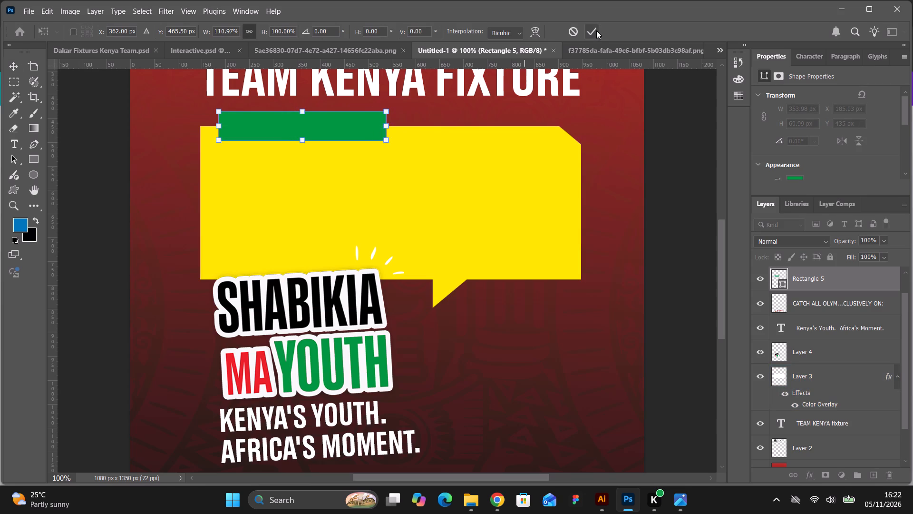
pyautogui.click(596, 30)
pyautogui.click(654, 174)
# Review the spacing of the poster from the header logos and heading through to the broadcaster strip.
pyautogui.scroll(8, 661, 178)
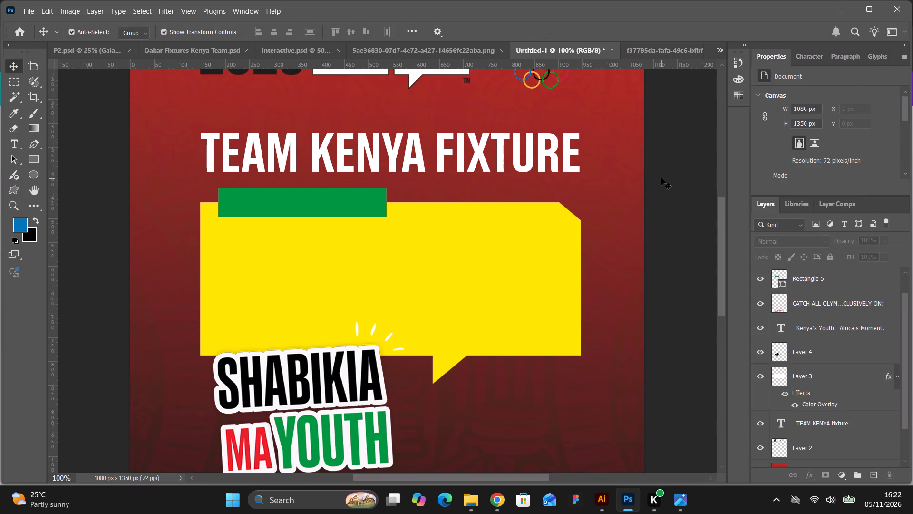
pyautogui.scroll(5, 661, 178)
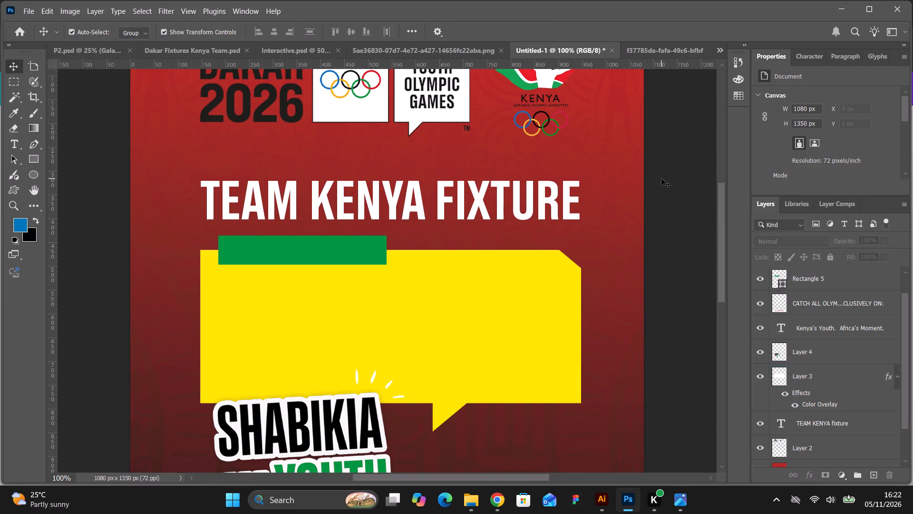
pyautogui.scroll(2, 661, 178)
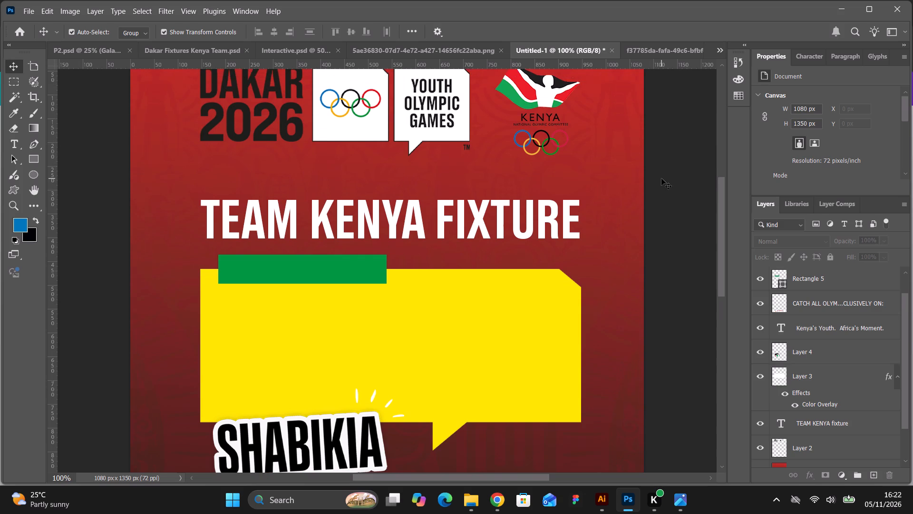
pyautogui.scroll(1, 661, 178)
pyautogui.scroll(-11, 661, 178)
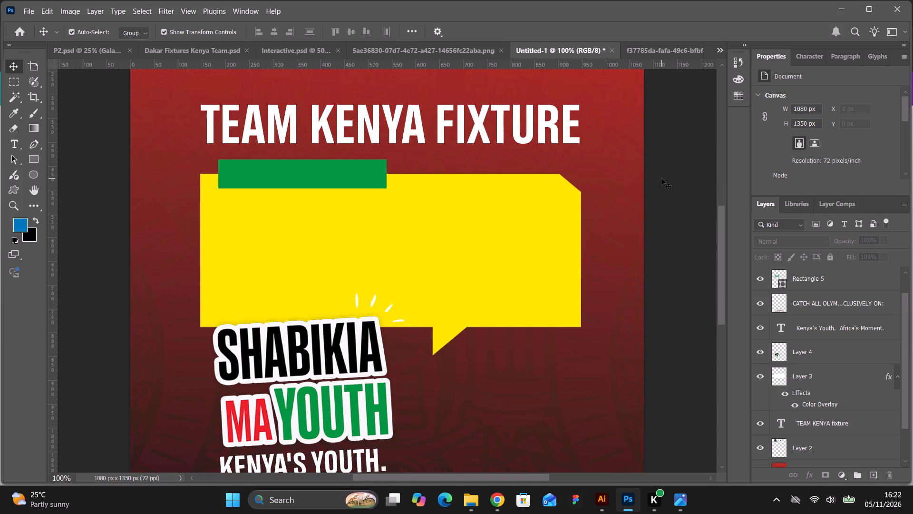
pyautogui.scroll(-2, 661, 178)
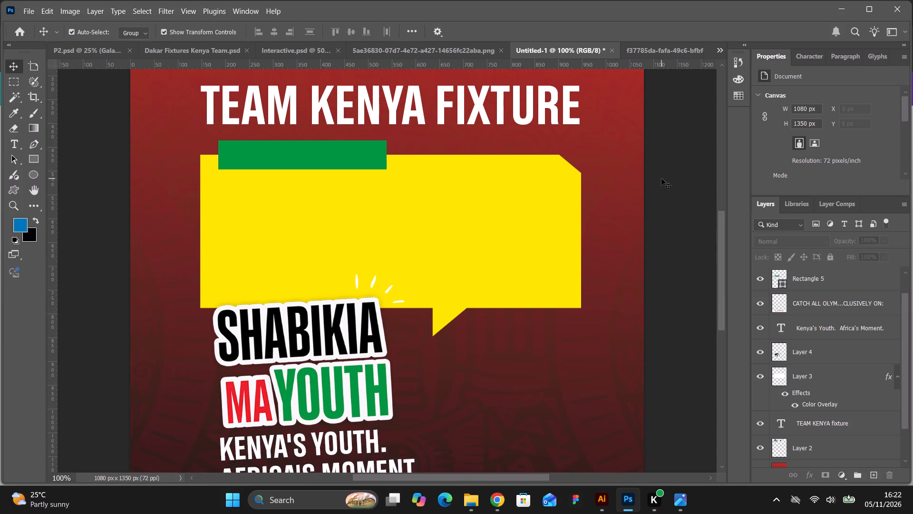
pyautogui.scroll(-9, 661, 178)
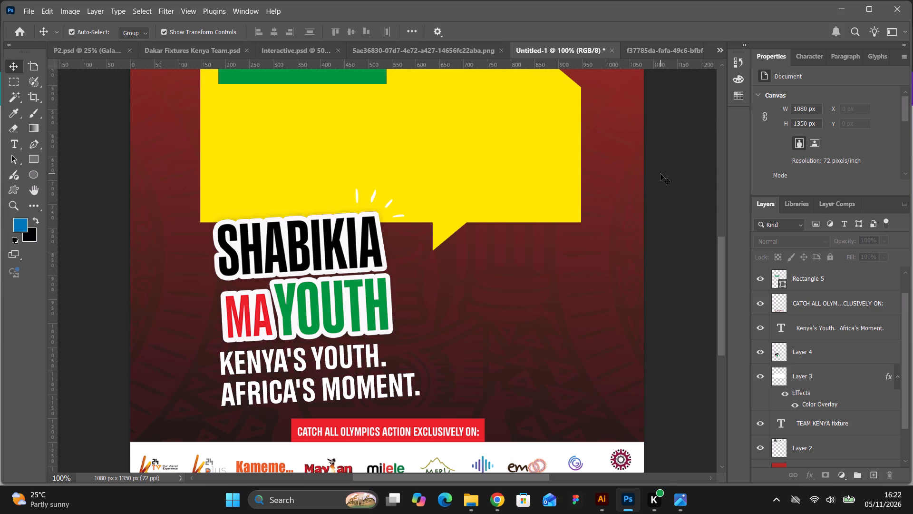
pyautogui.scroll(1, 660, 174)
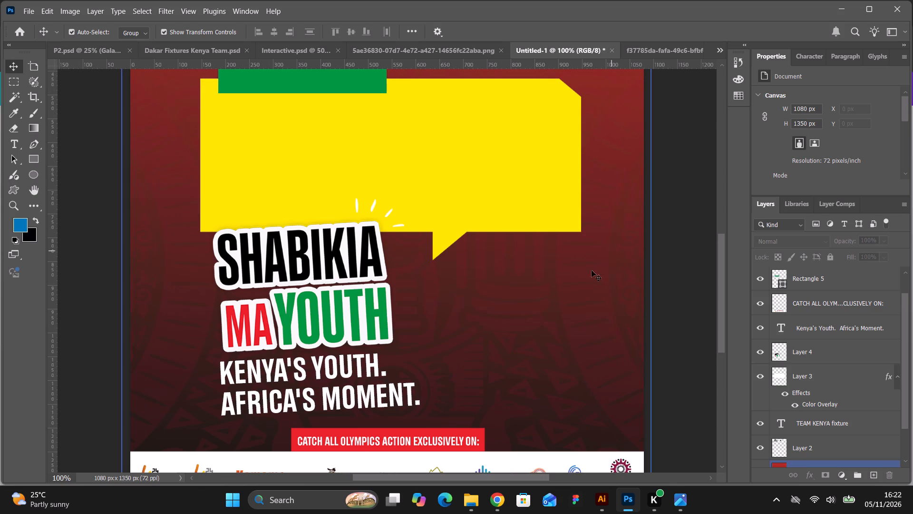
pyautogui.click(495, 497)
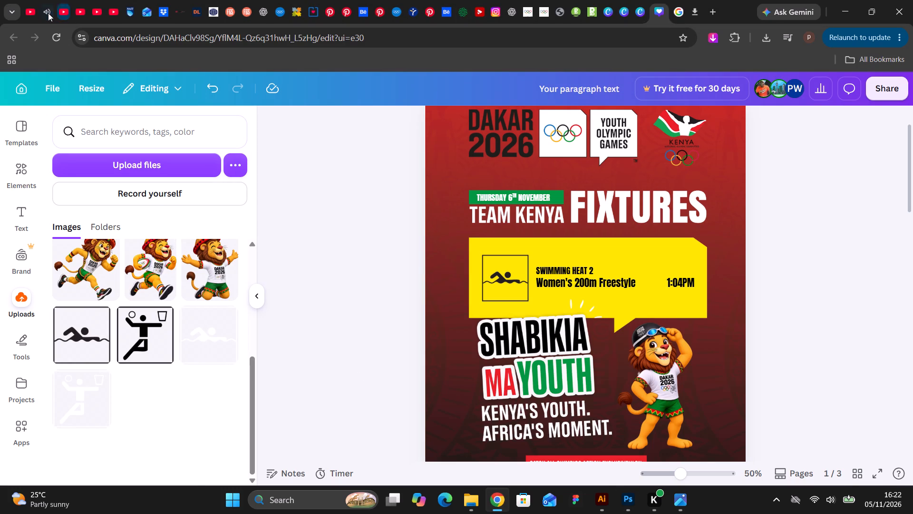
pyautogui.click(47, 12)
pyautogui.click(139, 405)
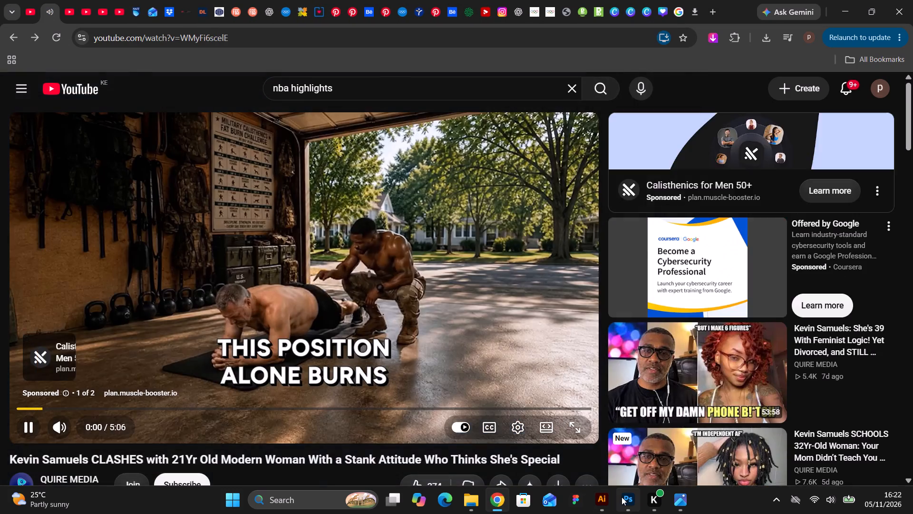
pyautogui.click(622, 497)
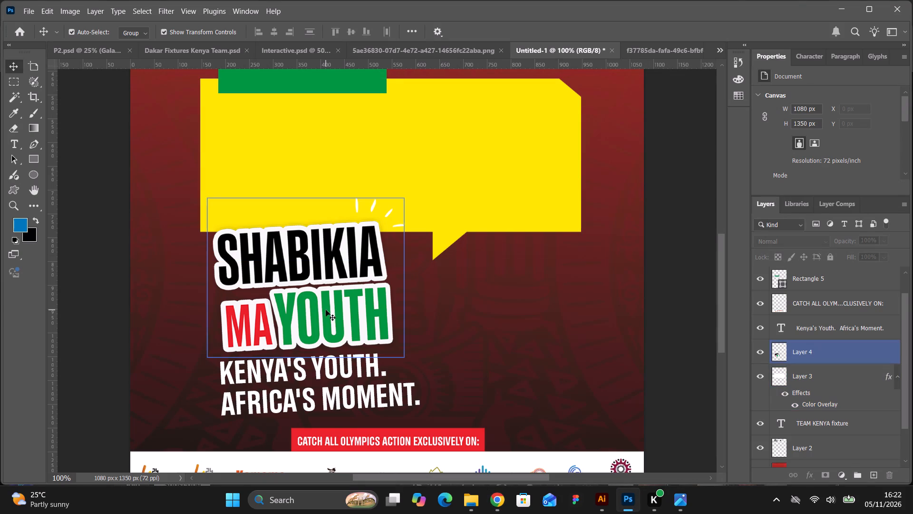
# Shift the SHABIKIA MA YOUTH artwork and its two-line tagline together rightward until the artwork sits at about X 190 px.
pyautogui.click(326, 310)
pyautogui.keyDown('shift'); pyautogui.click(344, 380); pyautogui.keyUp('shift')
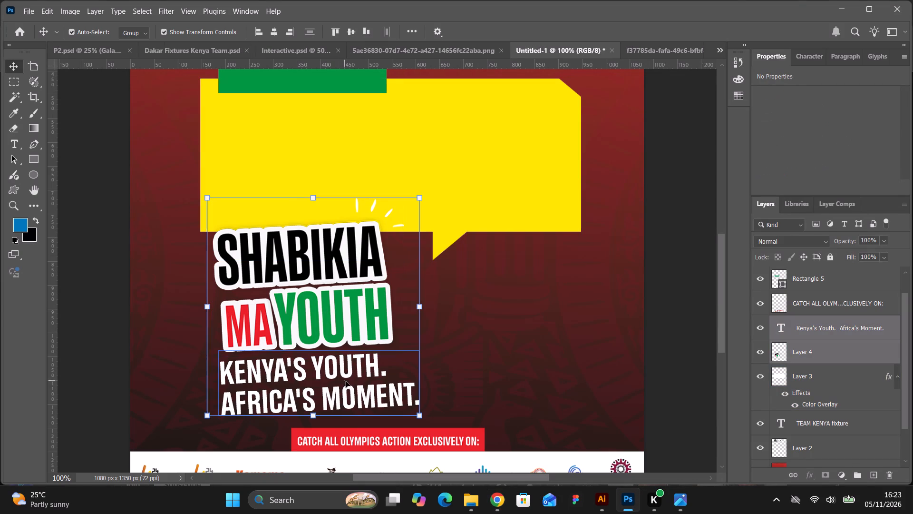
pyautogui.press('Right')
pyautogui.press('Right')
pyautogui.press('Right')
pyautogui.press('Right')
pyautogui.press('Right')
pyautogui.press('Right')
pyautogui.press('Right')
pyautogui.press('Right')
pyautogui.press('Right')
pyautogui.press('Right')
pyautogui.press('Right')
pyautogui.press('Right')
pyautogui.press('Right')
pyautogui.press('Right')
pyautogui.press('Right')
pyautogui.press('Right')
pyautogui.press('Right')
pyautogui.press('Right')
pyautogui.press('Right')
pyautogui.press('Right')
pyautogui.press('Right')
pyautogui.press('Right')
pyautogui.press('Right')
pyautogui.press('Right')
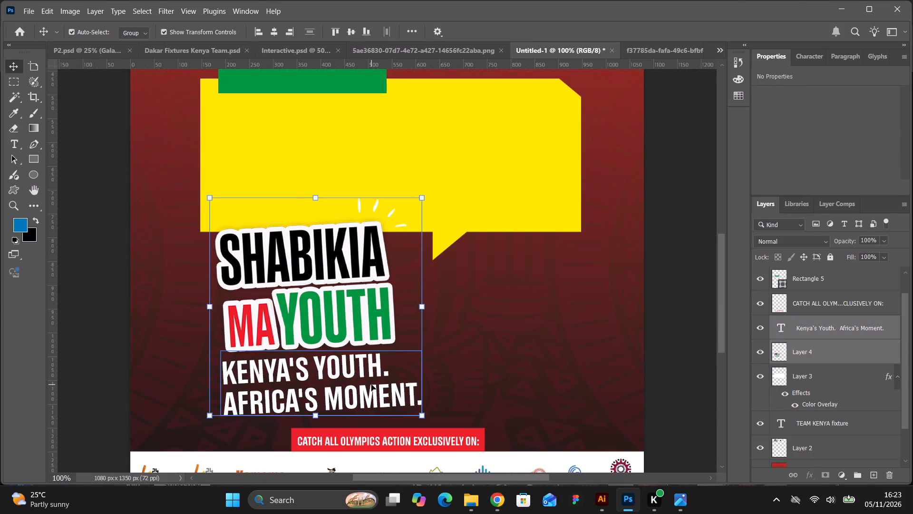
pyautogui.press('Right')
pyautogui.press('Right')
pyautogui.press('Right')
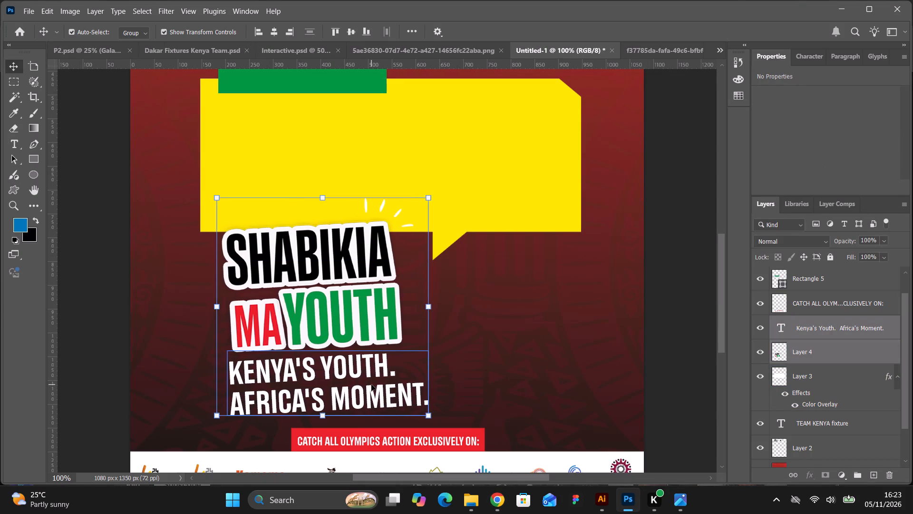
pyautogui.press('Right')
pyautogui.press('Right')
pyautogui.press('Right')
pyautogui.press('Right')
pyautogui.press('Right')
pyautogui.press('Right')
pyautogui.press('Right')
pyautogui.press('Right')
pyautogui.press('Right')
pyautogui.press('Right')
pyautogui.press('Right')
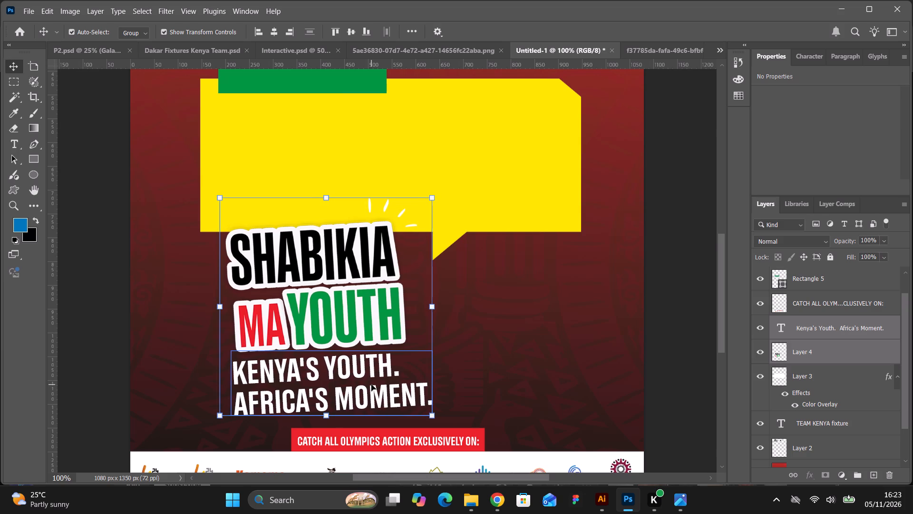
pyautogui.press('Right')
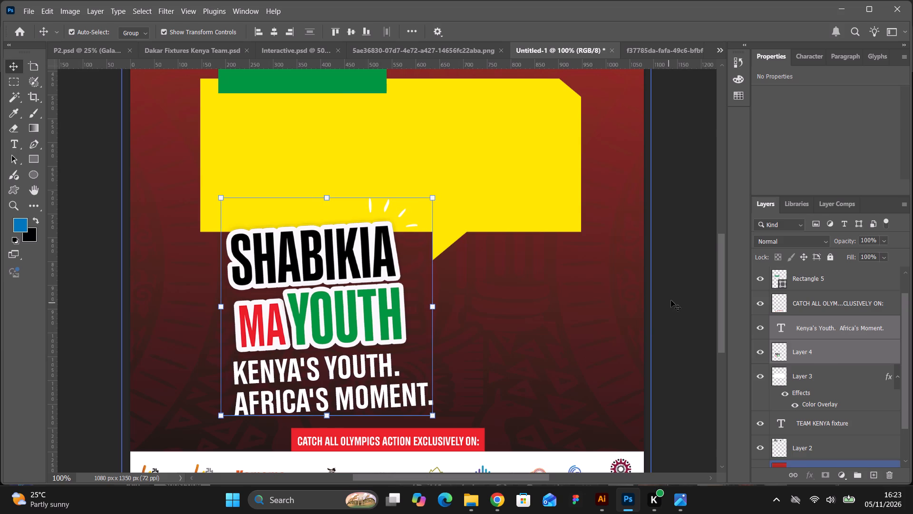
pyautogui.click(674, 295)
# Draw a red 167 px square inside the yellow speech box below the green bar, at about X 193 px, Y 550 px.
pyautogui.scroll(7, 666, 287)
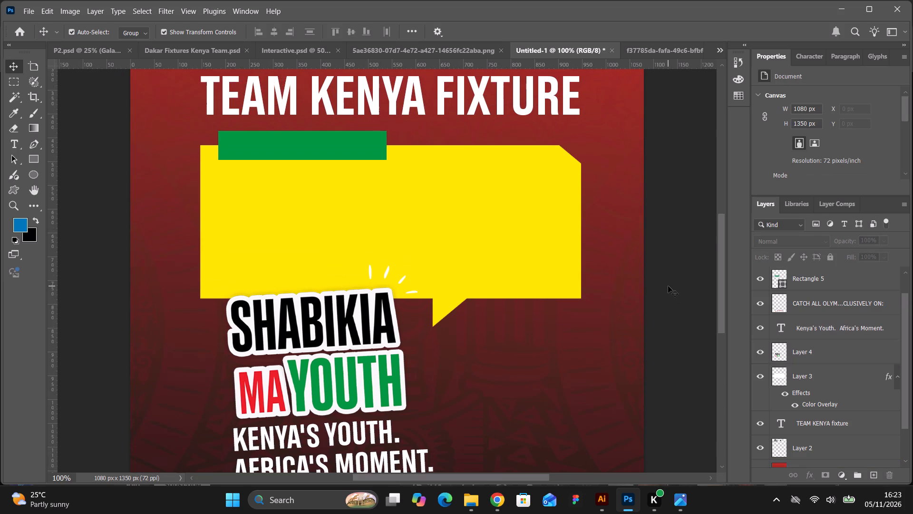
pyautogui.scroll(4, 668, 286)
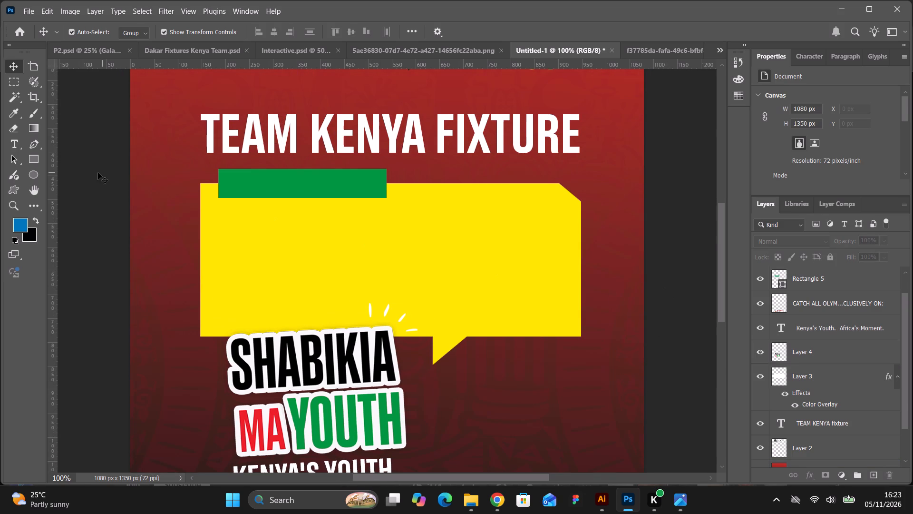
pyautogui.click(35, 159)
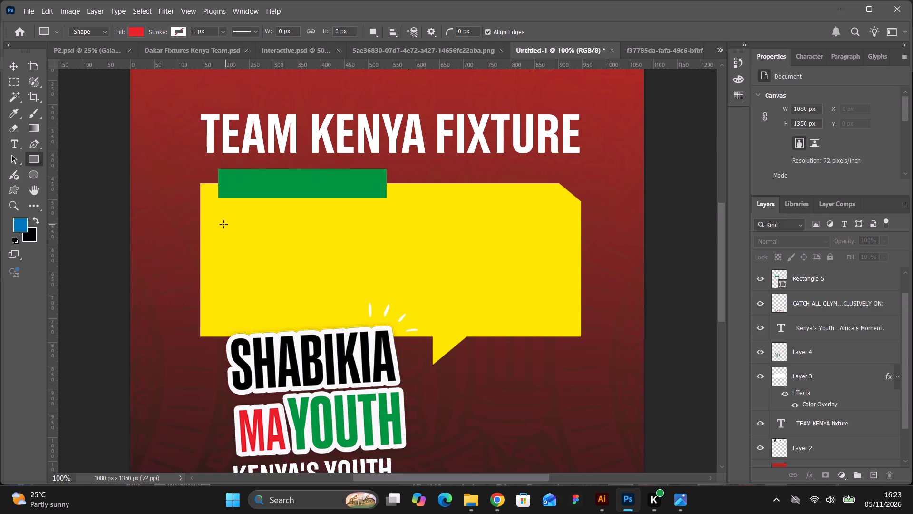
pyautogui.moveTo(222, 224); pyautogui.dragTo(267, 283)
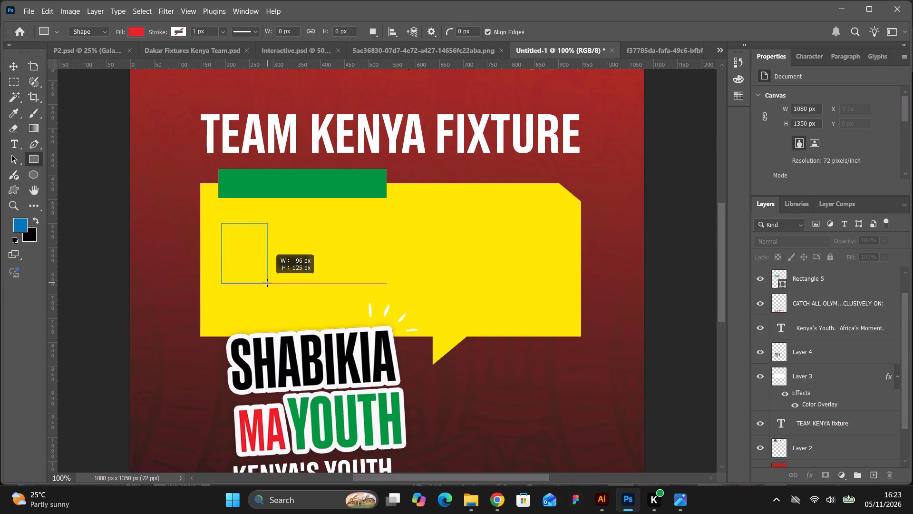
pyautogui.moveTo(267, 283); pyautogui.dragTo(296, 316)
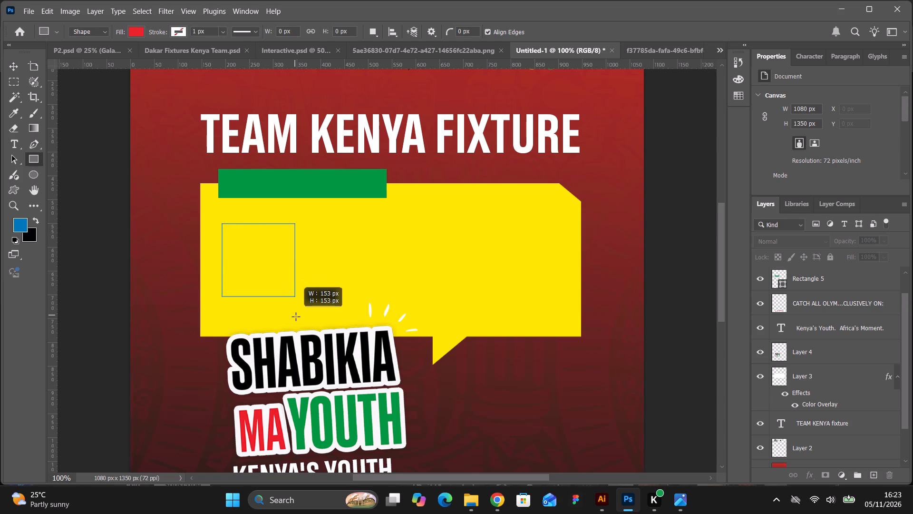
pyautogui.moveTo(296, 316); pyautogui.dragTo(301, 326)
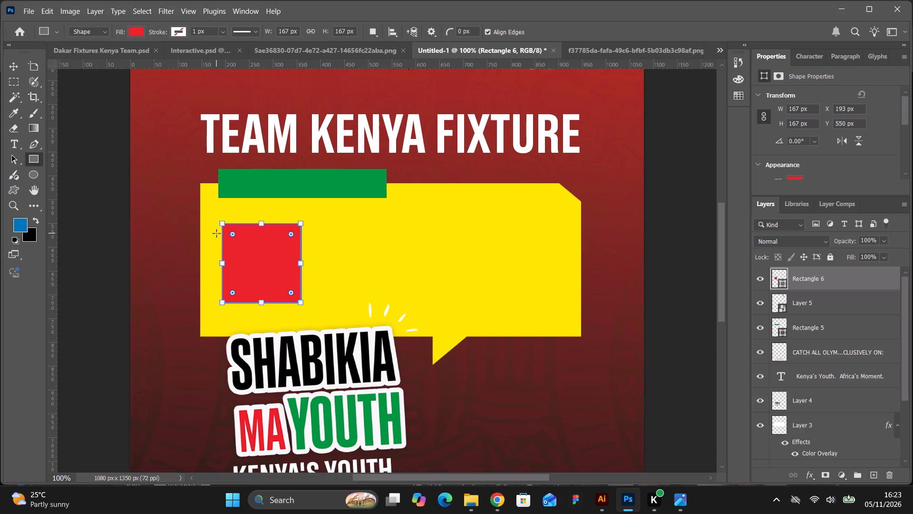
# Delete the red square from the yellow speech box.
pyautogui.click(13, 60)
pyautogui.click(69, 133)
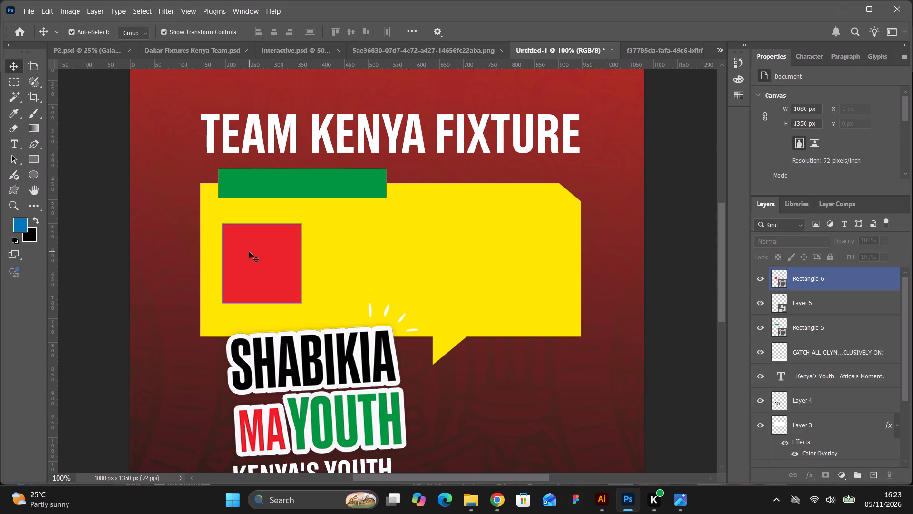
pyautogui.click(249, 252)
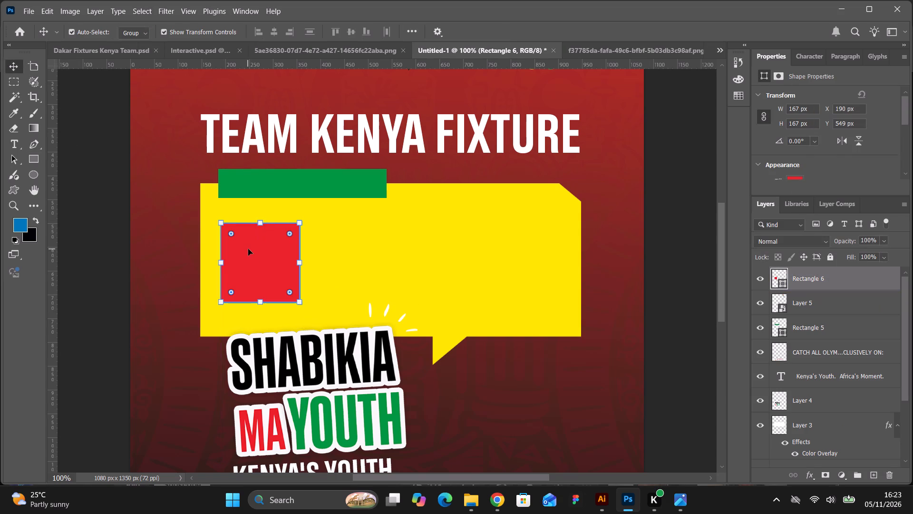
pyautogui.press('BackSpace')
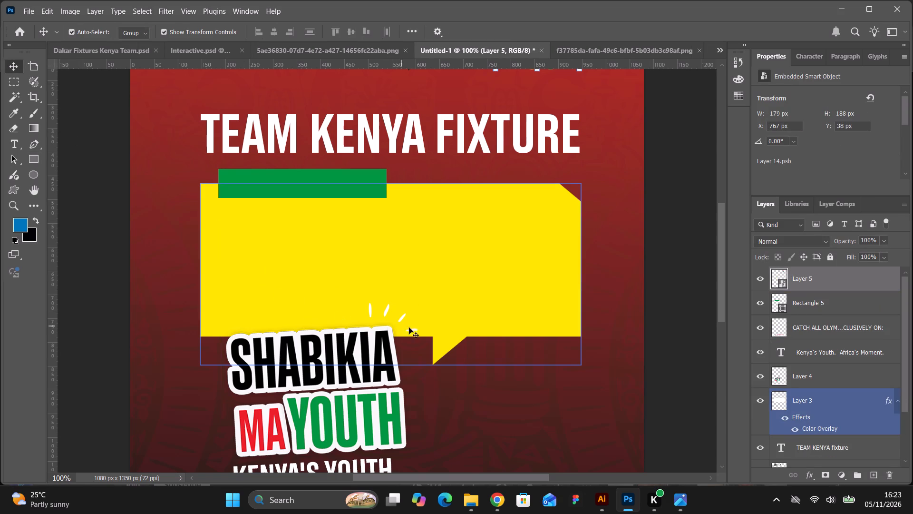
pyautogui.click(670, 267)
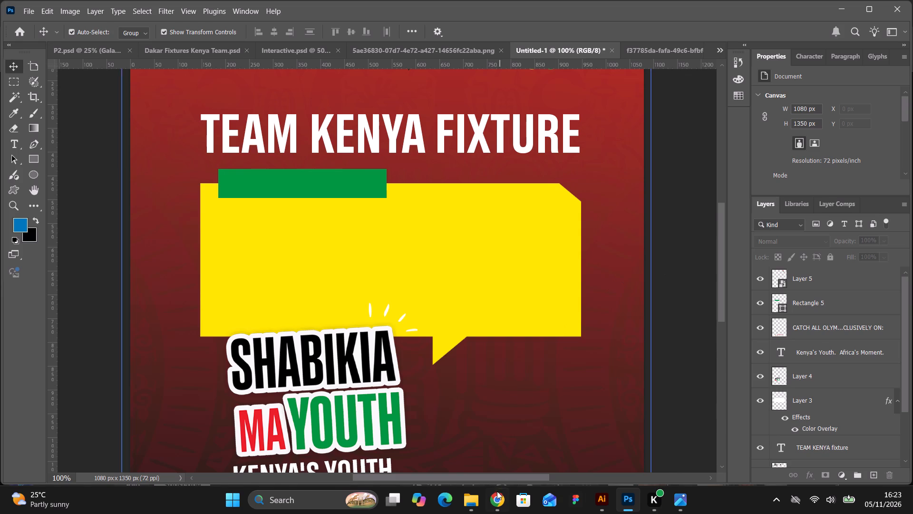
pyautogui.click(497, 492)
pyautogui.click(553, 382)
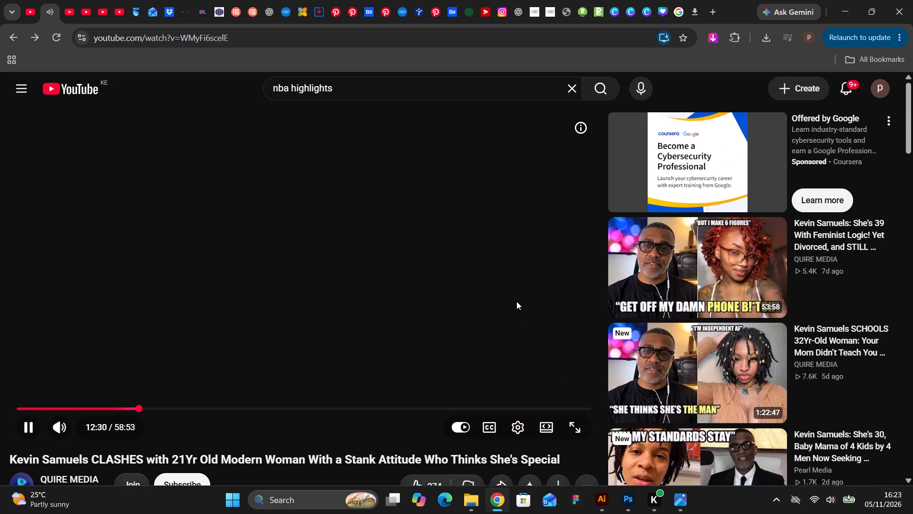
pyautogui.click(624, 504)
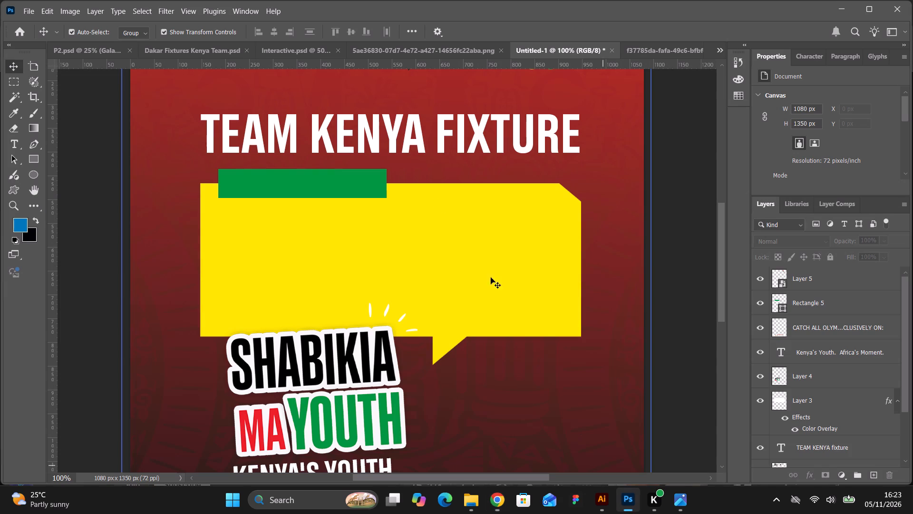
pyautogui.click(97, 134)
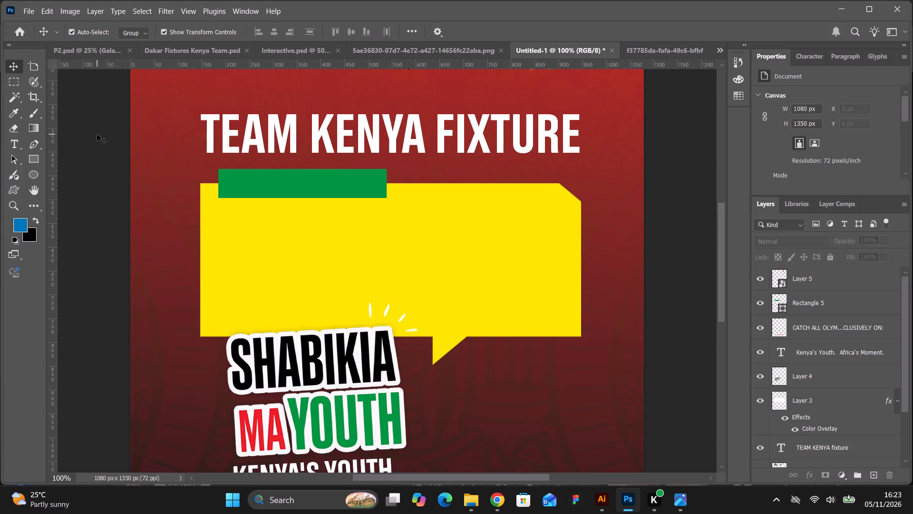
# Move the heading, green bar, yellow box, SHABIKIA MA YOUTH artwork and tagline up together until the green bar sits at Y 409 px.
pyautogui.scroll(4, 103, 142)
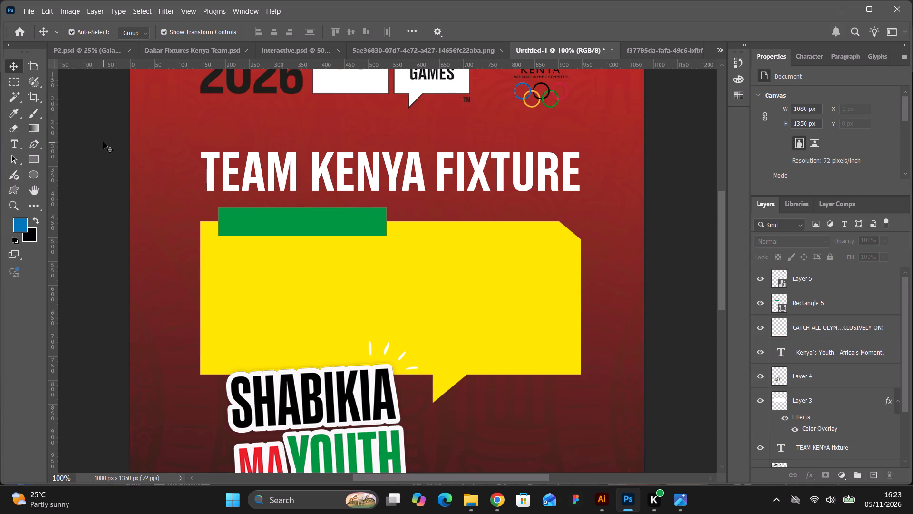
pyautogui.scroll(-15, 103, 142)
pyautogui.scroll(10, 103, 142)
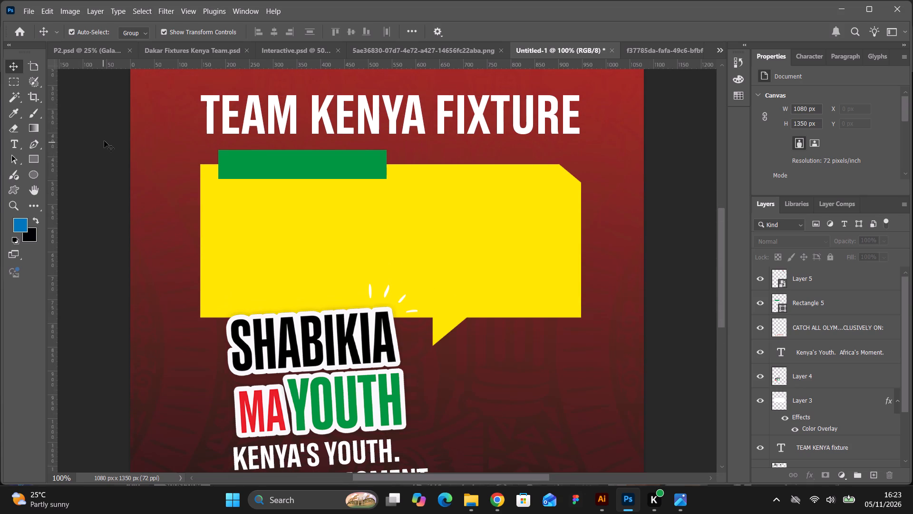
pyautogui.click(210, 110)
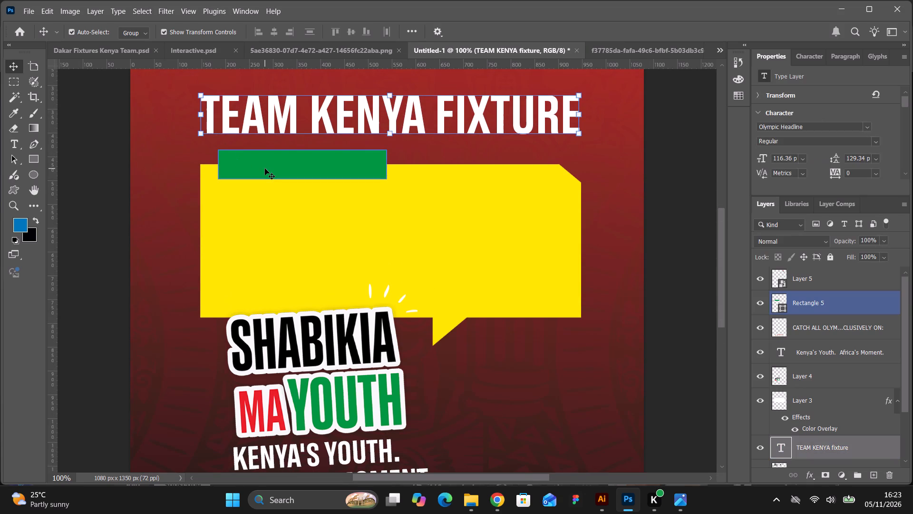
pyautogui.keyDown('shift'); pyautogui.click(265, 168); pyautogui.keyUp('shift')
pyautogui.keyDown('shift'); pyautogui.click(462, 226); pyautogui.keyUp('shift')
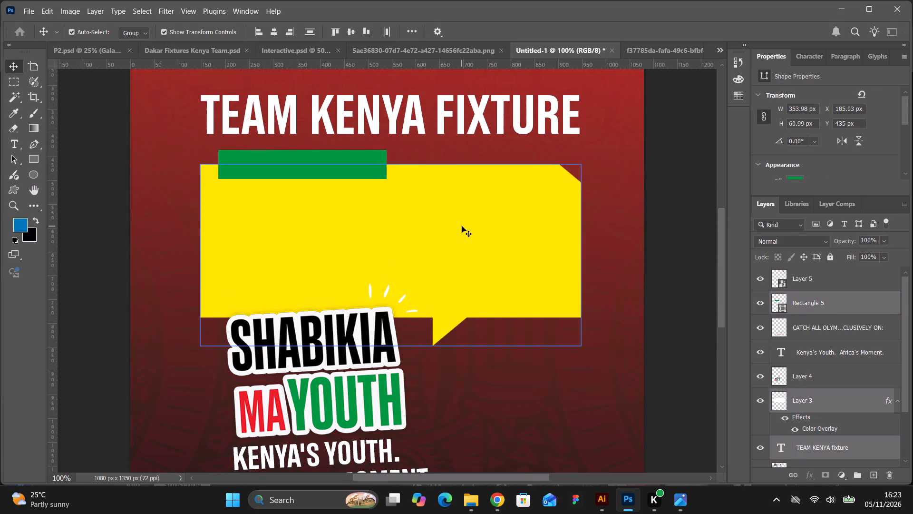
pyautogui.keyDown('shift'); pyautogui.click(383, 393); pyautogui.keyUp('shift')
pyautogui.scroll(-4, 398, 395)
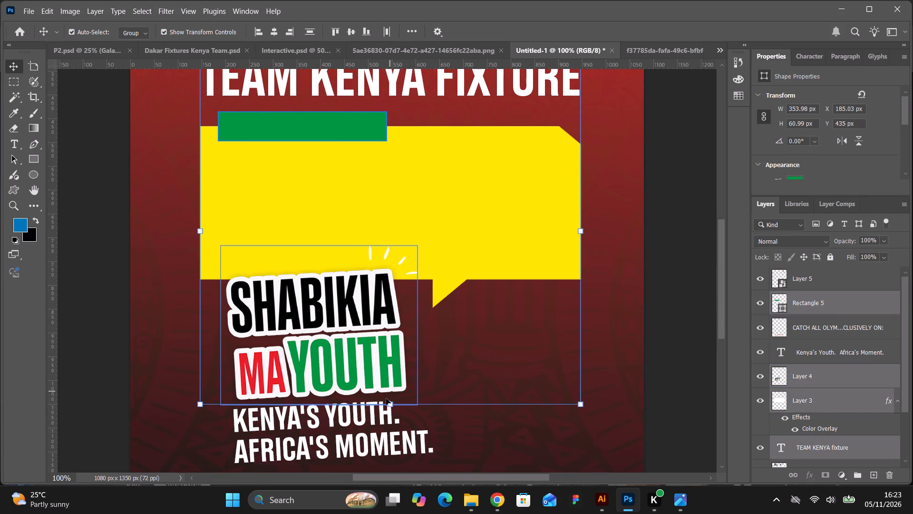
pyautogui.keyDown('shift'); pyautogui.click(380, 427); pyautogui.keyUp('shift')
pyautogui.scroll(-4, 392, 356)
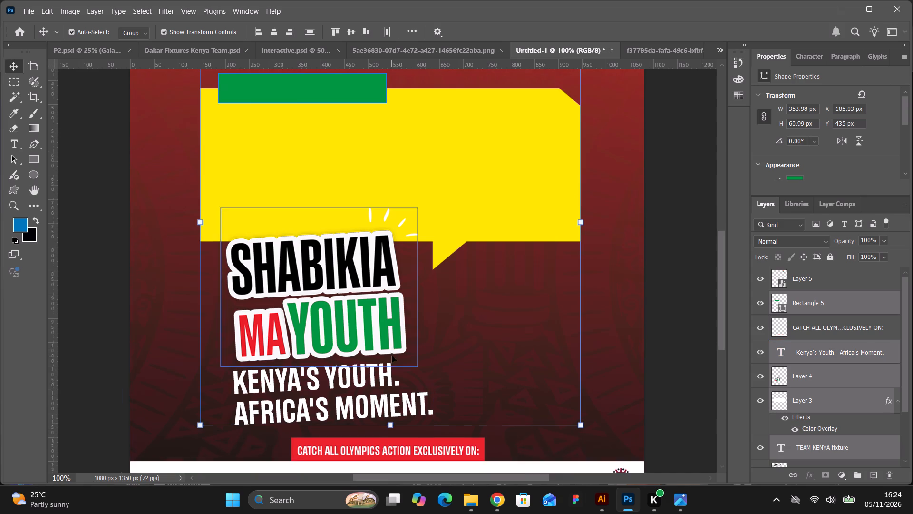
pyautogui.scroll(16, 392, 355)
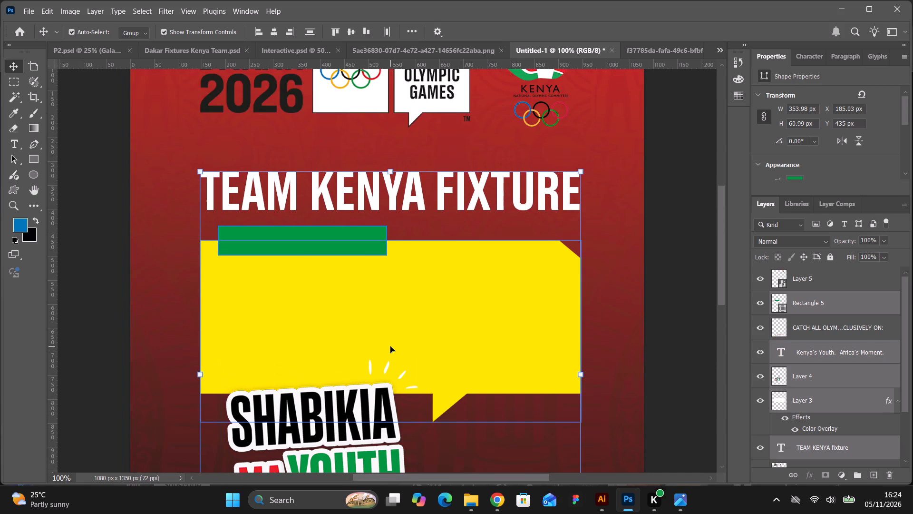
pyautogui.press('Up')
pyautogui.press('Up')
pyautogui.press('Up')
pyautogui.press('Up')
pyautogui.press('Up')
pyautogui.press('Up')
pyautogui.press('Up')
pyautogui.press('Up')
pyautogui.press('Up')
pyautogui.press('Up')
pyautogui.press('Up')
pyautogui.press('Up')
pyautogui.press('Up')
pyautogui.press('Up')
pyautogui.press('Up')
pyautogui.press('Up')
pyautogui.press('Up')
pyautogui.press('Up')
pyautogui.press('Up')
pyautogui.press('Up')
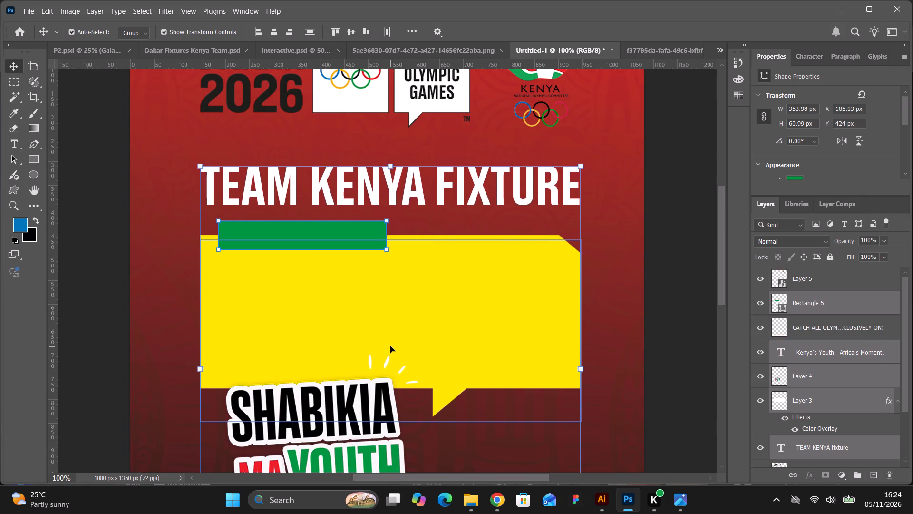
pyautogui.press('Up')
pyautogui.press('Up')
pyautogui.press('Up')
pyautogui.press('Up')
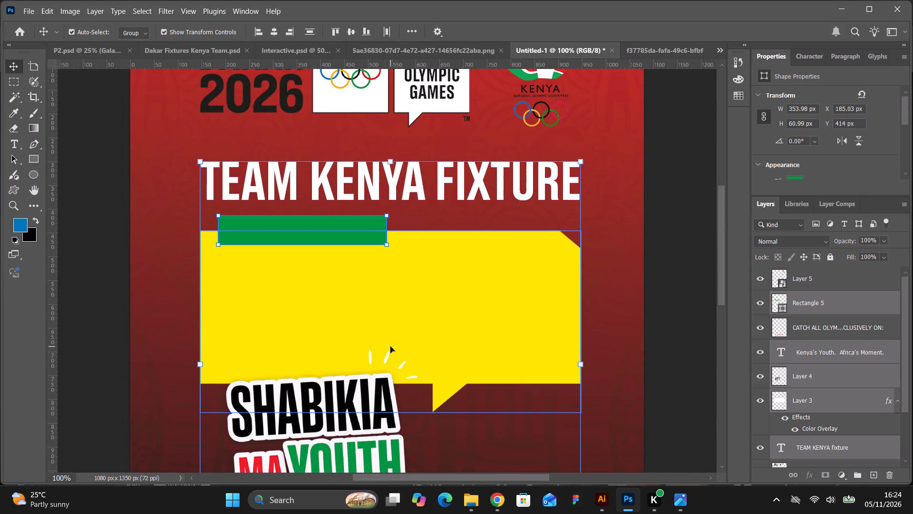
pyautogui.press('Up')
pyautogui.press('Up')
pyautogui.press('Up')
pyautogui.press('Up')
pyautogui.scroll(-5, 390, 346)
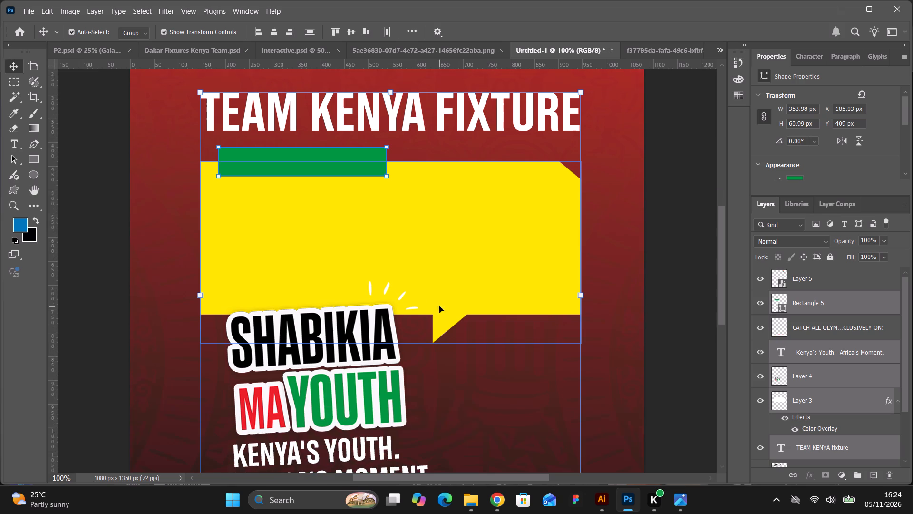
pyautogui.scroll(-12, 439, 306)
pyautogui.scroll(5, 514, 309)
pyautogui.click(670, 283)
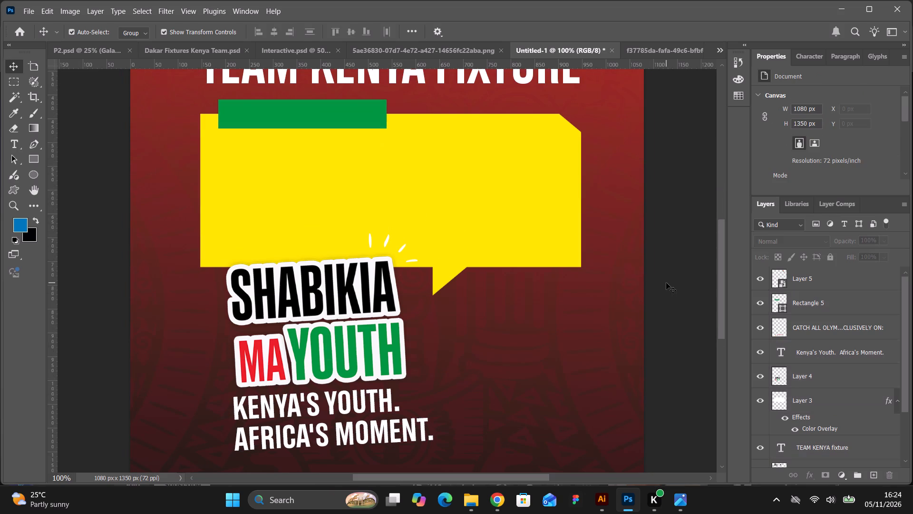
# Scale the SHABIKIA MA YOUTH artwork and its two-line tagline together down to about 93%.
pyautogui.scroll(4, 649, 263)
pyautogui.click(684, 246)
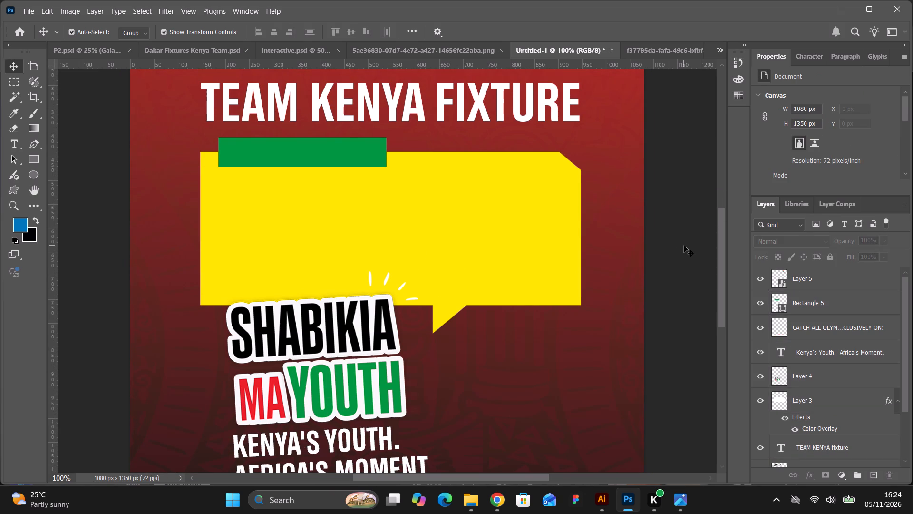
pyautogui.click(341, 337)
pyautogui.scroll(-3, 341, 337)
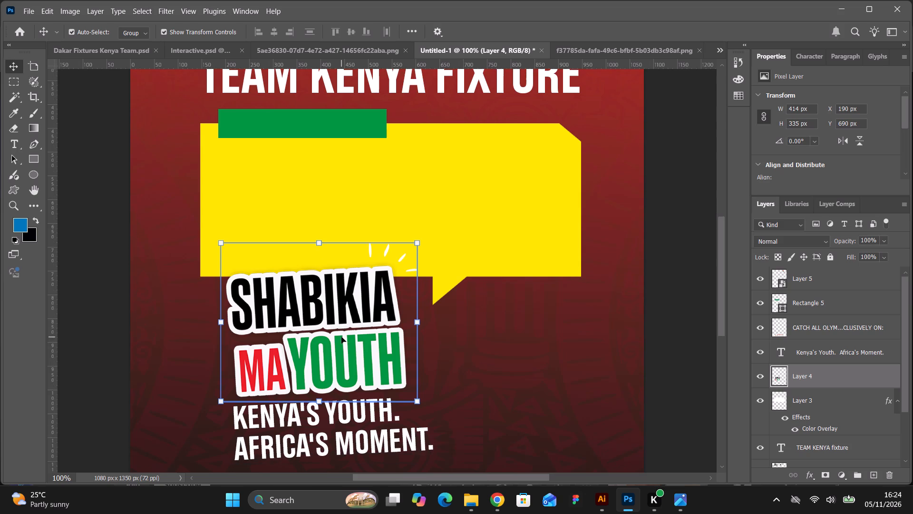
pyautogui.scroll(-4, 341, 337)
pyautogui.keyDown('shift'); pyautogui.click(350, 405); pyautogui.keyUp('shift')
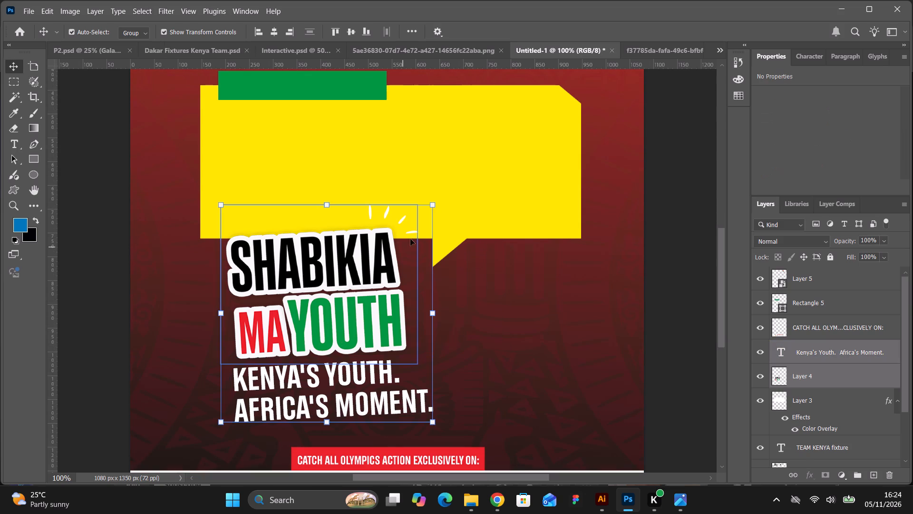
pyautogui.moveTo(434, 208); pyautogui.dragTo(425, 212)
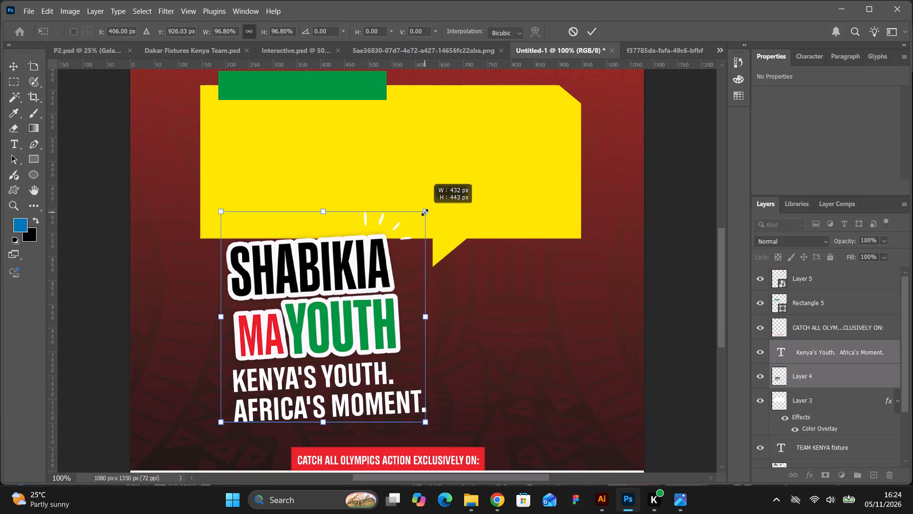
pyautogui.moveTo(425, 212); pyautogui.dragTo(428, 209)
pyautogui.moveTo(427, 212); pyautogui.dragTo(424, 212)
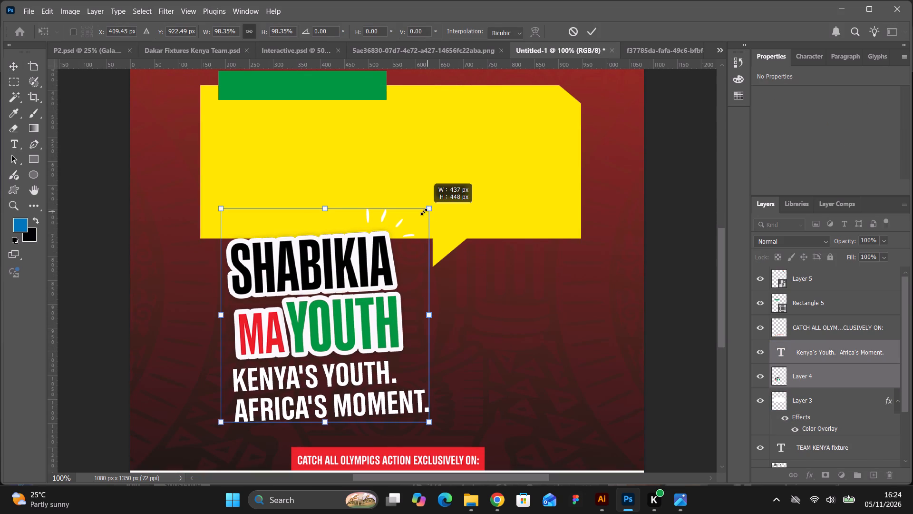
pyautogui.moveTo(424, 212); pyautogui.dragTo(423, 213)
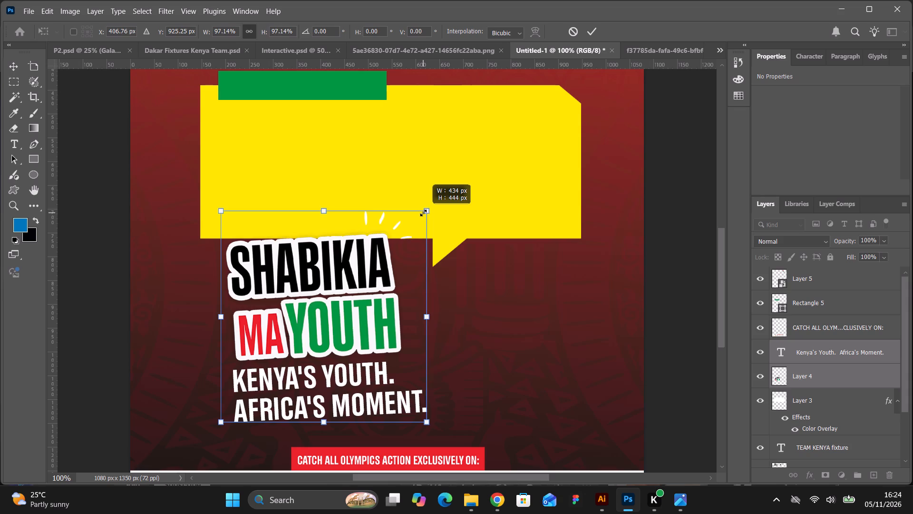
pyautogui.moveTo(423, 213); pyautogui.dragTo(420, 214)
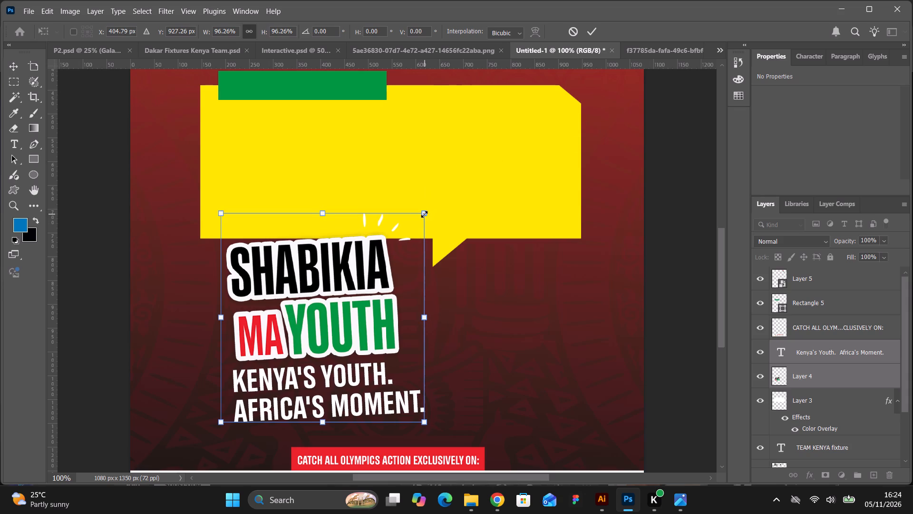
pyautogui.moveTo(424, 214); pyautogui.dragTo(415, 218)
# Move the scaled artwork and tagline about 13 px down, aligning their left edge with the green bar's left edge.
pyautogui.moveTo(348, 268); pyautogui.dragTo(350, 271)
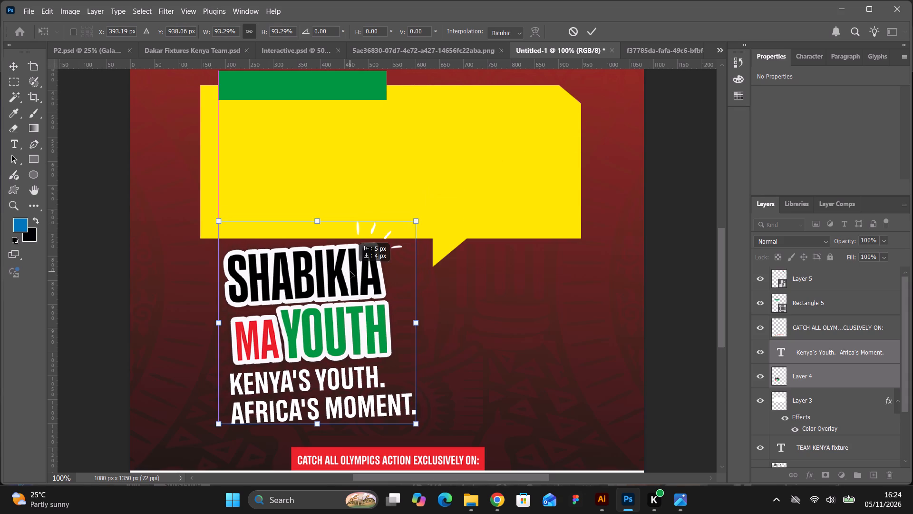
pyautogui.moveTo(350, 271); pyautogui.dragTo(350, 274)
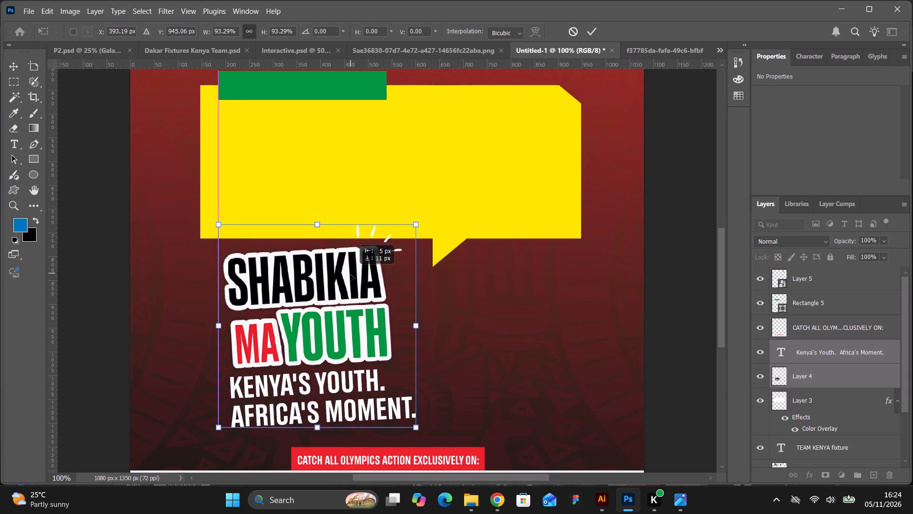
pyautogui.moveTo(350, 274); pyautogui.dragTo(350, 274)
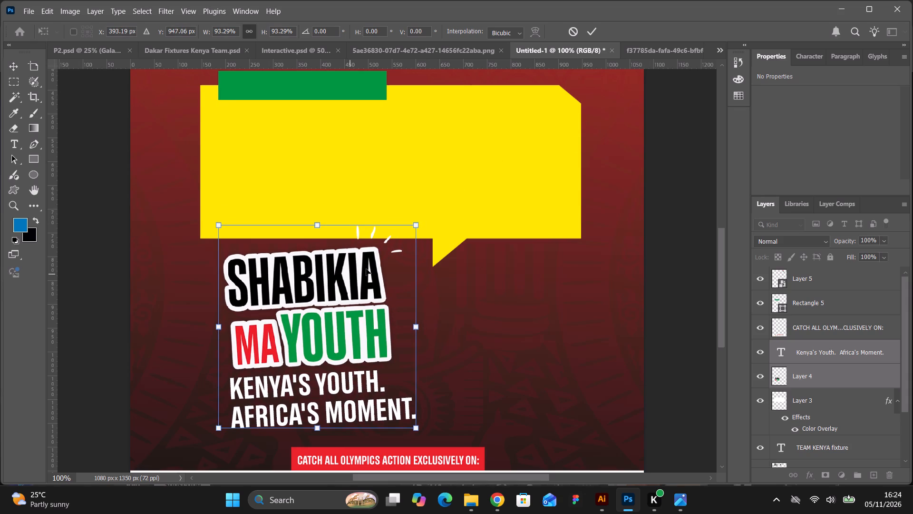
pyautogui.click(595, 32)
# Stretch the yellow speech box downward to a height of 426 px, keeping its top edge and width.
pyautogui.click(512, 174)
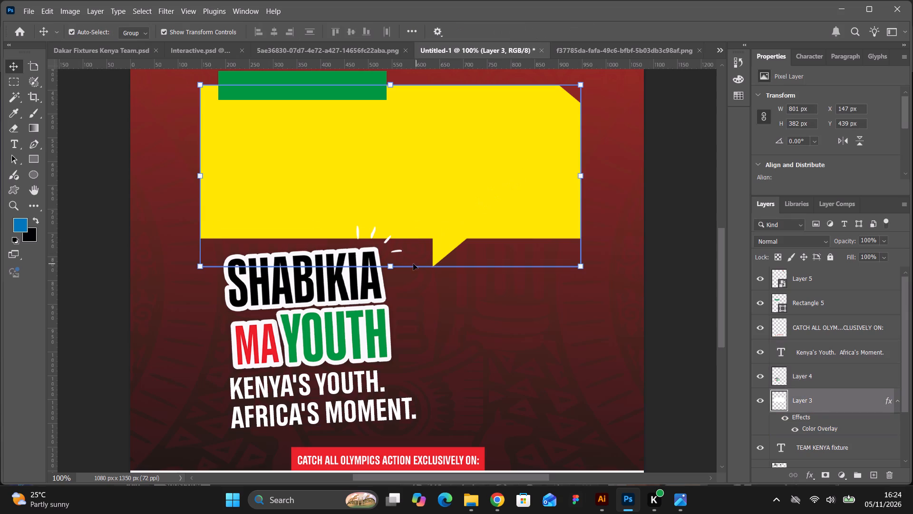
pyautogui.moveTo(392, 269); pyautogui.dragTo(393, 281)
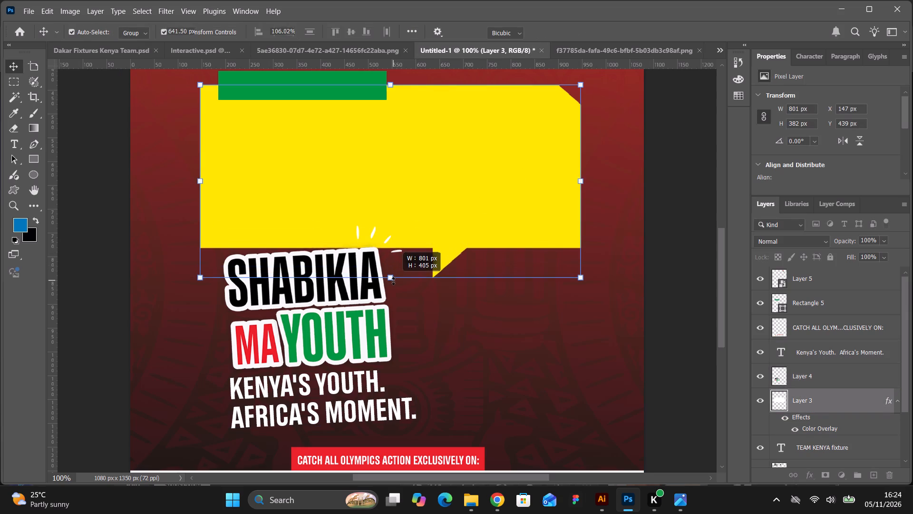
pyautogui.moveTo(393, 281); pyautogui.dragTo(395, 290)
pyautogui.click(596, 29)
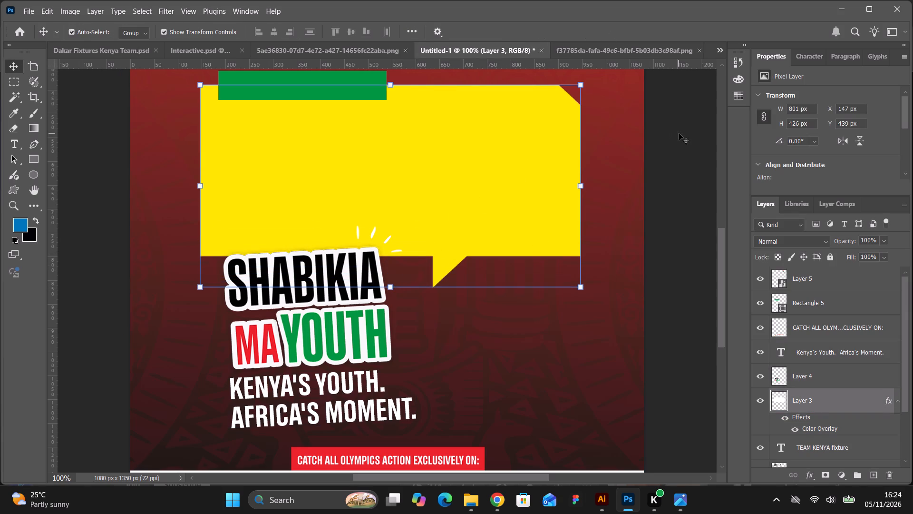
pyautogui.click(679, 133)
# Review the poster layout from the header logos down to the sponsor strip.
pyautogui.scroll(2, 663, 131)
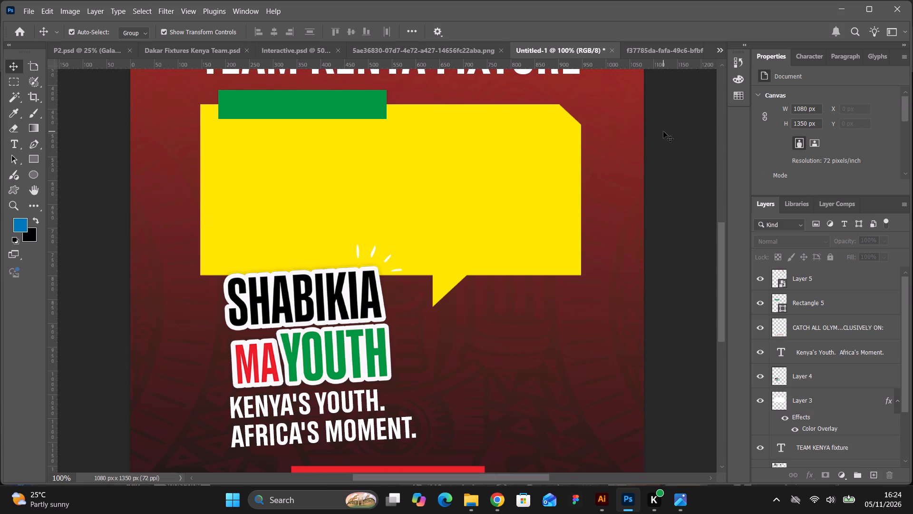
pyautogui.scroll(-4, 663, 131)
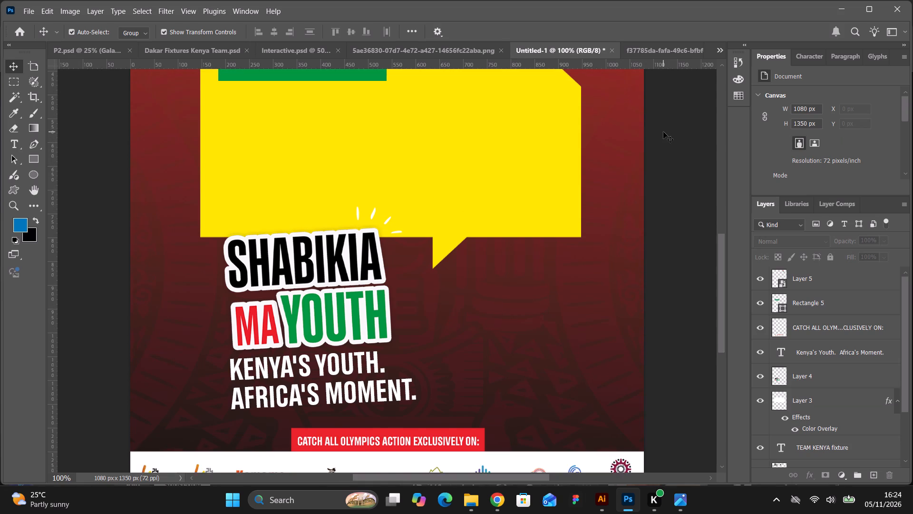
pyautogui.scroll(7, 663, 132)
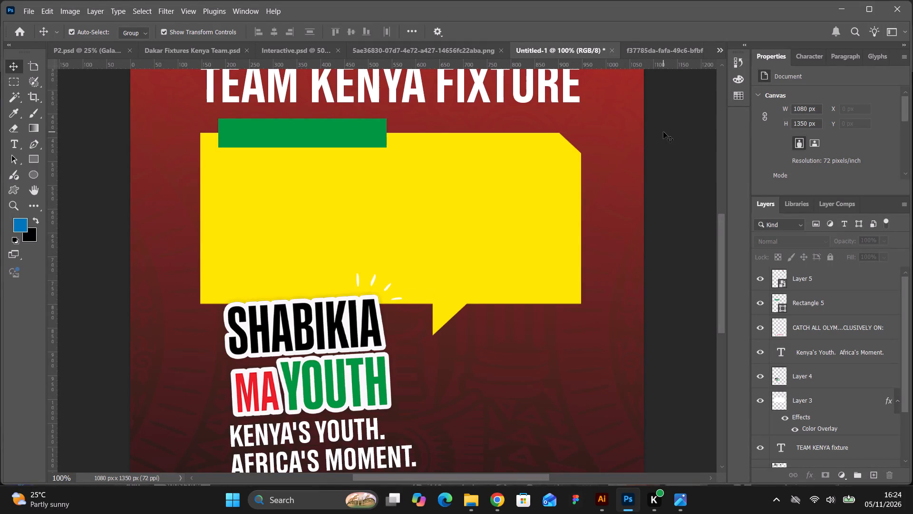
pyautogui.scroll(3, 663, 132)
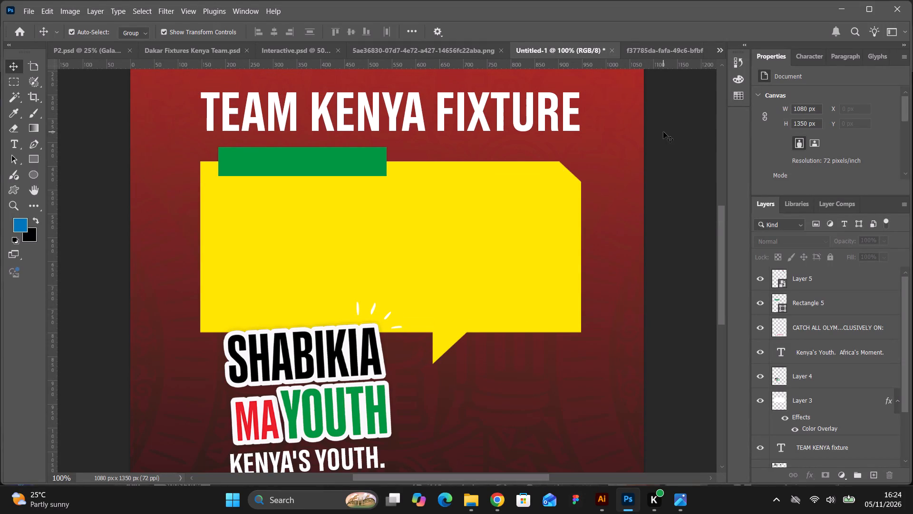
pyautogui.scroll(13, 663, 132)
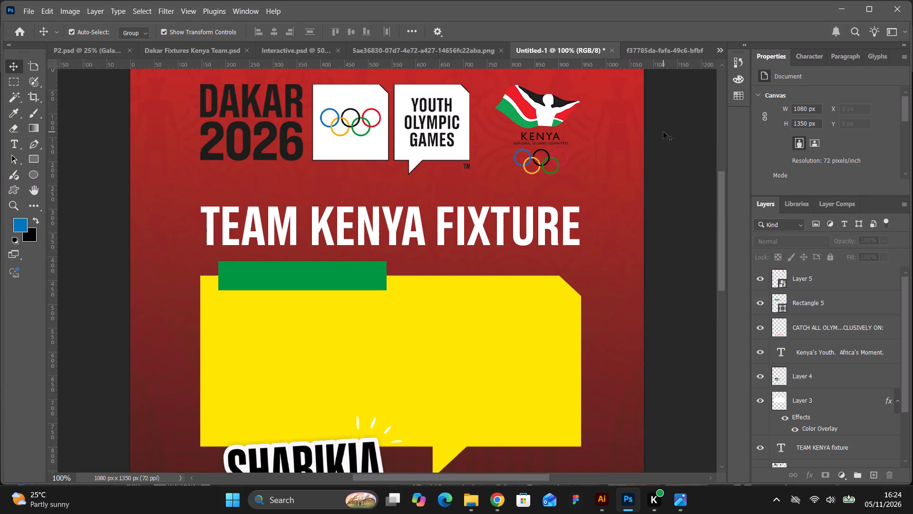
pyautogui.scroll(4, 663, 132)
pyautogui.scroll(-12, 663, 132)
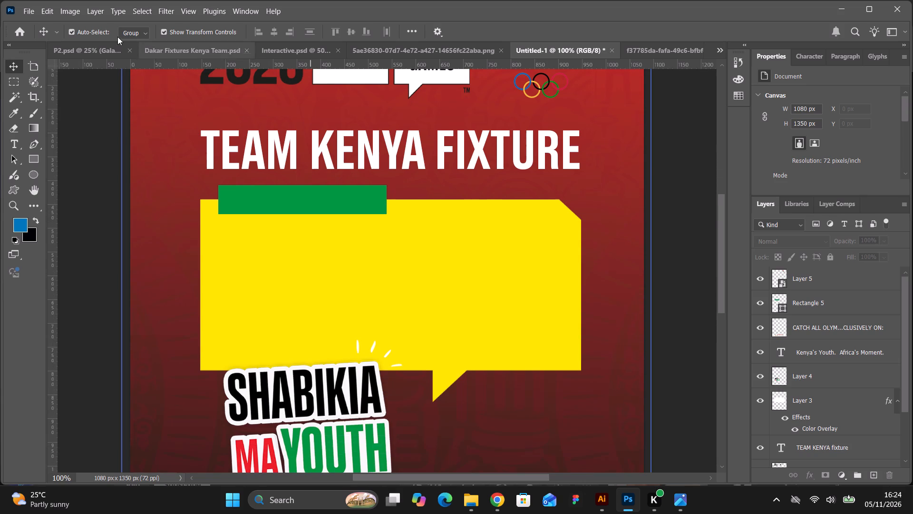
# Export the poster at 1080 x 1350 px as a PNG to the Dakar folder, replacing background 6.png.
pyautogui.click(30, 10)
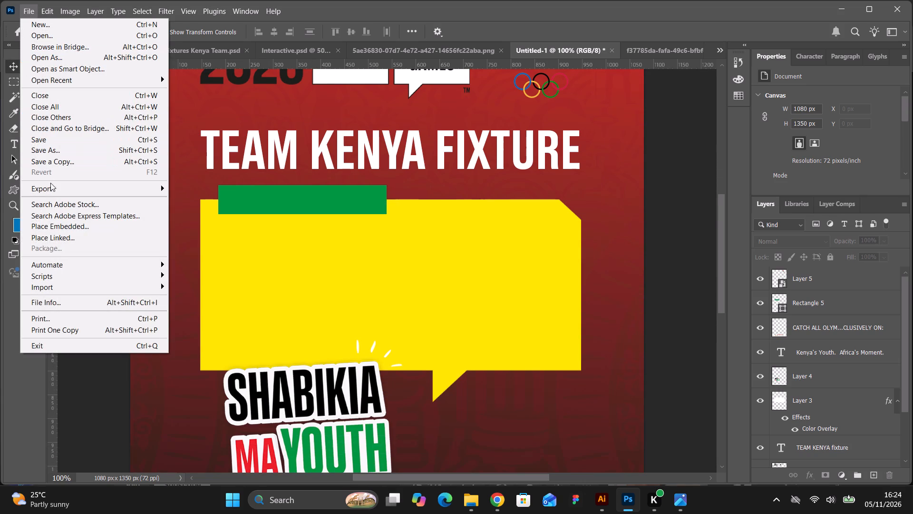
pyautogui.click(187, 198)
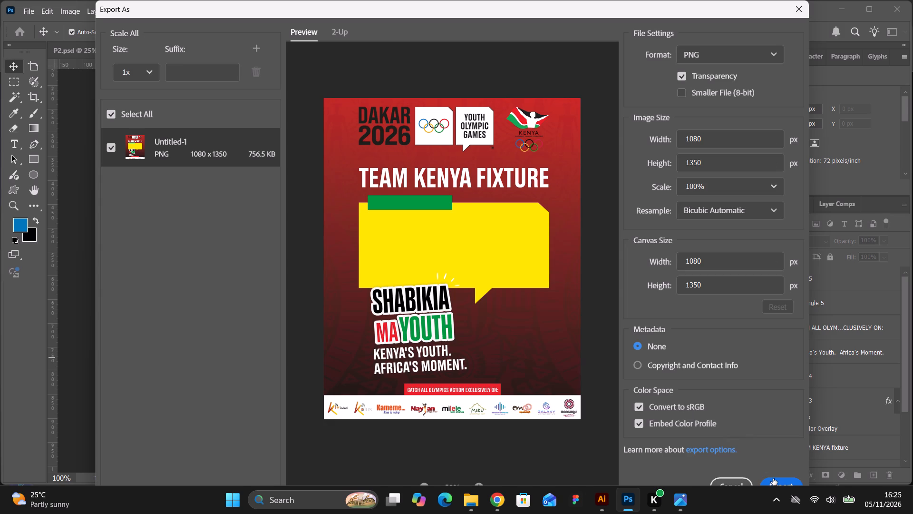
pyautogui.click(773, 478)
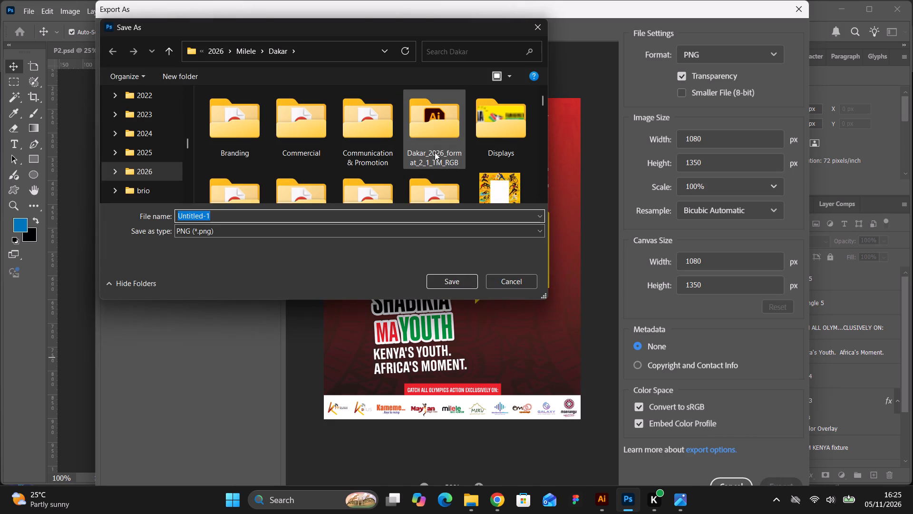
pyautogui.write('back')
pyautogui.click(291, 289)
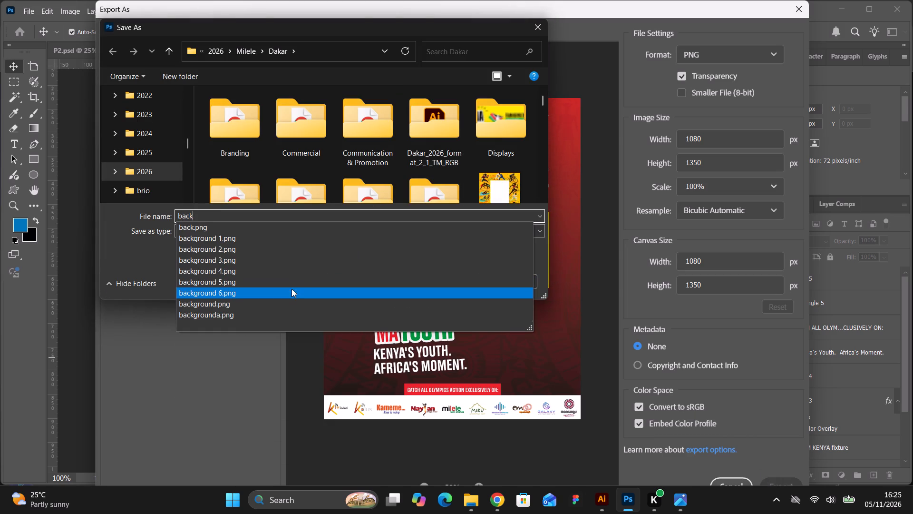
pyautogui.click(456, 287)
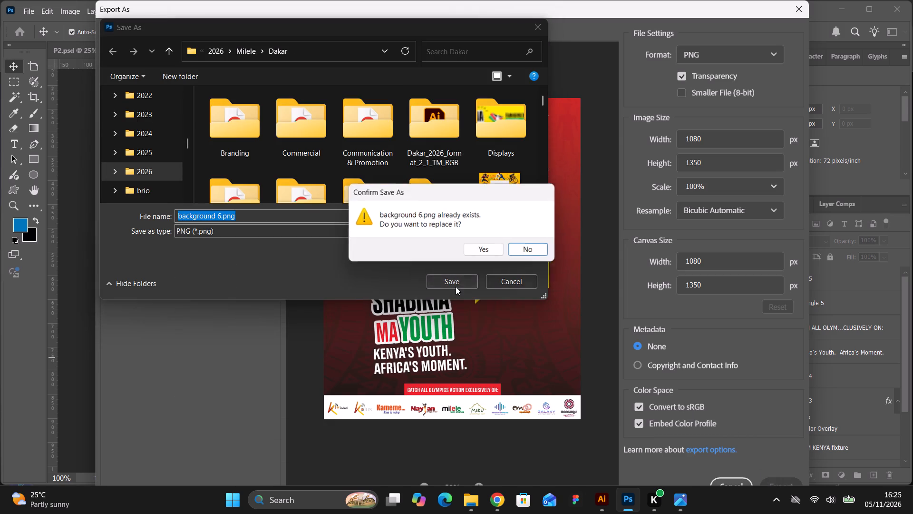
pyautogui.click(475, 251)
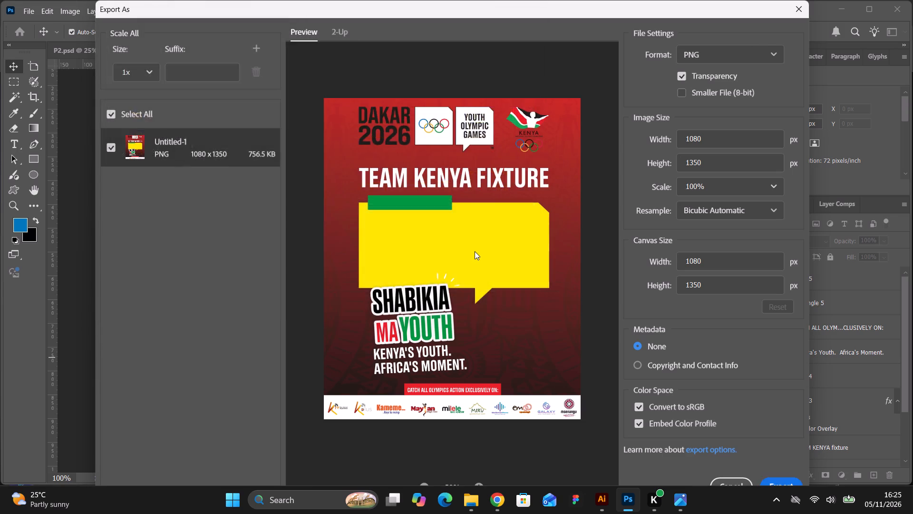
# Switch to the Canva design in Chrome and remove the old background 6.png from the uploads folder.
pyautogui.click(496, 498)
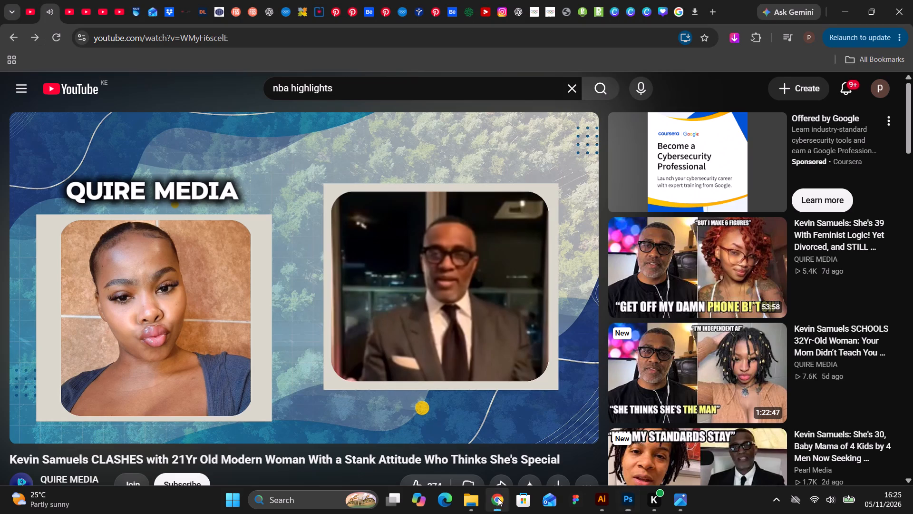
pyautogui.click(663, 10)
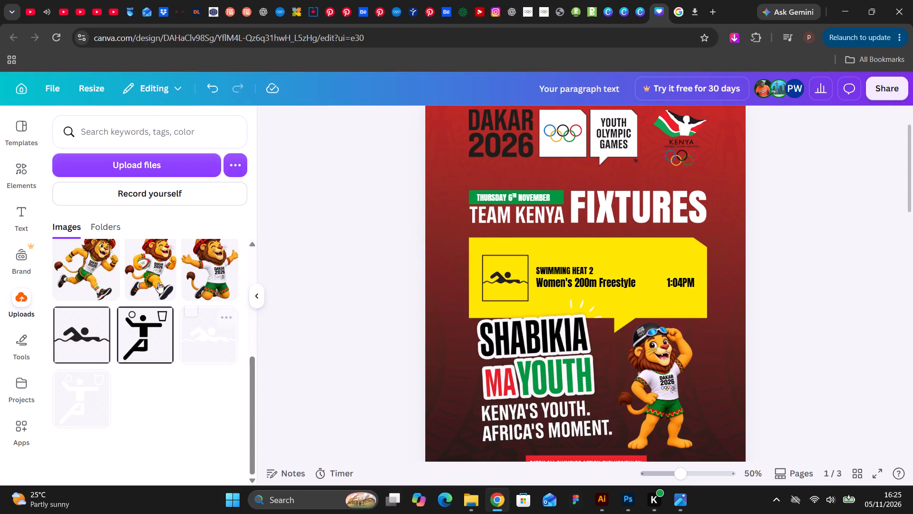
pyautogui.scroll(5, 123, 282)
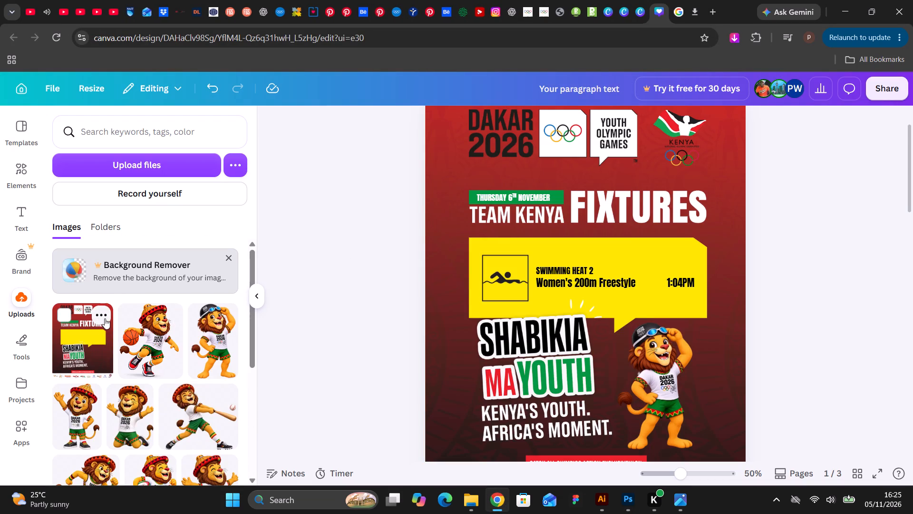
pyautogui.click(105, 318)
pyautogui.click(168, 444)
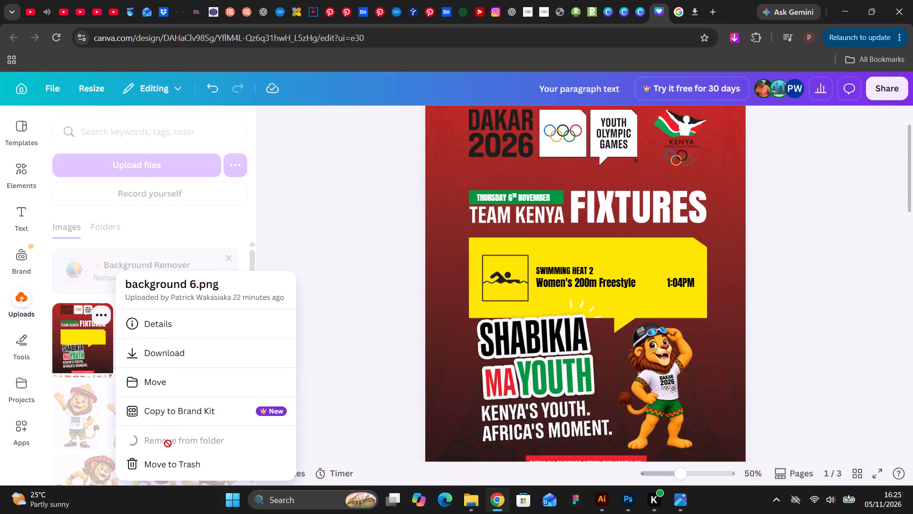
# Upload the newly exported background 6 image from the Dakar folder to Canva.
pyautogui.click(153, 168)
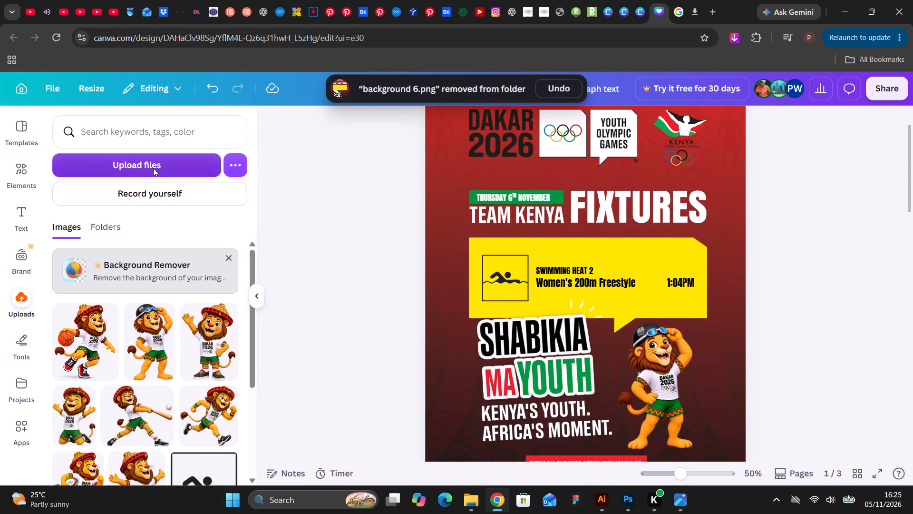
pyautogui.scroll(-3, 320, 208)
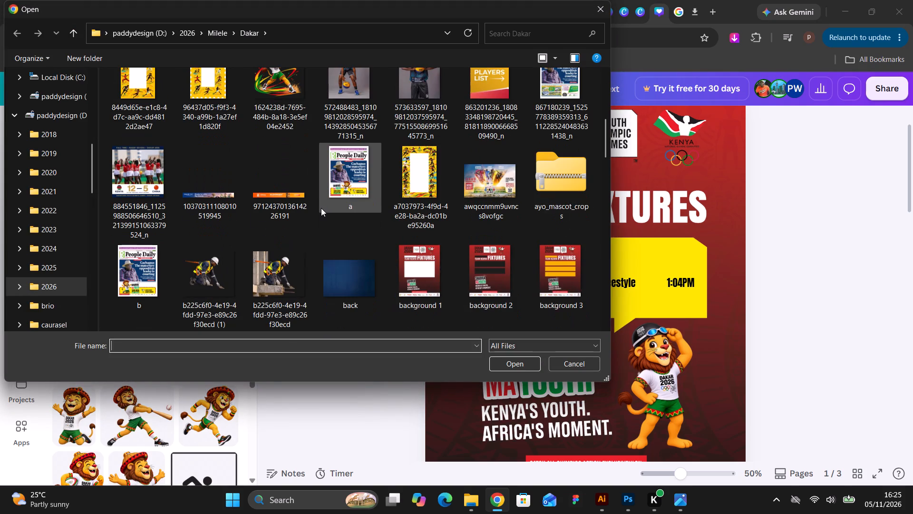
pyautogui.scroll(-1, 323, 205)
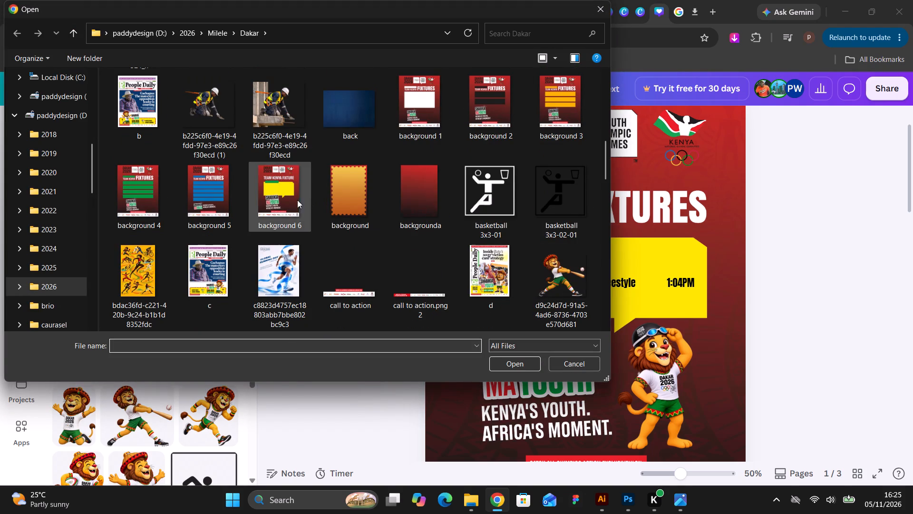
pyautogui.click(292, 199)
pyautogui.click(513, 369)
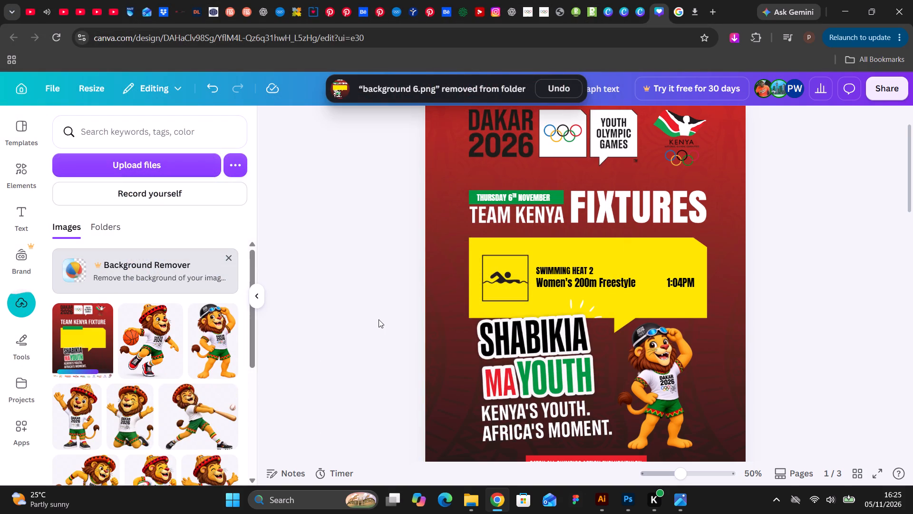
# Replace the old poster background on page 1 with the newly uploaded Team Kenya Fixture background image.
pyautogui.scroll(2, 526, 292)
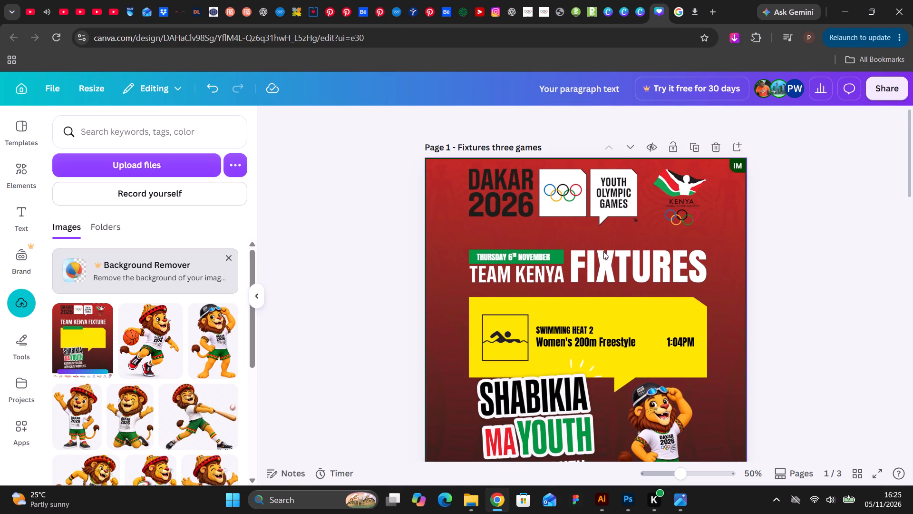
pyautogui.click(722, 209)
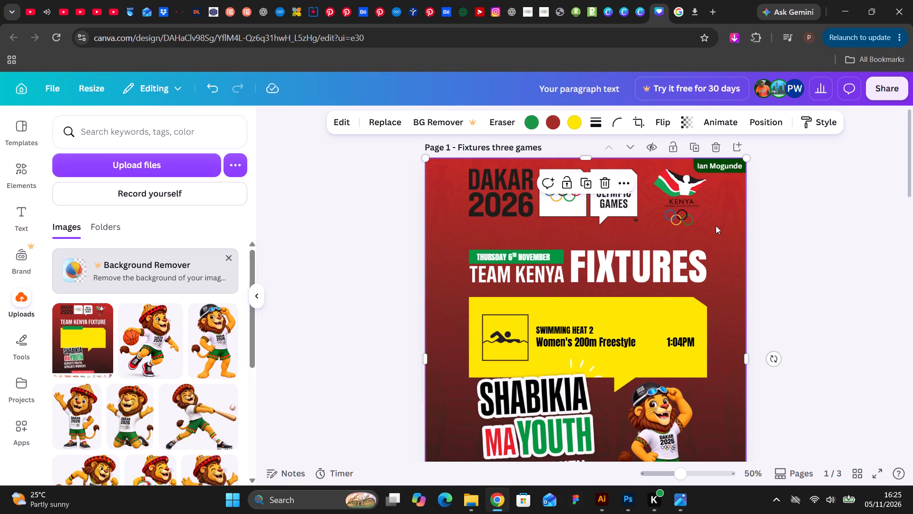
pyautogui.press('BackSpace')
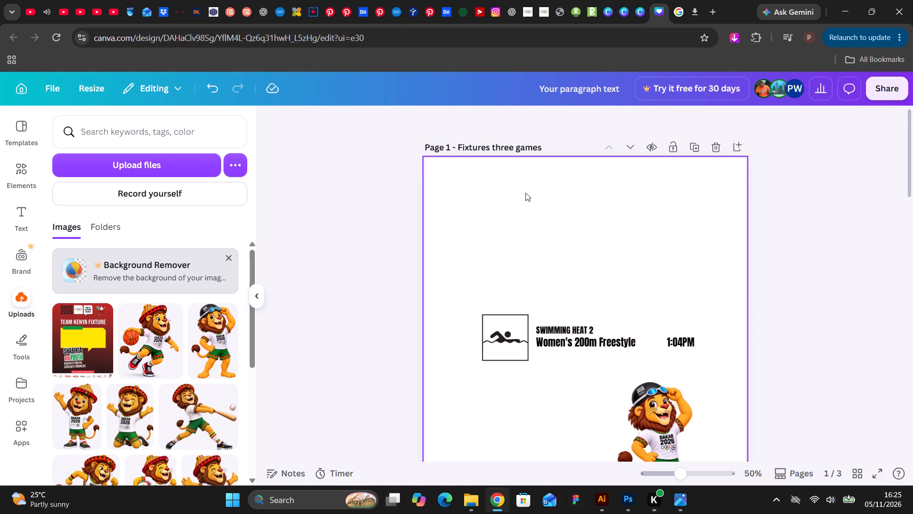
pyautogui.doubleClick(92, 331)
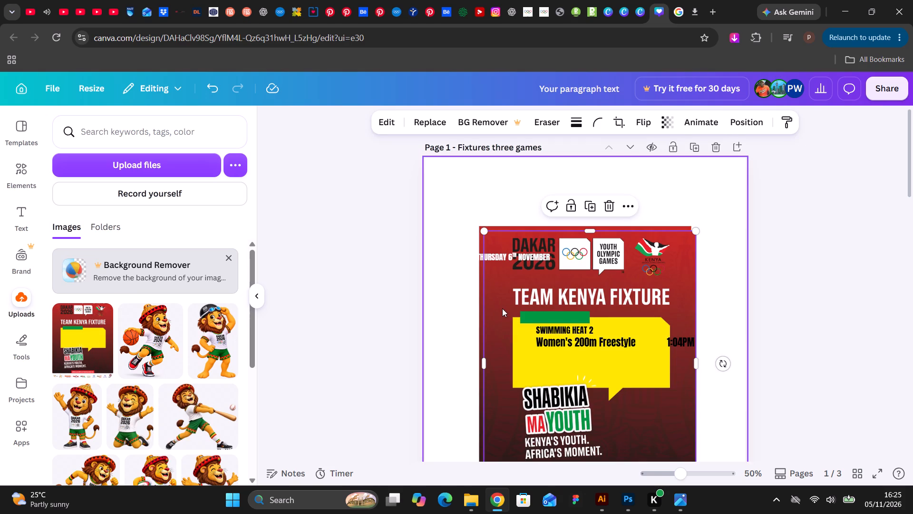
# Delete the extra overlapping copy of the new background from page 1, keeping a single one.
pyautogui.rightClick(502, 308)
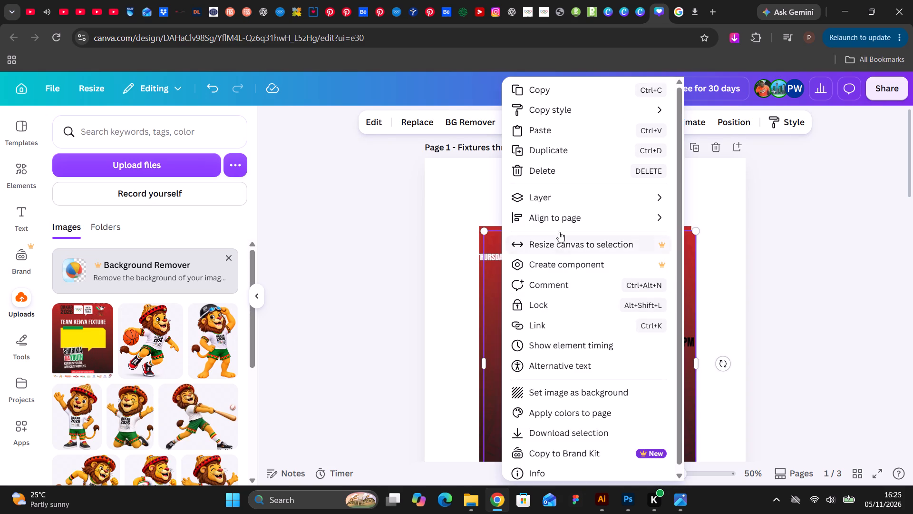
pyautogui.click(704, 256)
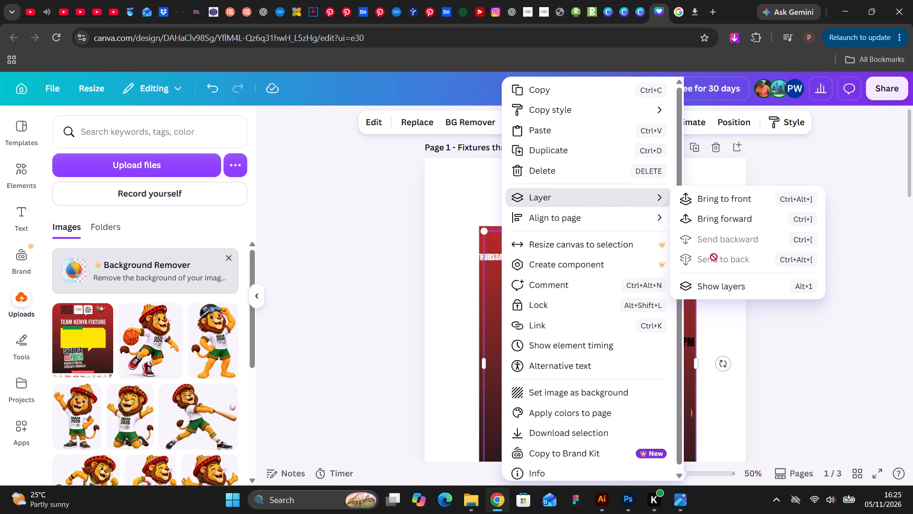
pyautogui.click(852, 248)
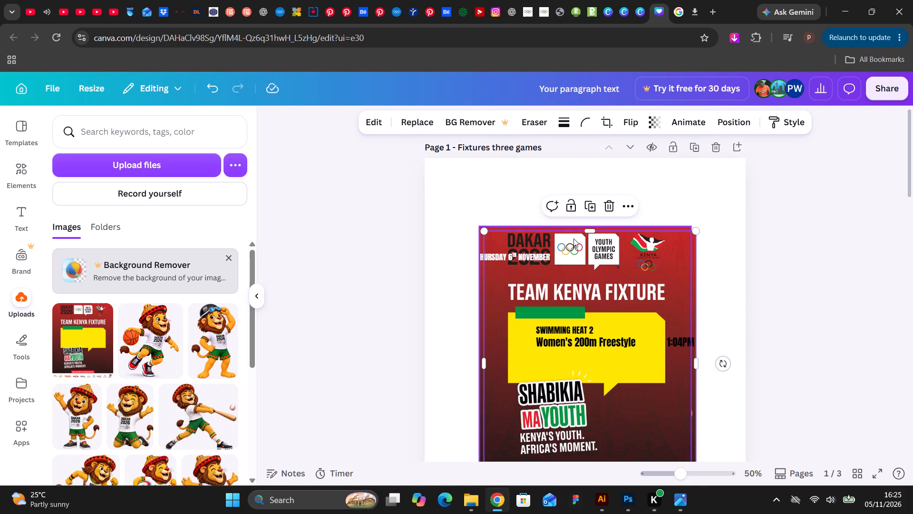
pyautogui.moveTo(592, 231); pyautogui.dragTo(578, 201)
pyautogui.press('BackSpace')
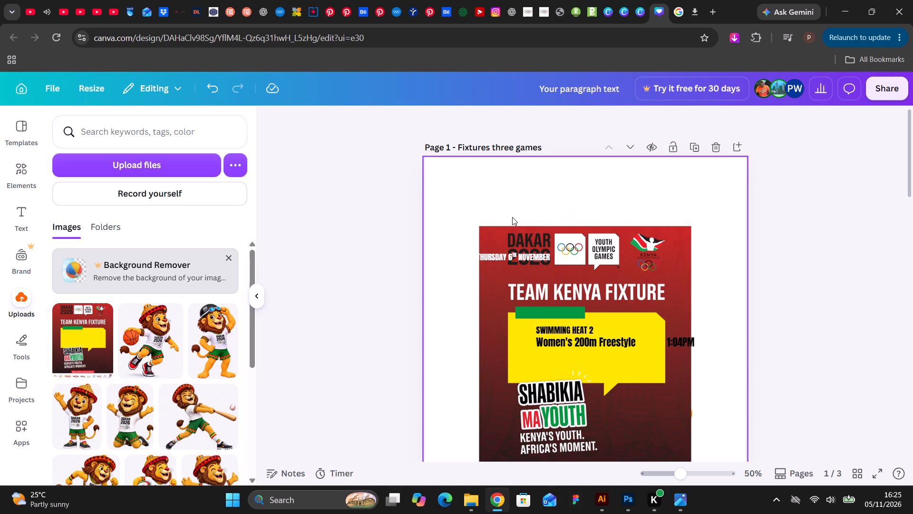
# Send the remaining background image to the back, behind the lion mascot, swimming icon and fixture texts.
pyautogui.click(492, 283)
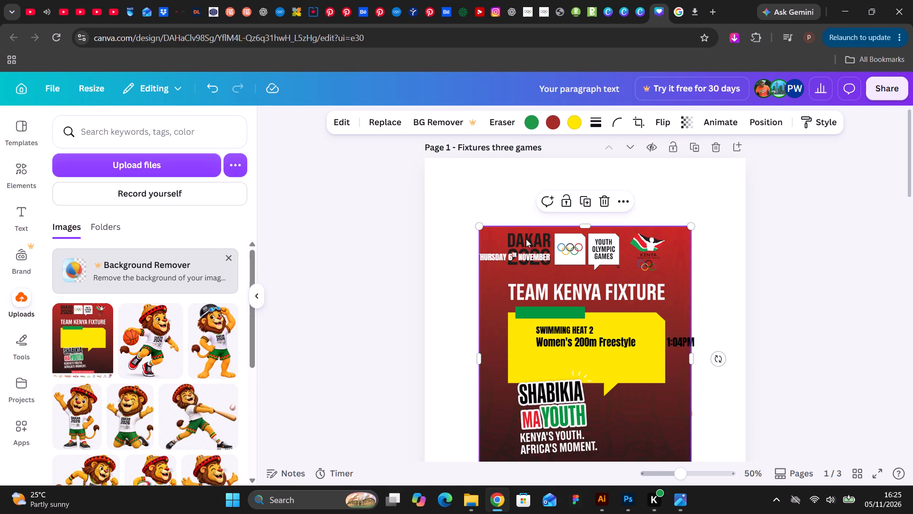
pyautogui.scroll(-3, 631, 290)
pyautogui.rightClick(641, 274)
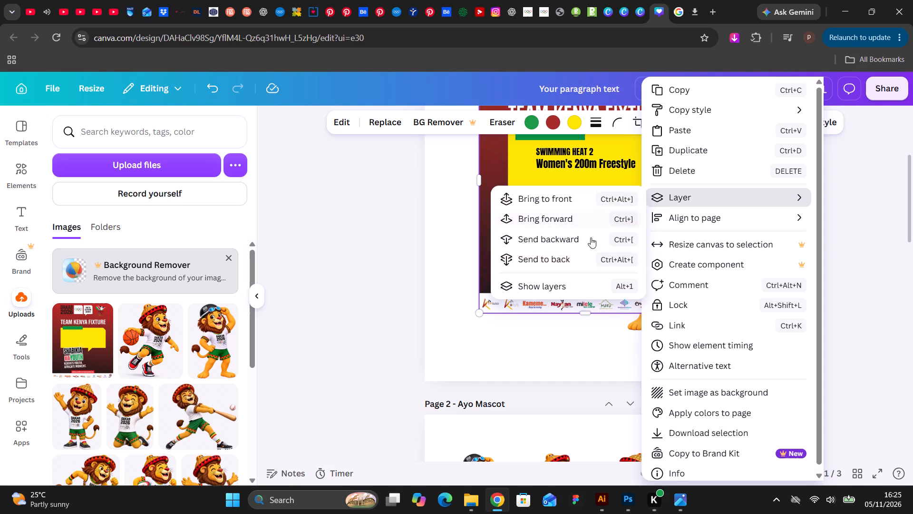
pyautogui.click(558, 256)
pyautogui.scroll(3, 804, 217)
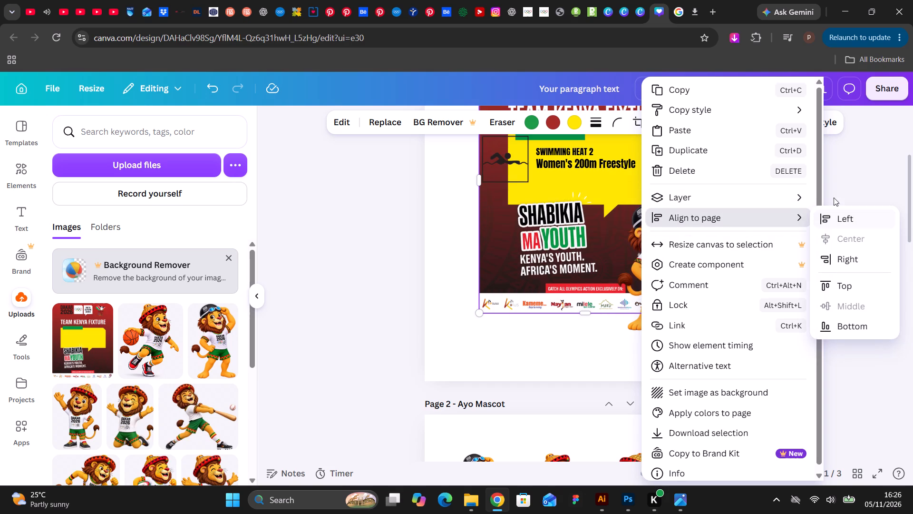
pyautogui.click(842, 185)
# Align the background with the page's top-left corner and enlarge it proportionally to fill page 1.
pyautogui.scroll(5, 751, 226)
pyautogui.moveTo(494, 235); pyautogui.dragTo(488, 232)
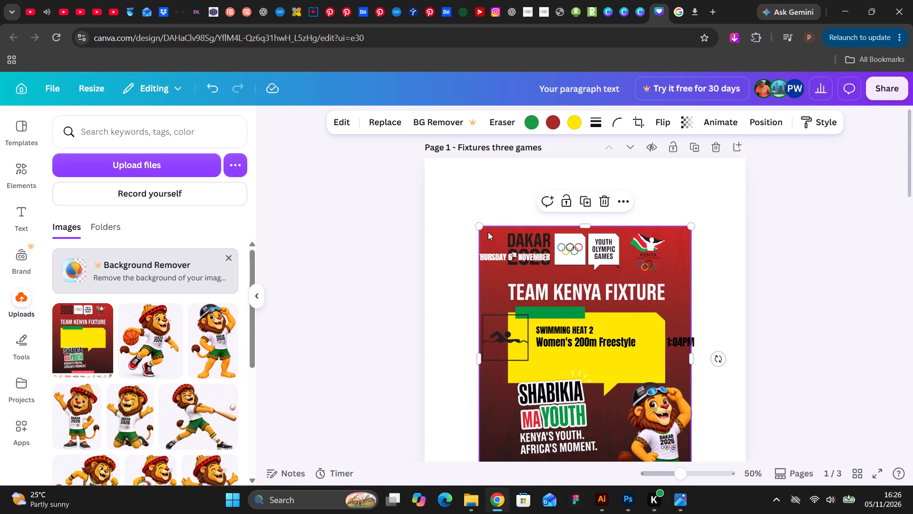
pyautogui.moveTo(488, 232); pyautogui.dragTo(439, 169)
pyautogui.scroll(-2, 557, 295)
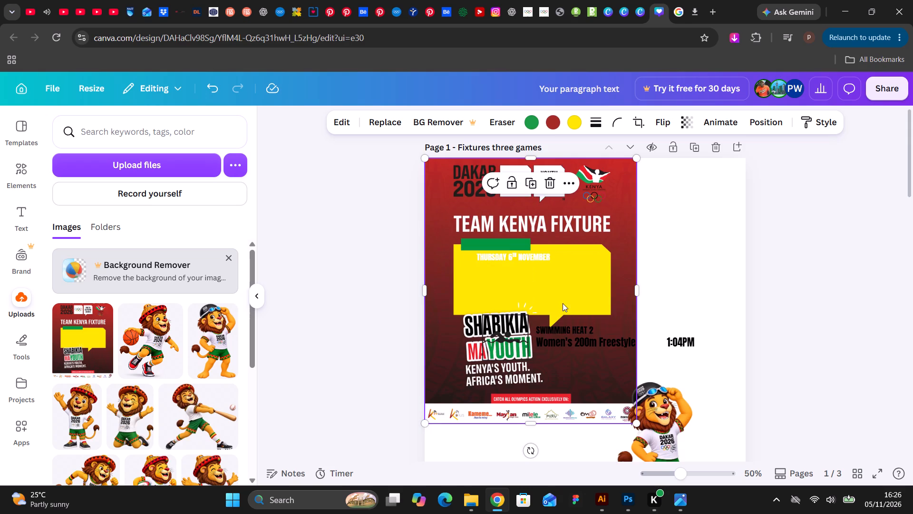
pyautogui.scroll(-3, 563, 303)
pyautogui.scroll(2, 630, 210)
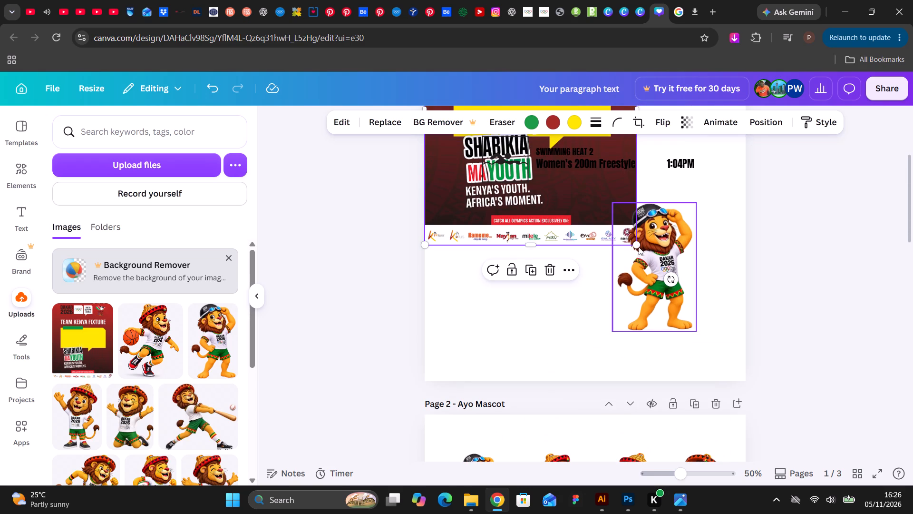
pyautogui.moveTo(637, 247); pyautogui.dragTo(751, 375)
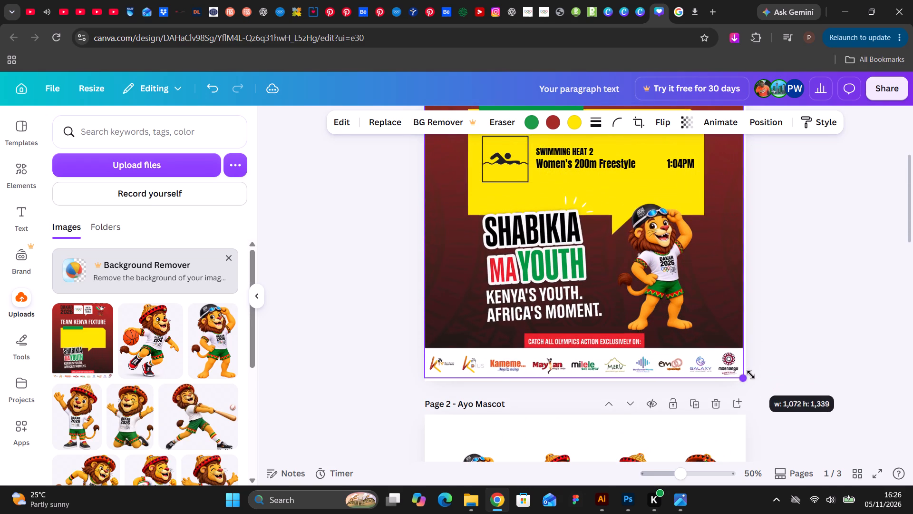
pyautogui.moveTo(751, 375); pyautogui.dragTo(752, 377)
pyautogui.click(791, 290)
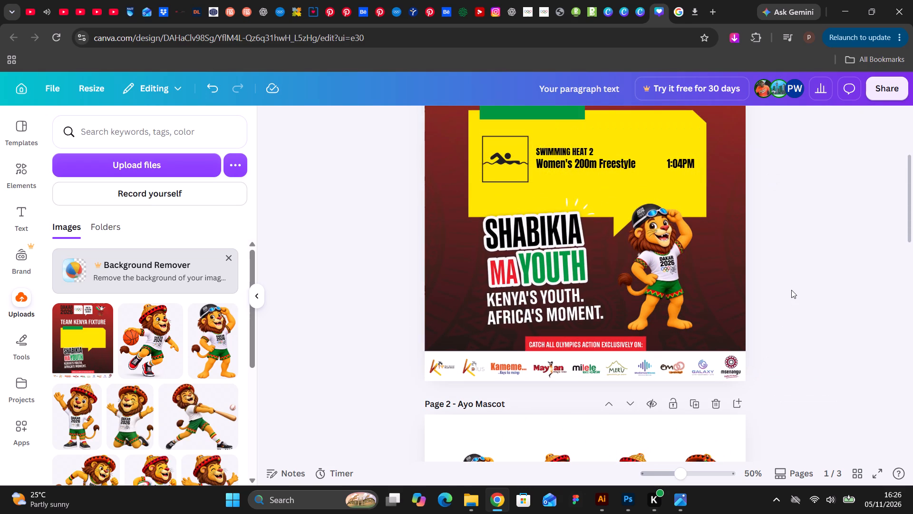
# Move the THURSDAY 6TH NOVEMBER text onto the green bar and set its font size to 24.
pyautogui.scroll(5, 782, 287)
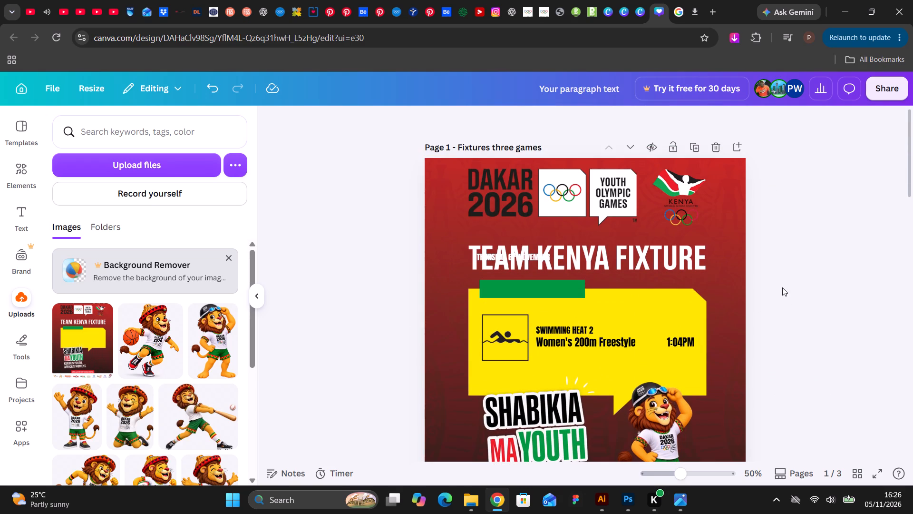
pyautogui.moveTo(530, 256); pyautogui.dragTo(539, 282)
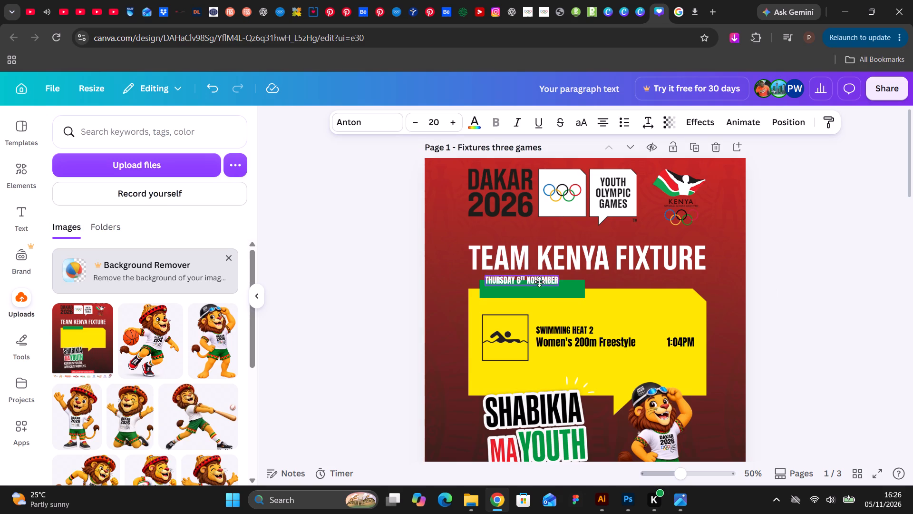
pyautogui.moveTo(539, 282); pyautogui.dragTo(543, 289)
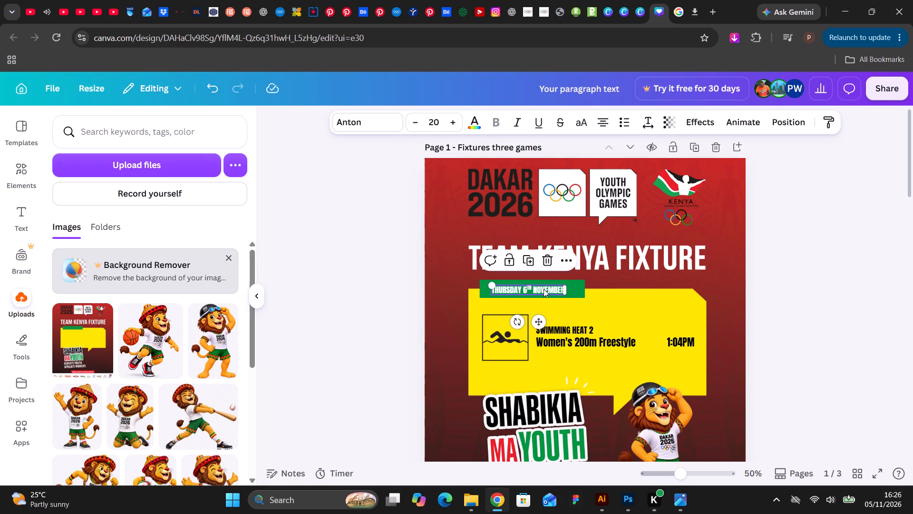
pyautogui.doubleClick(454, 122)
pyautogui.click(454, 122)
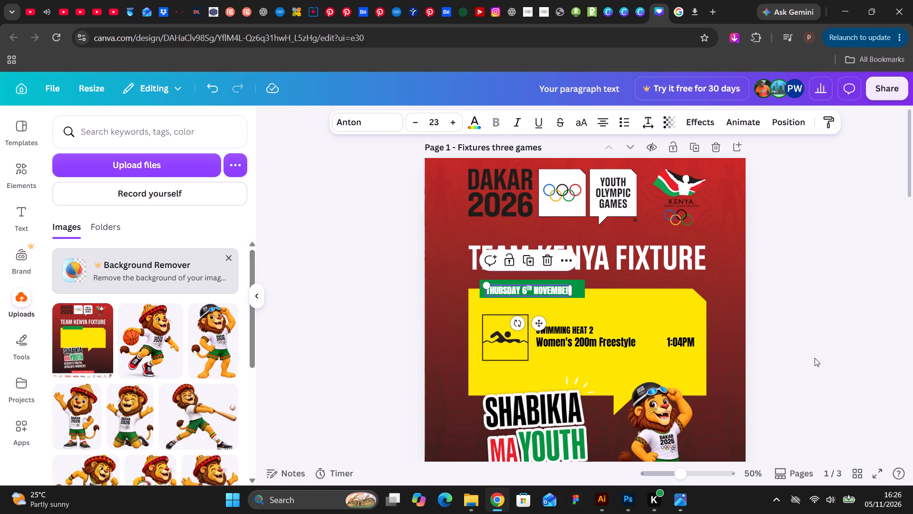
pyautogui.click(450, 124)
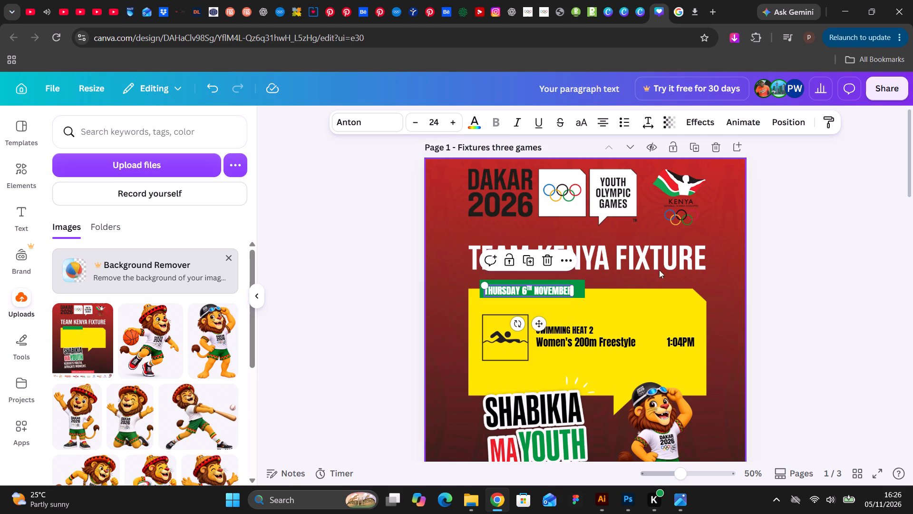
# Nudge the date text slightly up and to the right to fine-tune its position inside the green bar.
pyautogui.press('Up')
pyautogui.press('Up')
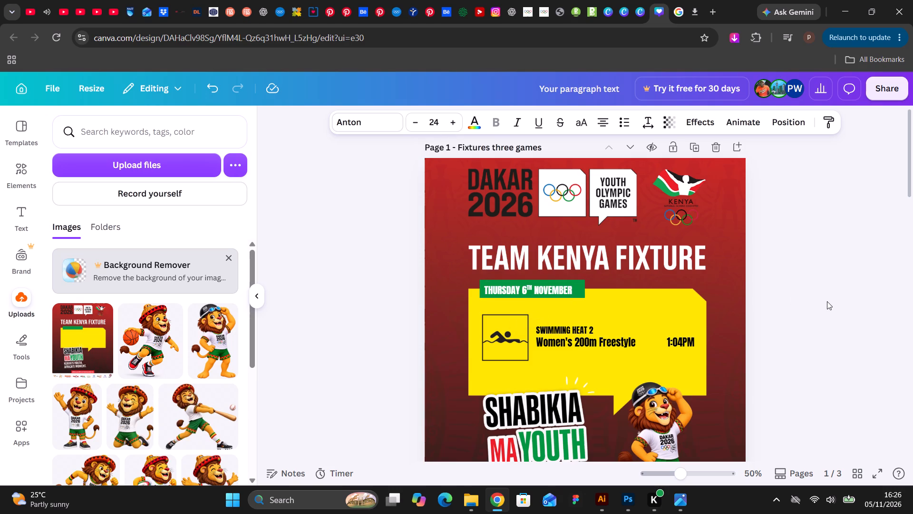
pyautogui.press('Up')
pyautogui.press('Up')
pyautogui.press('Up')
pyautogui.press('Right')
pyautogui.press('Right')
pyautogui.press('Right')
pyautogui.press('Right')
pyautogui.press('Right')
pyautogui.press('Right')
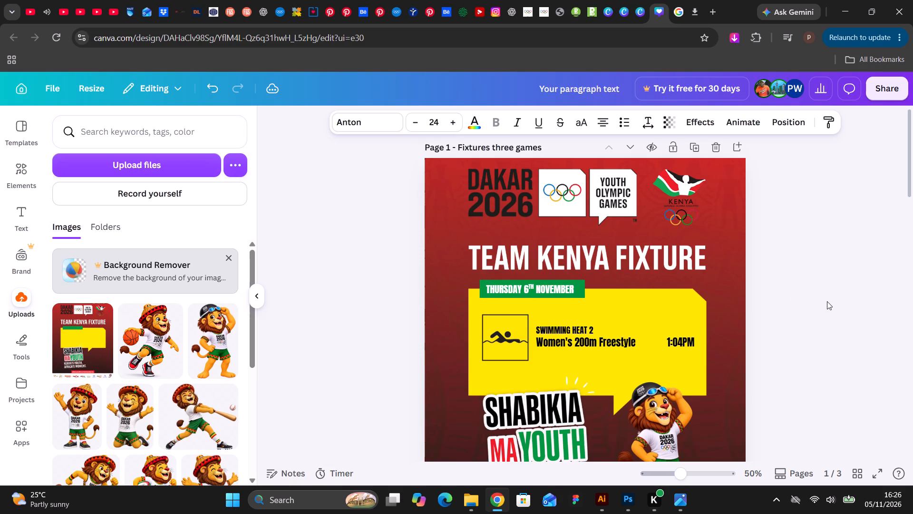
pyautogui.press('Up')
pyautogui.click(806, 301)
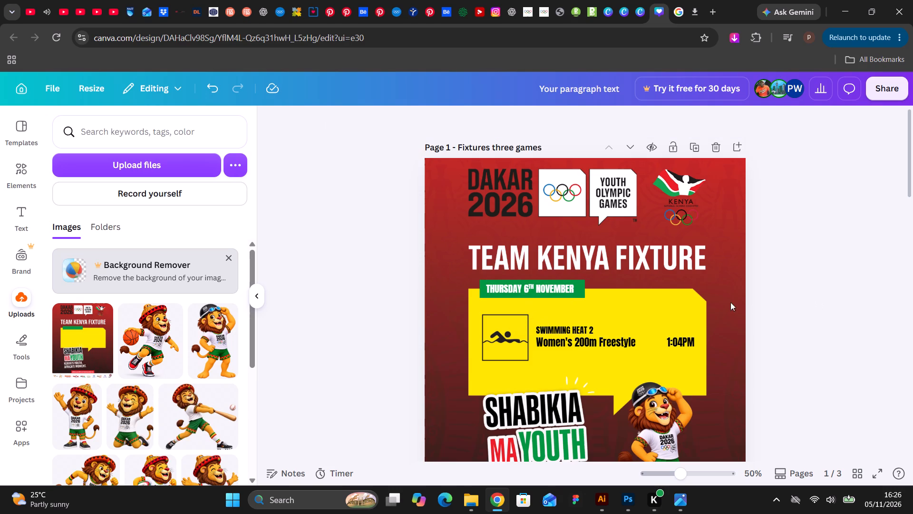
# Move the 1:04PM time directly below the Women's 200m Freestyle line, near that line's left edge.
pyautogui.scroll(-1, 716, 304)
pyautogui.click(514, 282)
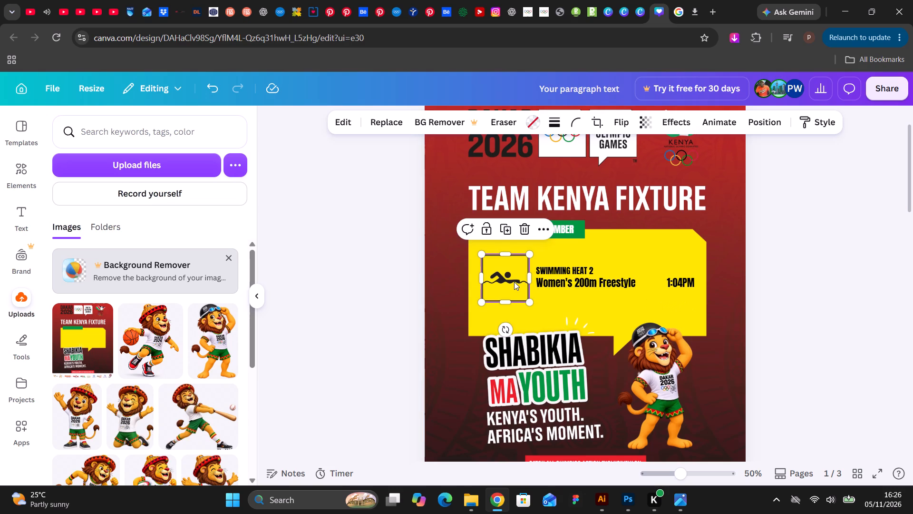
pyautogui.click(571, 271)
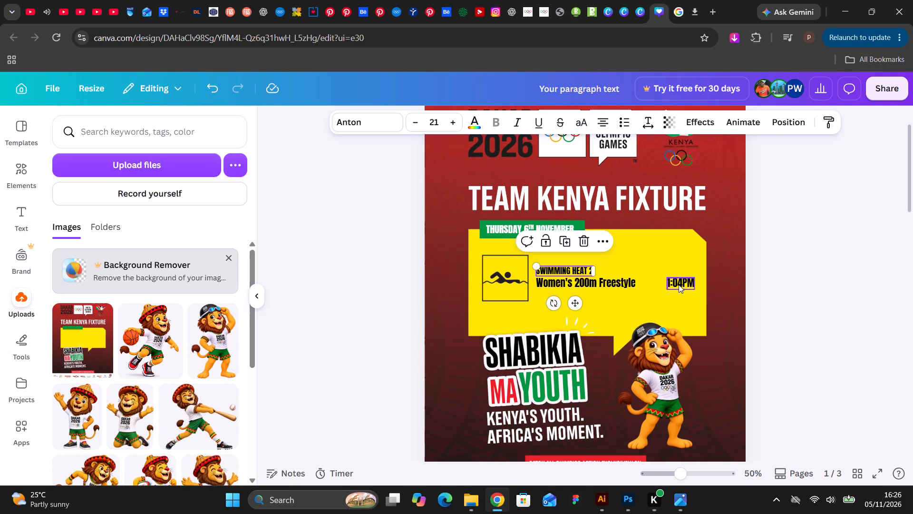
pyautogui.moveTo(679, 285); pyautogui.dragTo(548, 297)
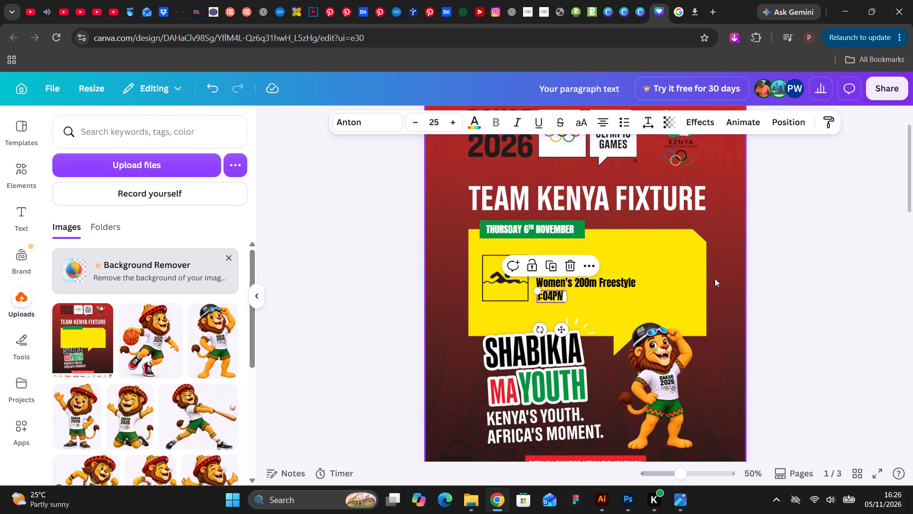
# Shift the heat, event and time text lines together slightly up and to the right, away from the swimming icon.
pyautogui.hotkey('ctrl', '=')
pyautogui.click(819, 275)
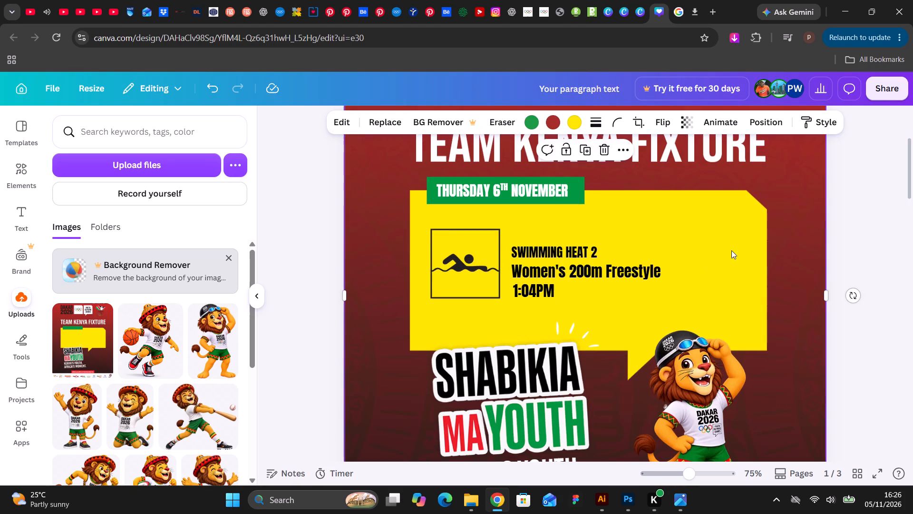
pyautogui.click(573, 250)
pyautogui.keyDown('shift'); pyautogui.click(617, 276); pyautogui.keyUp('shift')
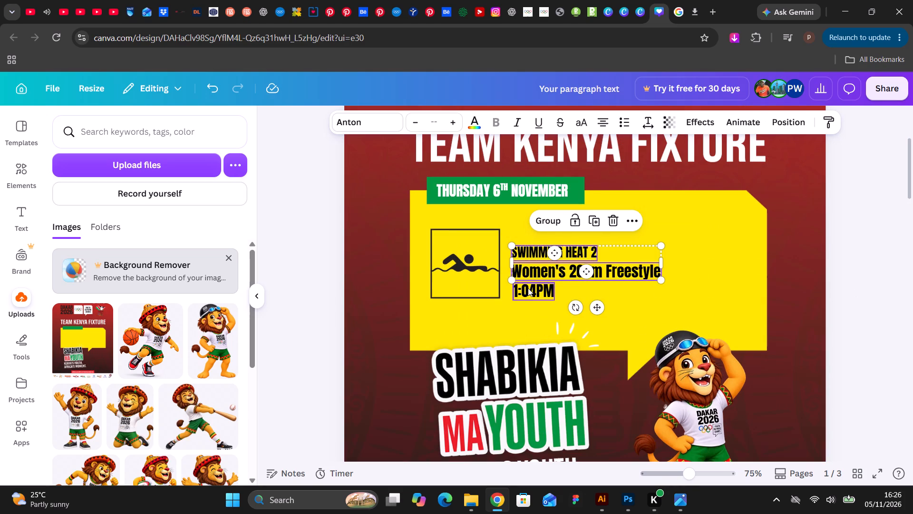
pyautogui.keyDown('shift'); pyautogui.click(524, 292); pyautogui.keyUp('shift')
pyautogui.moveTo(531, 271); pyautogui.dragTo(531, 268)
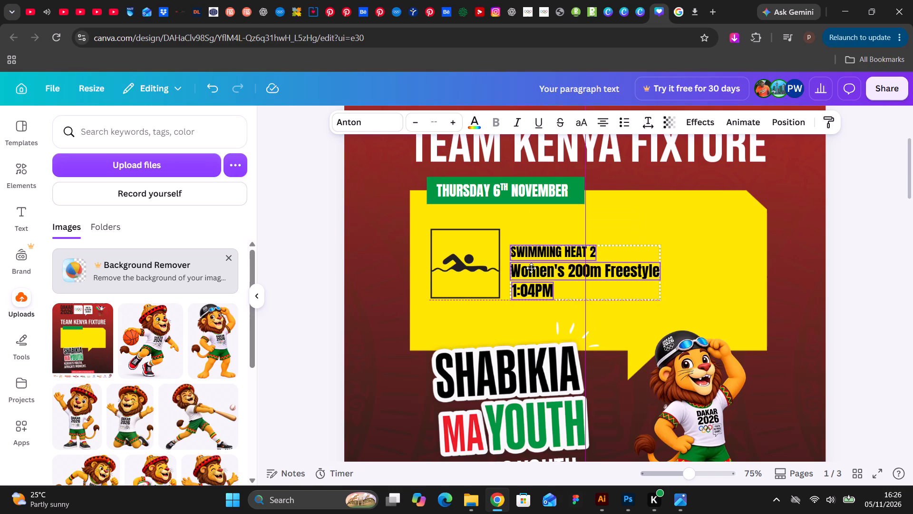
pyautogui.moveTo(531, 268); pyautogui.dragTo(533, 268)
pyautogui.moveTo(533, 268); pyautogui.dragTo(535, 267)
pyautogui.click(819, 268)
# Set the Women's 200m Freestyle text to size 33 and align its left edge with the SWIMMING HEAT 2 line.
pyautogui.click(652, 270)
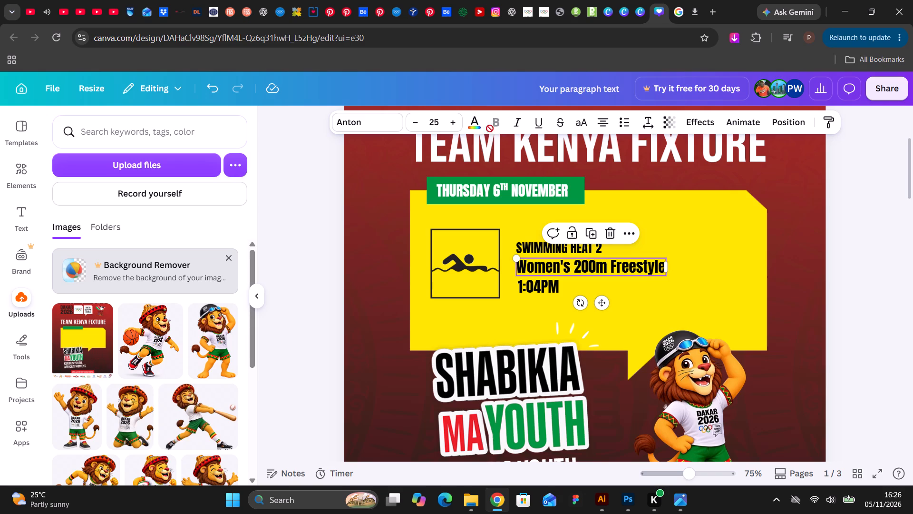
pyautogui.tripleClick(455, 122)
pyautogui.doubleClick(454, 122)
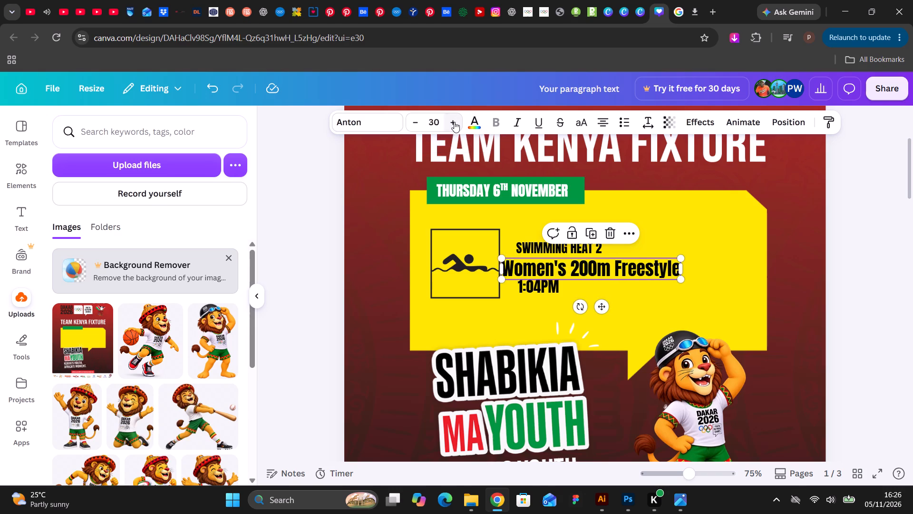
pyautogui.doubleClick(454, 122)
pyautogui.click(454, 122)
pyautogui.moveTo(583, 275); pyautogui.dragTo(585, 275)
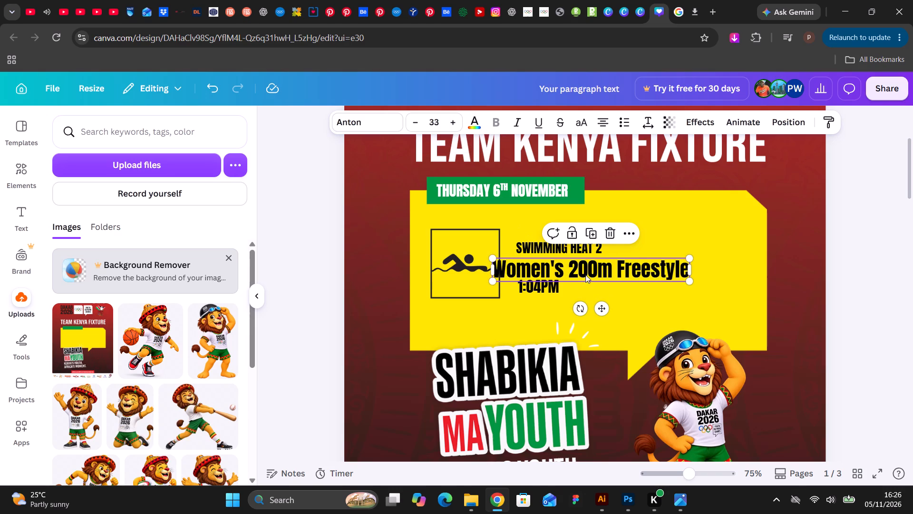
pyautogui.moveTo(585, 275); pyautogui.dragTo(607, 273)
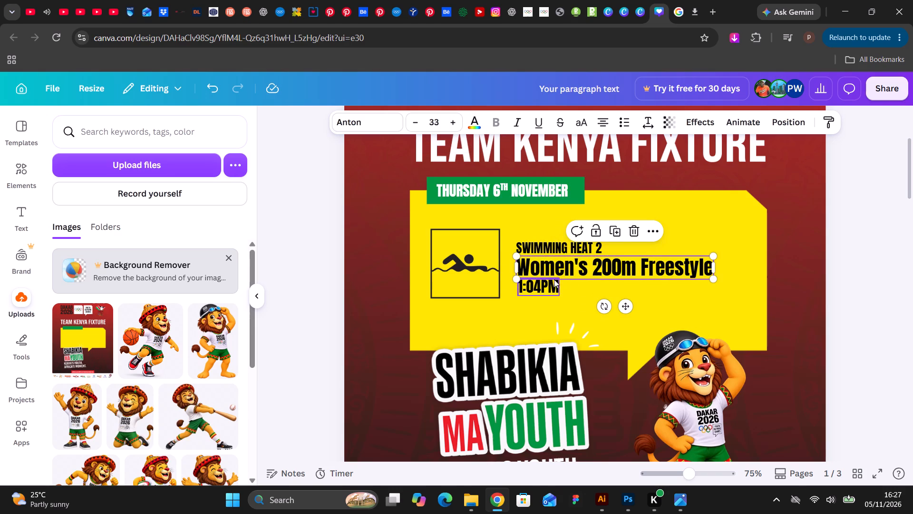
# Move the 1:04PM time slightly down and SWIMMING HEAT 2 slightly up, opening space around the Women's 200m Freestyle line.
pyautogui.moveTo(544, 286); pyautogui.dragTo(546, 291)
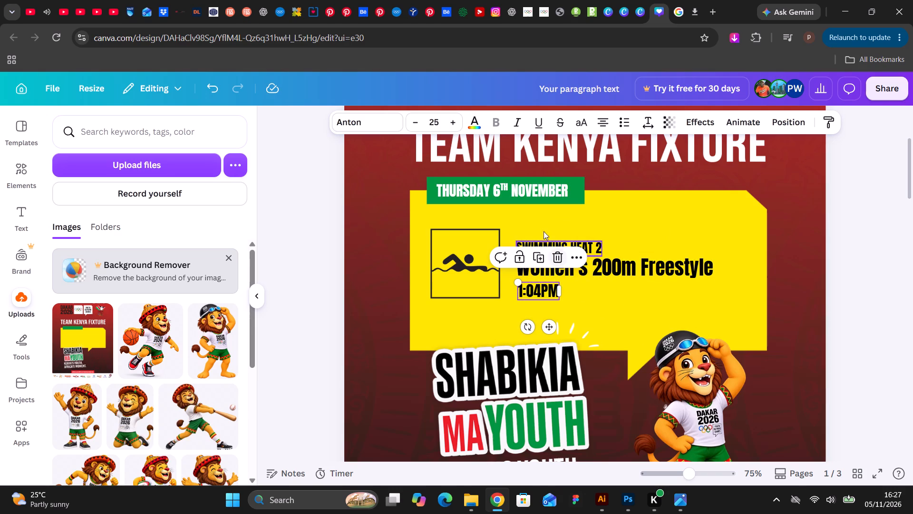
pyautogui.moveTo(578, 245); pyautogui.dragTo(578, 239)
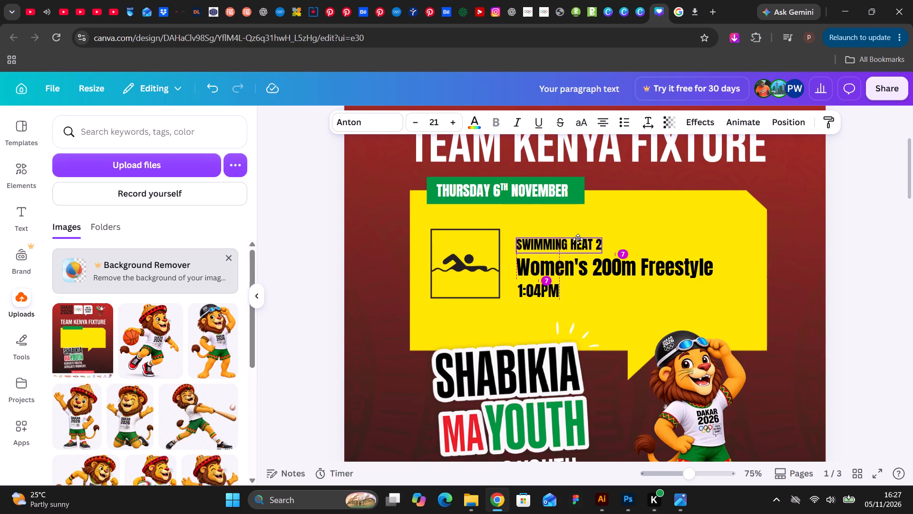
pyautogui.moveTo(578, 239); pyautogui.dragTo(578, 236)
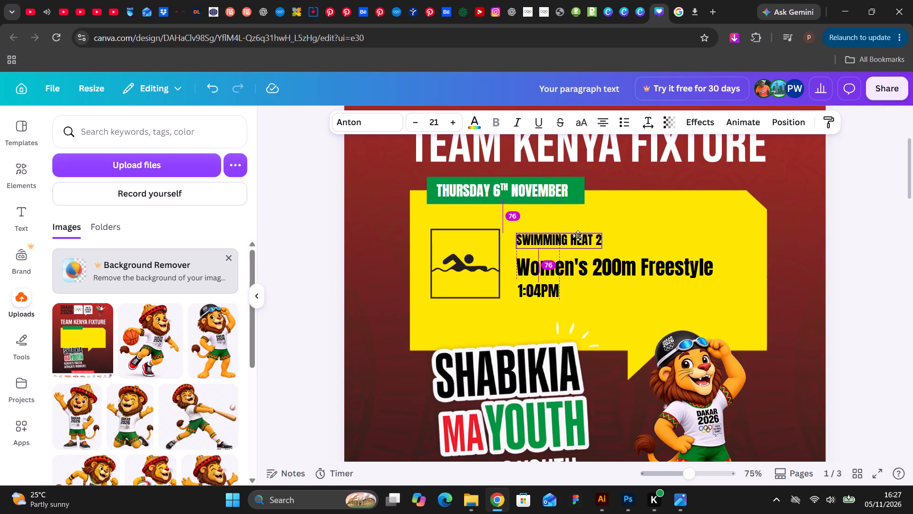
pyautogui.moveTo(578, 236); pyautogui.dragTo(577, 238)
# Nudge the Women's 200m Freestyle line up so it sits close beneath SWIMMING HEAT 2.
pyautogui.click(610, 271)
pyautogui.press('Up')
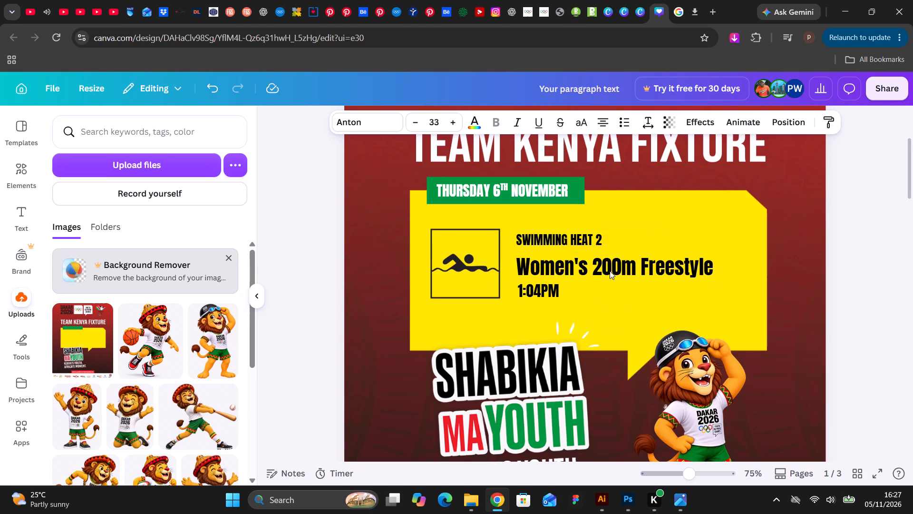
pyautogui.press('Up')
pyautogui.press('Up')
pyautogui.press('Up')
pyautogui.press('Up')
pyautogui.press('Up')
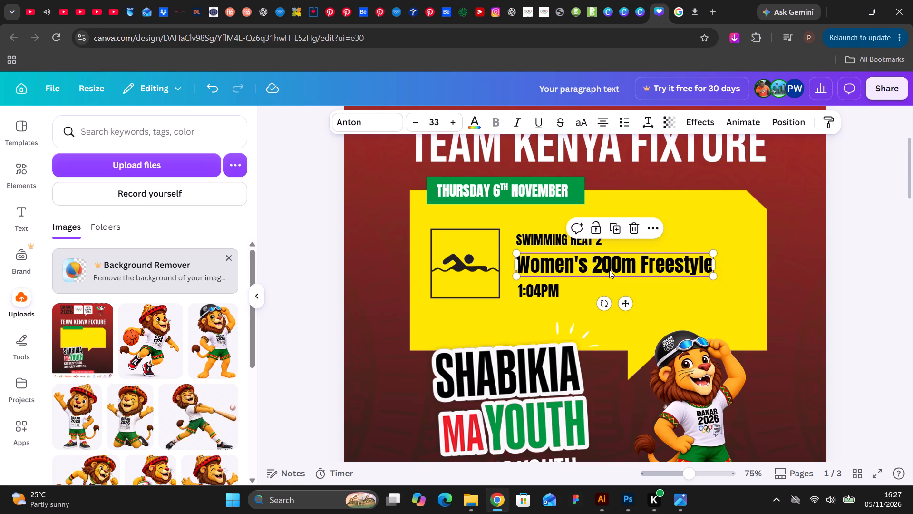
pyautogui.click(818, 272)
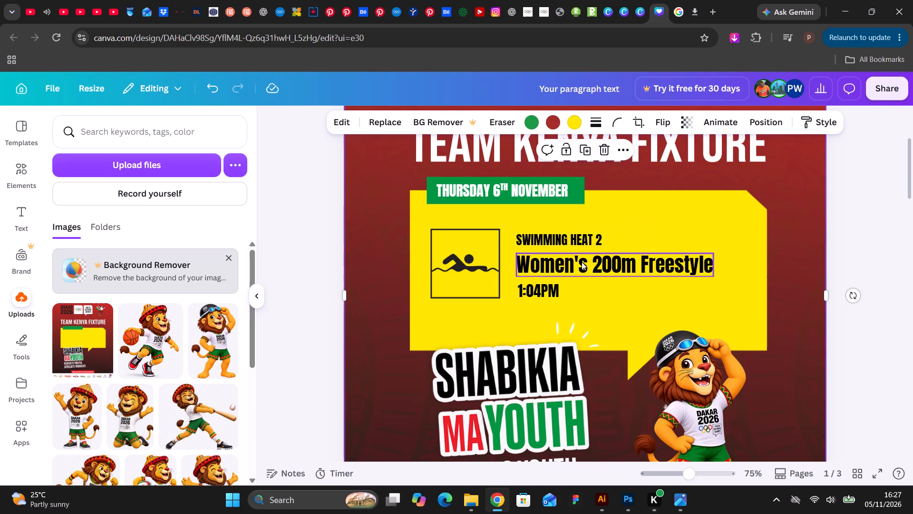
pyautogui.click(553, 264)
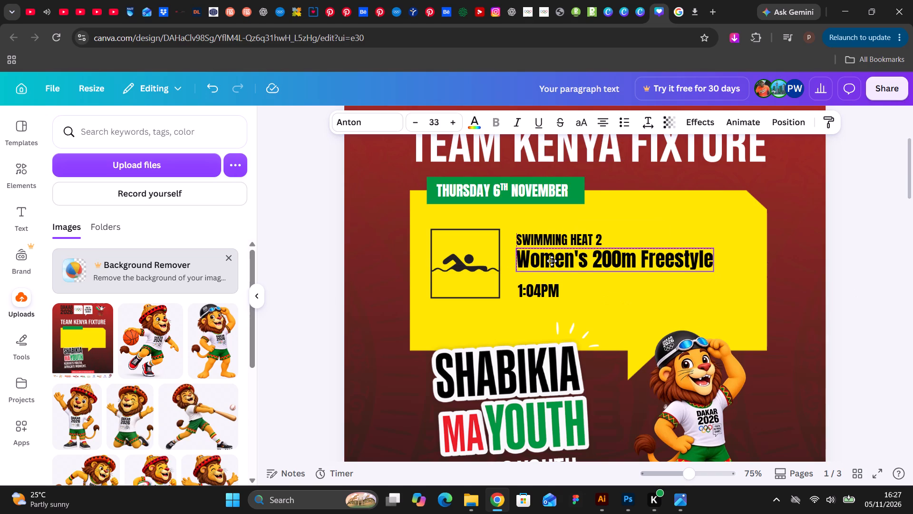
pyautogui.press('Down')
pyautogui.press('Down')
pyautogui.press('Down')
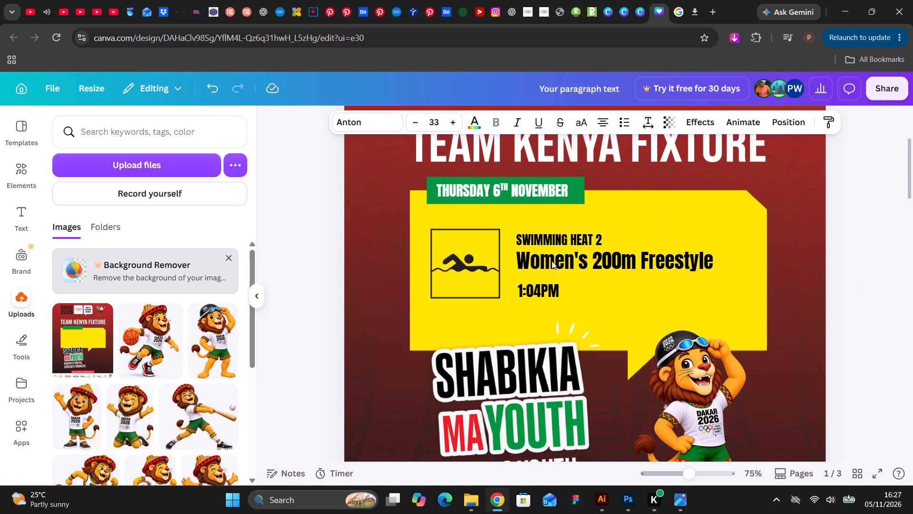
# Nudge the 1:04PM time up so it sits close beneath the Women's 200m Freestyle line.
pyautogui.click(547, 290)
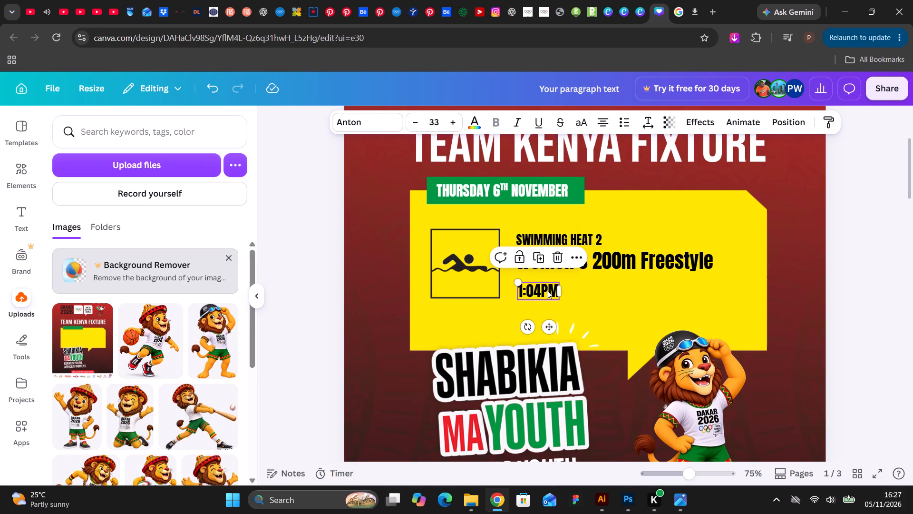
pyautogui.press('Up')
pyautogui.press('Up')
pyautogui.press('Up')
pyautogui.press('Up')
pyautogui.press('Up')
pyautogui.press('Up')
pyautogui.press('Up')
pyautogui.press('Up')
pyautogui.press('Up')
pyautogui.press('Up')
pyautogui.press('Up')
pyautogui.press('Up')
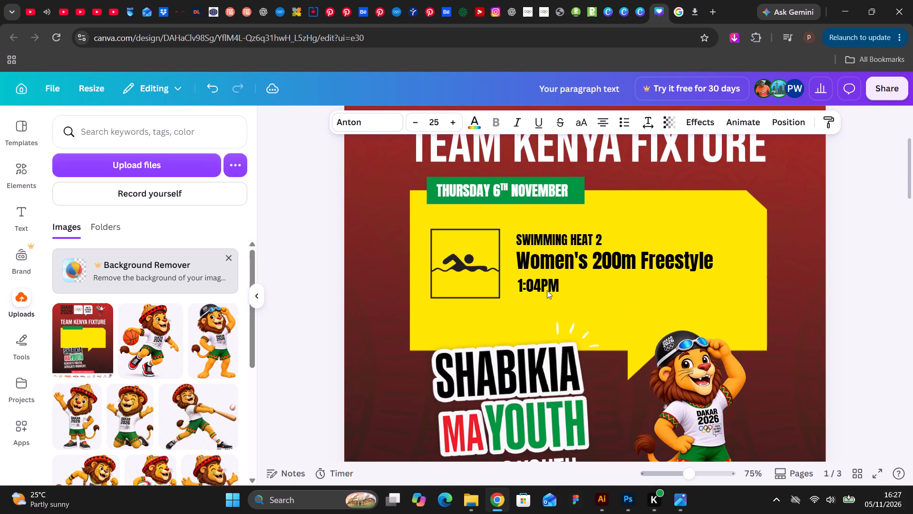
pyautogui.press('Up')
pyautogui.press('Up')
pyautogui.press('Up')
pyautogui.press('Up')
pyautogui.press('Up')
pyautogui.press('Up')
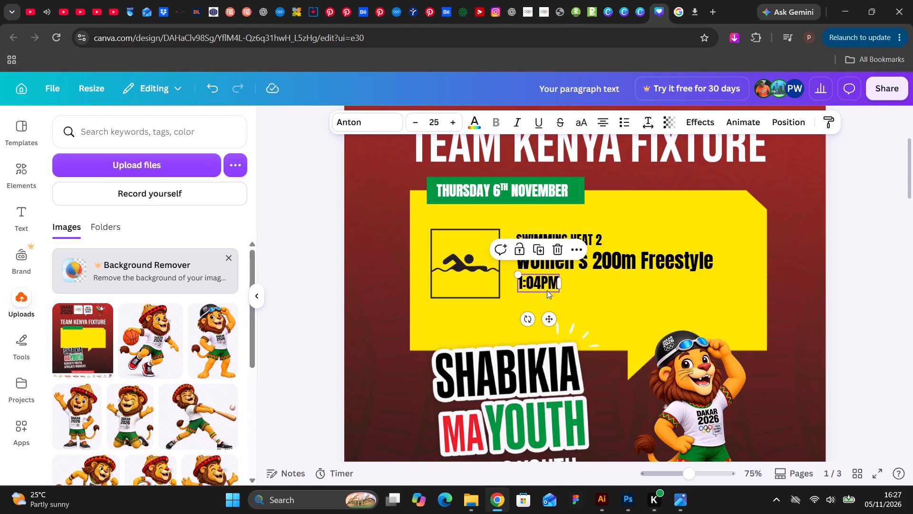
pyautogui.press('Down')
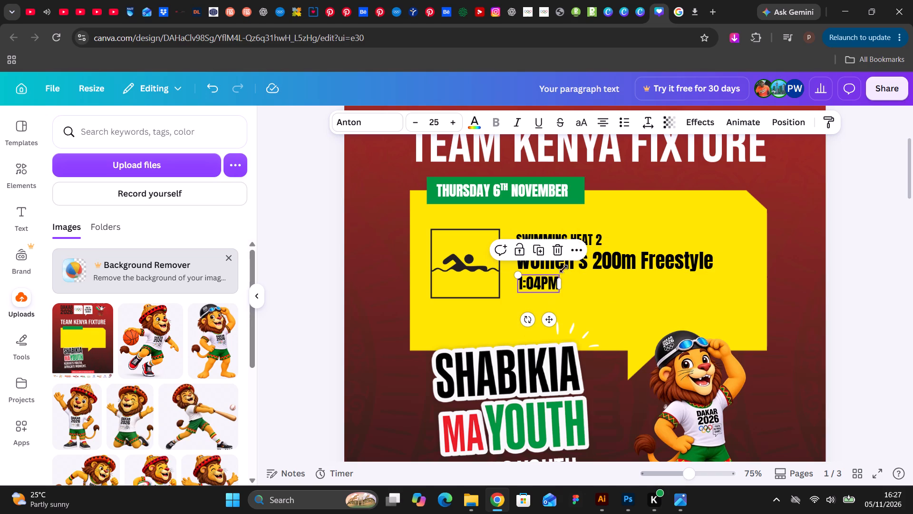
# Shift the heat, event and time lines down together to centre them vertically beside the swimming icon.
pyautogui.keyDown('shift'); pyautogui.click(595, 268); pyautogui.keyUp('shift')
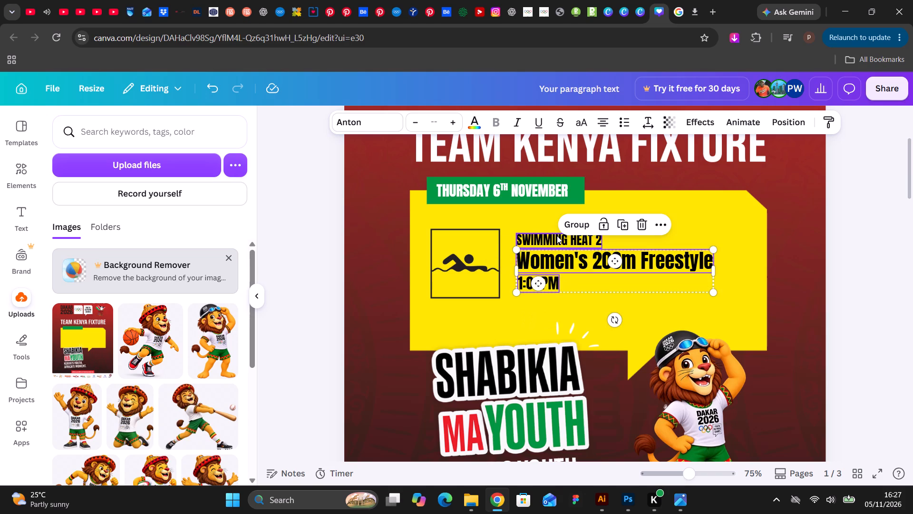
pyautogui.keyDown('shift'); pyautogui.click(550, 236); pyautogui.keyUp('shift')
pyautogui.press('Down')
pyautogui.press('Down')
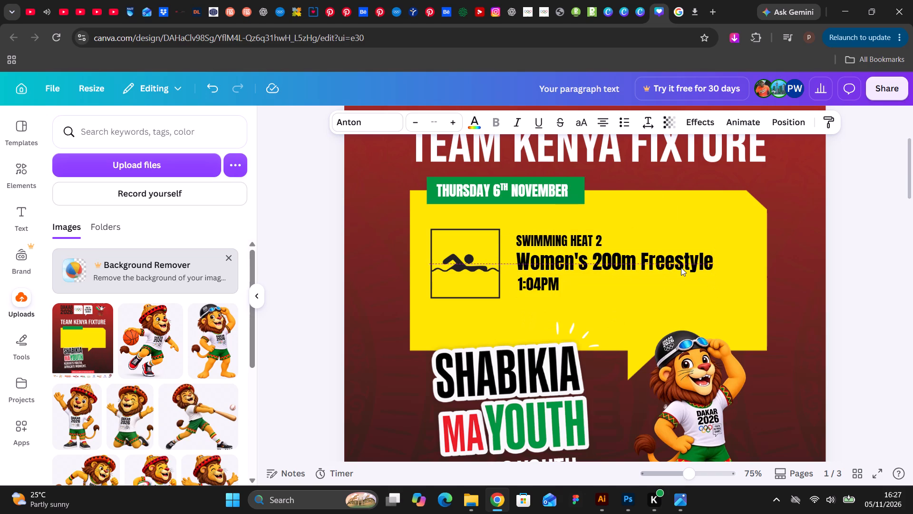
pyautogui.press('Down')
pyautogui.press('Down')
pyautogui.press('Down')
pyautogui.press('Down')
pyautogui.press('Down')
pyautogui.press('Down')
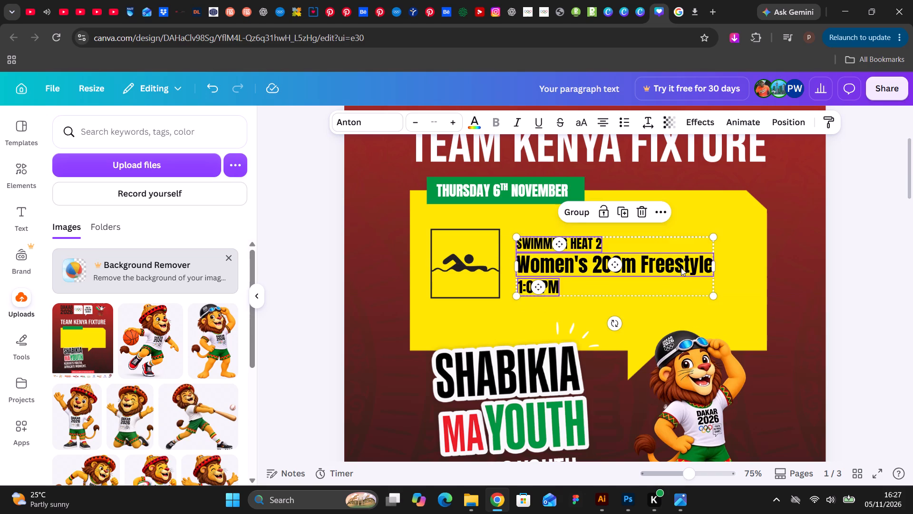
pyautogui.press('Down')
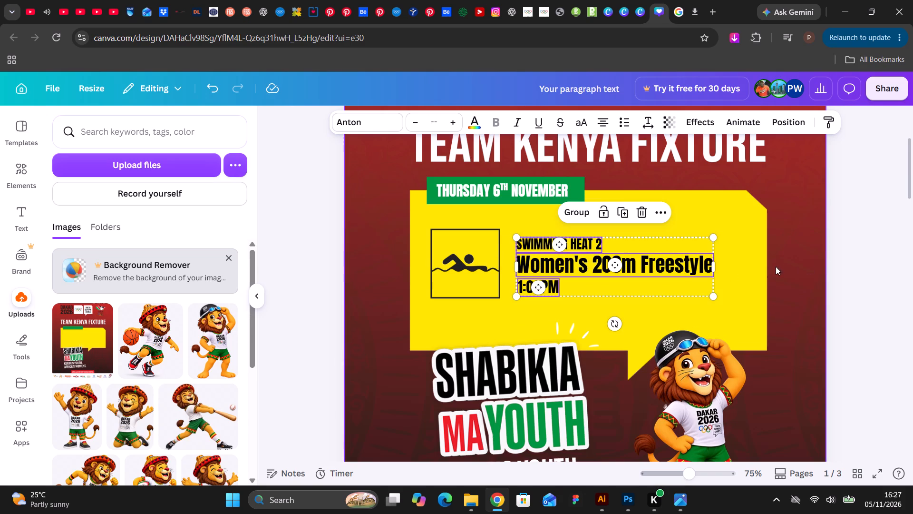
pyautogui.click(784, 271)
# Set the Women's 200m Freestyle text to size 36 and realign its left edge with SWIMMING HEAT 2.
pyautogui.click(686, 265)
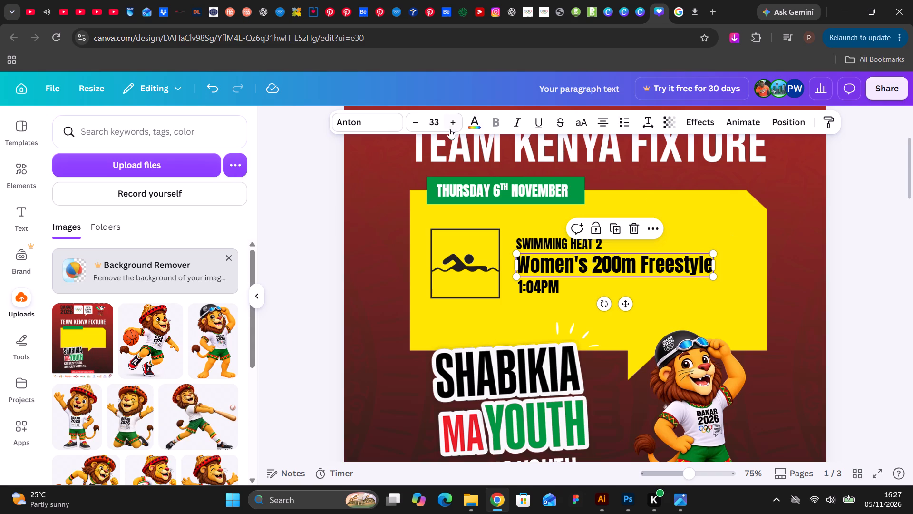
pyautogui.click(449, 124)
pyautogui.click(449, 124)
pyautogui.click(450, 124)
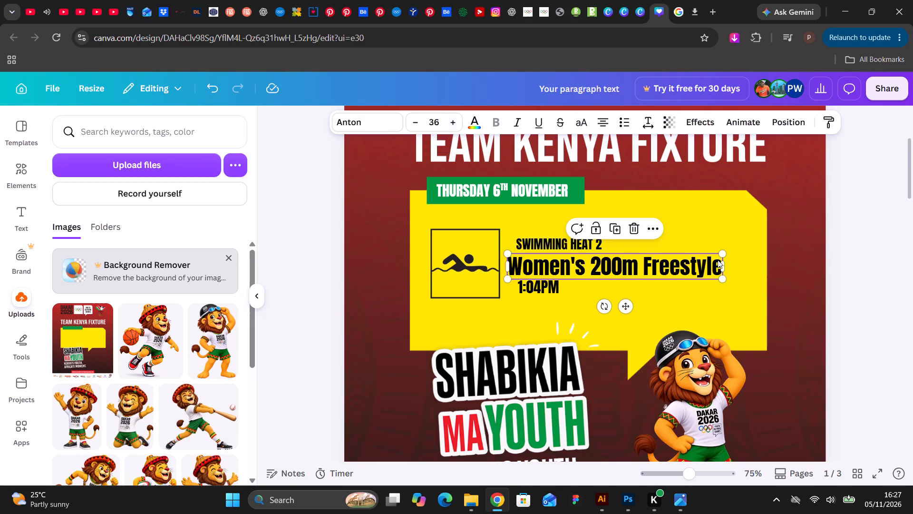
pyautogui.click(809, 258)
pyautogui.moveTo(656, 266); pyautogui.dragTo(663, 267)
pyautogui.click(812, 259)
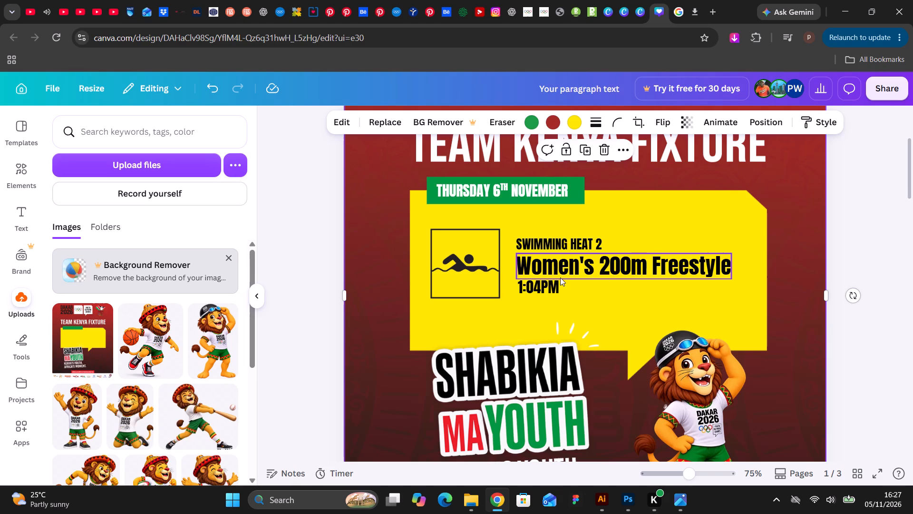
# Nudge the 1:04PM time slightly left to line up with the left edge of the lines above.
pyautogui.click(541, 288)
pyautogui.press('Left')
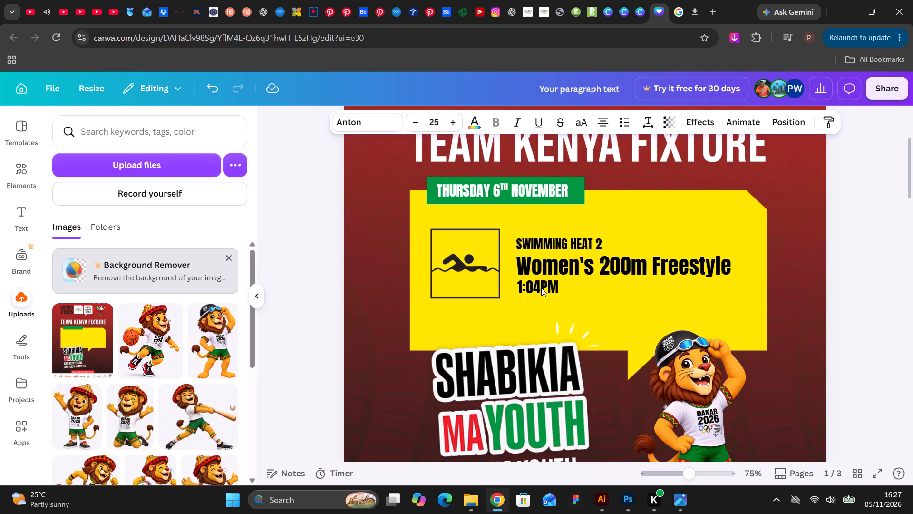
# Shift the heat, event and time lines together slightly left, closer to the swimming icon.
pyautogui.keyDown('shift'); pyautogui.click(540, 269); pyautogui.keyUp('shift')
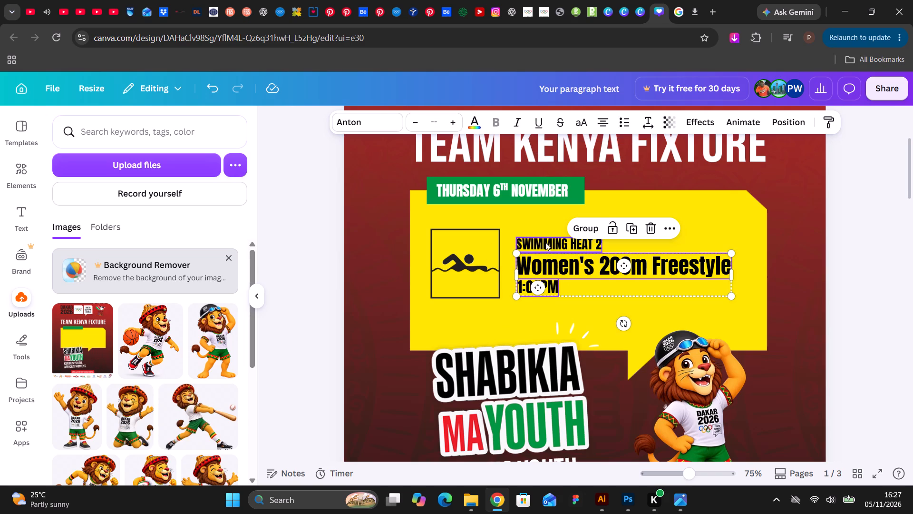
pyautogui.keyDown('shift'); pyautogui.click(545, 241); pyautogui.keyUp('shift')
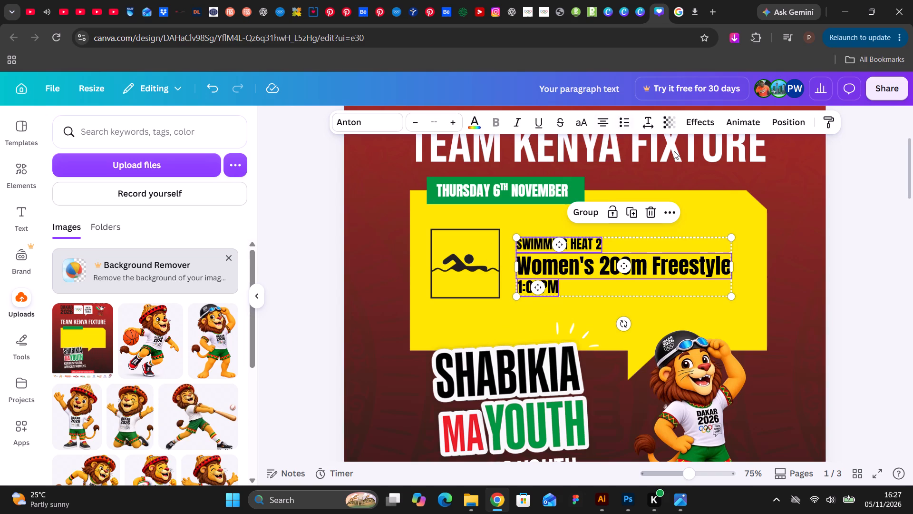
pyautogui.press('Left')
pyautogui.press('Left')
pyautogui.press('Left')
pyautogui.press('Left')
pyautogui.press('Left')
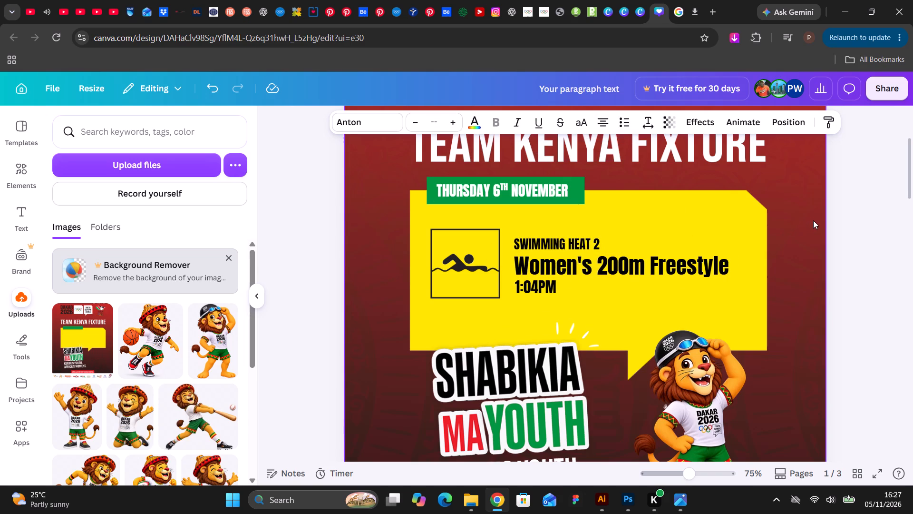
pyautogui.press('Left')
pyautogui.press('Left')
pyautogui.press('Left')
pyautogui.click(829, 213)
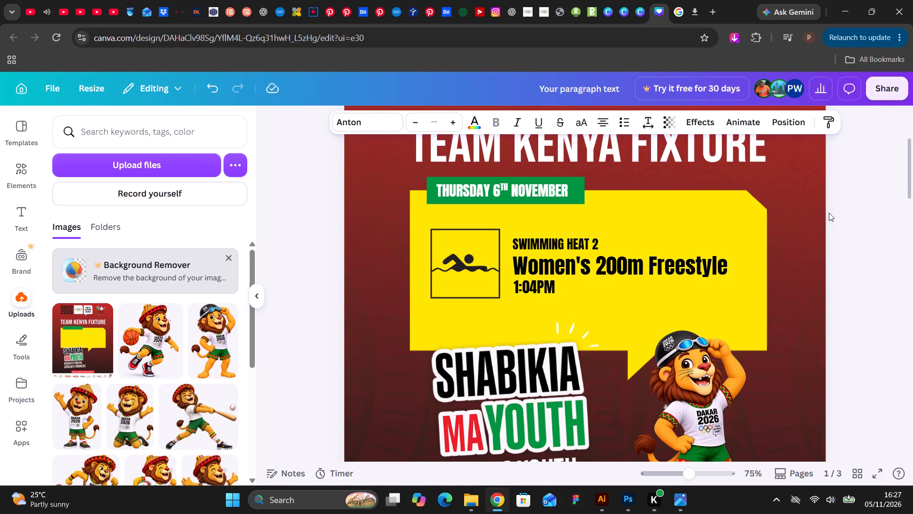
# Nudge SWIMMING HEAT 2 and the Women's 200m Freestyle line slightly up to even out the spacing between the three lines.
pyautogui.click(675, 262)
pyautogui.press('Up')
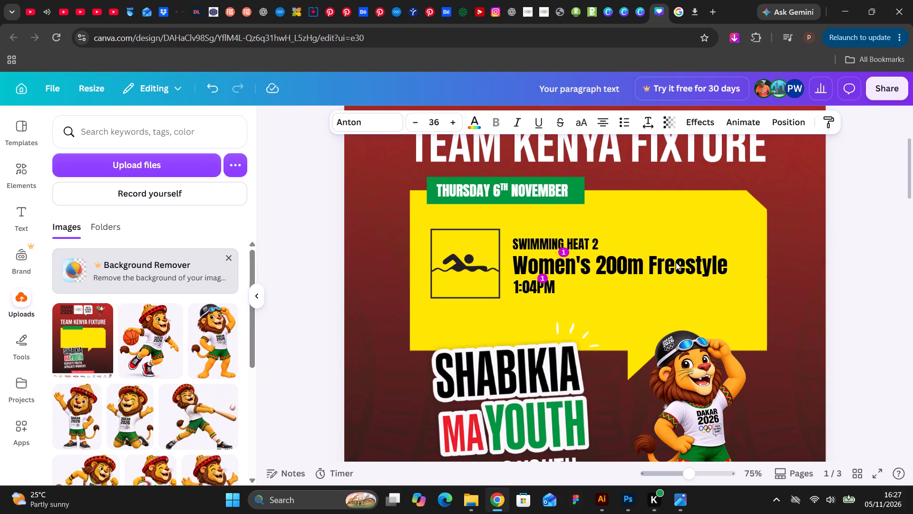
pyautogui.click(572, 241)
pyautogui.press('Up')
pyautogui.press('Up')
pyautogui.press('Up')
pyautogui.press('Up')
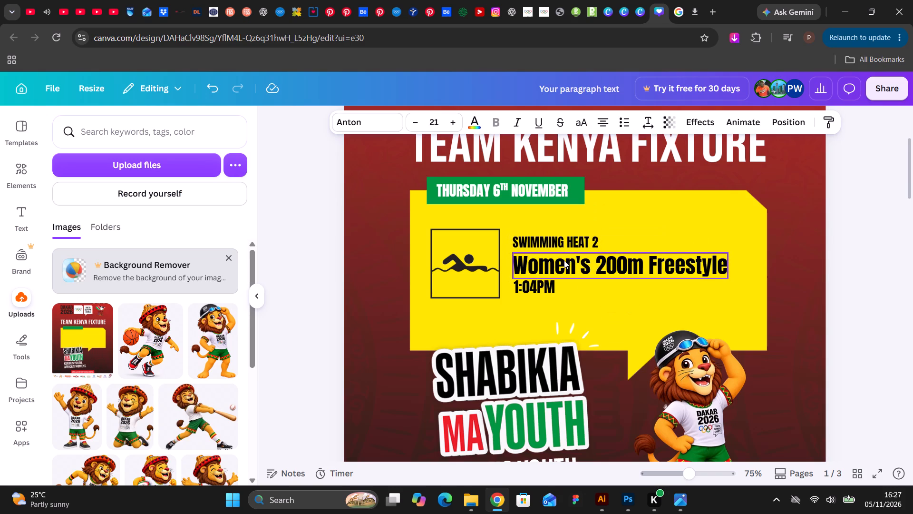
pyautogui.press('Up')
pyautogui.click(562, 263)
pyautogui.press('Up')
pyautogui.press('Up')
pyautogui.press('Up')
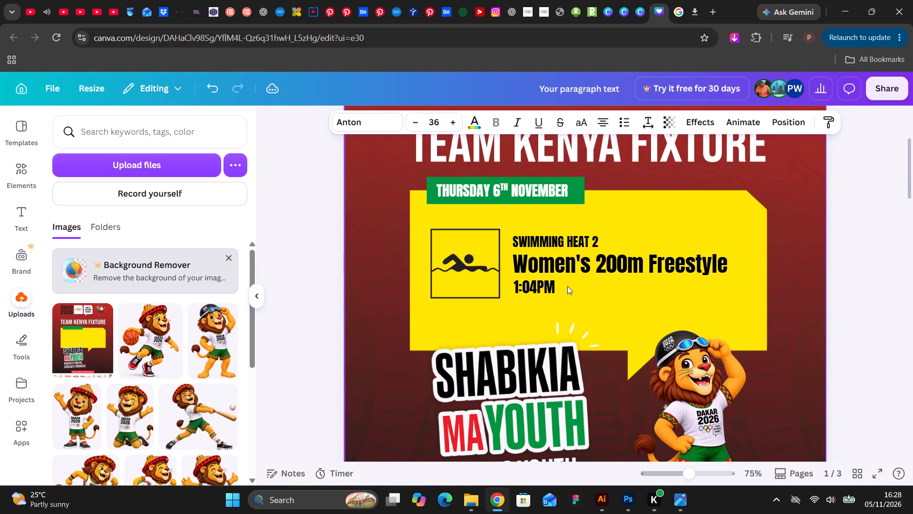
pyautogui.press('Down')
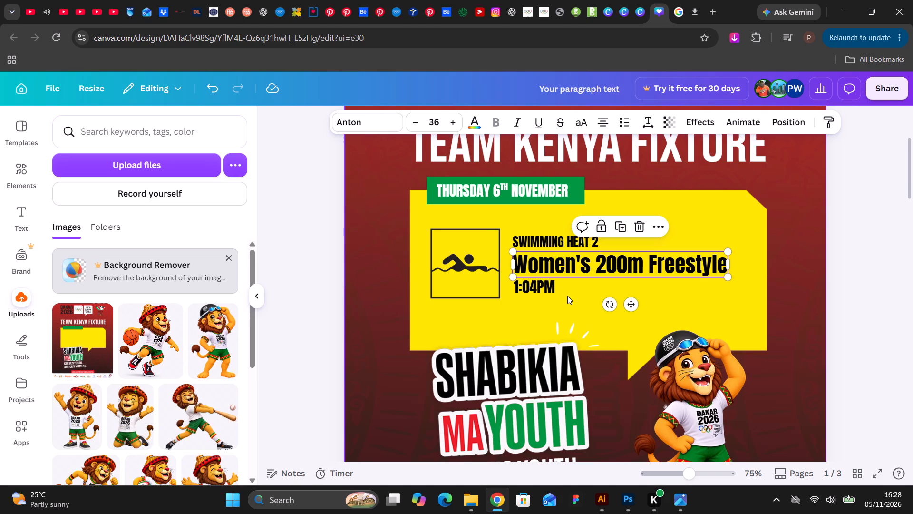
pyautogui.click(860, 240)
# Set the Women's 200m Freestyle text to size 39 and realign its left edge with the 1:04PM line.
pyautogui.scroll(-4, 857, 237)
pyautogui.scroll(2, 861, 233)
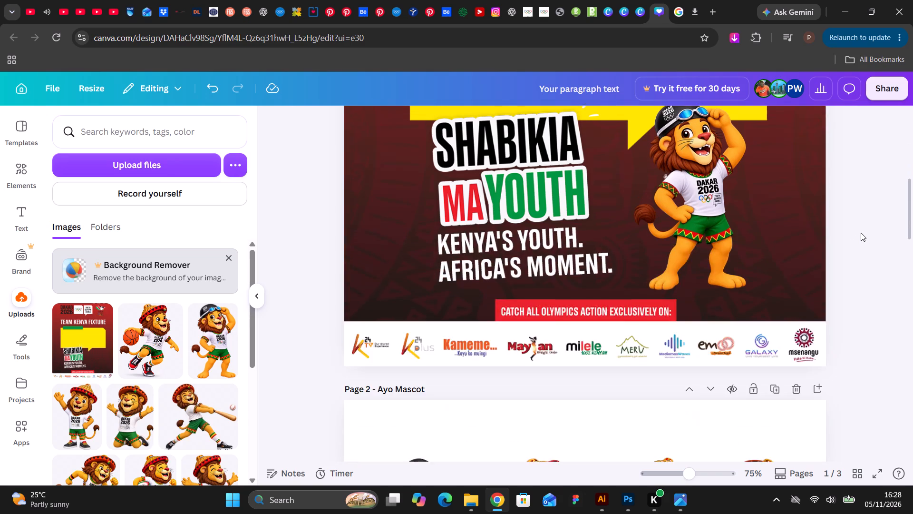
pyautogui.scroll(1, 861, 233)
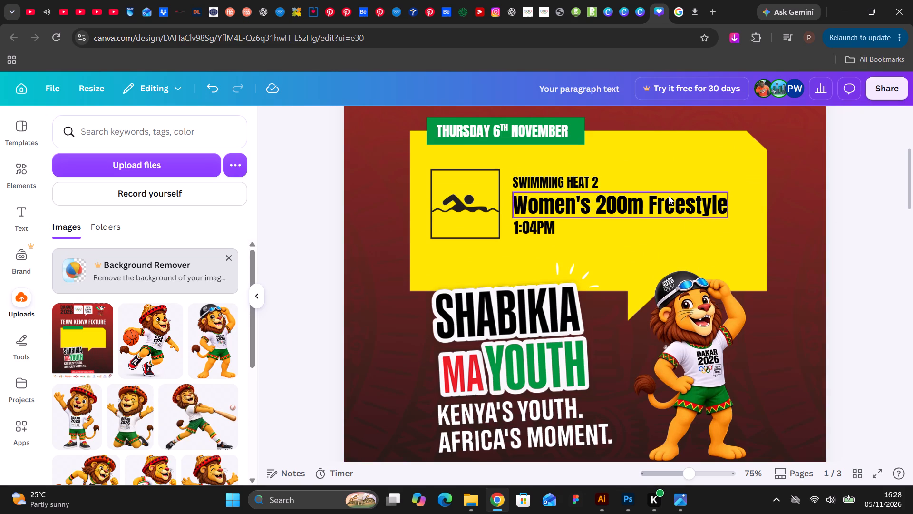
pyautogui.click(616, 201)
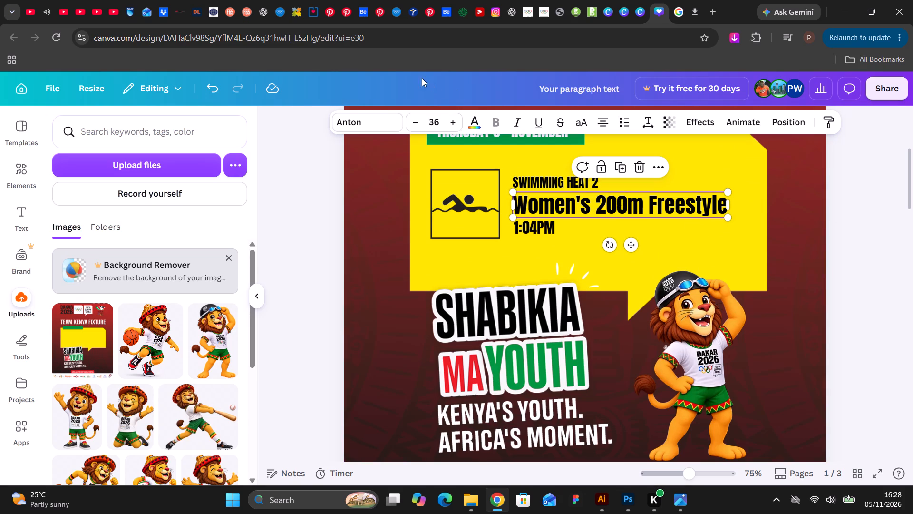
pyautogui.doubleClick(451, 120)
pyautogui.click(452, 120)
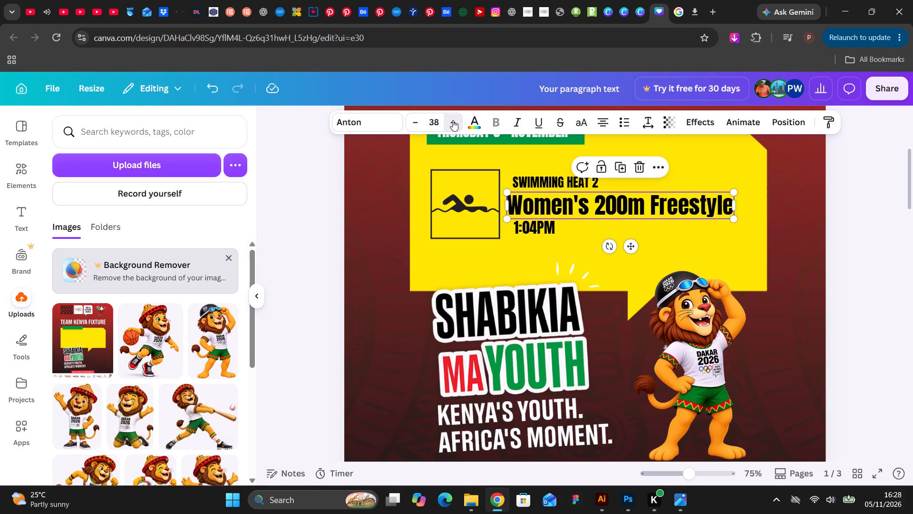
pyautogui.moveTo(521, 209); pyautogui.dragTo(531, 210)
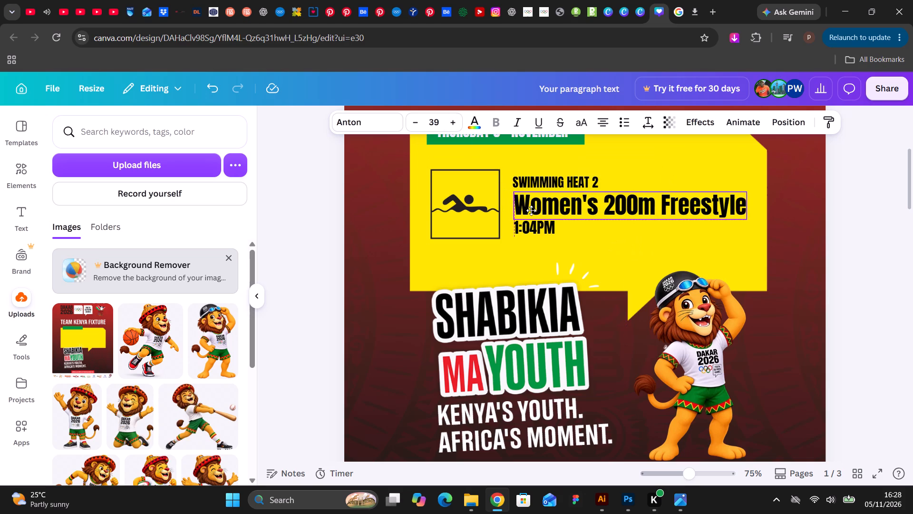
pyautogui.moveTo(531, 210); pyautogui.dragTo(532, 211)
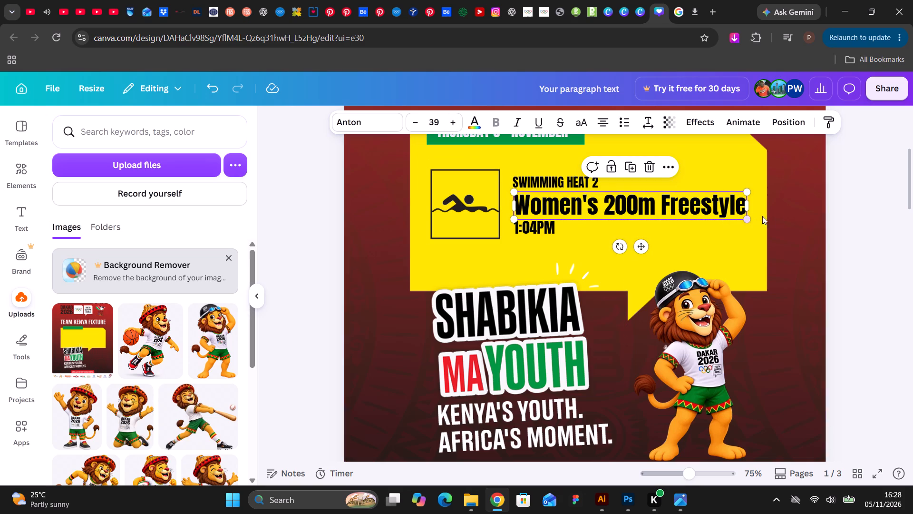
pyautogui.click(820, 223)
pyautogui.click(856, 221)
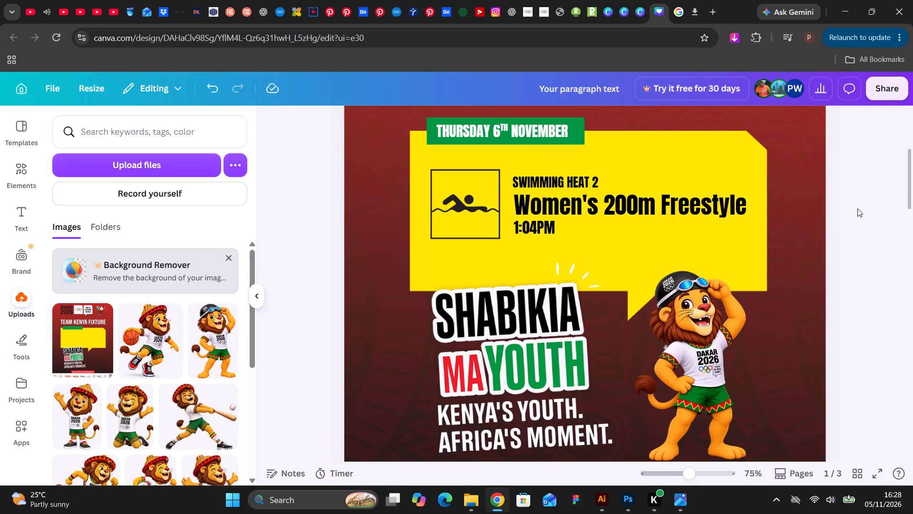
# Nudge the 1:04PM time and the Women's 200m Freestyle line slightly down to even out the spacing, and shift the Freestyle line slightly left.
pyautogui.scroll(-2, 857, 208)
pyautogui.scroll(2, 857, 208)
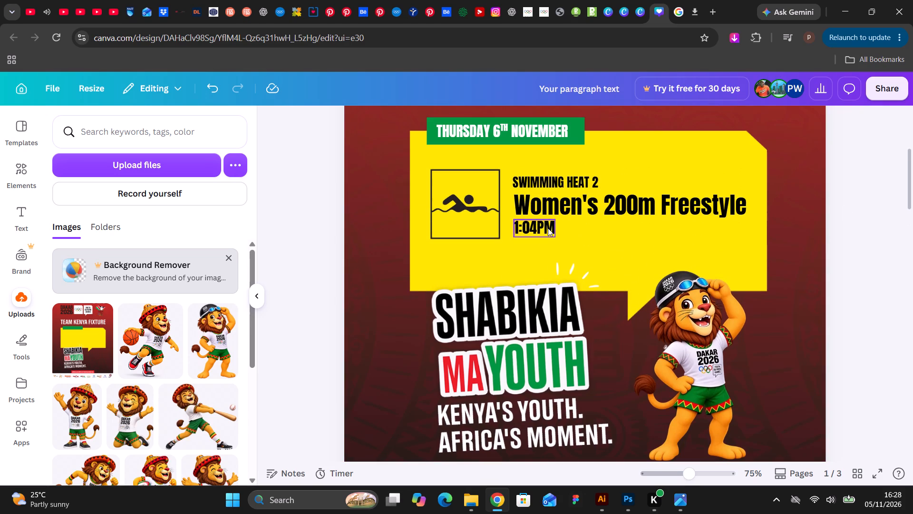
pyautogui.click(548, 228)
pyautogui.press('Down')
pyautogui.press('Down')
pyautogui.press('Down')
pyautogui.press('Down')
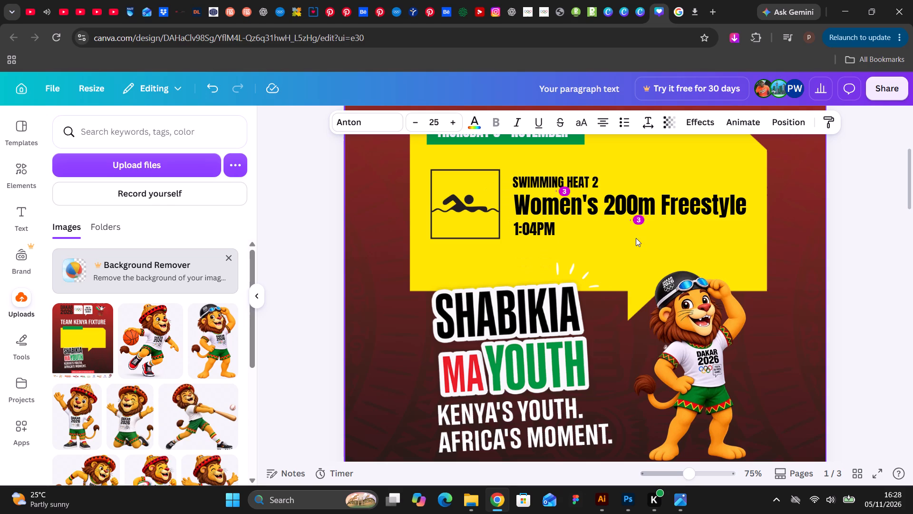
pyautogui.press('Down')
pyautogui.click(603, 210)
pyautogui.press('Down')
pyautogui.press('Down')
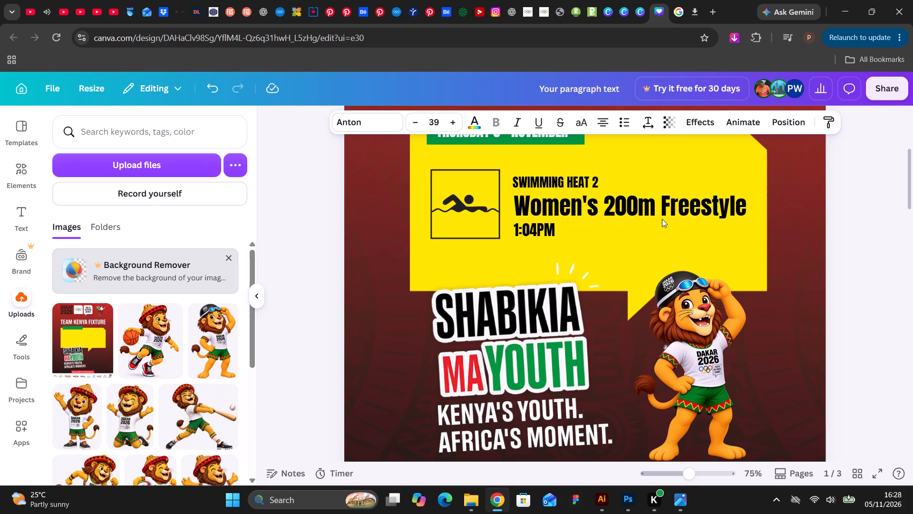
pyautogui.press('Up')
pyautogui.press('Left')
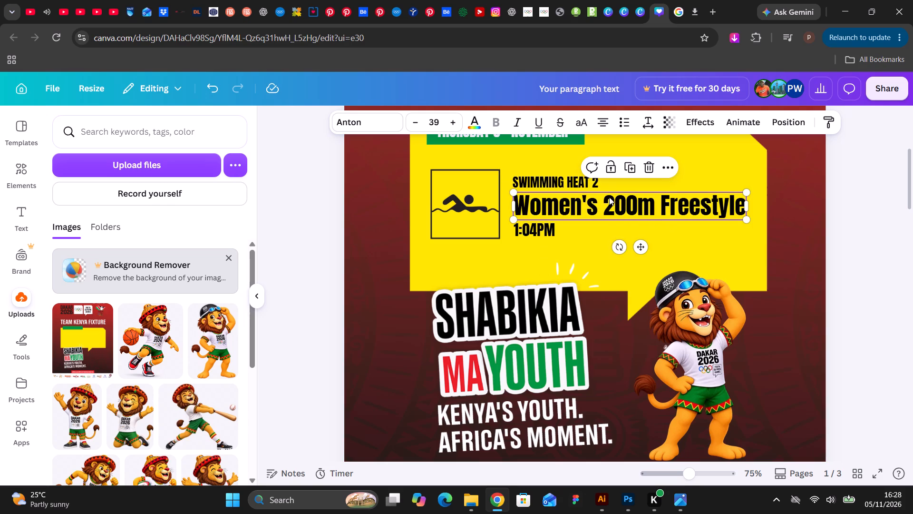
# Shift the heat, event and time lines together slightly up and left, centring them beside the swimming icon.
pyautogui.click(572, 184)
pyautogui.keyDown('shift'); pyautogui.click(586, 208); pyautogui.keyUp('shift')
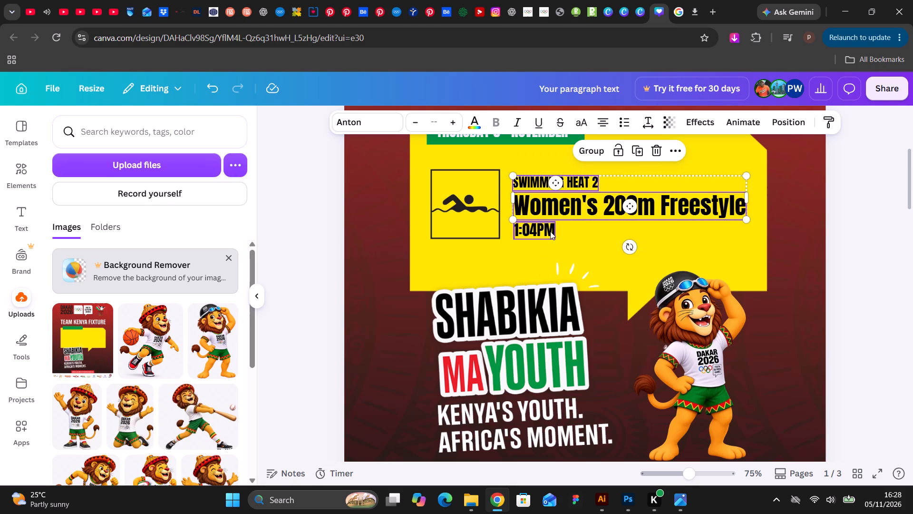
pyautogui.keyDown('shift'); pyautogui.click(550, 231); pyautogui.keyUp('shift')
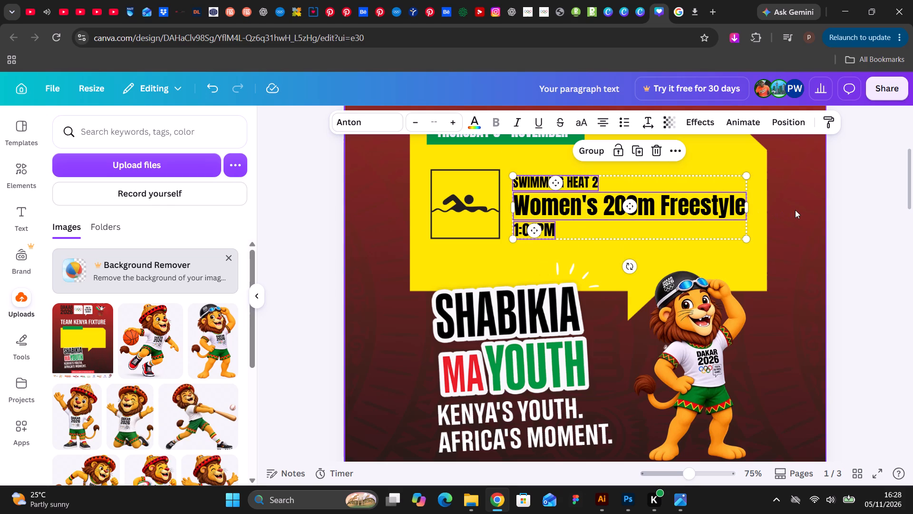
pyautogui.press('Up')
pyautogui.press('Up')
pyautogui.press('Up')
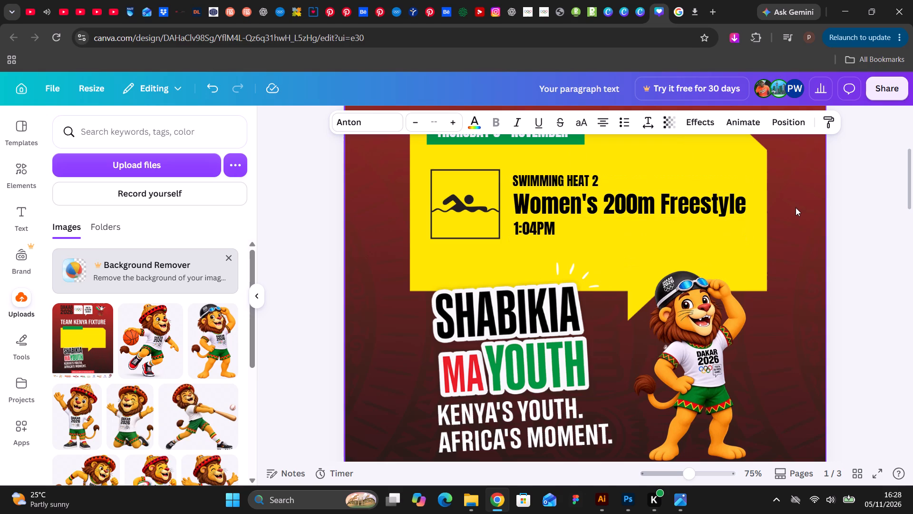
pyautogui.press('Up')
pyautogui.press('Left')
pyautogui.press('Left')
pyautogui.press('Left')
pyautogui.press('Left')
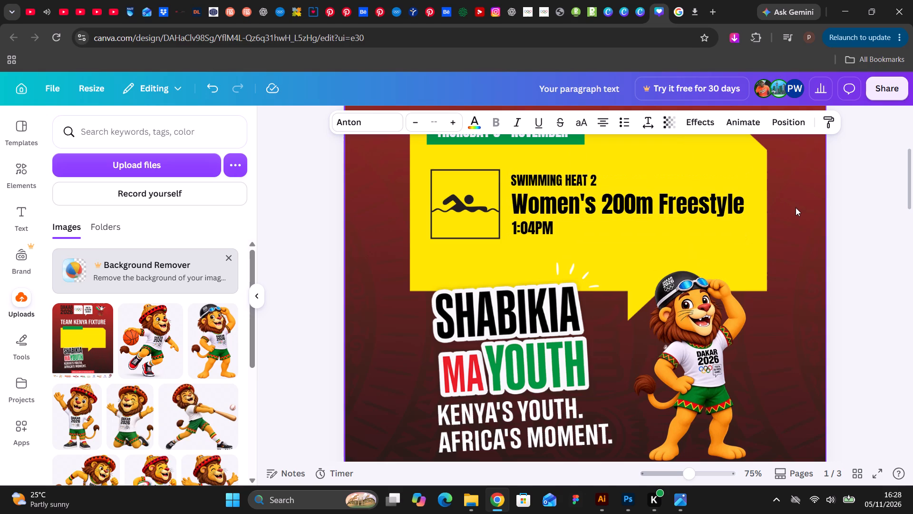
pyautogui.press('Left')
pyautogui.press('Up')
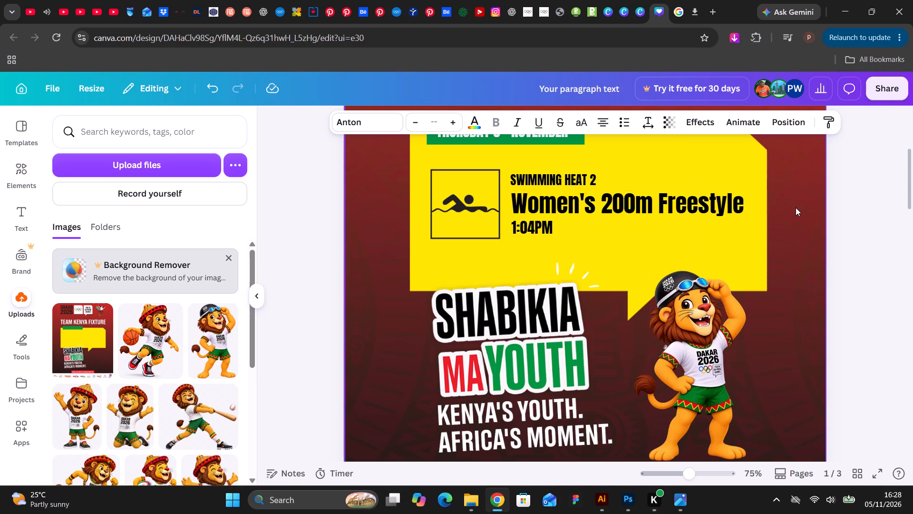
pyautogui.press('Down')
pyautogui.press('Down')
pyautogui.press('Down')
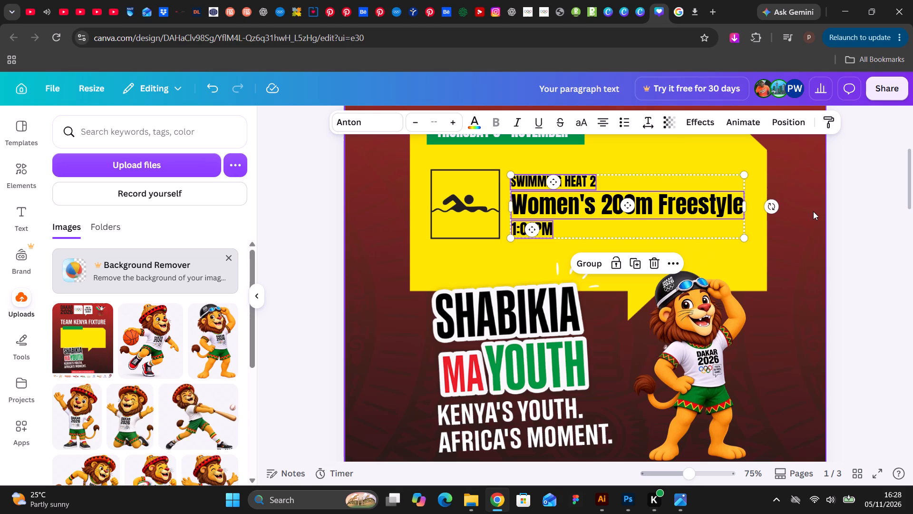
pyautogui.click(813, 211)
pyautogui.click(856, 210)
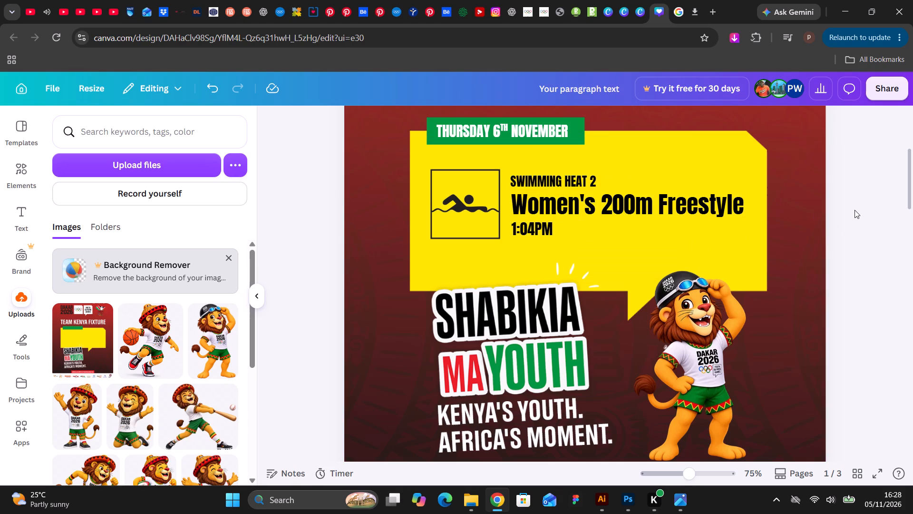
# Examine the whole poster, checking the fixture text, yellow bubble, slogan and mascot against the surrounding layout.
pyautogui.scroll(-2, 849, 205)
pyautogui.scroll(4, 849, 204)
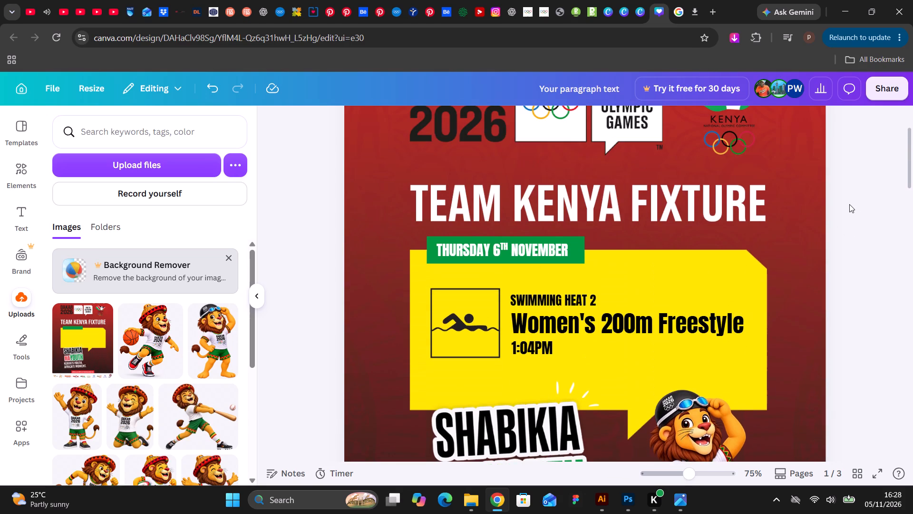
pyautogui.scroll(-3, 849, 204)
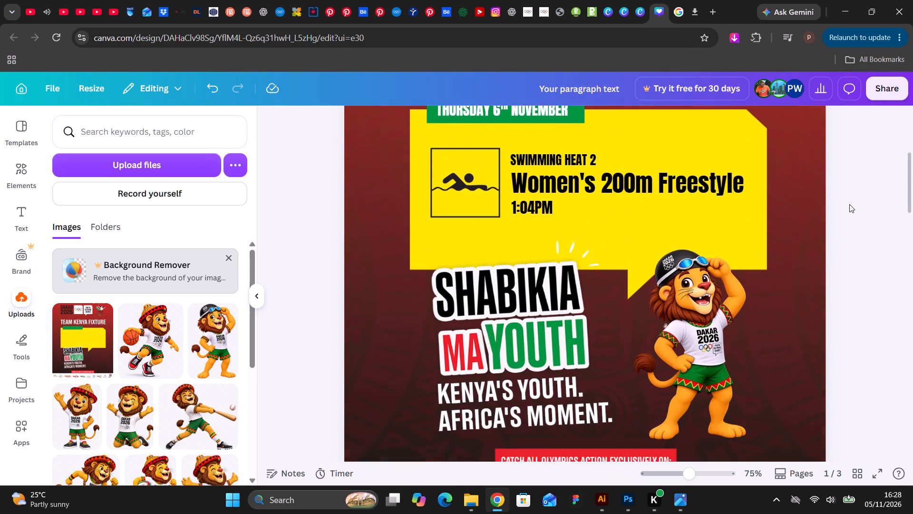
pyautogui.scroll(2, 849, 204)
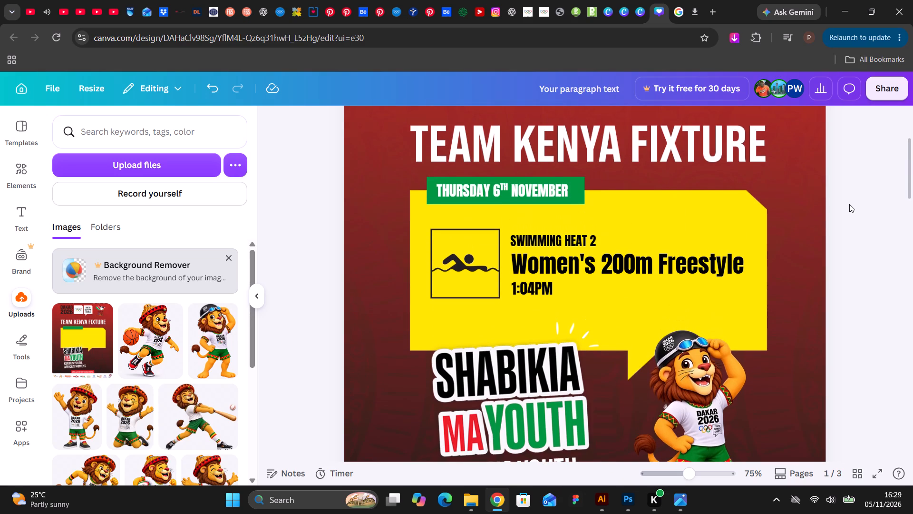
pyautogui.scroll(1, 849, 204)
pyautogui.scroll(-1, 849, 204)
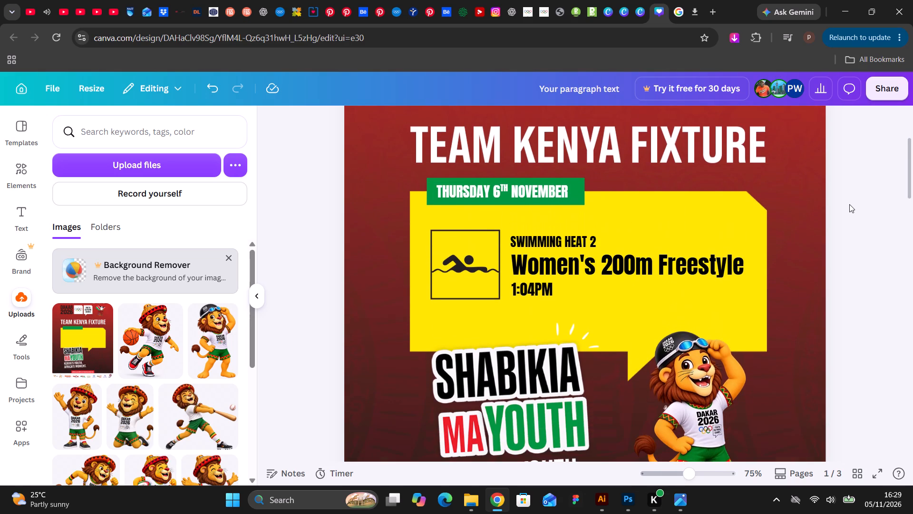
pyautogui.scroll(-3, 849, 204)
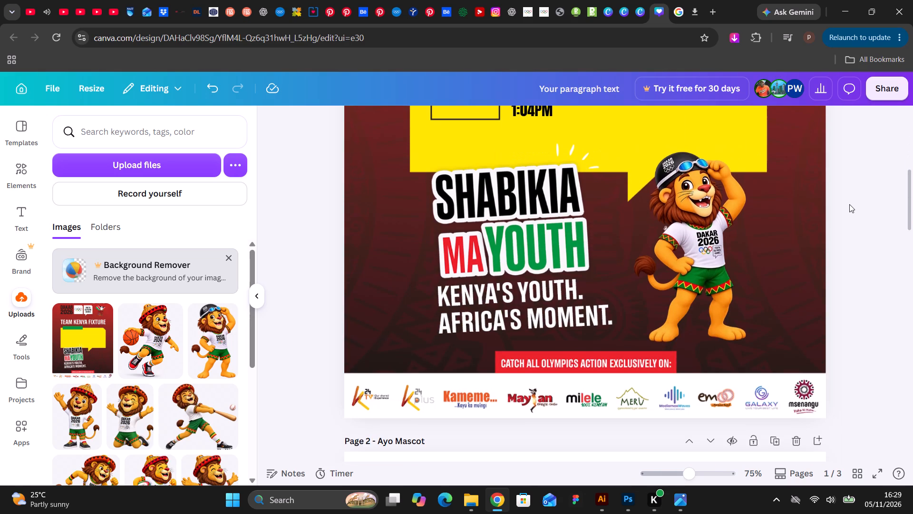
pyautogui.scroll(2, 849, 204)
pyautogui.scroll(-2, 849, 204)
# Switch to Photoshop and shorten the yellow speech bubble from its lower edge to a height of 383 px, keeping its width.
pyautogui.click(625, 497)
pyautogui.click(486, 331)
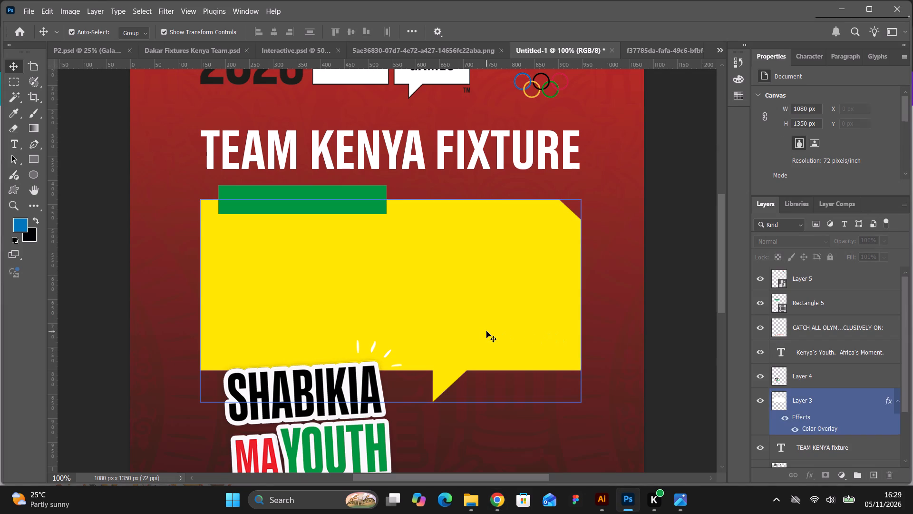
pyautogui.moveTo(390, 400); pyautogui.dragTo(390, 396)
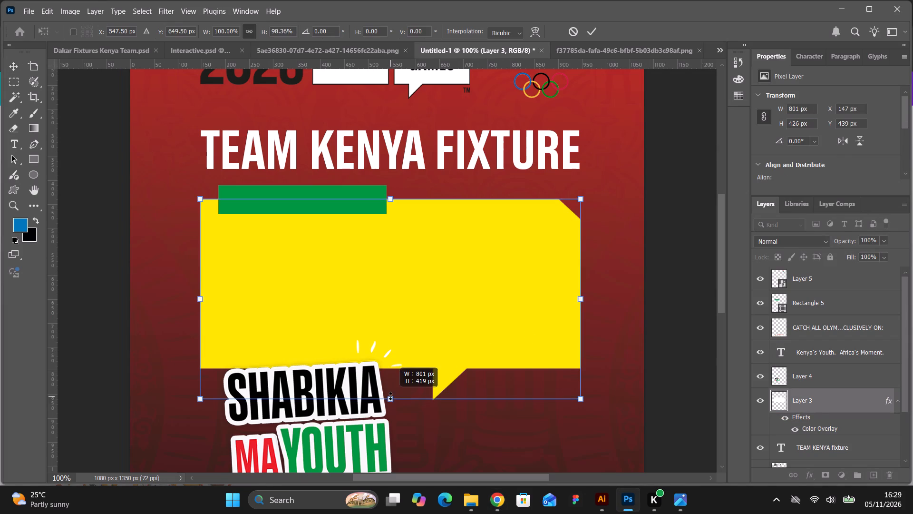
pyautogui.moveTo(390, 396); pyautogui.dragTo(390, 377)
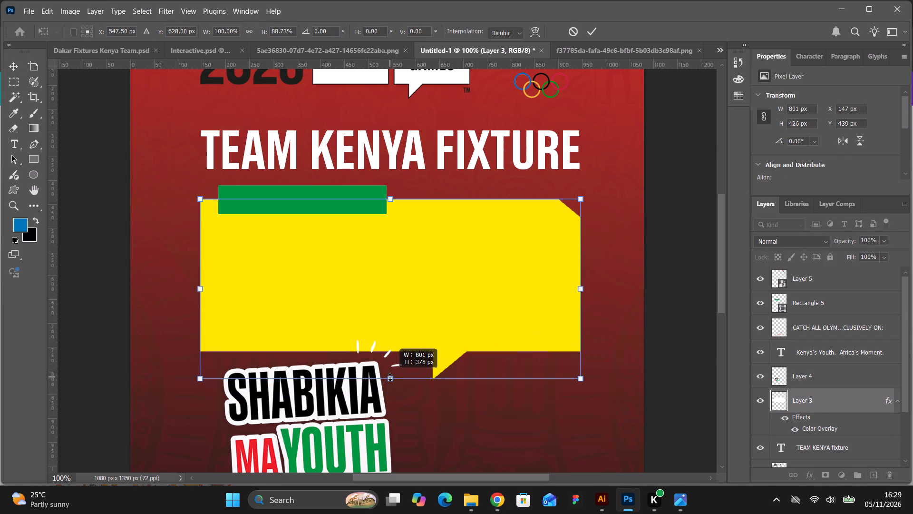
pyautogui.moveTo(390, 377); pyautogui.dragTo(390, 377)
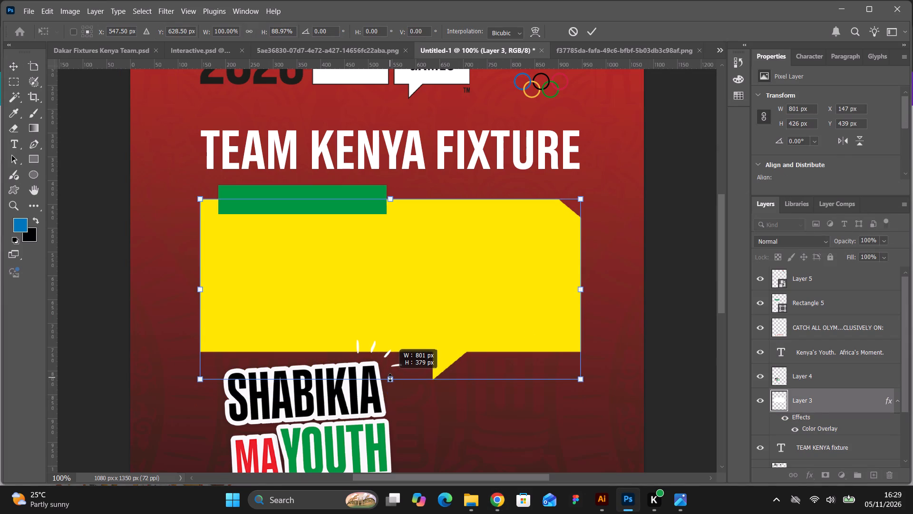
pyautogui.moveTo(390, 377); pyautogui.dragTo(390, 379)
pyautogui.scroll(-2, 411, 356)
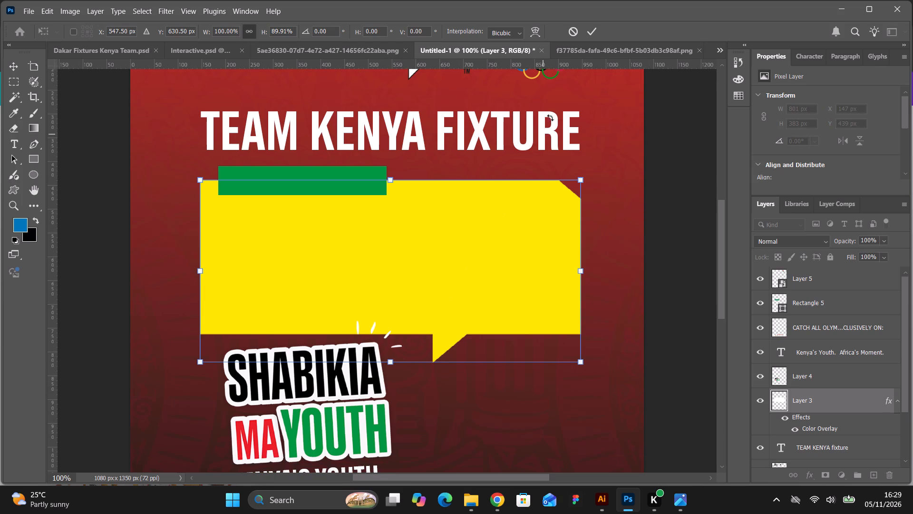
pyautogui.click(593, 36)
pyautogui.scroll(-5, 638, 287)
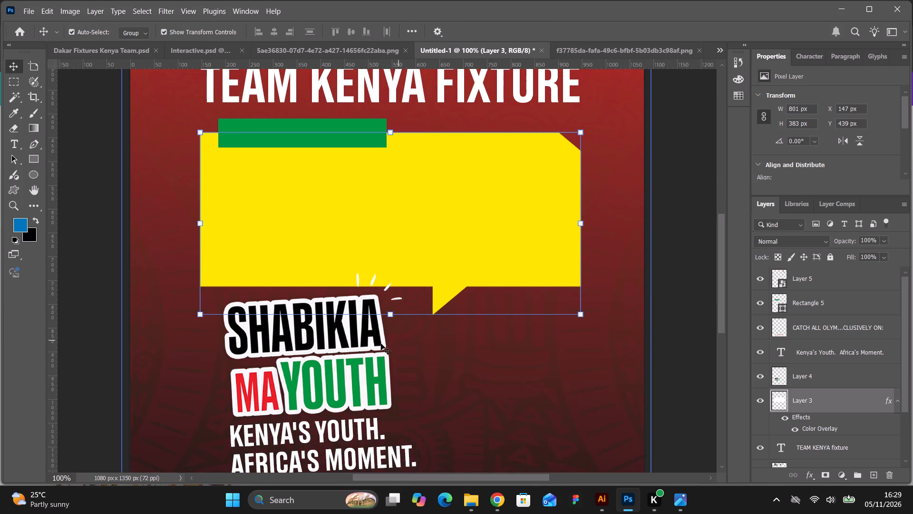
# Move the SHABIKIA MA YOUTH logo straight up to Y 691 px so it overlaps the lower edge of the yellow bubble.
pyautogui.click(358, 347)
pyautogui.moveTo(358, 346); pyautogui.dragTo(357, 332)
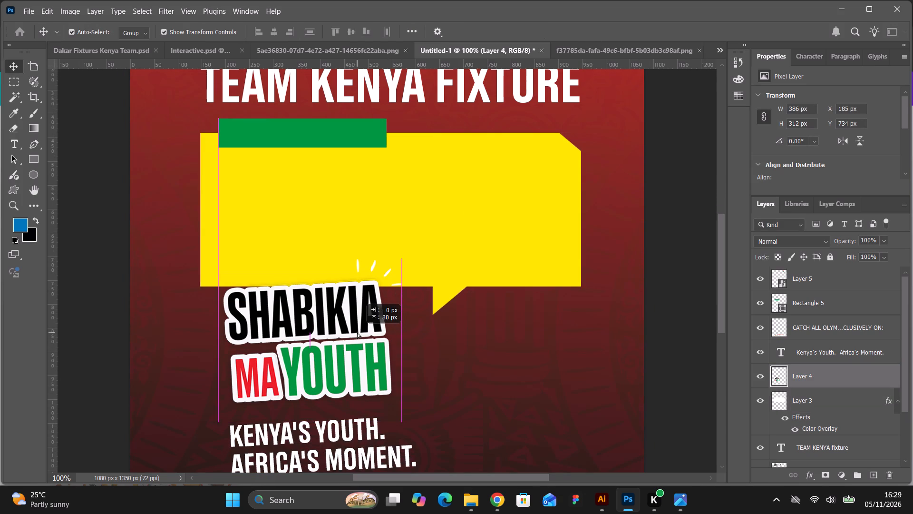
pyautogui.moveTo(357, 332); pyautogui.dragTo(356, 329)
pyautogui.scroll(-4, 367, 358)
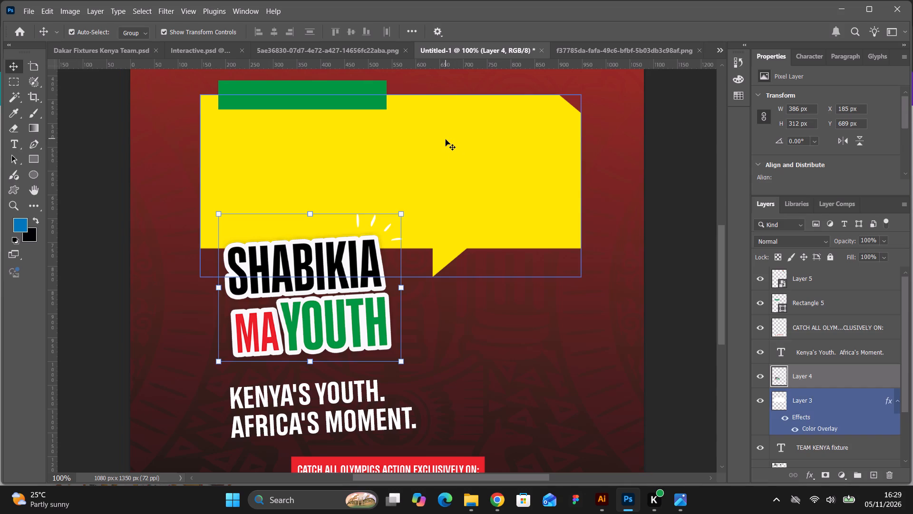
pyautogui.press('Down')
pyautogui.press('Down')
pyautogui.click(664, 240)
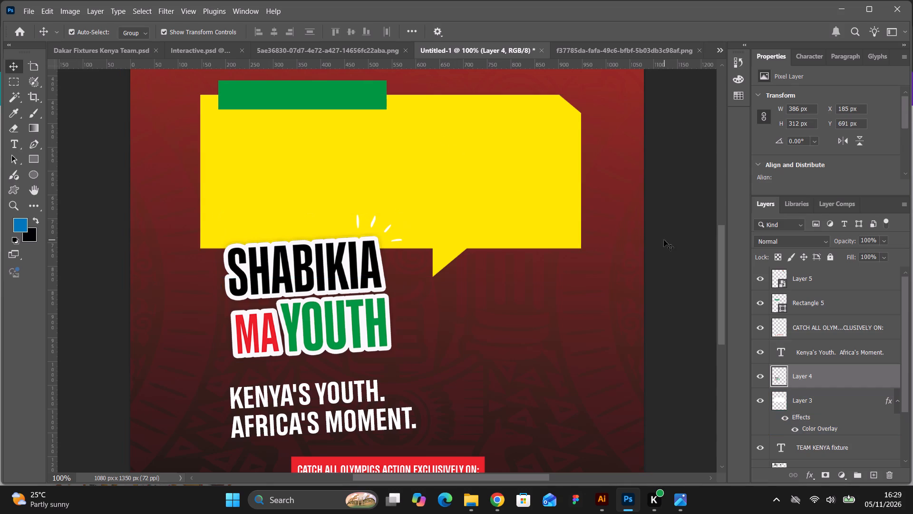
# Move the Kenya's Youth. Africa's Moment. tagline about 30 px up and slightly right, closely beneath the SHABIKIA MA YOUTH logo.
pyautogui.moveTo(354, 398); pyautogui.dragTo(357, 382)
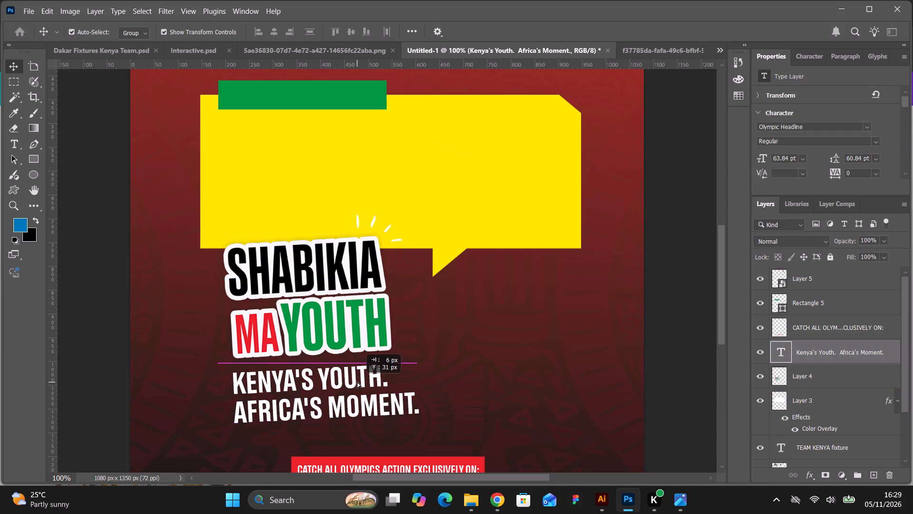
pyautogui.moveTo(357, 382); pyautogui.dragTo(357, 381)
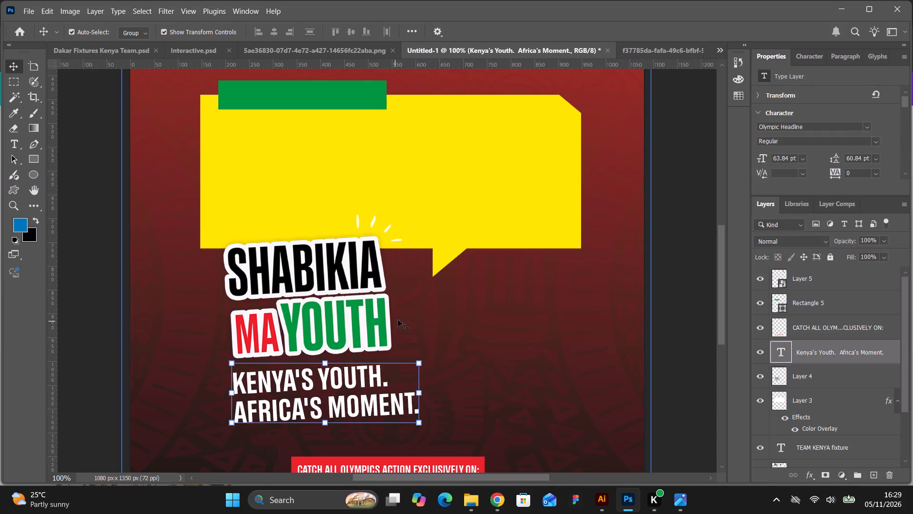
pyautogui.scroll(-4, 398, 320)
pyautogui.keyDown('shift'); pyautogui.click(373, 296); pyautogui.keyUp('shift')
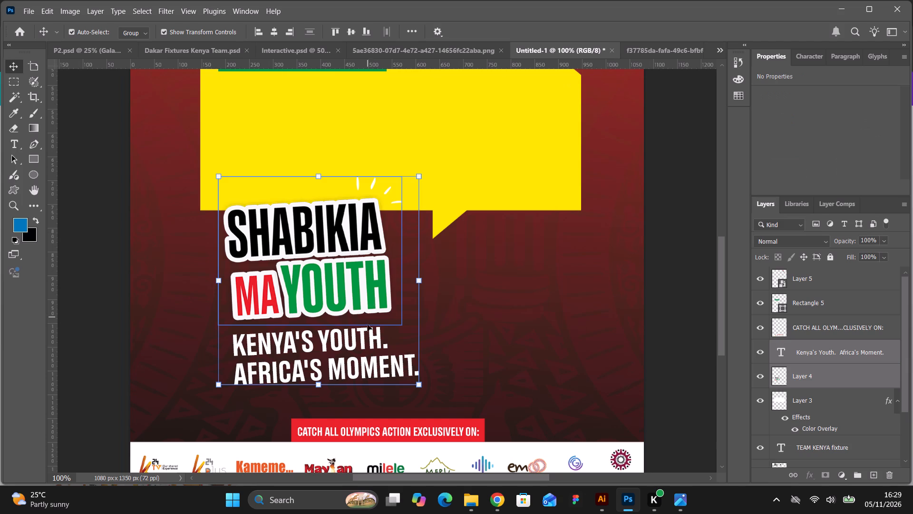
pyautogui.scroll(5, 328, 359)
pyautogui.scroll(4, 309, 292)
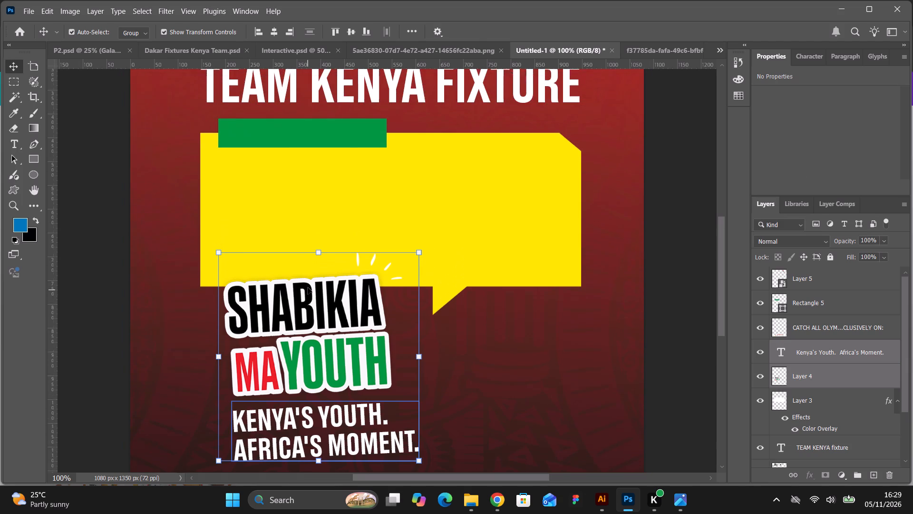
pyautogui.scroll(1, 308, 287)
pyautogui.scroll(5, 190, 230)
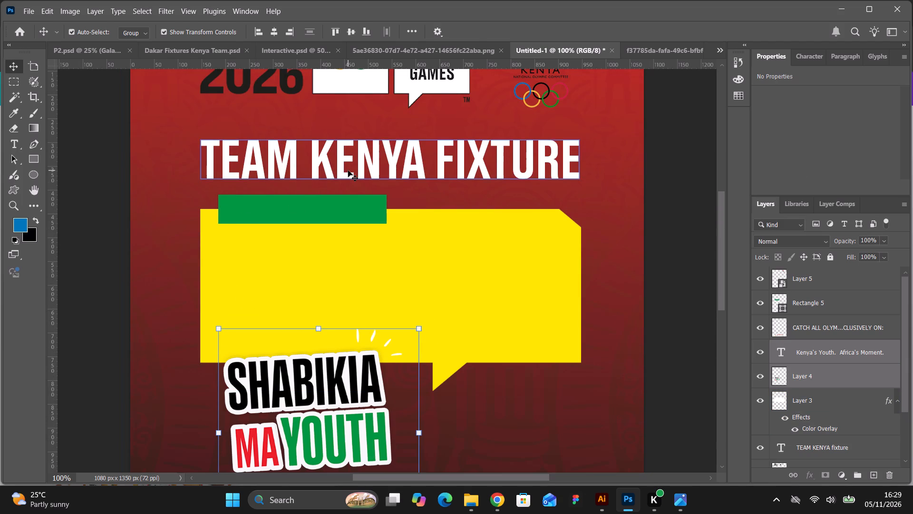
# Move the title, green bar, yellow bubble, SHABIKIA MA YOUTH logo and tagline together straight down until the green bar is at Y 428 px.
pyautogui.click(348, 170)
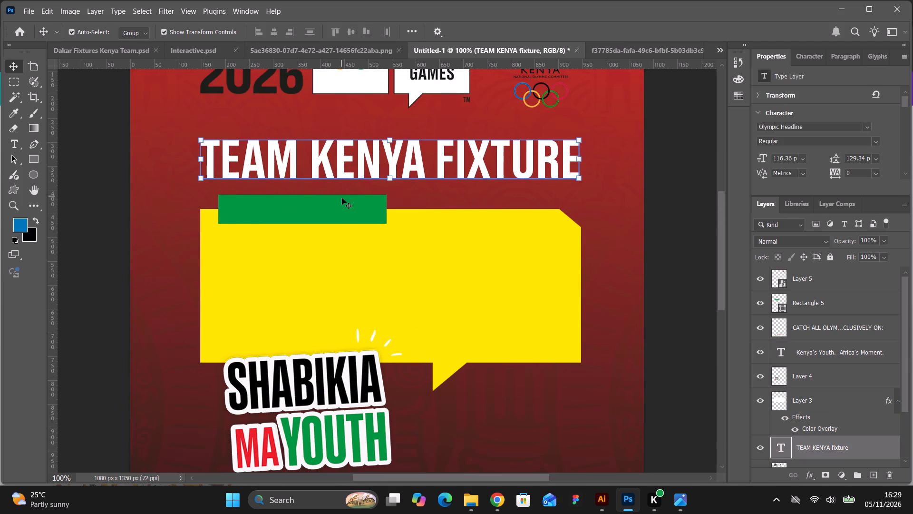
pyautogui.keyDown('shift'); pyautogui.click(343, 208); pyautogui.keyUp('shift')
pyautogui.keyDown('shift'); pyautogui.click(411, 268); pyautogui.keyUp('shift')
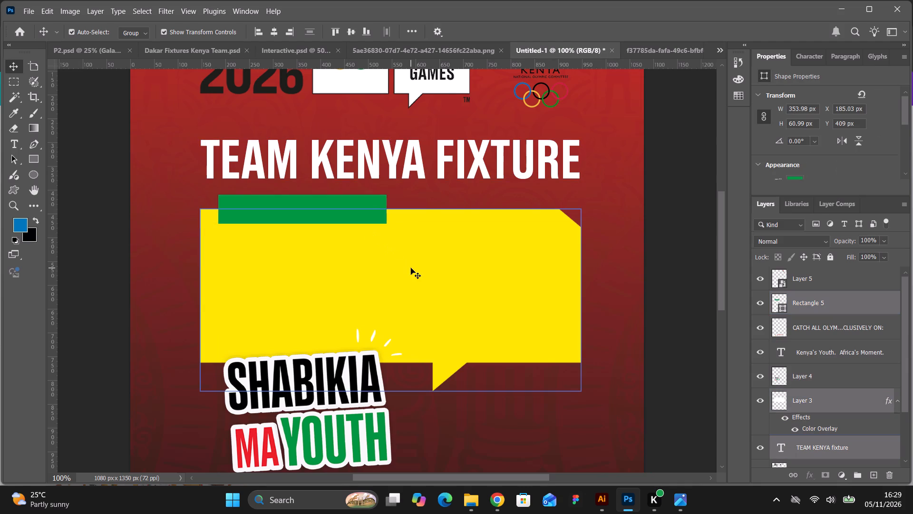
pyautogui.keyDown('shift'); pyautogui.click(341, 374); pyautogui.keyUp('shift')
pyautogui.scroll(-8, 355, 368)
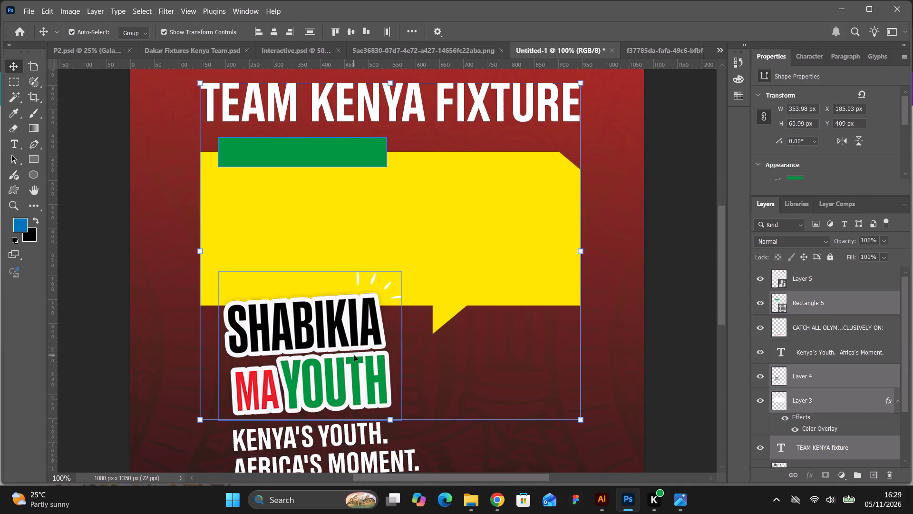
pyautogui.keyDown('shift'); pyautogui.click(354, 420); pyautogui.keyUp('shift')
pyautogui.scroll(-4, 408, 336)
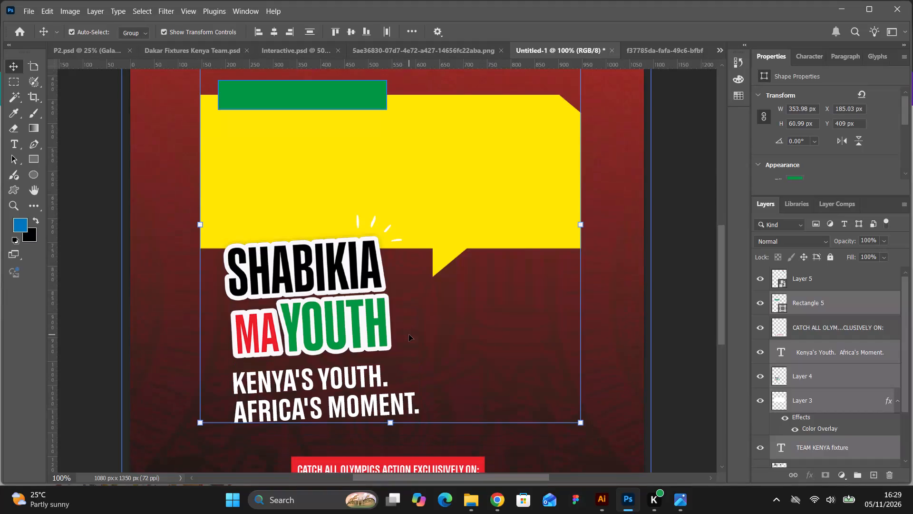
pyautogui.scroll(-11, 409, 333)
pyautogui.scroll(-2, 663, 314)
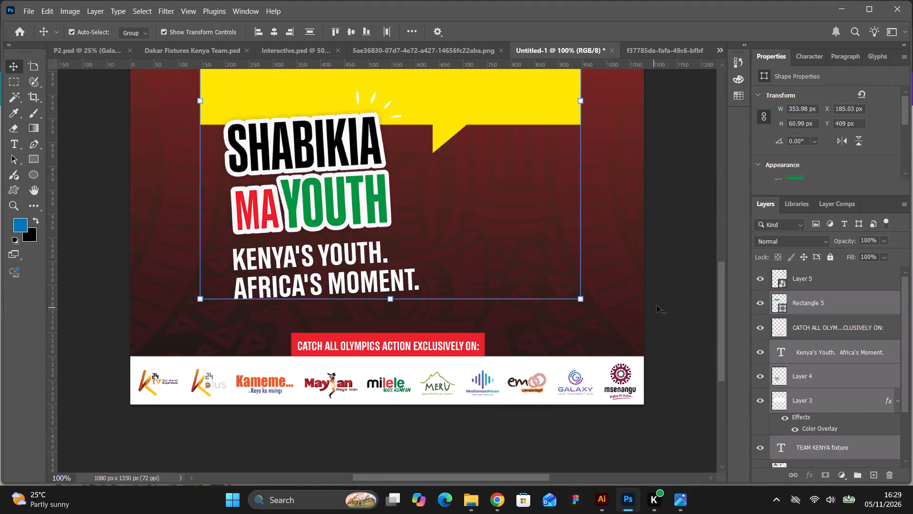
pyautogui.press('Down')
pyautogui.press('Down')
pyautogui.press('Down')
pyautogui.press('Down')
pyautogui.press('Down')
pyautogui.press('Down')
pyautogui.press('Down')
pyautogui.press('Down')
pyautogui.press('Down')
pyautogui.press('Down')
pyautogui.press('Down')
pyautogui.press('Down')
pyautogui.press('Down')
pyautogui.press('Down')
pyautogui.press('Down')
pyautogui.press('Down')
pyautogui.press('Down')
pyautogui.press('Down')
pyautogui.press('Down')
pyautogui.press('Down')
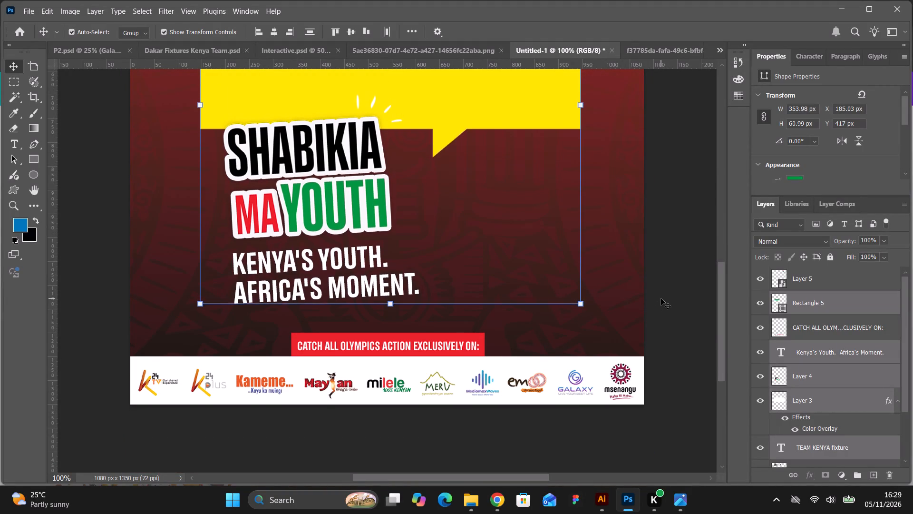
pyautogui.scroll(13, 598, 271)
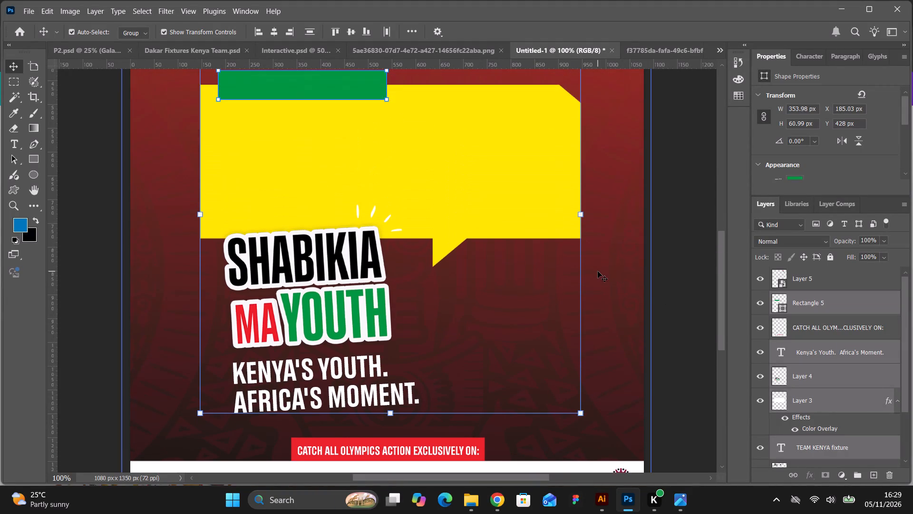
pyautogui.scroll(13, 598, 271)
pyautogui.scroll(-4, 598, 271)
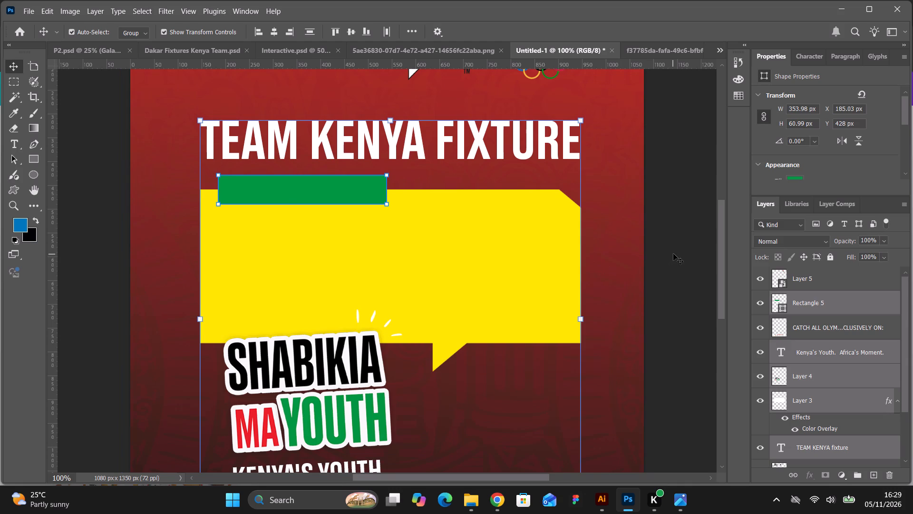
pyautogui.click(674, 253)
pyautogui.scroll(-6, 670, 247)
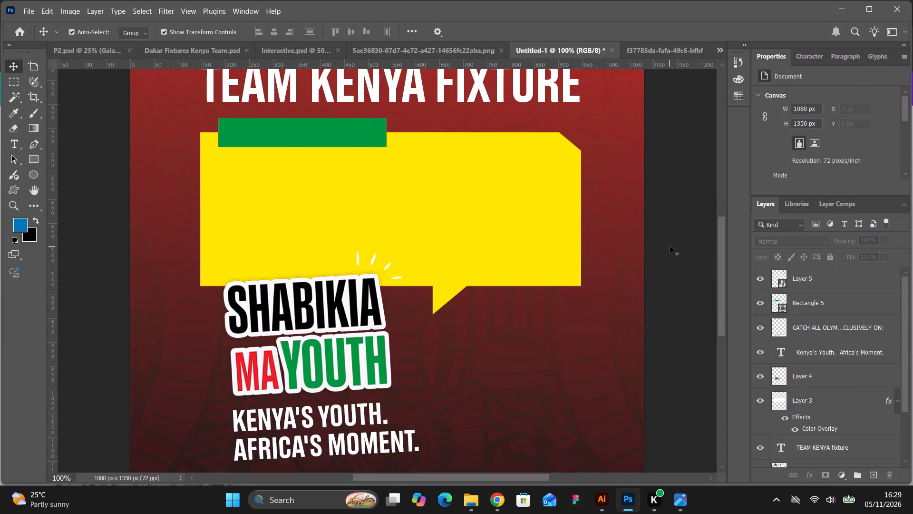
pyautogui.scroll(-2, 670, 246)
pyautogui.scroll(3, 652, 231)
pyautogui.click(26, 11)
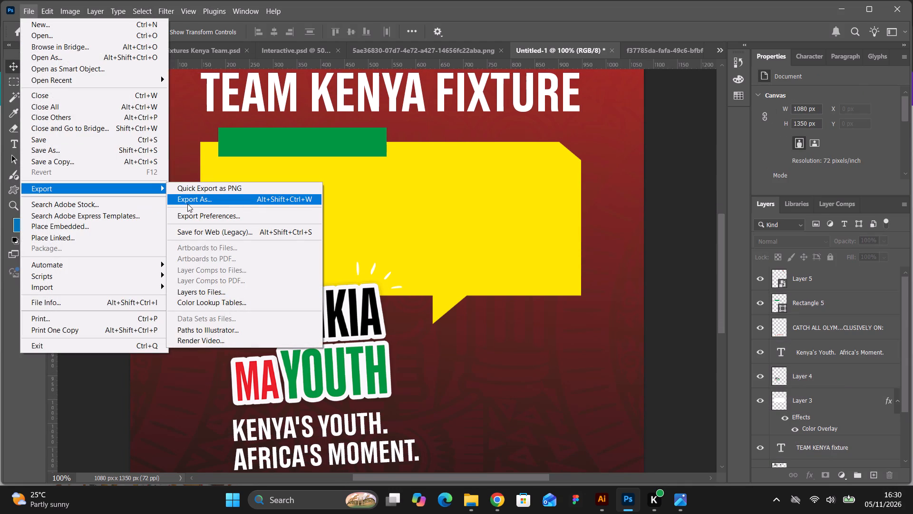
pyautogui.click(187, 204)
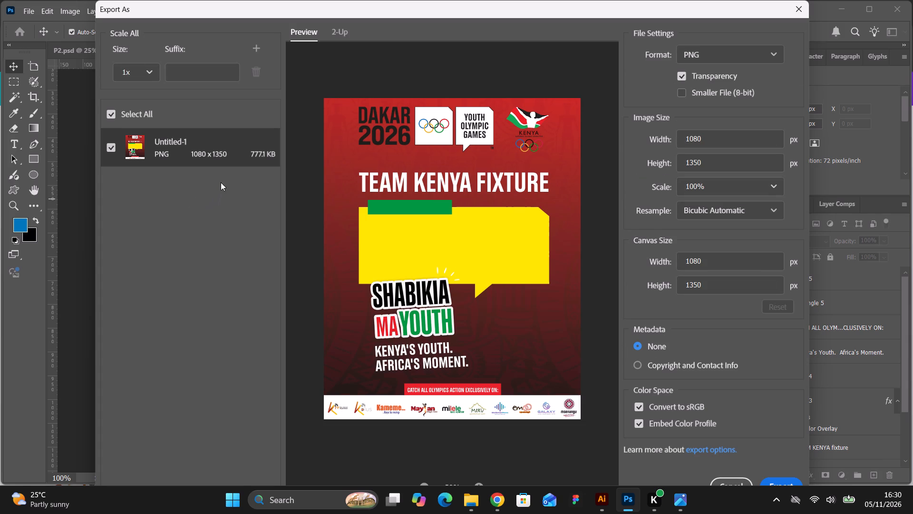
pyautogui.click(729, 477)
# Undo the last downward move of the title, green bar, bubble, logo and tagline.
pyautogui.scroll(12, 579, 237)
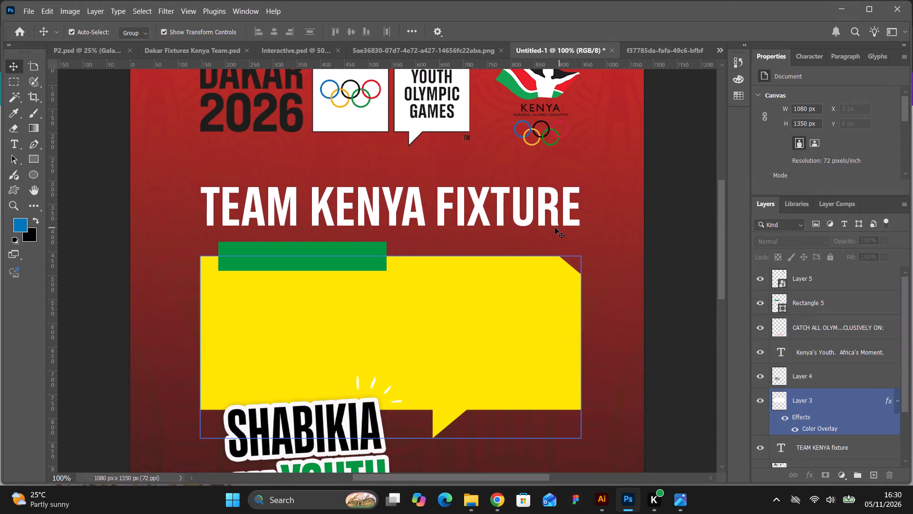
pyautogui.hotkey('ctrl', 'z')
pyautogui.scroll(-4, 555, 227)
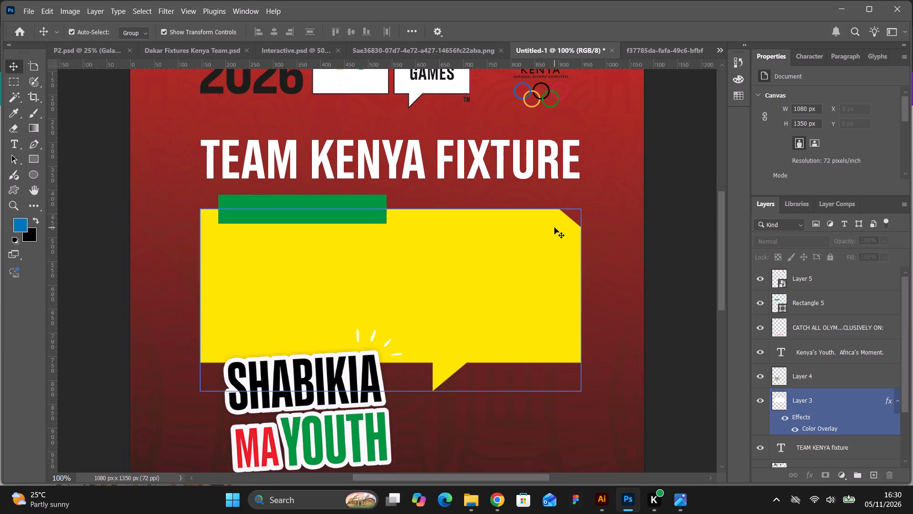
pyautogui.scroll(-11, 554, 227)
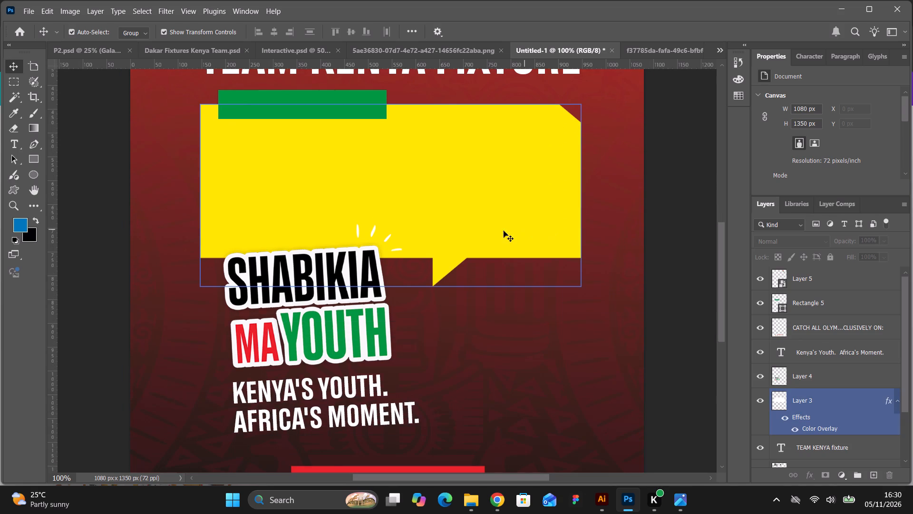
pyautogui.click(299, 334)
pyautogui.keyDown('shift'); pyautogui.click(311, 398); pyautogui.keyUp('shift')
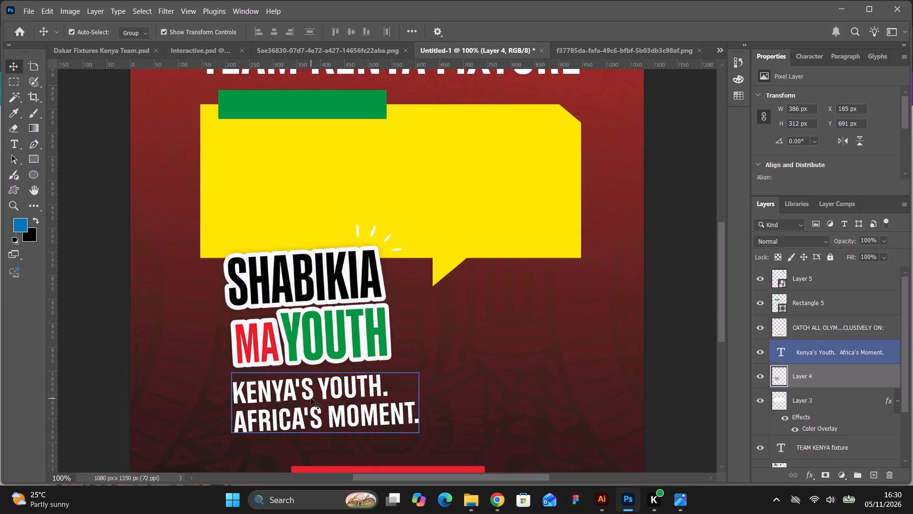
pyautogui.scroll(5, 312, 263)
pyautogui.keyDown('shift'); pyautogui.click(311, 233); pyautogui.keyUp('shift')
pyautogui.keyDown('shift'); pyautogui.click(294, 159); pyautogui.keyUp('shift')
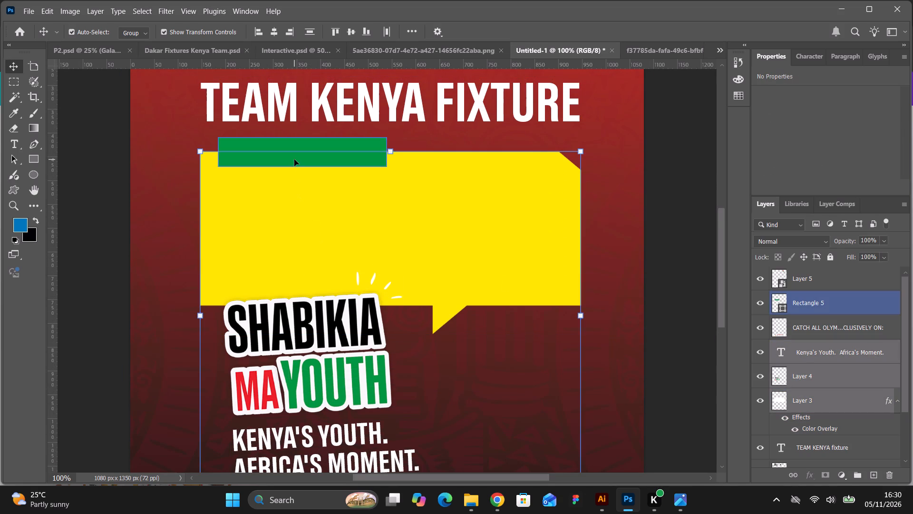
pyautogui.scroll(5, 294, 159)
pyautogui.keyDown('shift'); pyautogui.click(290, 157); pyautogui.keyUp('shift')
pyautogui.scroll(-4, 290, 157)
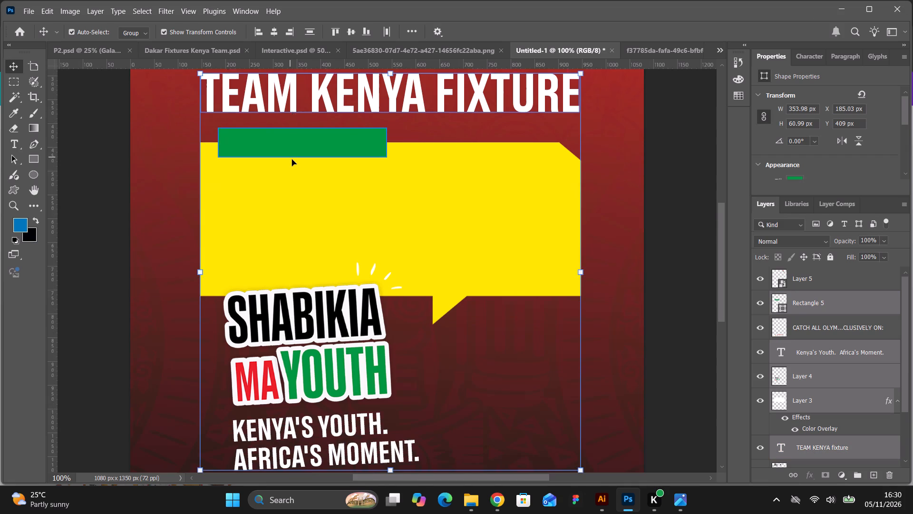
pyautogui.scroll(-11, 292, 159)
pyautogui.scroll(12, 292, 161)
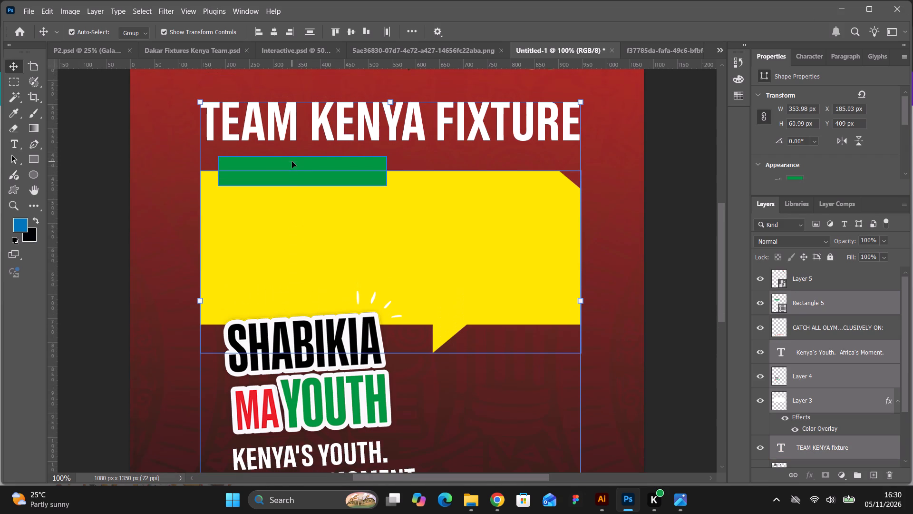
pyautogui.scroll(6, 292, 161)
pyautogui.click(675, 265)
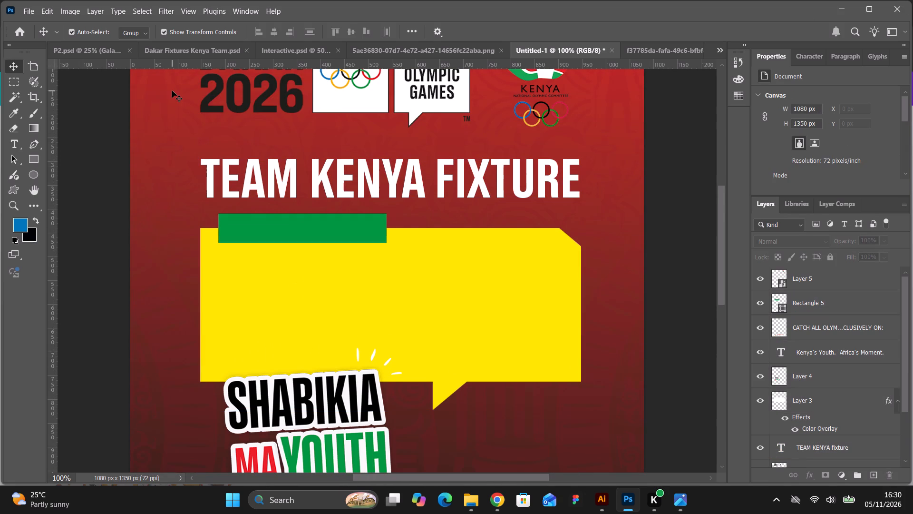
# Shorten the yellow speech bubble from its lower edge to a height of 355 px, keeping its width at 801 px.
pyautogui.click(415, 333)
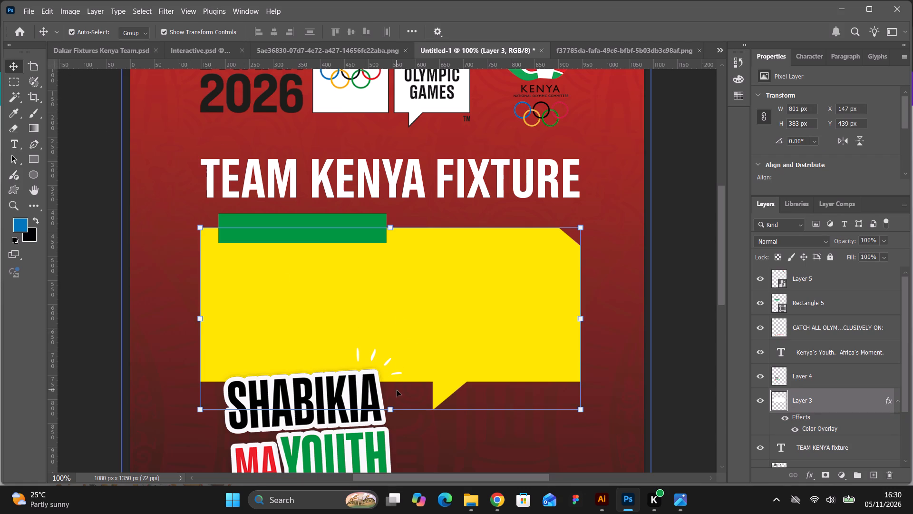
pyautogui.click(390, 408)
pyautogui.moveTo(391, 408); pyautogui.dragTo(391, 402)
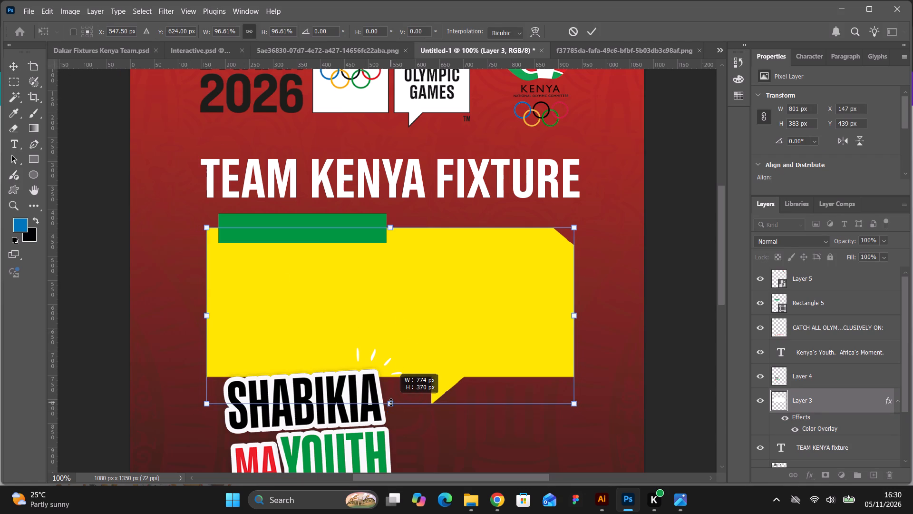
pyautogui.moveTo(391, 402); pyautogui.dragTo(392, 395)
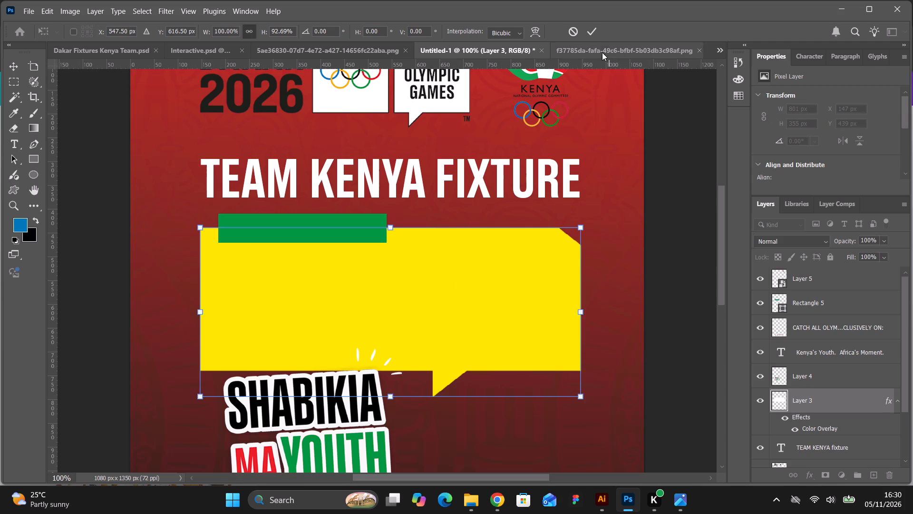
pyautogui.click(594, 30)
pyautogui.click(660, 270)
# Move the SHABIKIA MA YOUTH logo straight up to Y 671 px so it overlaps the shortened bubble's lower edge.
pyautogui.scroll(-8, 657, 272)
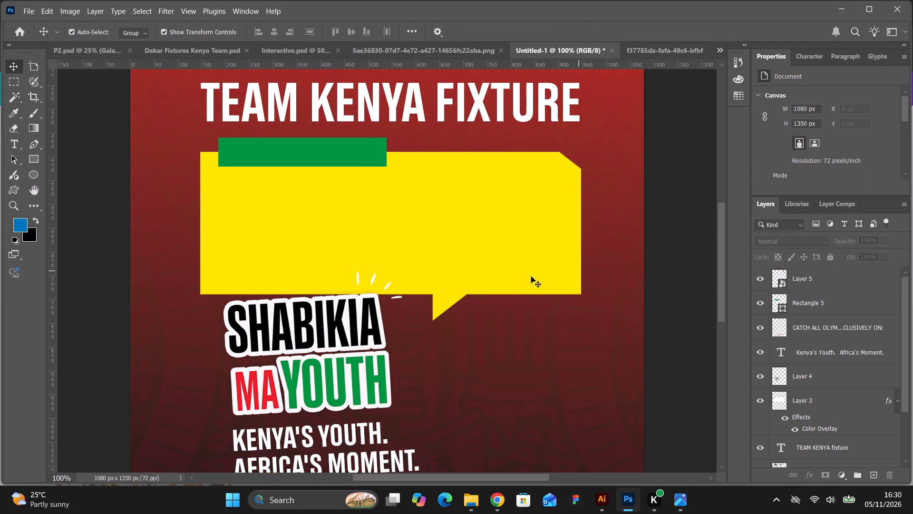
pyautogui.scroll(-14, 531, 277)
pyautogui.click(365, 261)
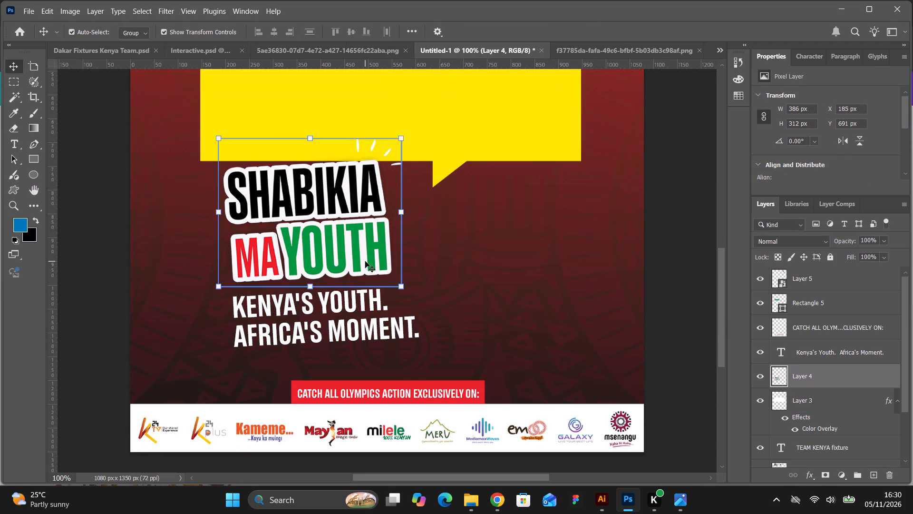
pyautogui.press('Up')
pyautogui.press('Up')
pyautogui.press('Up')
pyautogui.press('Up')
pyautogui.press('Up')
pyautogui.press('Up')
pyautogui.press('Up')
pyautogui.press('Up')
pyautogui.press('Up')
pyautogui.press('Up')
pyautogui.press('Up')
pyautogui.press('Up')
pyautogui.press('Up')
pyautogui.press('Up')
pyautogui.press('Up')
pyautogui.press('Up')
pyautogui.press('Up')
pyautogui.press('Up')
pyautogui.press('Up')
pyautogui.press('Up')
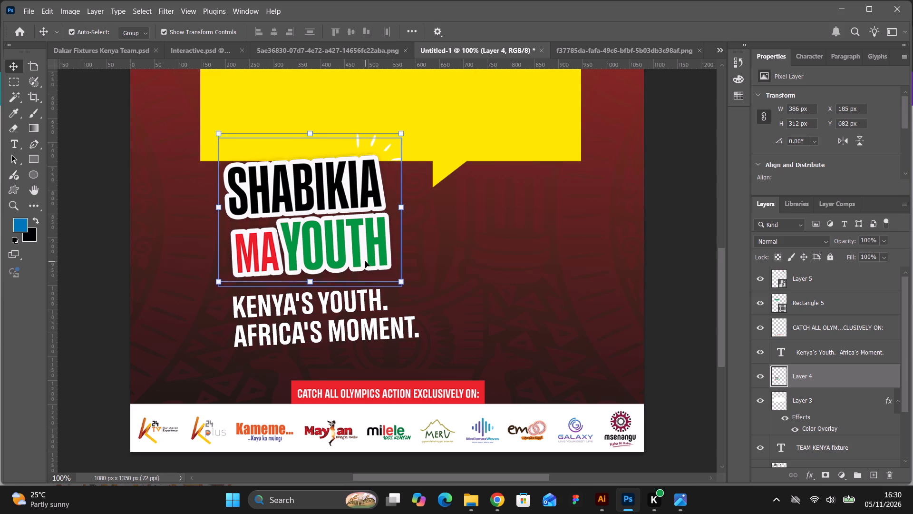
pyautogui.press('Up')
pyautogui.press('Up')
pyautogui.press('Up')
pyautogui.press('Up')
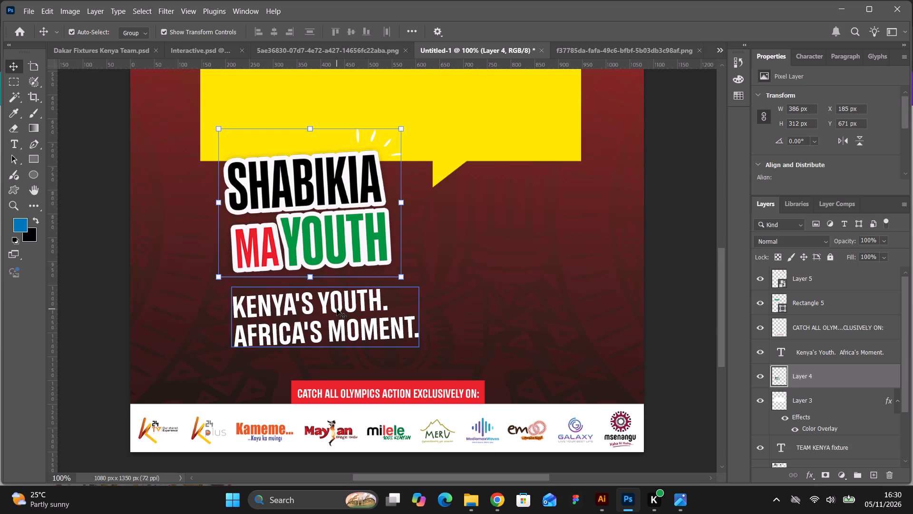
# Move the Kenya's Youth. Africa's Moment. tagline about 23 px up and 6 px right, close beneath the logo.
pyautogui.click(337, 309)
pyautogui.press('Up')
pyautogui.press('Up')
pyautogui.press('Up')
pyautogui.press('Up')
pyautogui.press('Up')
pyautogui.press('Up')
pyautogui.press('Up')
pyautogui.press('Up')
pyautogui.press('Up')
pyautogui.press('Up')
pyautogui.press('Up')
pyautogui.press('Up')
pyautogui.press('Up')
pyautogui.press('Up')
pyautogui.press('Up')
pyautogui.press('Up')
pyautogui.press('Up')
pyautogui.press('Up')
pyautogui.press('Up')
pyautogui.press('Up')
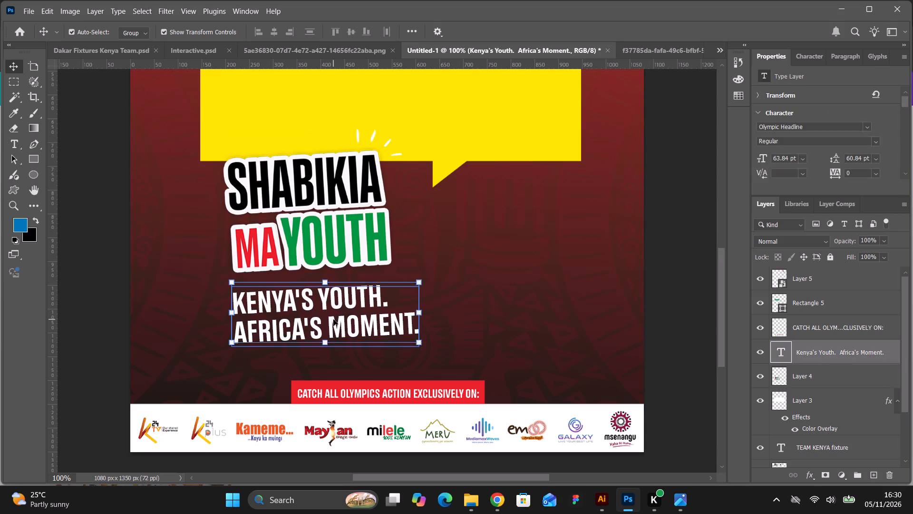
pyautogui.press('Up')
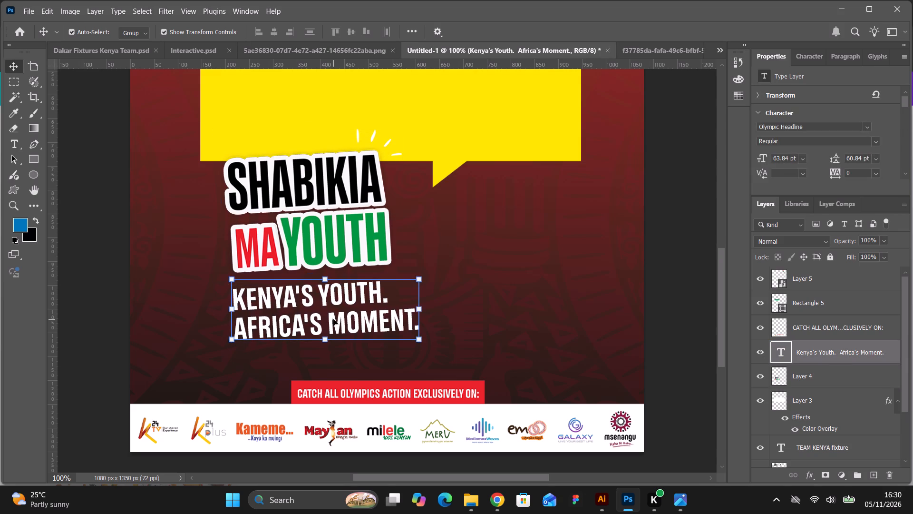
pyautogui.press('Right')
pyautogui.press('Up')
pyautogui.press('Up')
pyautogui.press('Up')
pyautogui.press('Up')
pyautogui.press('Up')
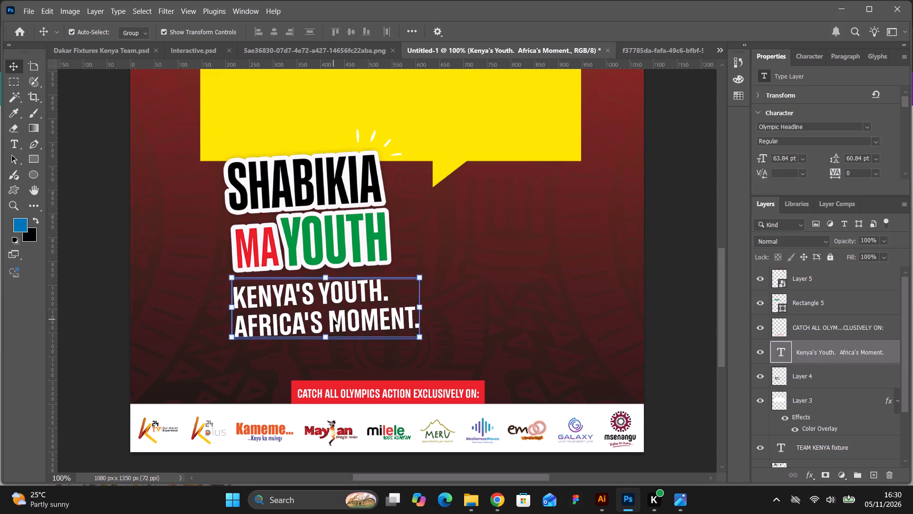
pyautogui.press('Up')
pyautogui.press('Right')
pyautogui.press('Up')
pyautogui.press('Up')
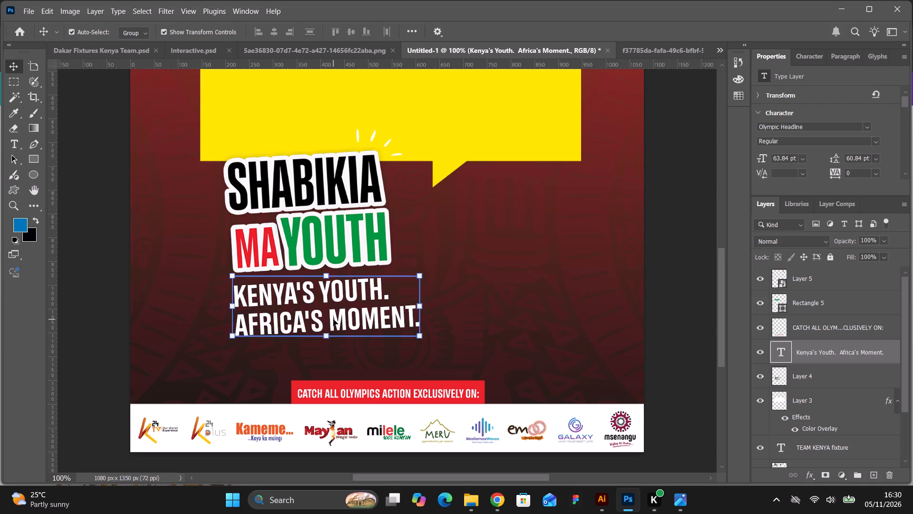
pyautogui.press('Up')
pyautogui.press('Down')
pyautogui.press('Right')
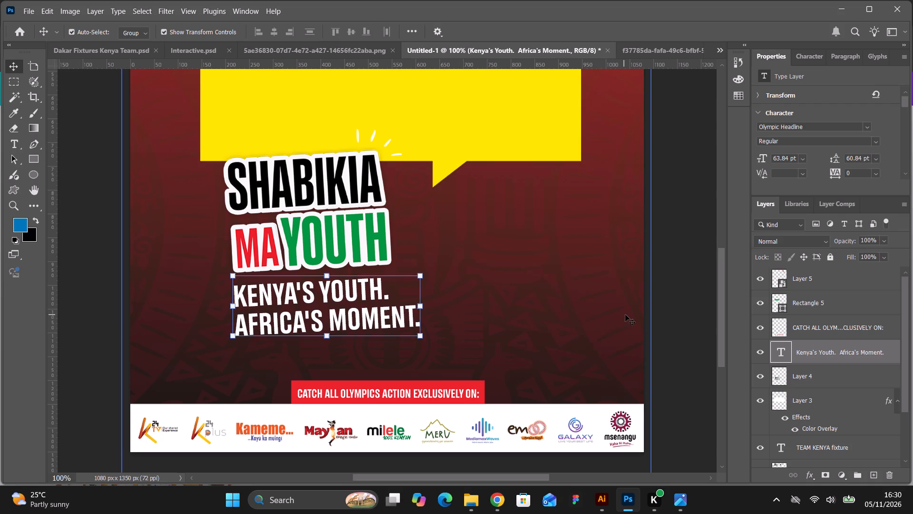
pyautogui.press('Right')
pyautogui.press('Right')
pyautogui.press('Right')
pyautogui.click(687, 310)
# Scale the SHABIKIA MA YOUTH logo and the Kenya's Youth. Africa's Moment. tagline up together from their lower edge to 106.43%.
pyautogui.scroll(17, 568, 297)
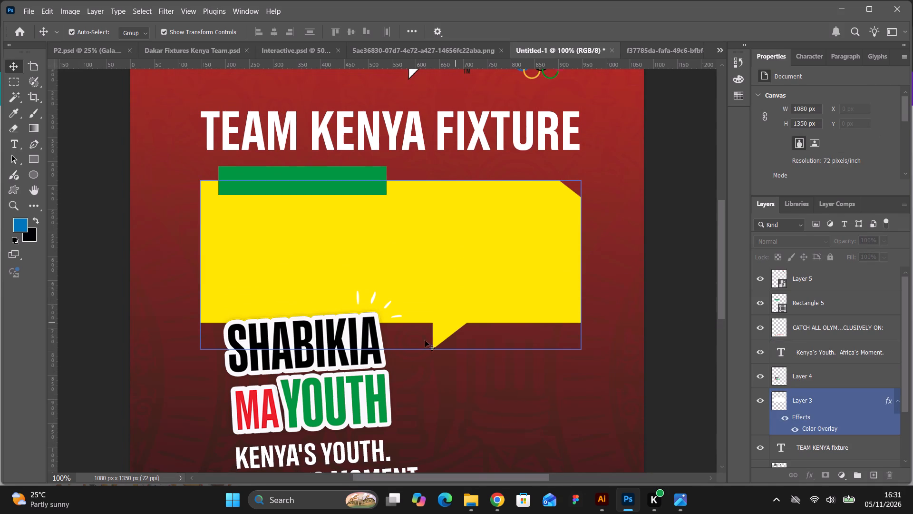
pyautogui.scroll(-5, 351, 398)
pyautogui.click(343, 349)
pyautogui.scroll(-4, 345, 375)
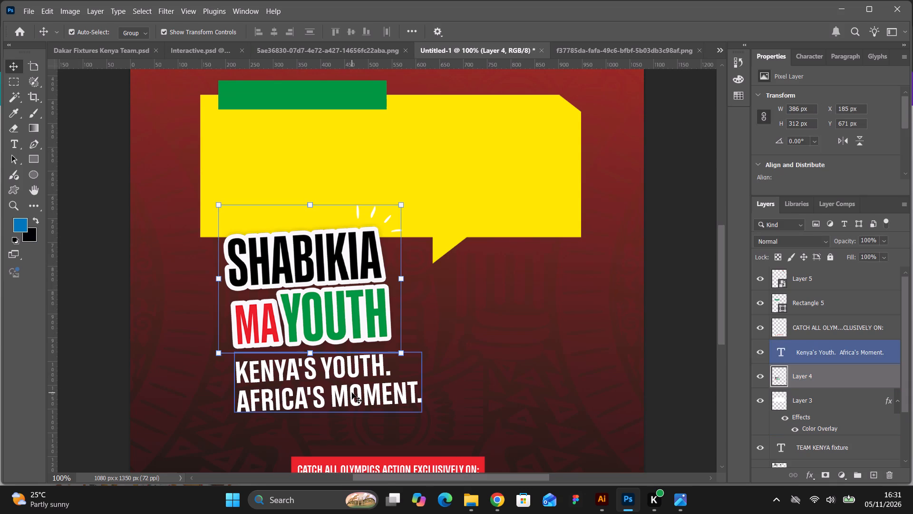
pyautogui.keyDown('shift'); pyautogui.click(352, 393); pyautogui.keyUp('shift')
pyautogui.moveTo(322, 411); pyautogui.dragTo(324, 419)
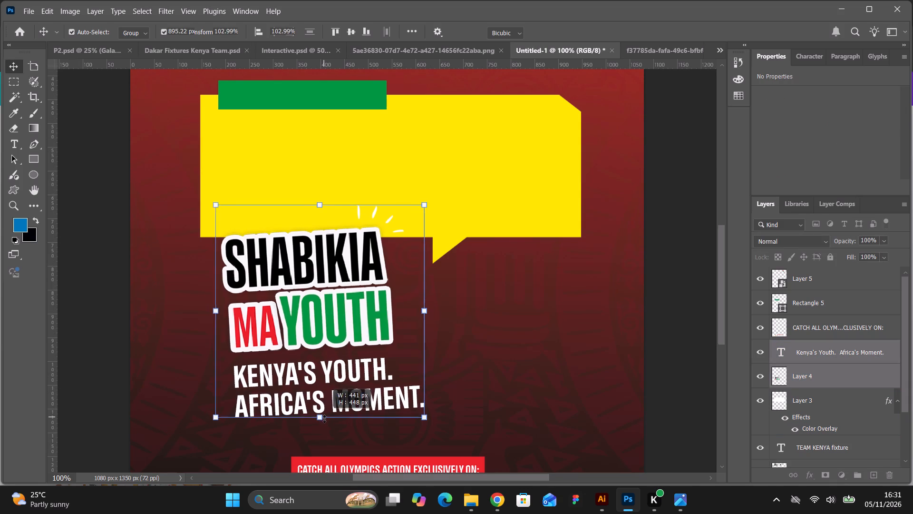
pyautogui.moveTo(324, 419); pyautogui.dragTo(326, 425)
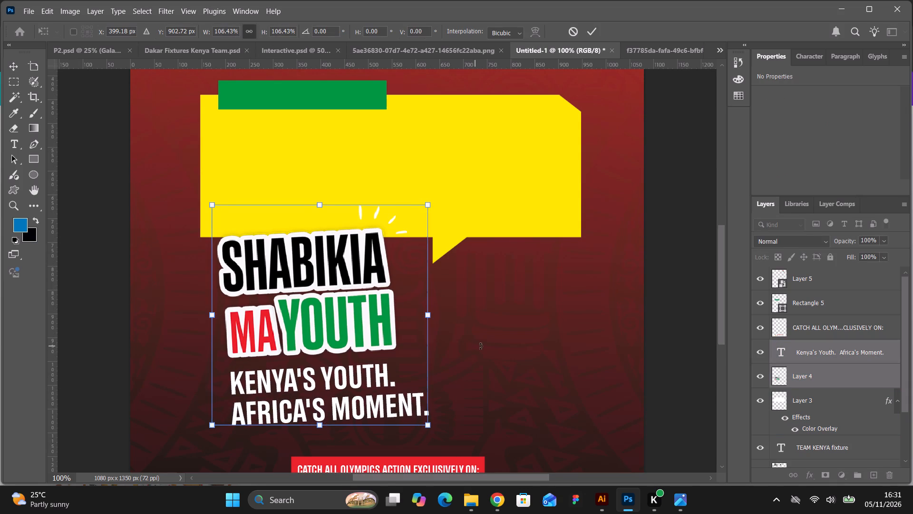
pyautogui.scroll(14, 522, 327)
pyautogui.scroll(-5, 522, 327)
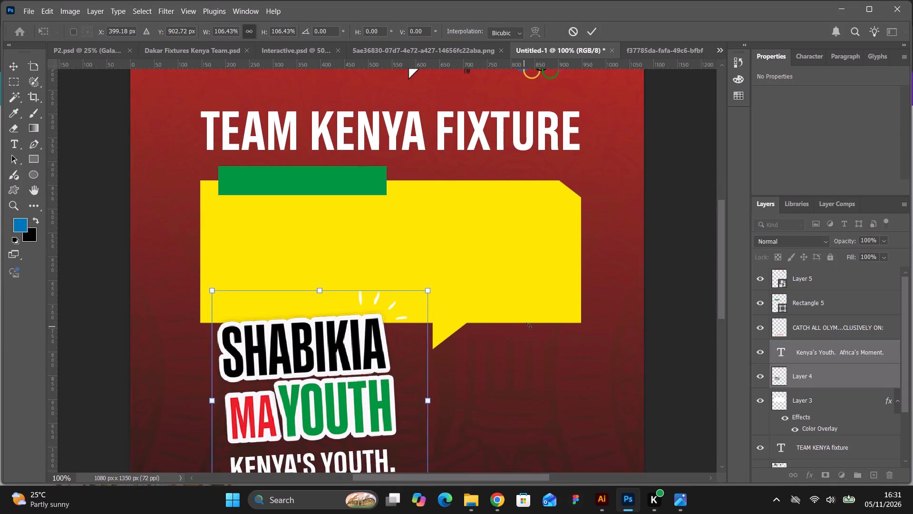
pyautogui.scroll(4, 528, 326)
pyautogui.click(677, 297)
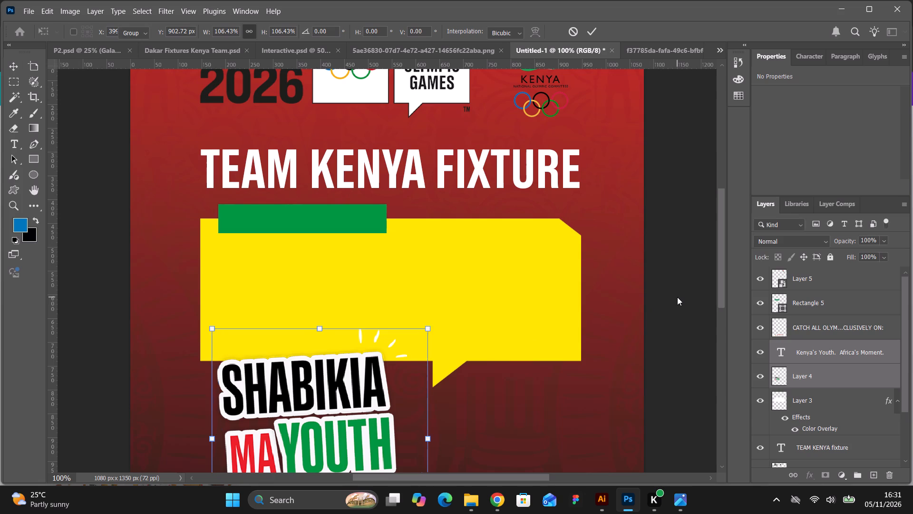
pyautogui.scroll(-17, 677, 297)
pyautogui.click(680, 305)
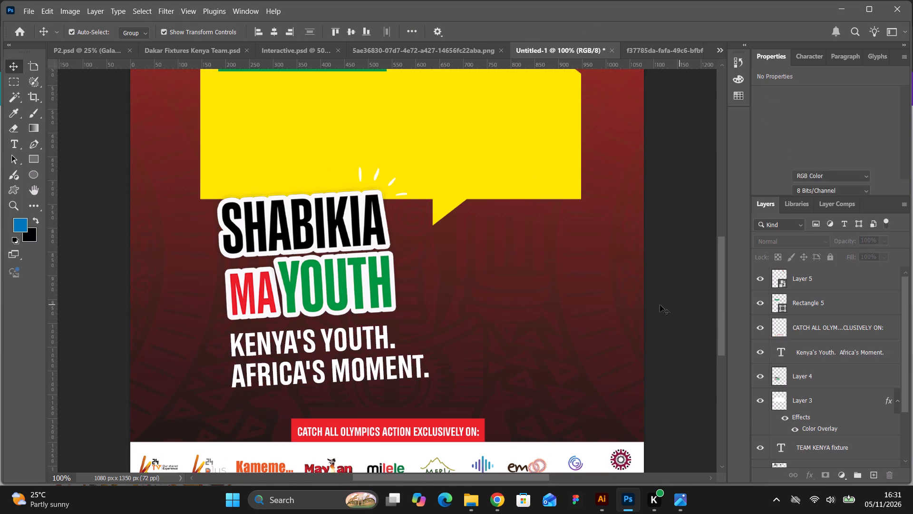
# Export the artwork as a 1080 x 1350 px PNG into the Dakar folder, replacing the existing background 6.png.
pyautogui.scroll(16, 640, 310)
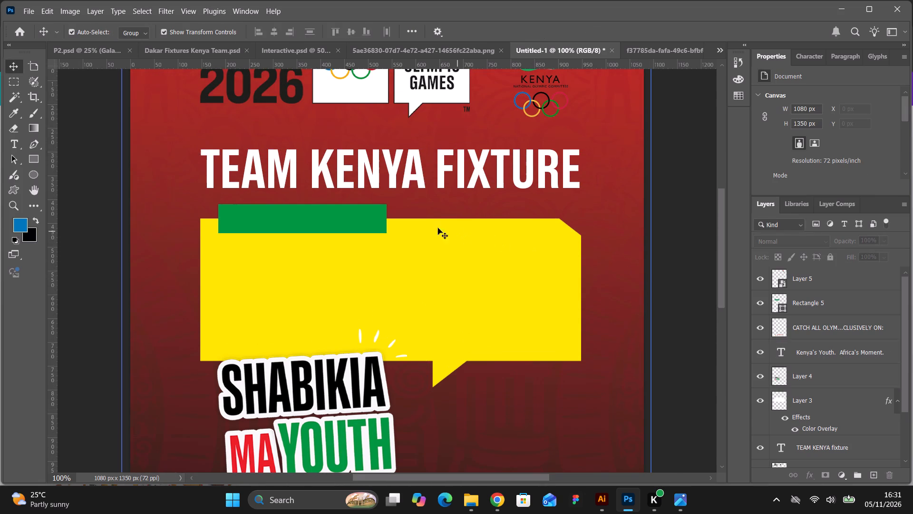
pyautogui.scroll(5, 272, 102)
pyautogui.scroll(2, 199, 129)
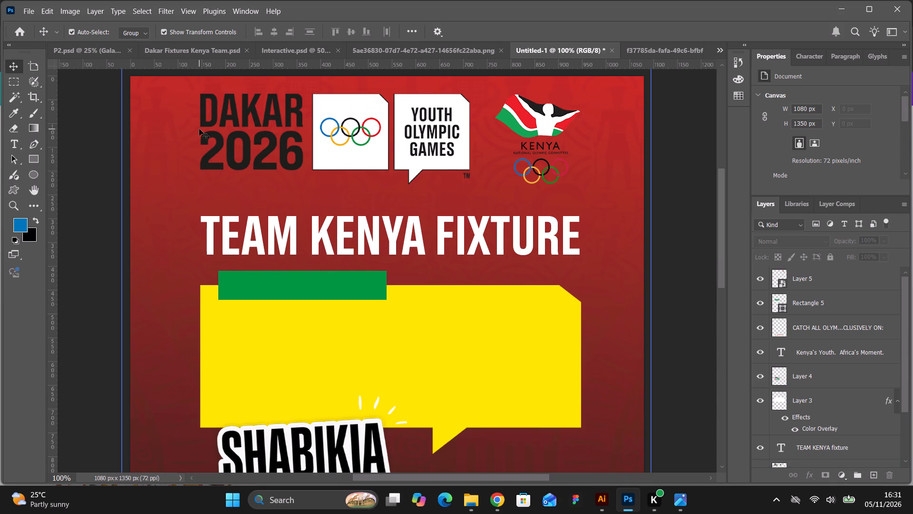
pyautogui.click(30, 10)
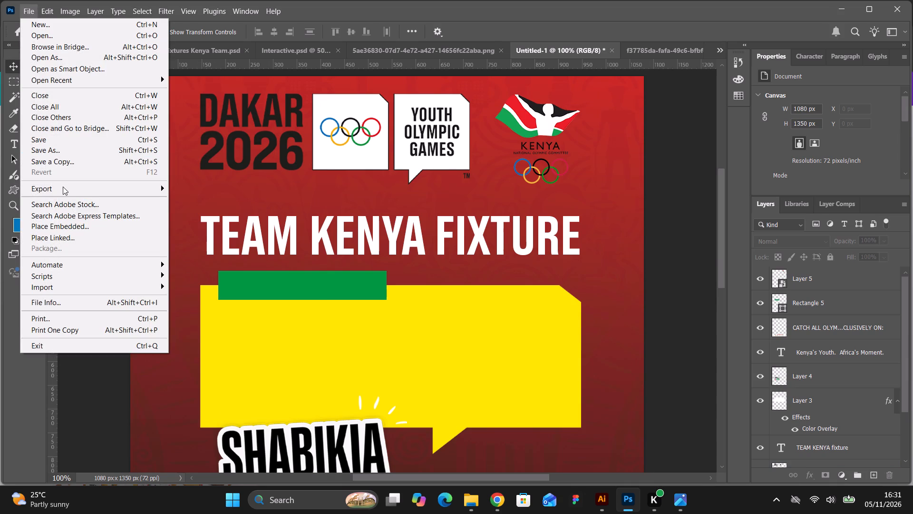
pyautogui.click(191, 200)
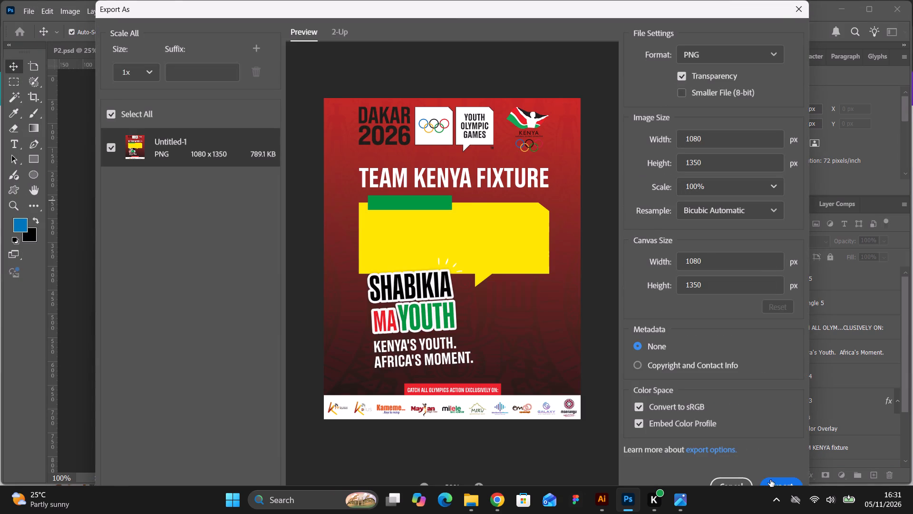
pyautogui.click(774, 482)
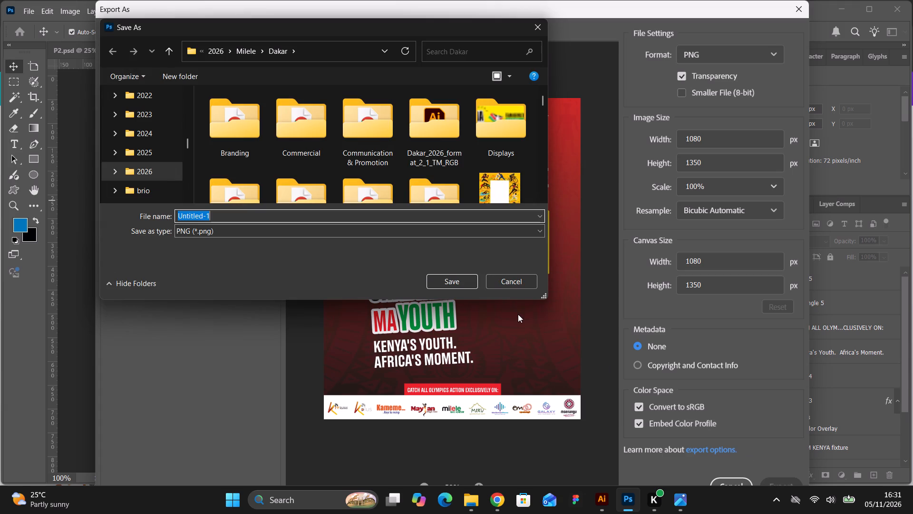
pyautogui.scroll(-4, 460, 178)
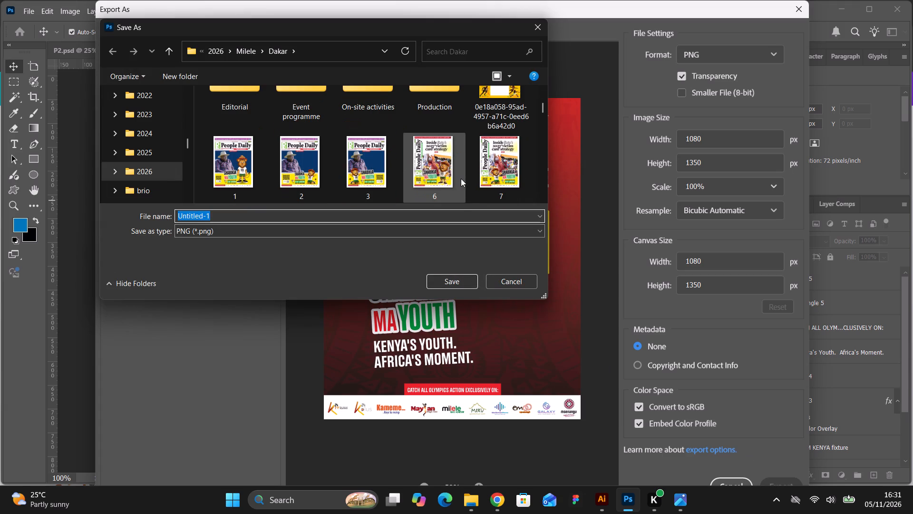
pyautogui.write('back')
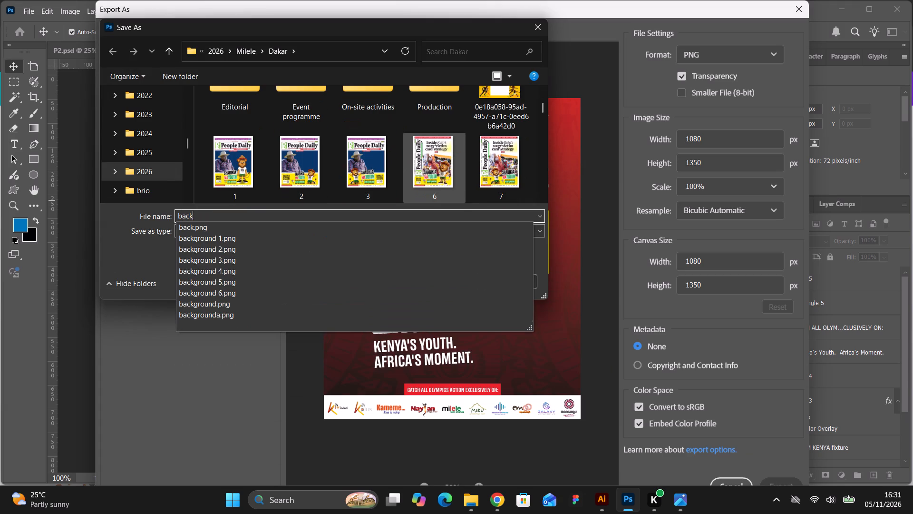
pyautogui.click(331, 290)
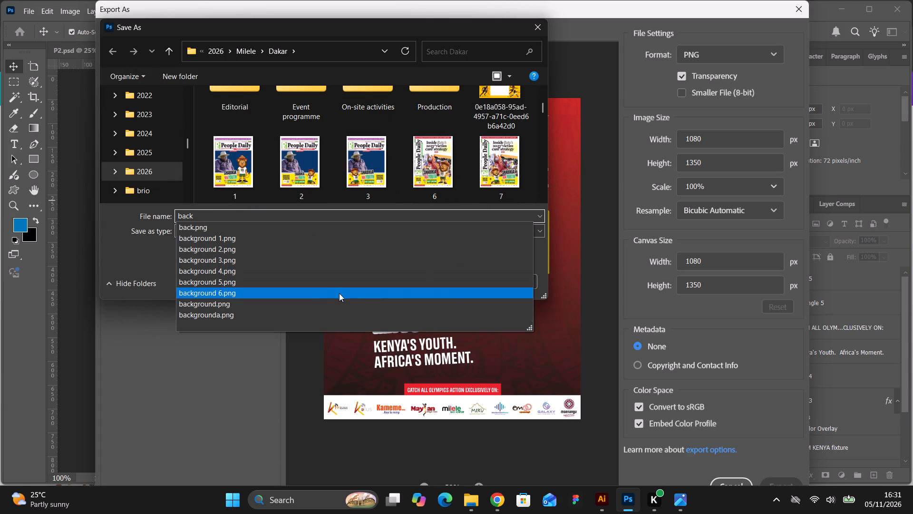
pyautogui.click(449, 277)
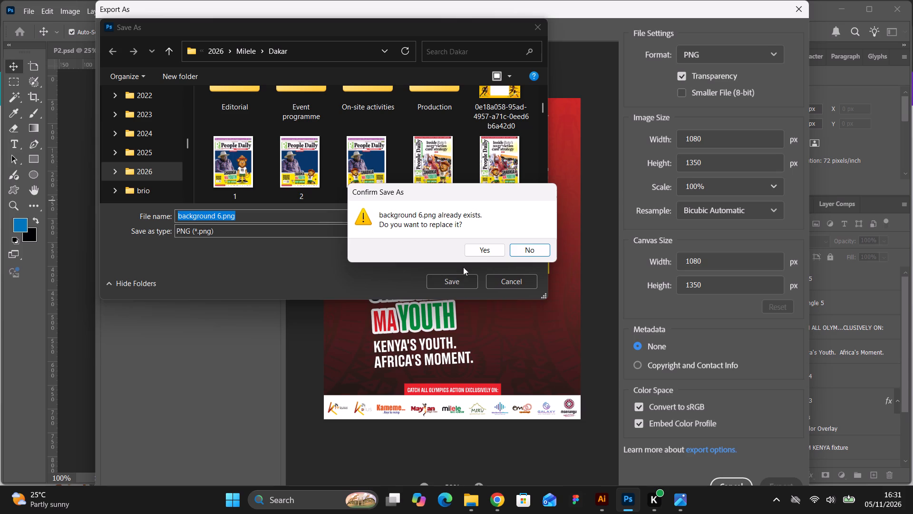
pyautogui.click(481, 253)
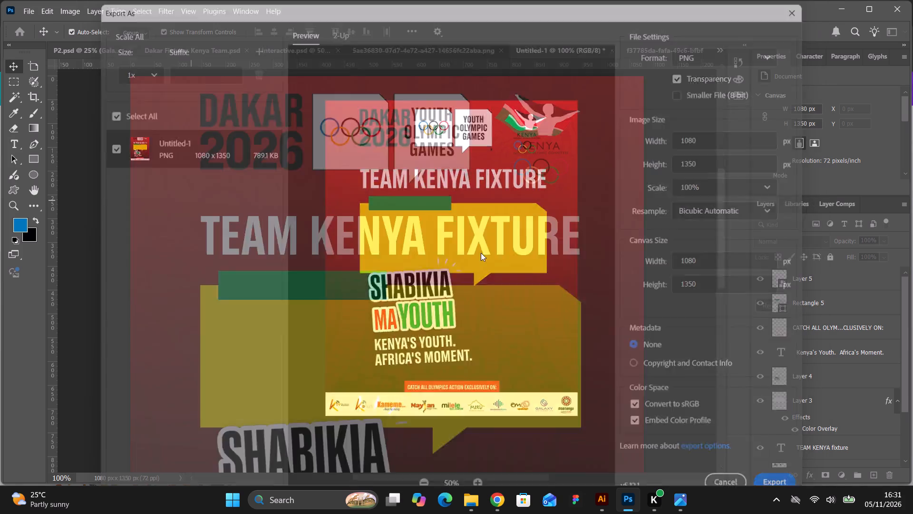
# Switch to the Canva design in Chrome and remove the old background 6.png from the uploads folder.
pyautogui.click(500, 495)
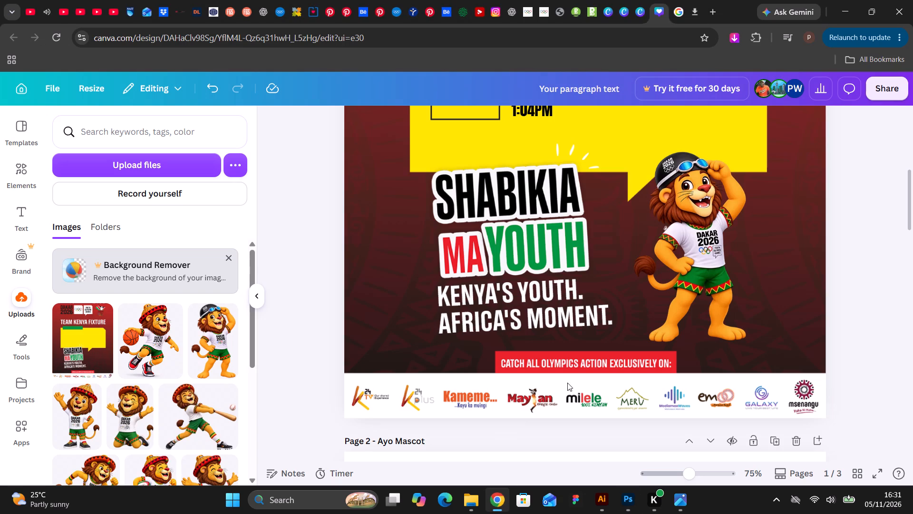
pyautogui.click(392, 263)
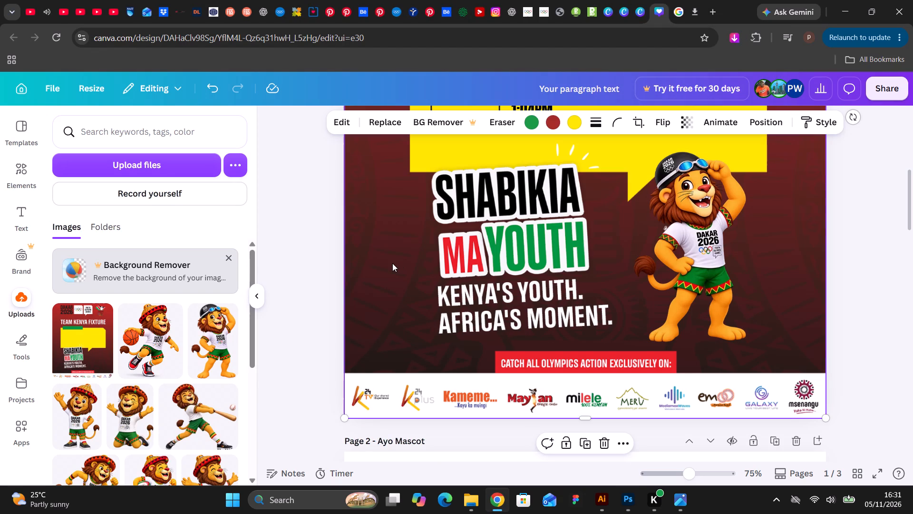
pyautogui.click(101, 314)
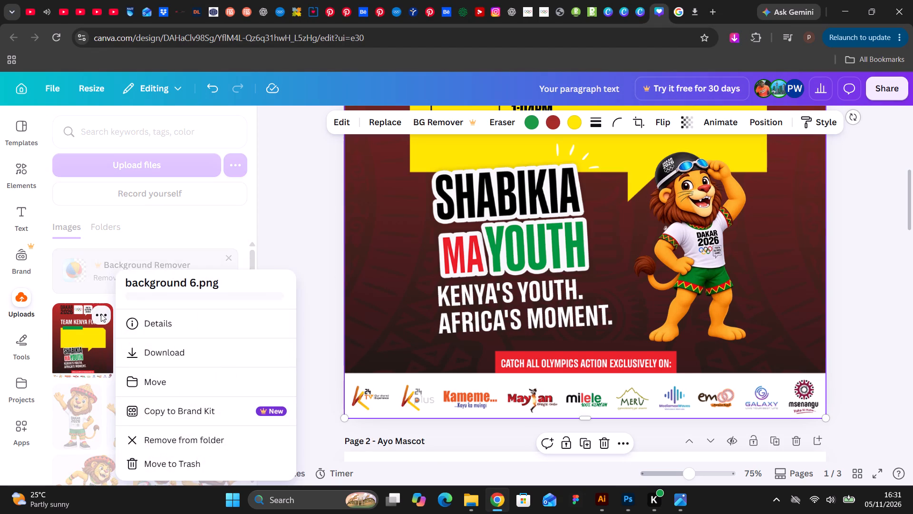
pyautogui.click(182, 440)
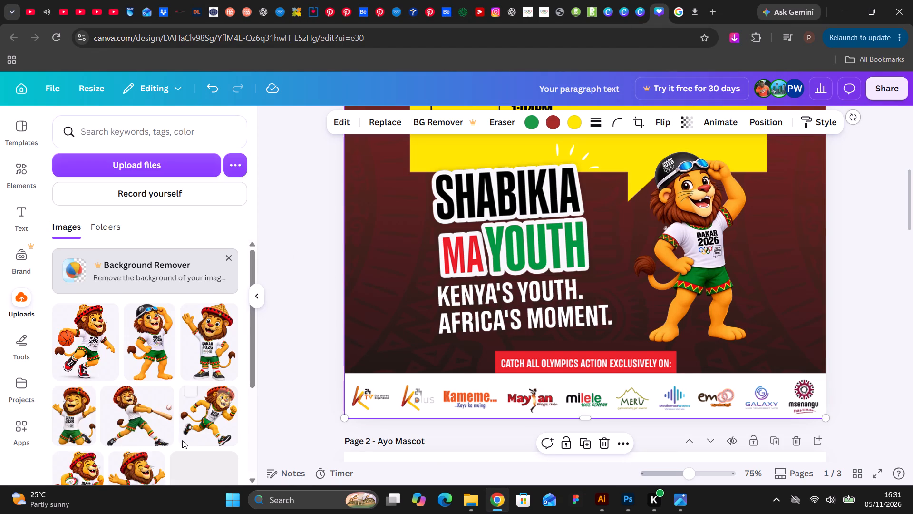
# Delete the old background image from page 1, keeping the fixture texts, swimming pictogram and mascot.
pyautogui.scroll(8, 468, 264)
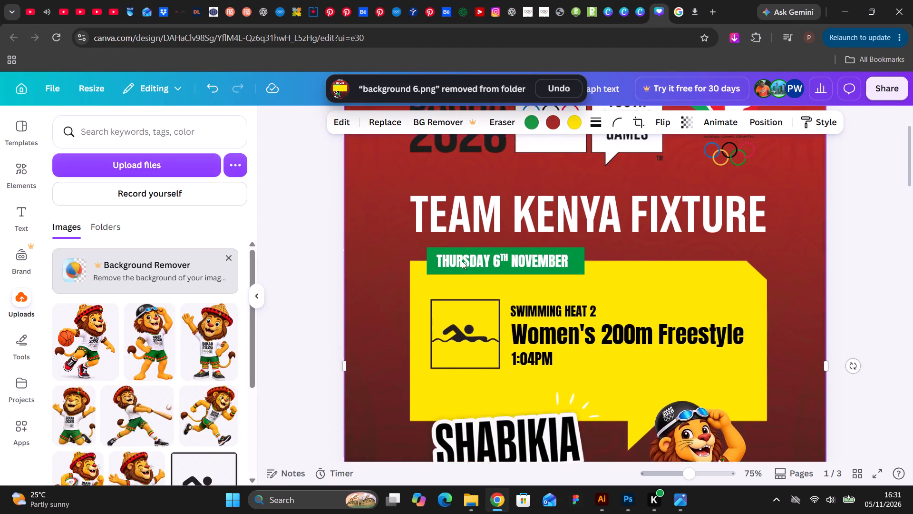
pyautogui.scroll(2, 411, 252)
pyautogui.click(322, 232)
pyautogui.click(369, 232)
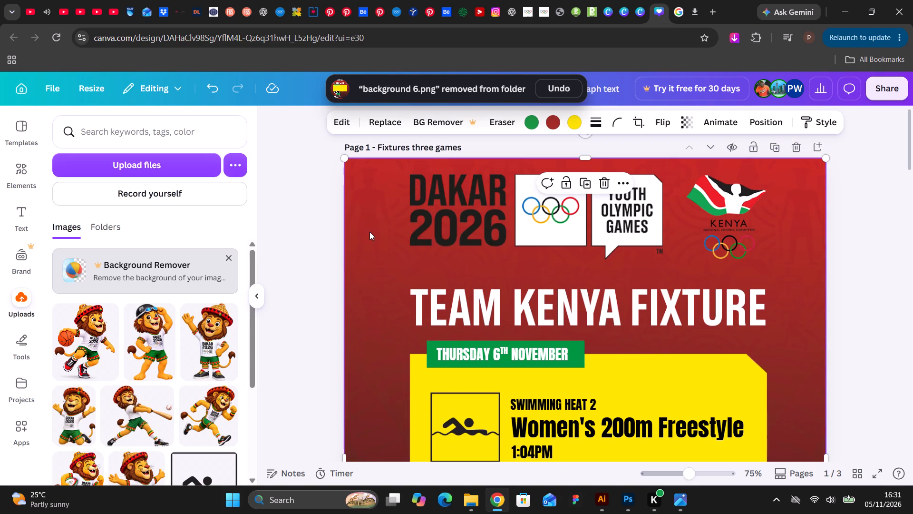
pyautogui.press('BackSpace')
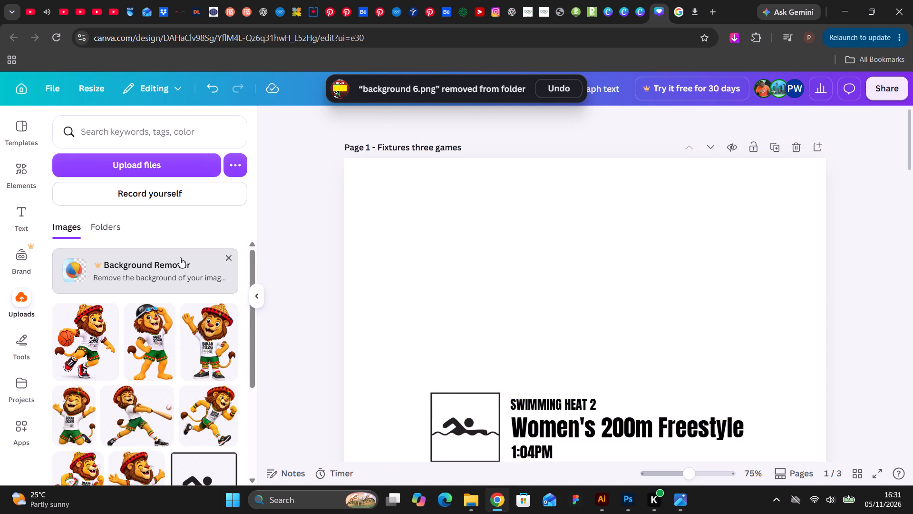
# Upload the Untitled-1 image from the Dakar folder to the Canva uploads.
pyautogui.click(146, 163)
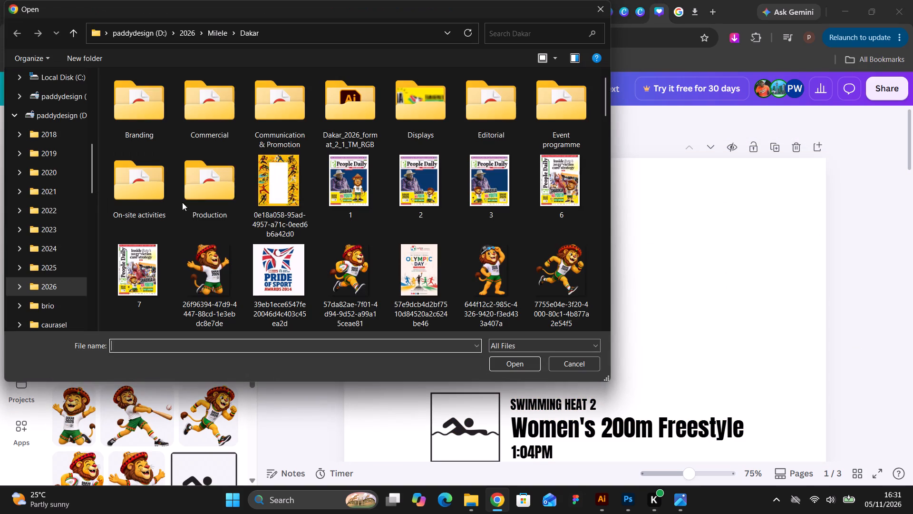
pyautogui.scroll(-6, 410, 155)
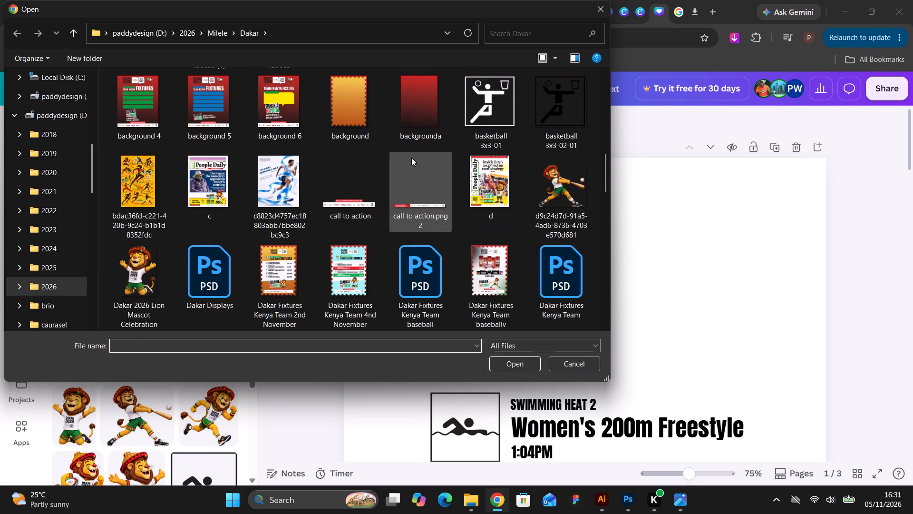
pyautogui.scroll(-2, 411, 158)
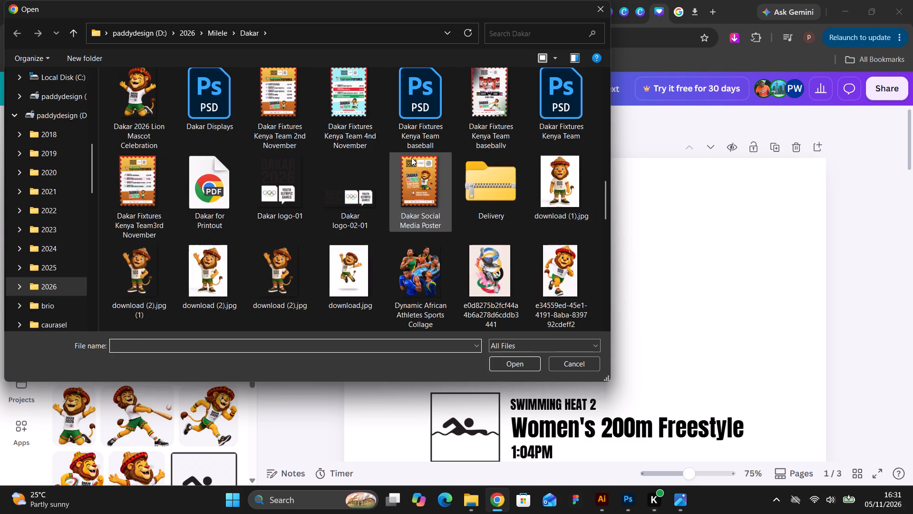
pyautogui.scroll(-3, 411, 158)
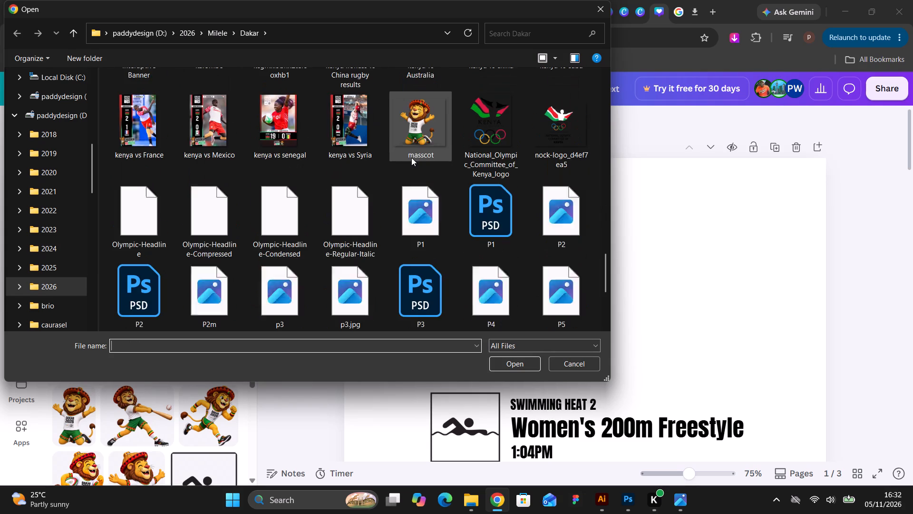
pyautogui.scroll(-1, 411, 158)
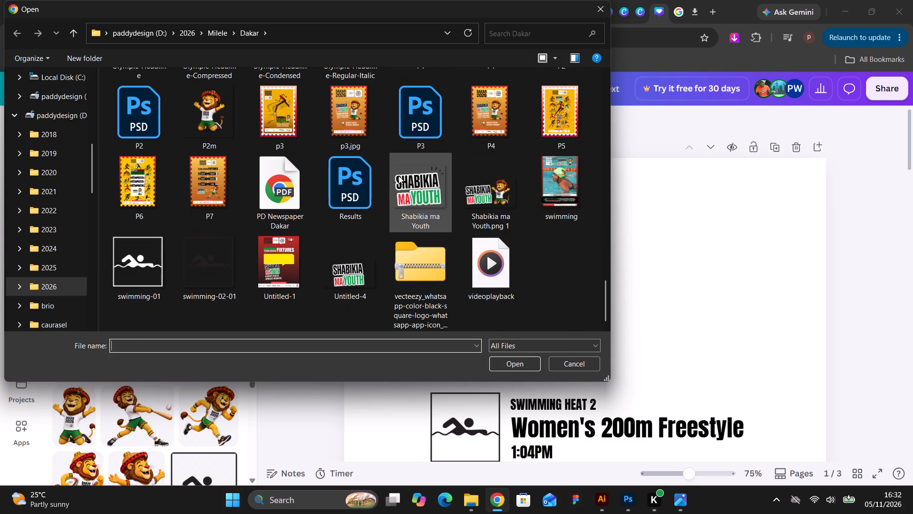
pyautogui.click(293, 256)
pyautogui.click(498, 359)
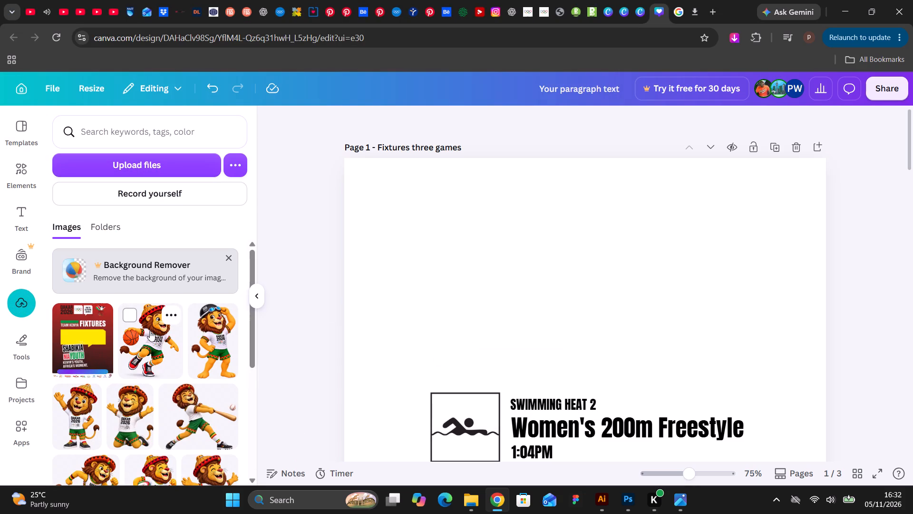
# Place the newly uploaded background image on page 1 and send it to the back, behind the fixture text and mascot.
pyautogui.click(92, 339)
pyautogui.scroll(-4, 441, 290)
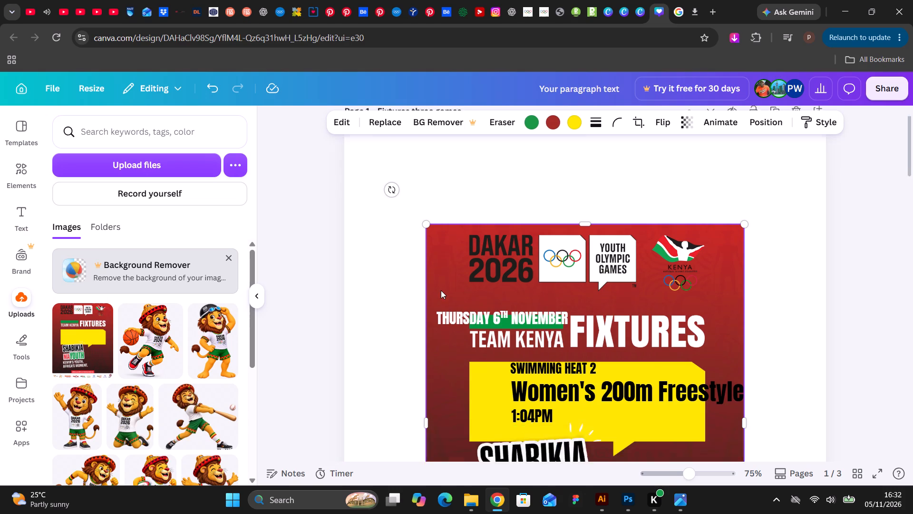
pyautogui.scroll(-1, 441, 290)
pyautogui.scroll(1, 441, 290)
pyautogui.rightClick(461, 281)
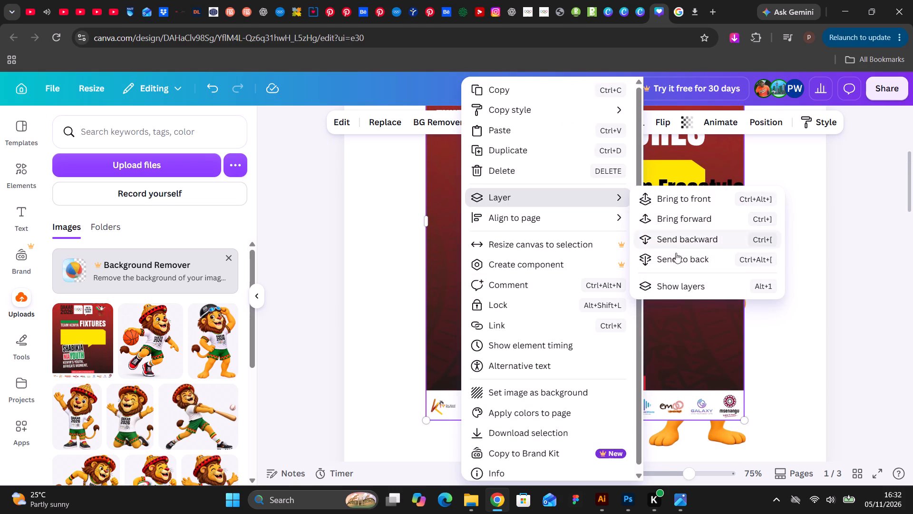
pyautogui.click(676, 255)
pyautogui.scroll(5, 510, 260)
pyautogui.scroll(2, 470, 227)
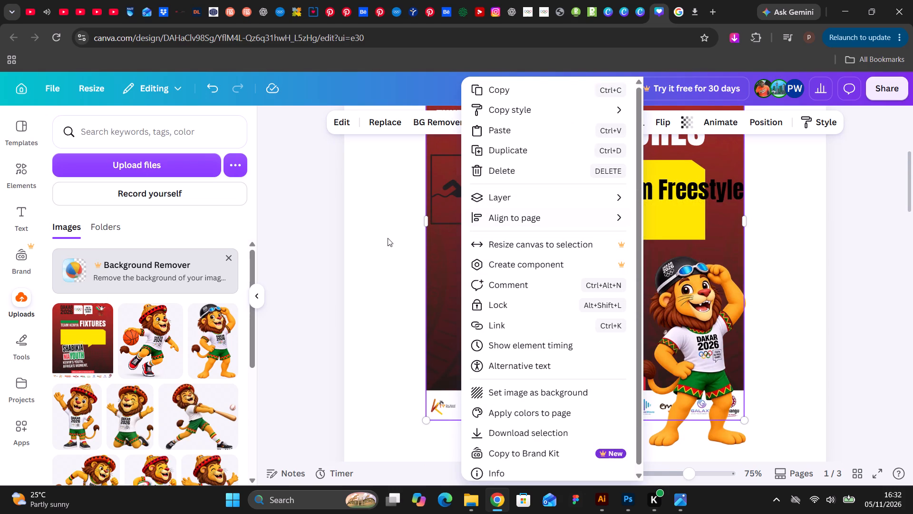
pyautogui.click(316, 246)
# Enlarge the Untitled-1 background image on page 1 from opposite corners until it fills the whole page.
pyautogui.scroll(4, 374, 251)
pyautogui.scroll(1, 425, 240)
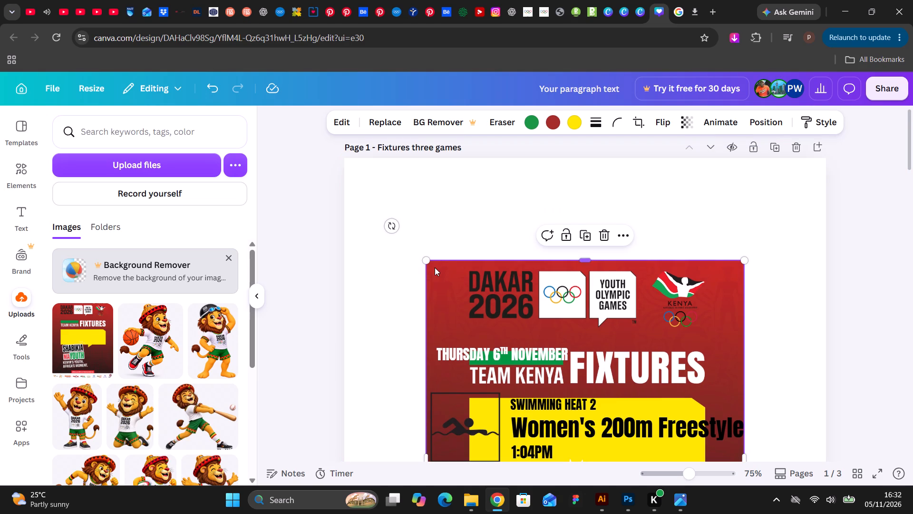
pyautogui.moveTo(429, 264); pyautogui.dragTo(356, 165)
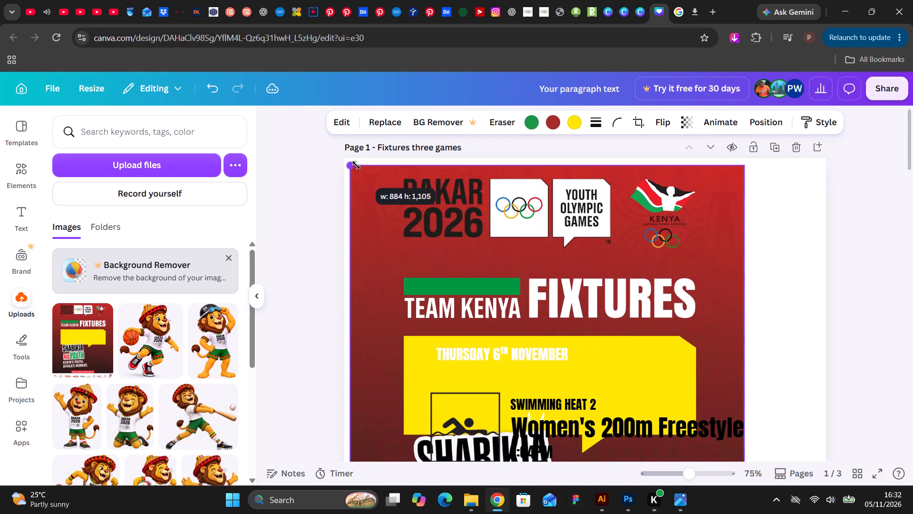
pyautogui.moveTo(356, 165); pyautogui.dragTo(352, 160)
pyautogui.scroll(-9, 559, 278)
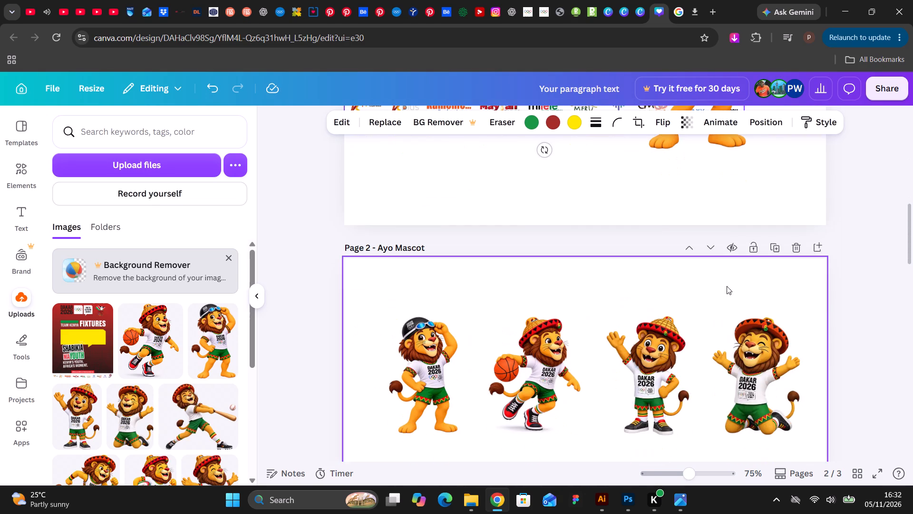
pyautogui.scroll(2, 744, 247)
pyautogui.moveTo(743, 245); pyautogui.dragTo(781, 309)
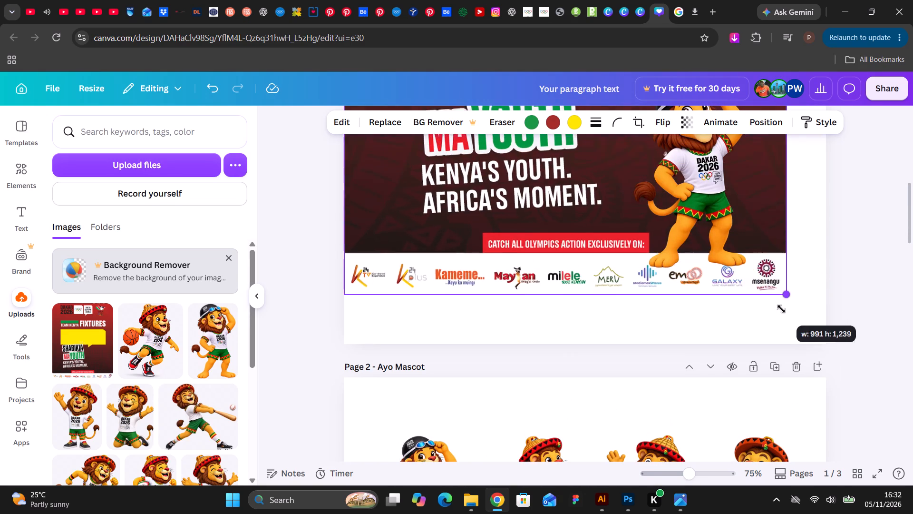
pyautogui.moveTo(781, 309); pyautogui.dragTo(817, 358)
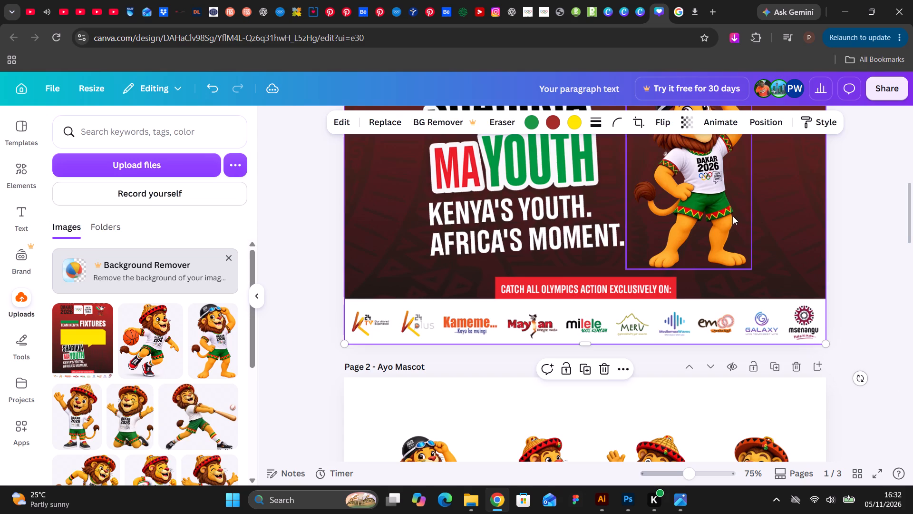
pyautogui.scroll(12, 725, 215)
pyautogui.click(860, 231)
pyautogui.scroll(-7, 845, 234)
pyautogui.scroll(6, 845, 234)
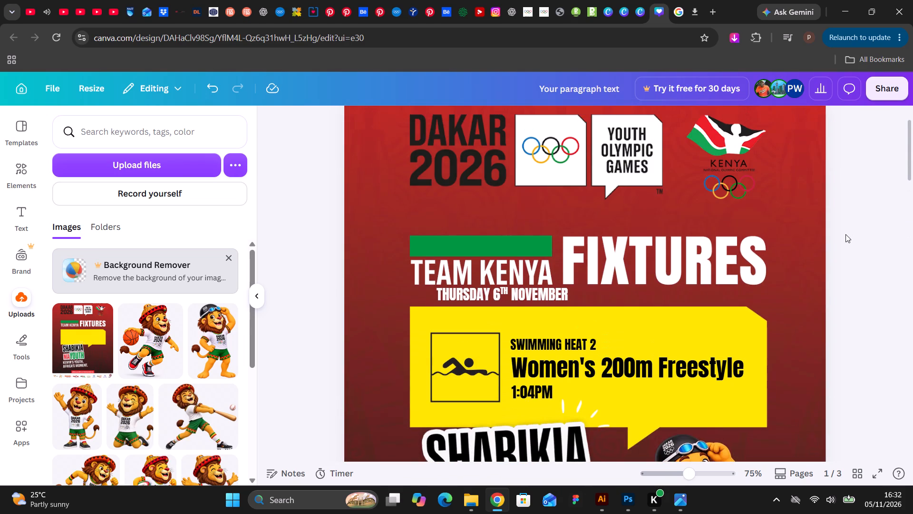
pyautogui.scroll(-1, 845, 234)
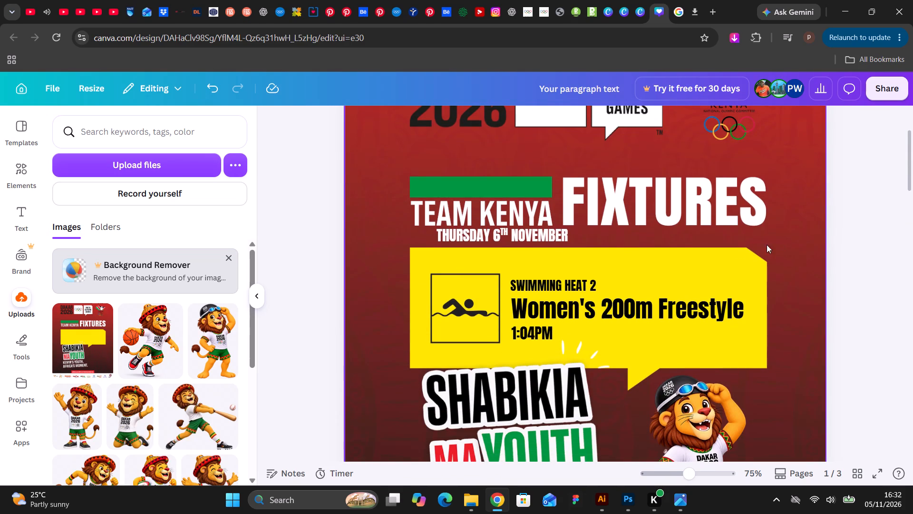
# Delete the background image from page 1 and remove Untitled-1.png from the uploads folder.
pyautogui.click(677, 249)
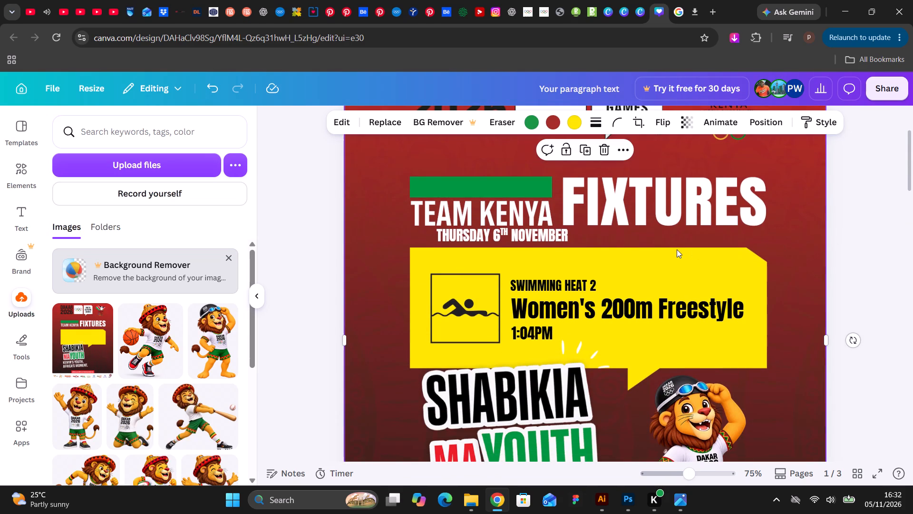
pyautogui.press('BackSpace')
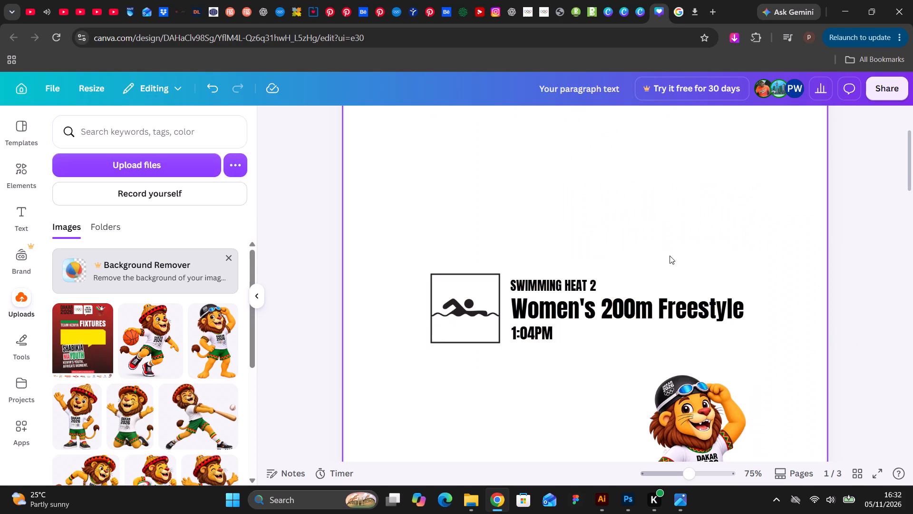
pyautogui.click(98, 308)
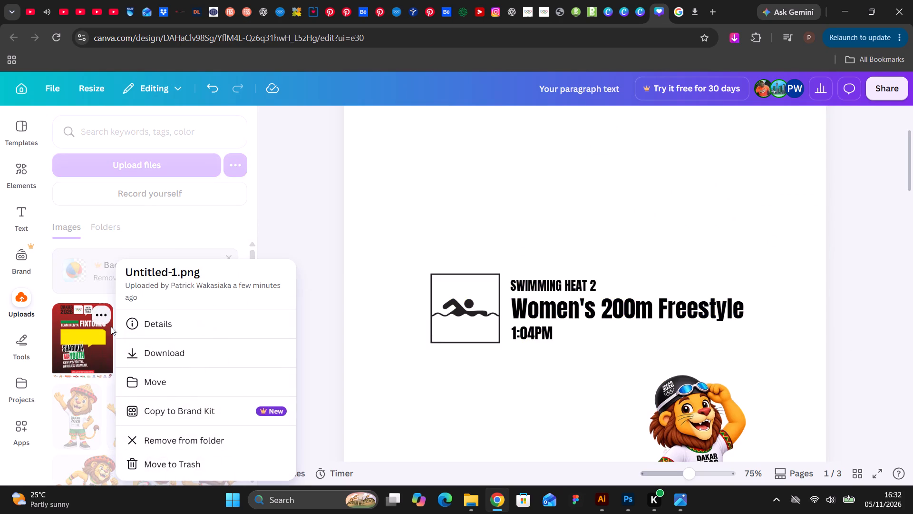
pyautogui.click(177, 445)
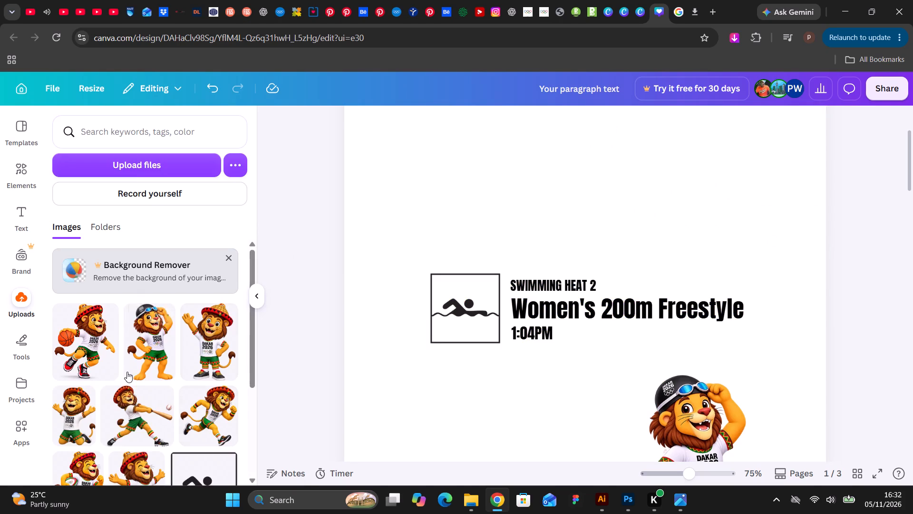
# Upload the background 6 image from the Dakar folder to the Canva uploads.
pyautogui.click(139, 171)
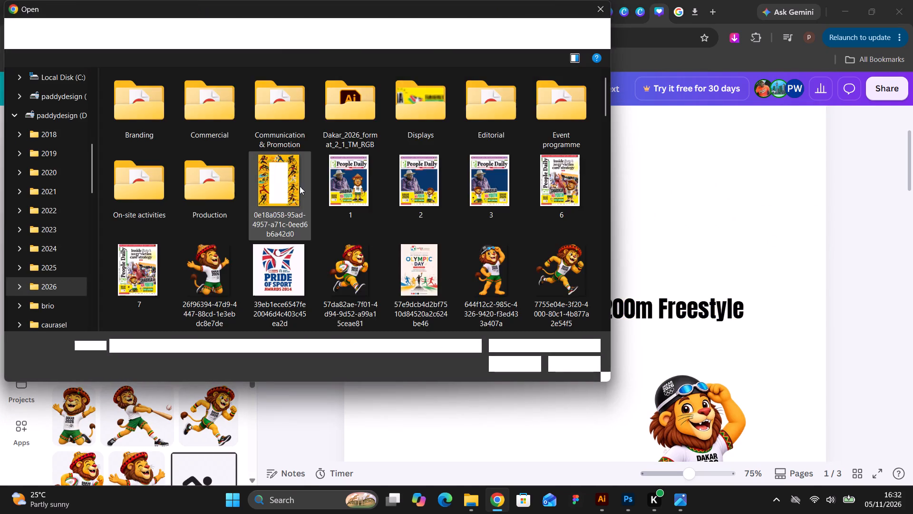
pyautogui.scroll(-7, 301, 185)
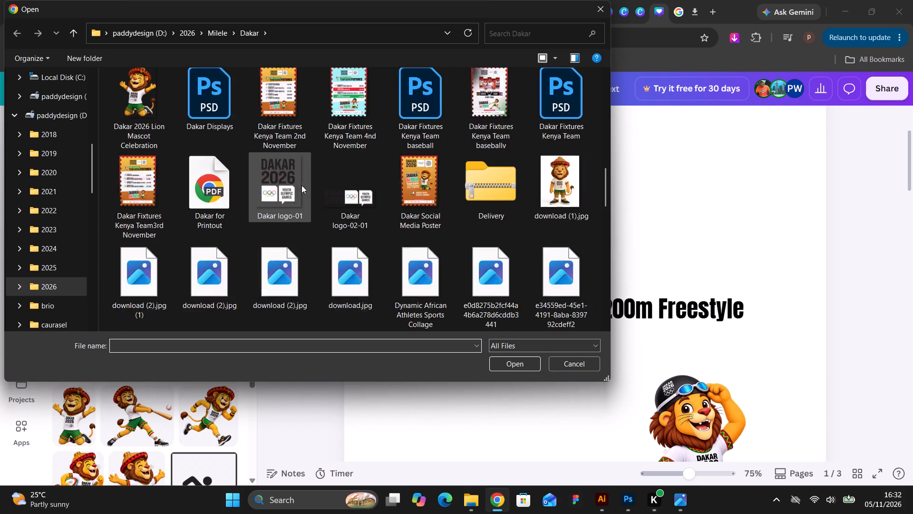
pyautogui.scroll(-3, 301, 185)
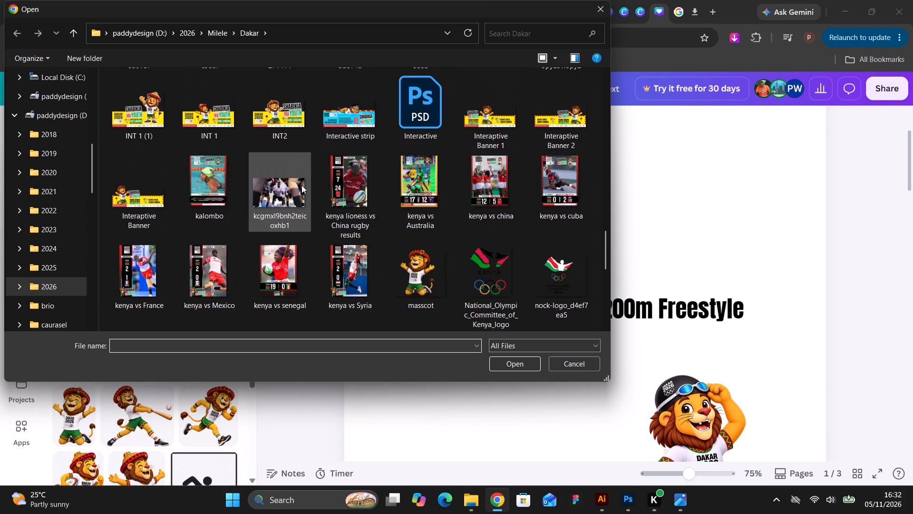
pyautogui.scroll(-1, 301, 185)
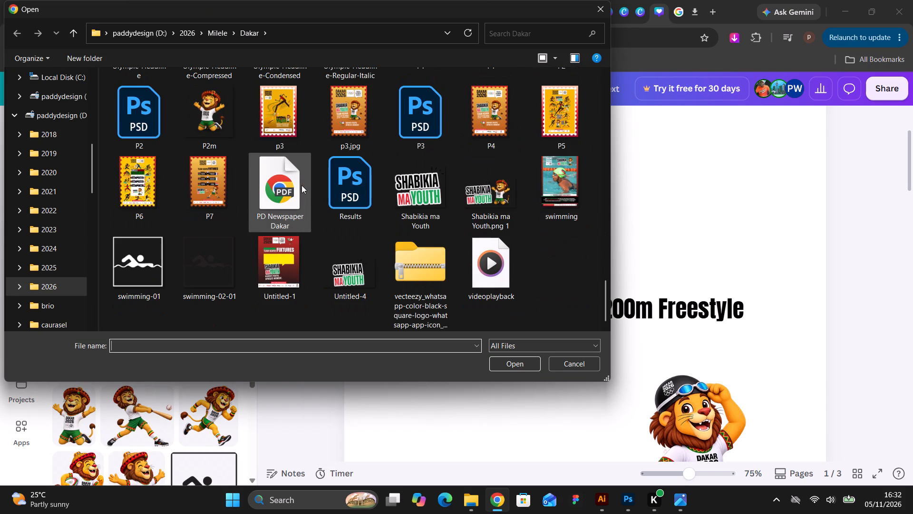
pyautogui.scroll(-1, 301, 185)
pyautogui.scroll(4, 301, 185)
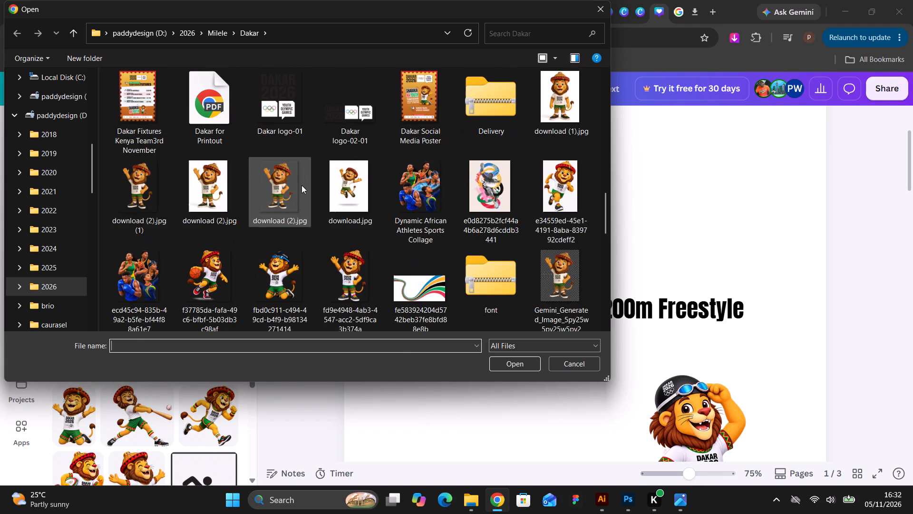
pyautogui.scroll(1, 301, 185)
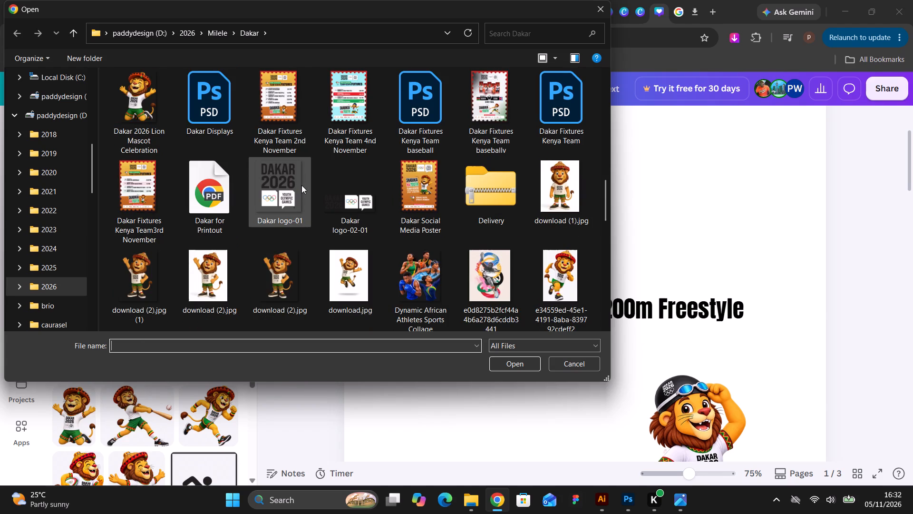
pyautogui.scroll(1, 301, 185)
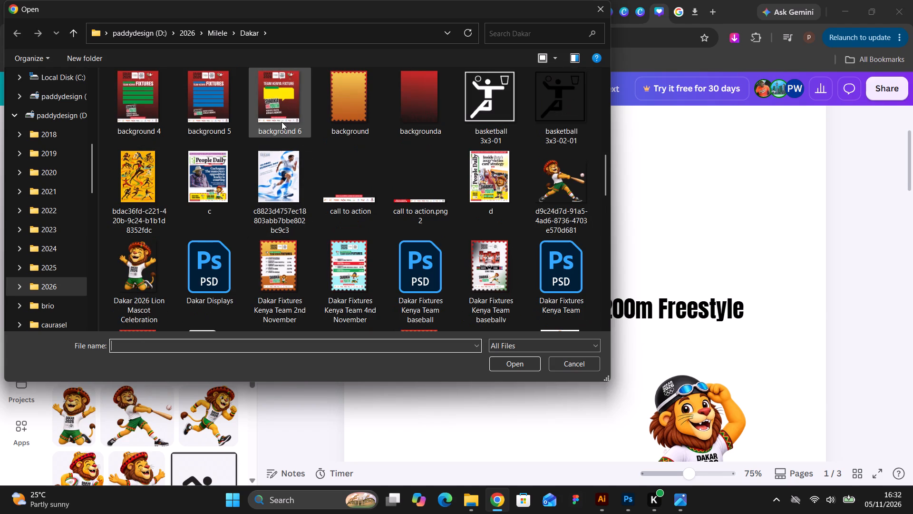
pyautogui.click(280, 118)
pyautogui.click(499, 359)
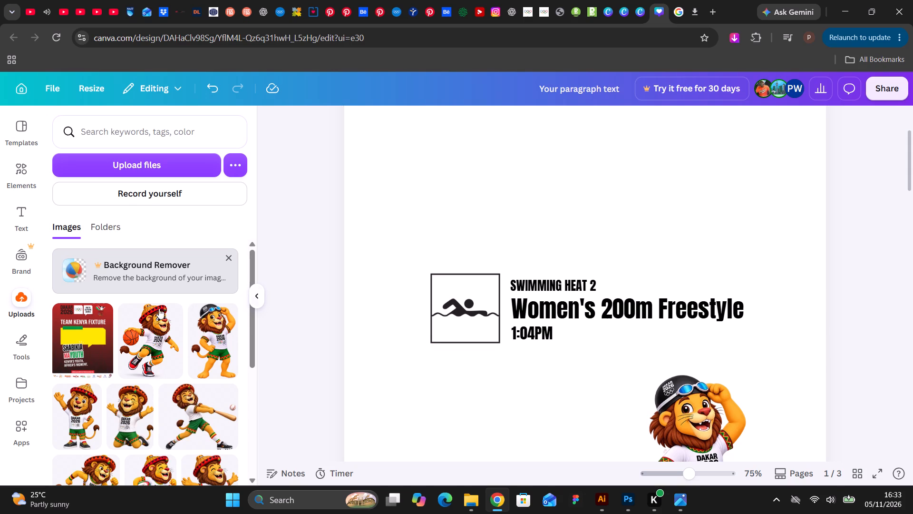
# Place the uploaded background 6 image on page 1 and send it to the back, behind the fixture text and mascot.
pyautogui.click(97, 331)
pyautogui.rightClick(447, 204)
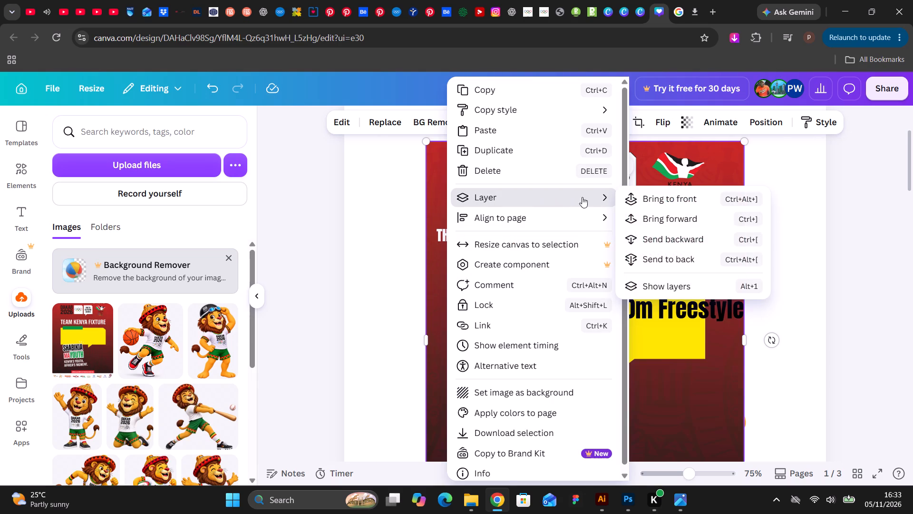
pyautogui.click(660, 256)
pyautogui.scroll(4, 524, 253)
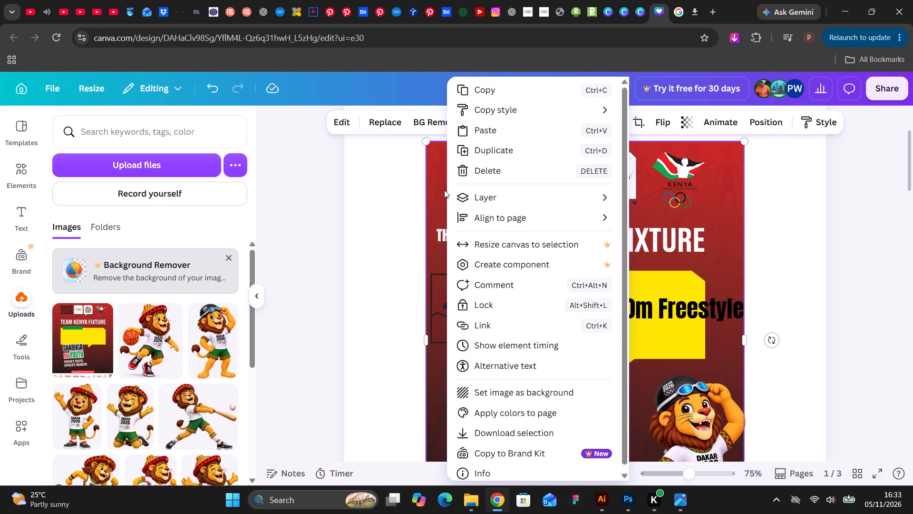
pyautogui.click(439, 187)
# Align the new background with the page's top-left corner and enlarge it to fill all of page 1.
pyautogui.scroll(2, 438, 187)
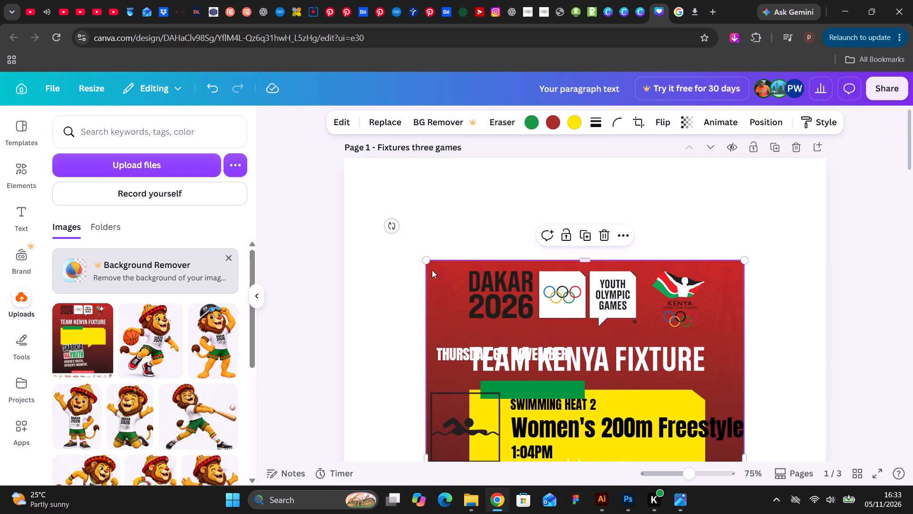
pyautogui.moveTo(432, 270); pyautogui.dragTo(352, 168)
pyautogui.scroll(-11, 548, 256)
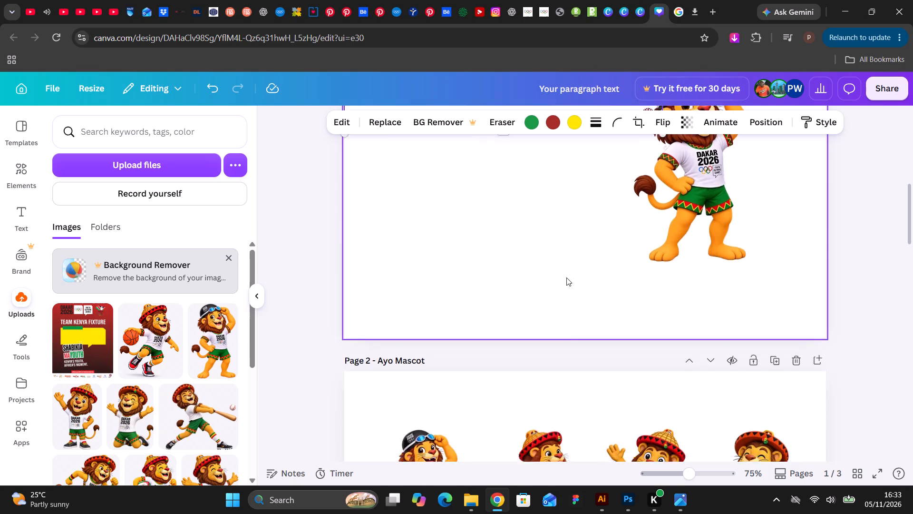
pyautogui.scroll(8, 576, 269)
pyautogui.scroll(-1, 657, 333)
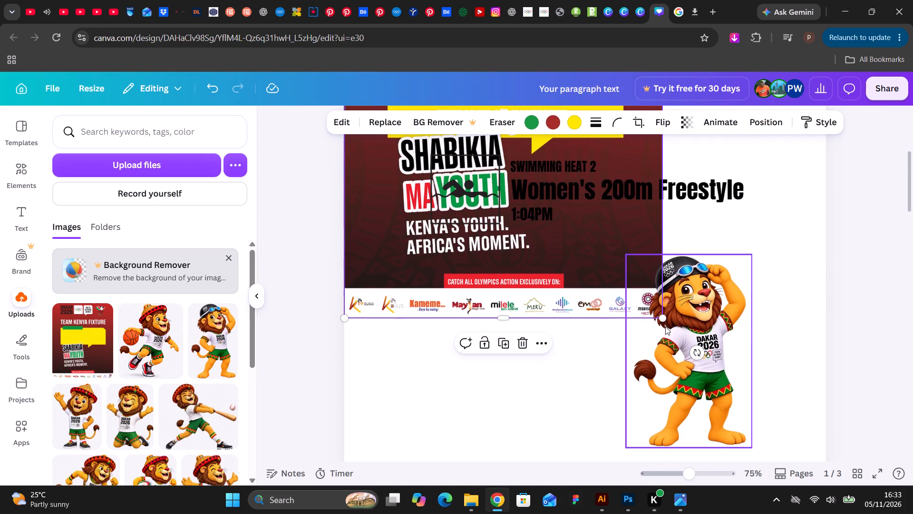
pyautogui.moveTo(665, 319); pyautogui.dragTo(796, 470)
pyautogui.scroll(-6, 788, 407)
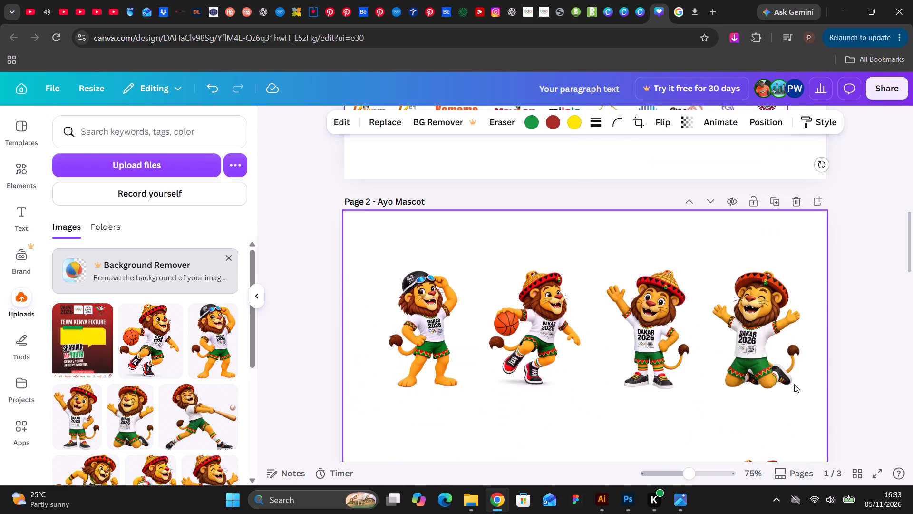
pyautogui.scroll(2, 799, 314)
pyautogui.moveTo(789, 237); pyautogui.dragTo(824, 287)
pyautogui.scroll(4, 832, 291)
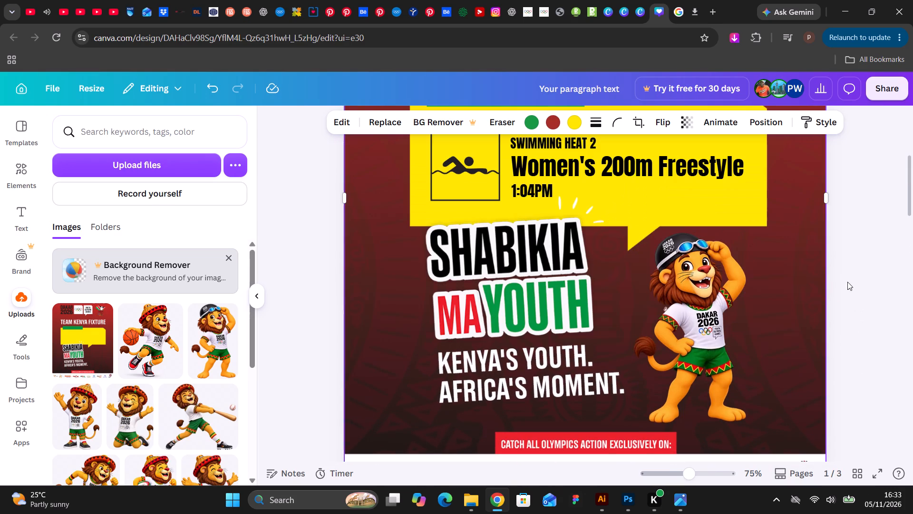
pyautogui.click(862, 254)
# Nudge the swimming pictogram and the three fixture text lines together slightly upward inside the yellow box.
pyautogui.scroll(4, 814, 257)
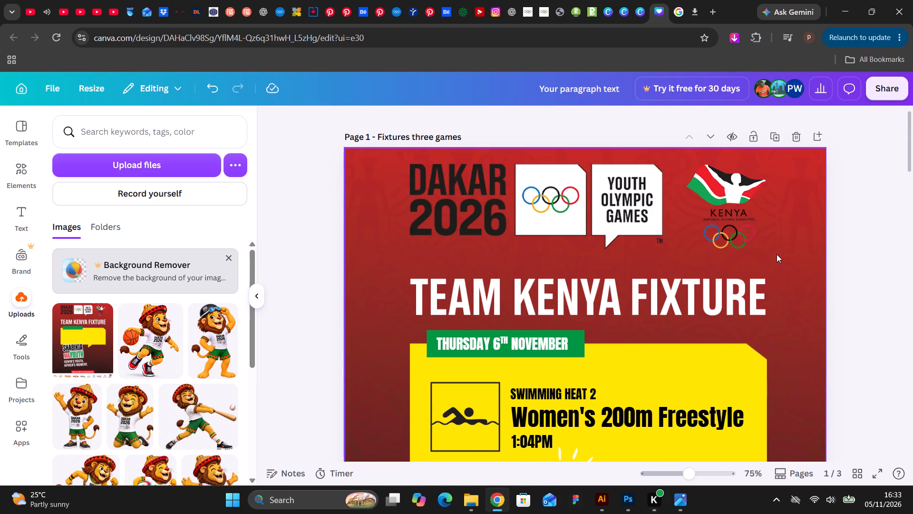
pyautogui.scroll(-3, 773, 257)
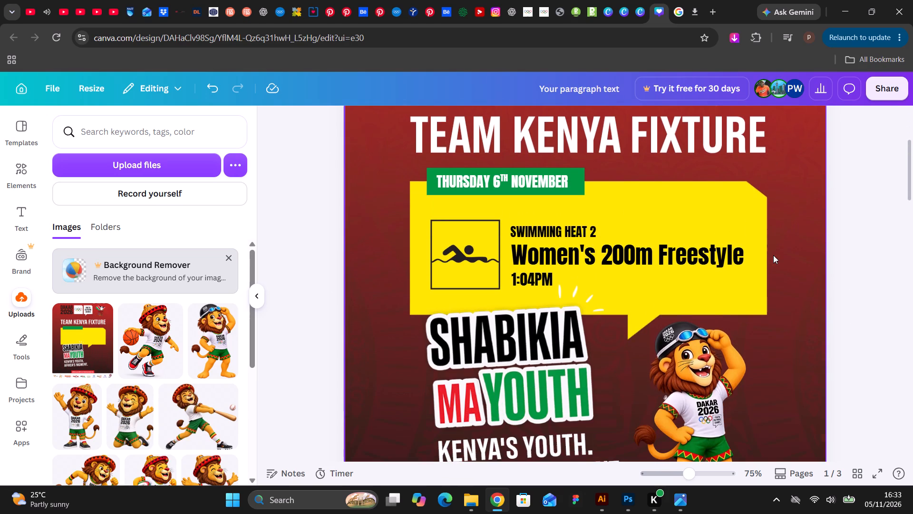
pyautogui.scroll(-1, 773, 255)
pyautogui.scroll(1, 773, 255)
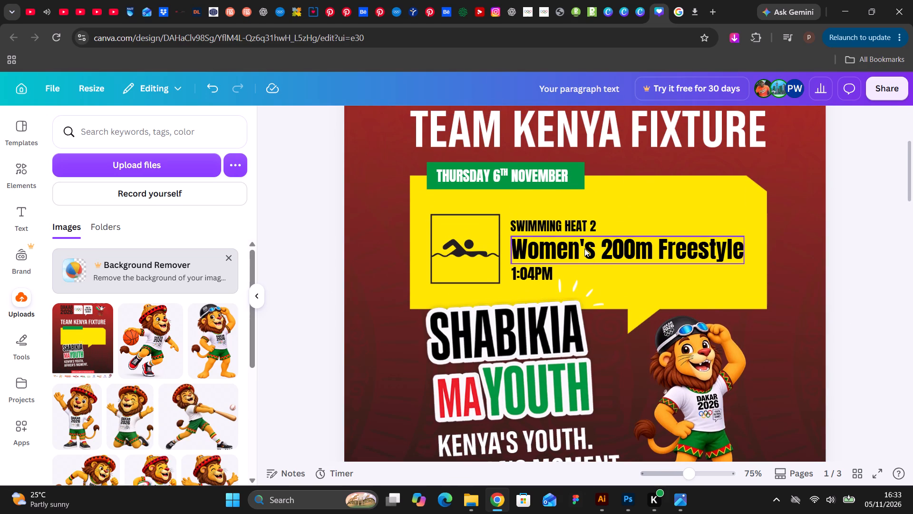
pyautogui.click(466, 247)
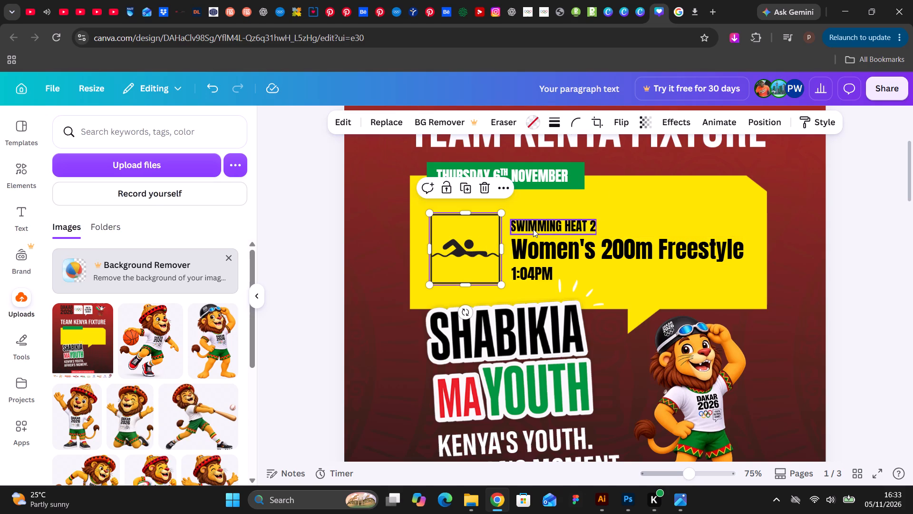
pyautogui.click(533, 229)
pyautogui.click(539, 249)
pyautogui.click(528, 277)
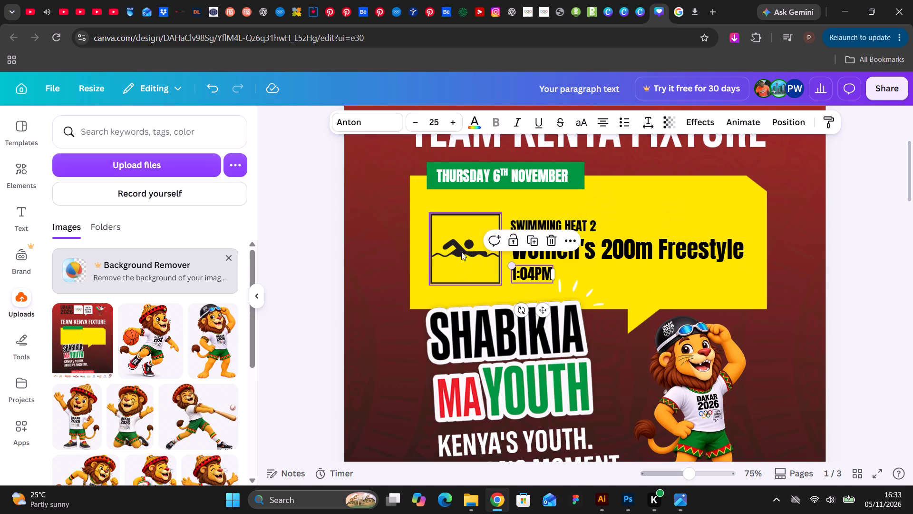
pyautogui.click(461, 252)
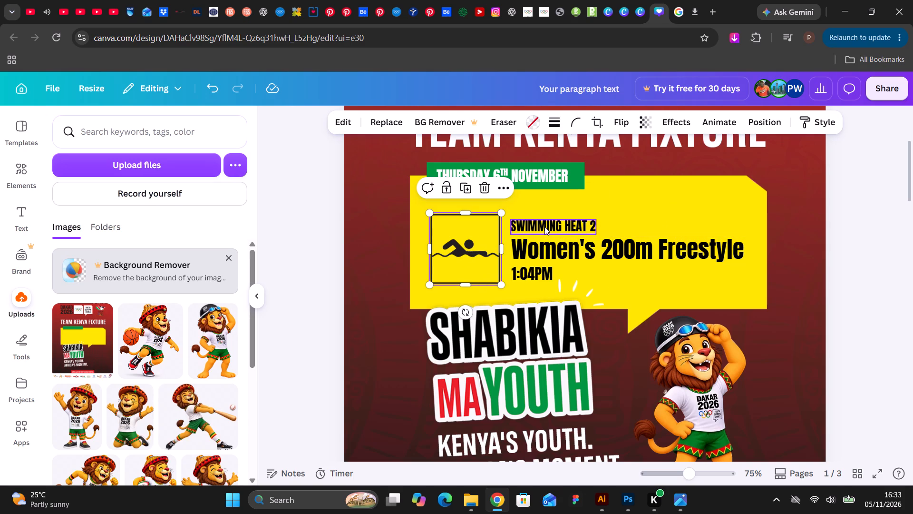
pyautogui.keyDown('shift'); pyautogui.click(547, 226); pyautogui.keyUp('shift')
pyautogui.keyDown('shift'); pyautogui.click(546, 253); pyautogui.keyUp('shift')
pyautogui.keyDown('shift'); pyautogui.click(540, 276); pyautogui.keyUp('shift')
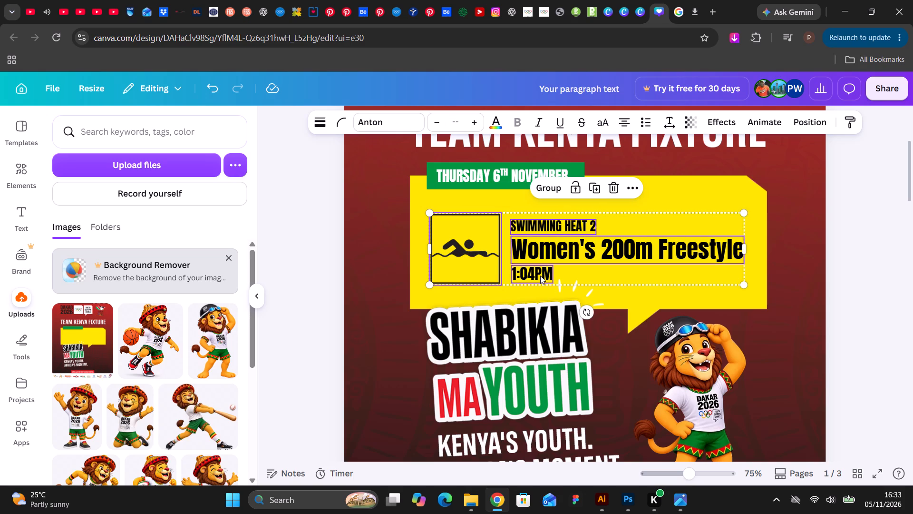
pyautogui.press('Up')
pyautogui.press('Up')
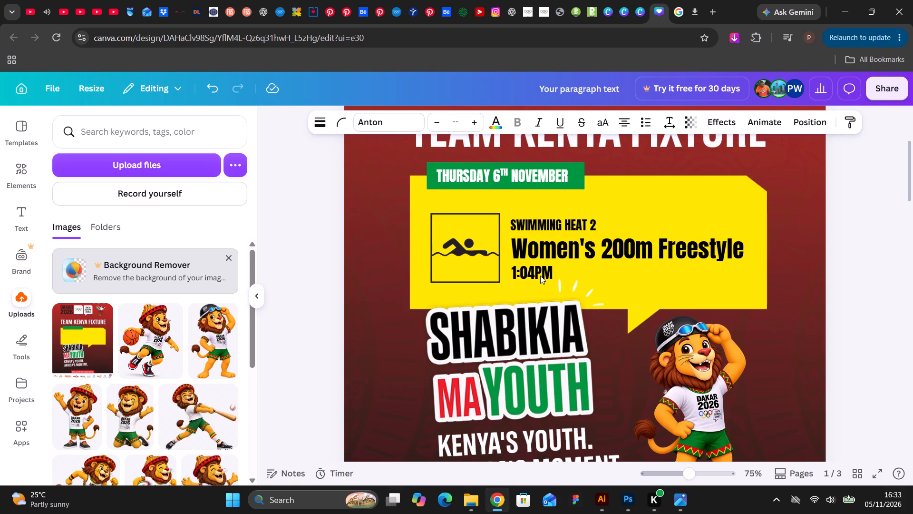
pyautogui.press('Up')
pyautogui.press('Up')
pyautogui.press('Up')
pyautogui.press('Up')
pyautogui.press('Up')
pyautogui.press('Up')
pyautogui.press('Up')
pyautogui.press('Up')
pyautogui.press('Up')
pyautogui.press('Up')
pyautogui.press('Up')
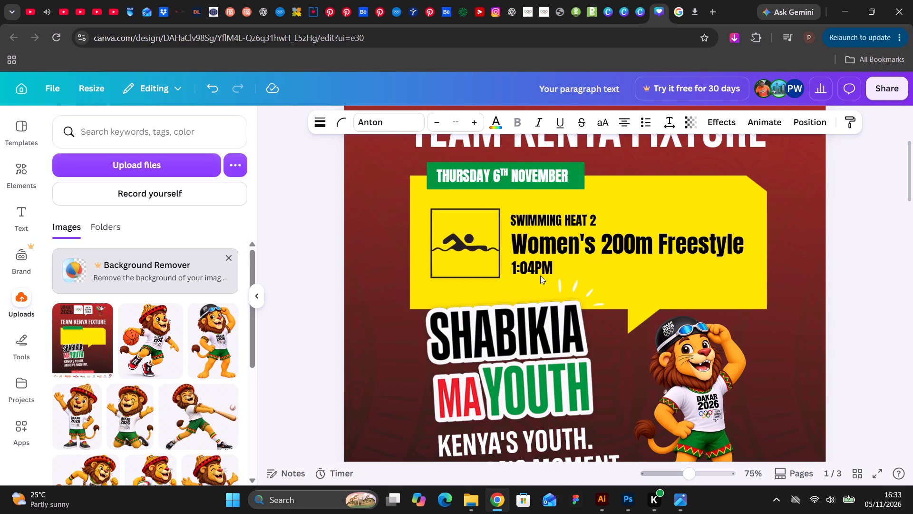
# Nudge the swimming pictogram and its three fixture text lines a little further up inside the yellow box.
pyautogui.press('Up')
pyautogui.press('Up')
pyautogui.press('Up')
pyautogui.press('Up')
pyautogui.press('Up')
pyautogui.press('Up')
pyautogui.press('Up')
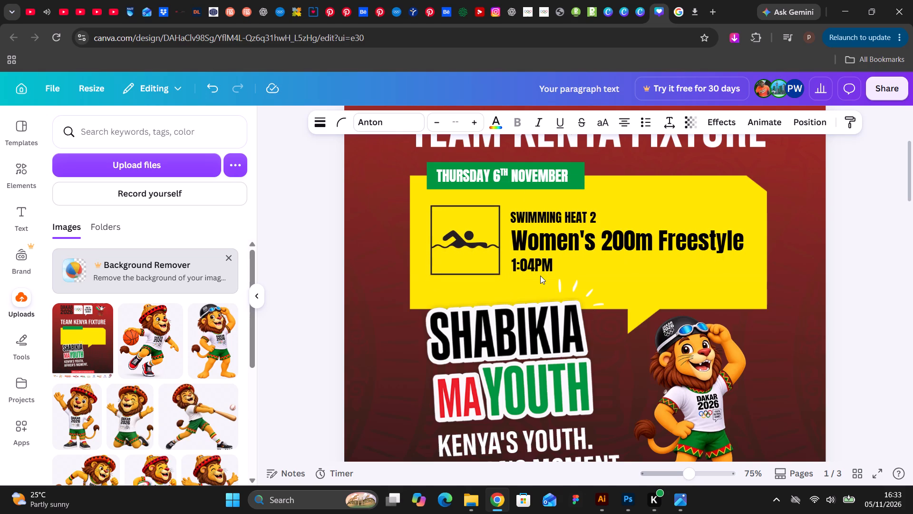
pyautogui.click(854, 297)
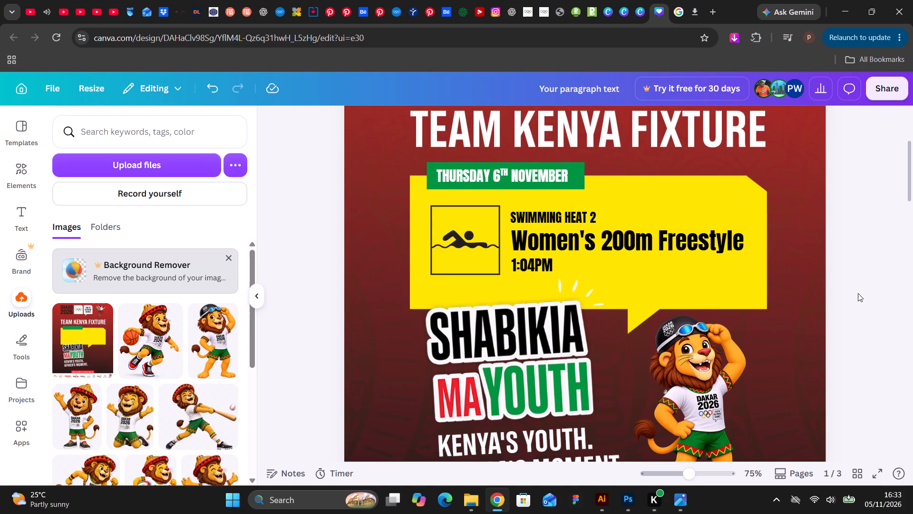
# Review the layout of the page 1 fixture poster and the Ayo Mascot page below it.
pyautogui.scroll(-4, 858, 293)
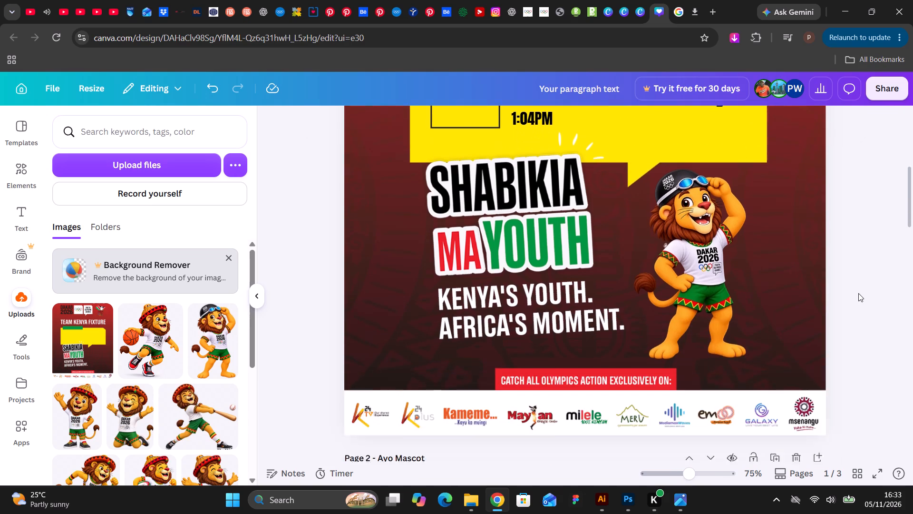
pyautogui.scroll(5, 858, 293)
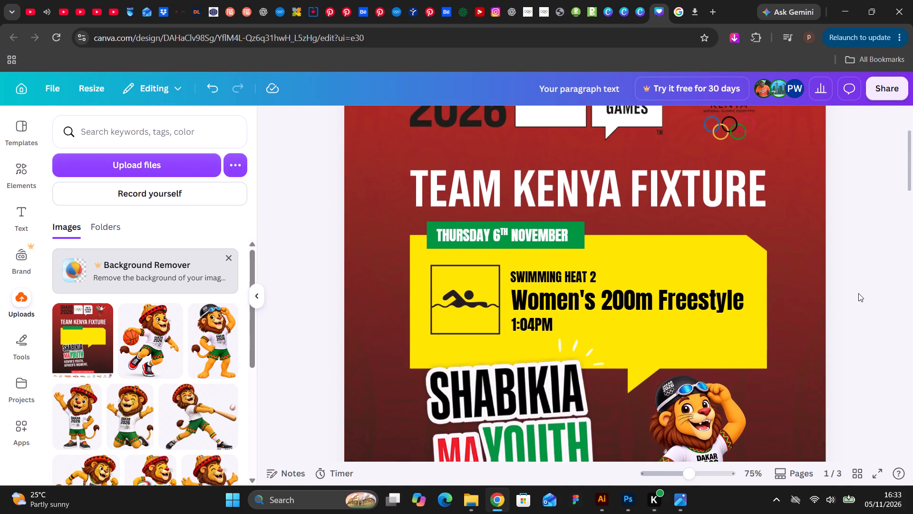
pyautogui.scroll(-8, 858, 293)
pyautogui.scroll(1, 858, 293)
pyautogui.scroll(-2, 858, 293)
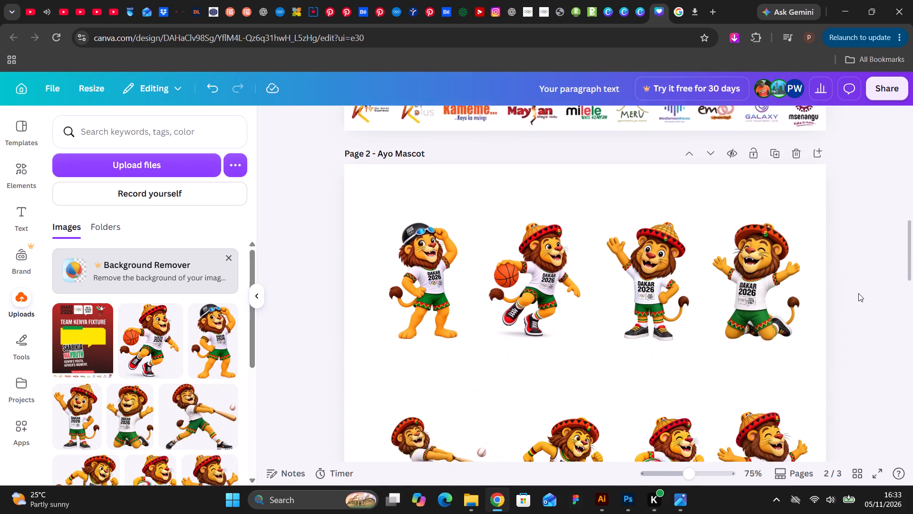
pyautogui.click(866, 287)
pyautogui.scroll(-1, 866, 287)
pyautogui.scroll(5, 866, 287)
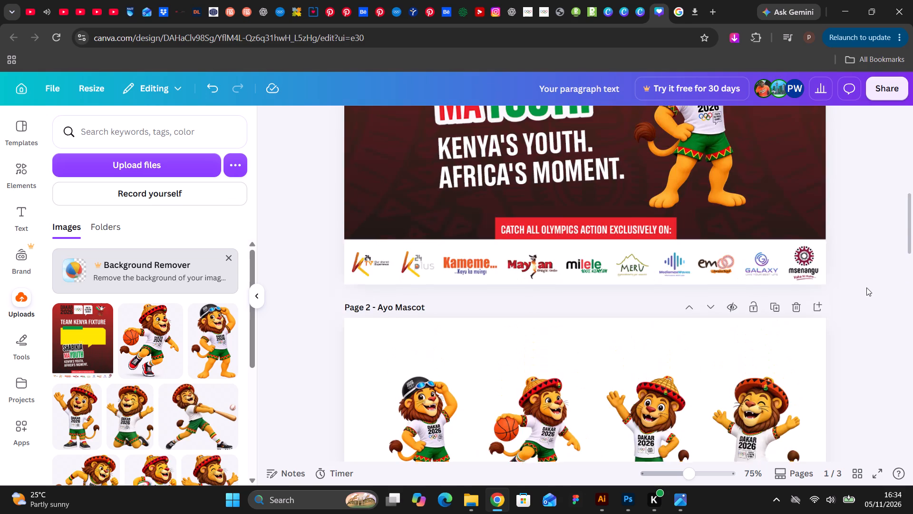
pyautogui.scroll(5, 866, 287)
pyautogui.scroll(-5, 866, 287)
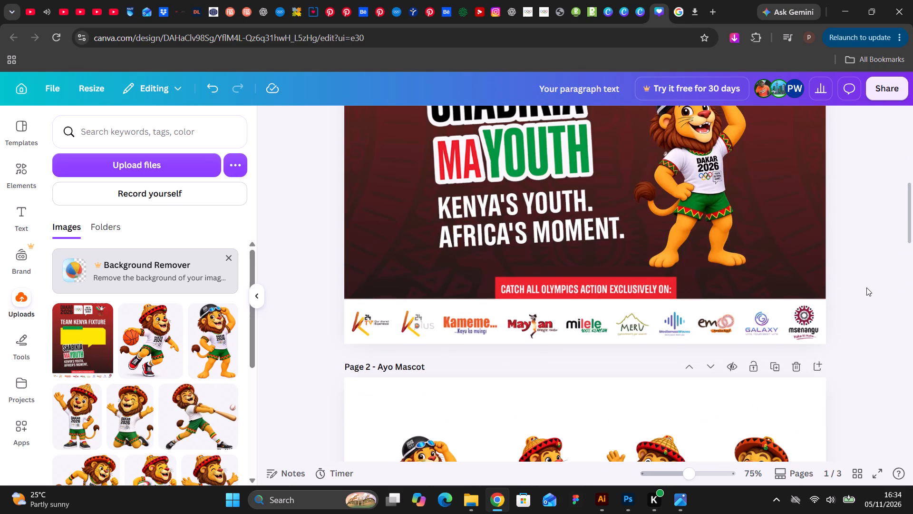
pyautogui.scroll(3, 866, 287)
# Shift the swimming mascot on page 1 slightly up and to the right, enlarging it a little, and check the poster.
pyautogui.click(709, 292)
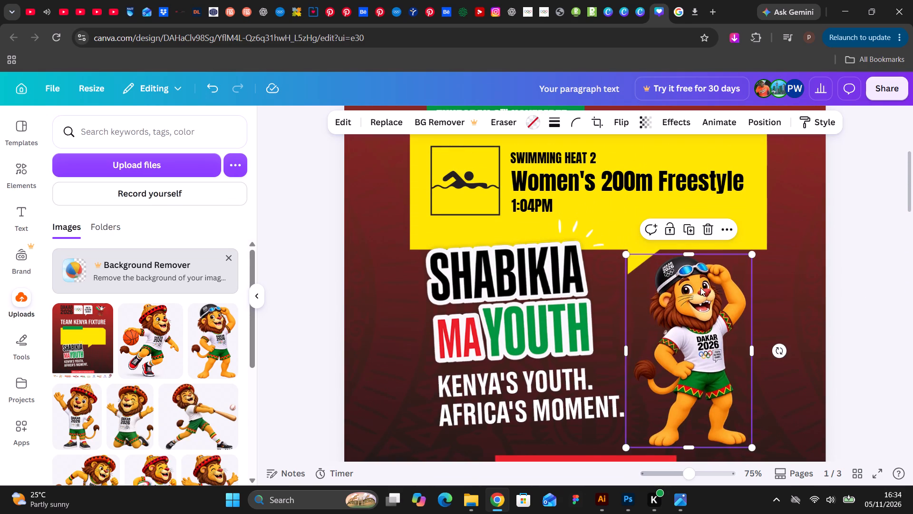
pyautogui.moveTo(693, 282); pyautogui.dragTo(692, 269)
pyautogui.moveTo(693, 433); pyautogui.dragTo(693, 443)
pyautogui.moveTo(688, 343); pyautogui.dragTo(692, 343)
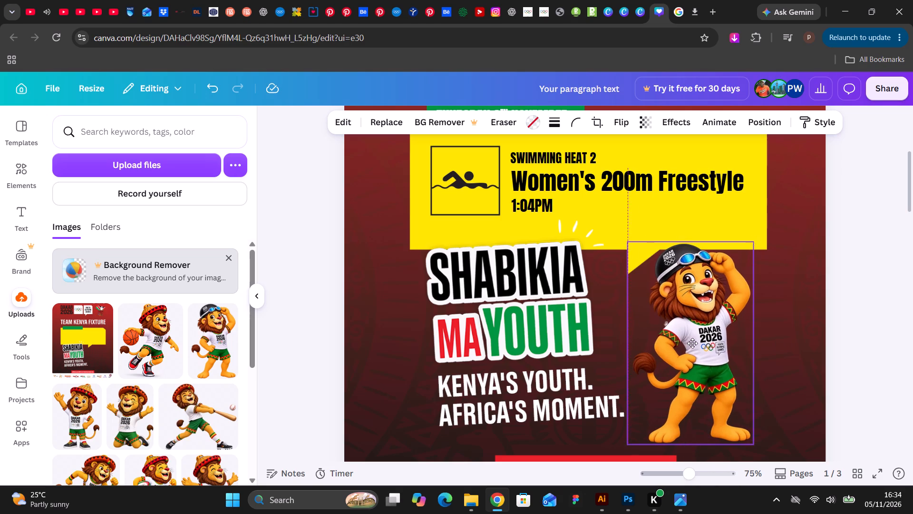
pyautogui.moveTo(692, 343); pyautogui.dragTo(694, 344)
pyautogui.click(859, 320)
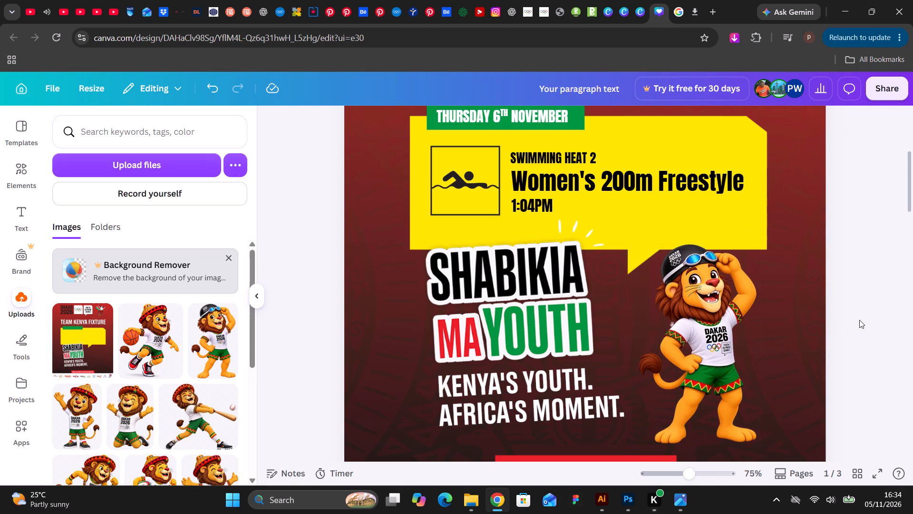
pyautogui.scroll(-2, 859, 320)
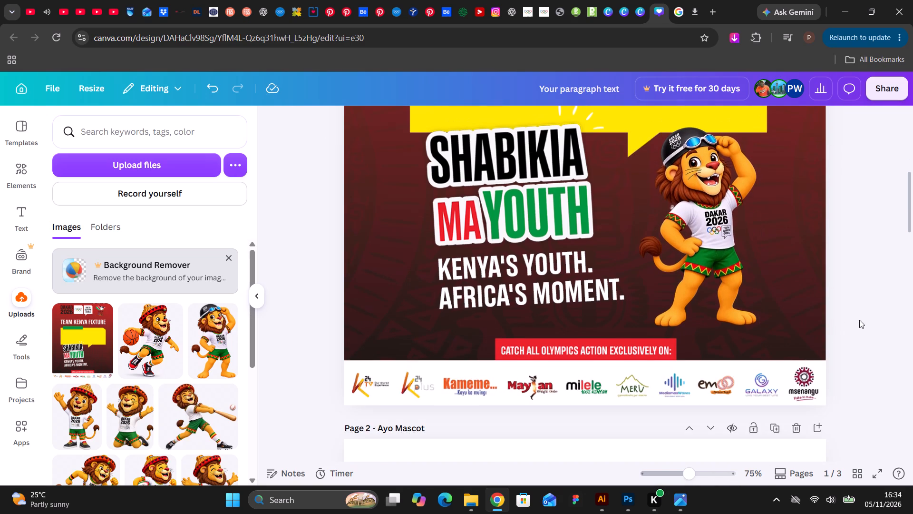
pyautogui.scroll(4, 859, 320)
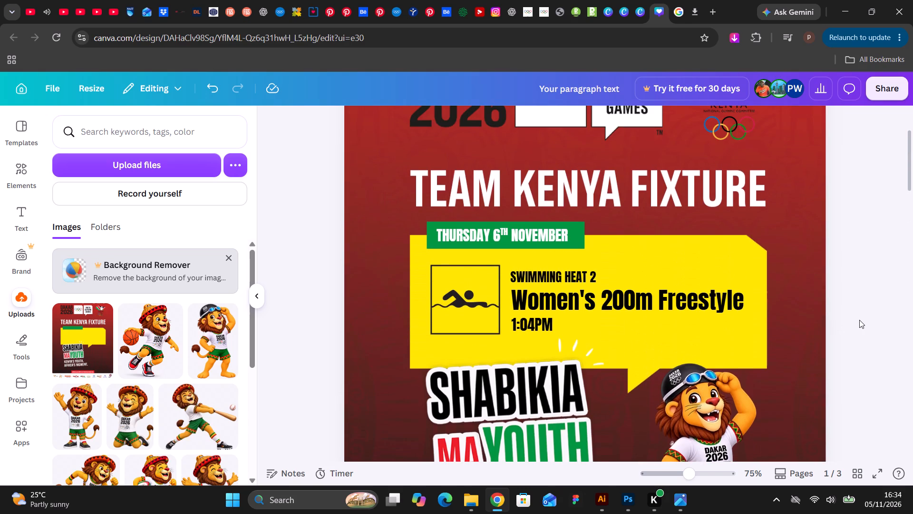
pyautogui.scroll(2, 859, 320)
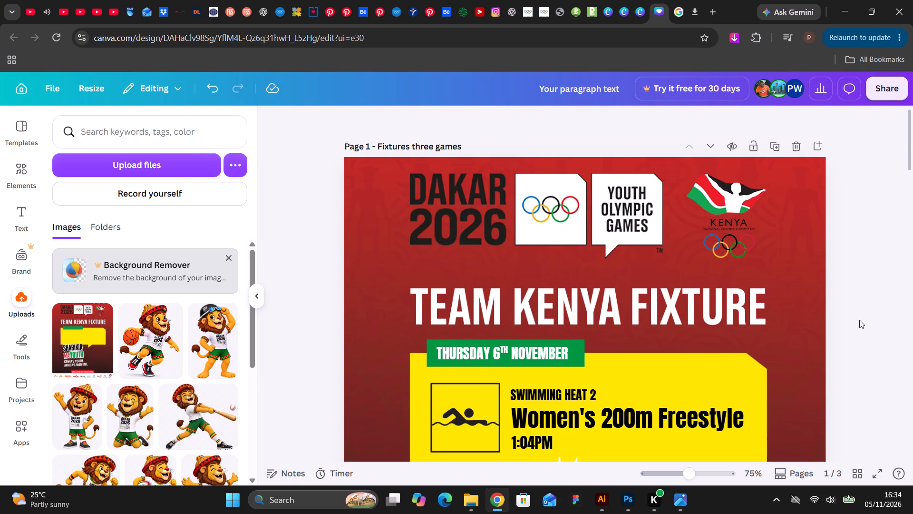
# Look over the pages down to the sport icons page and select the third pictogram in its row.
pyautogui.scroll(-5, 845, 313)
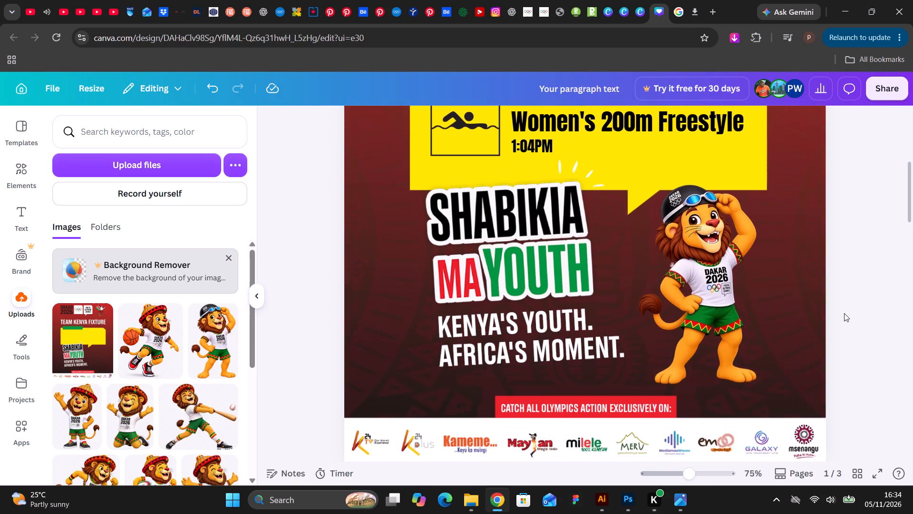
pyautogui.scroll(-14, 844, 313)
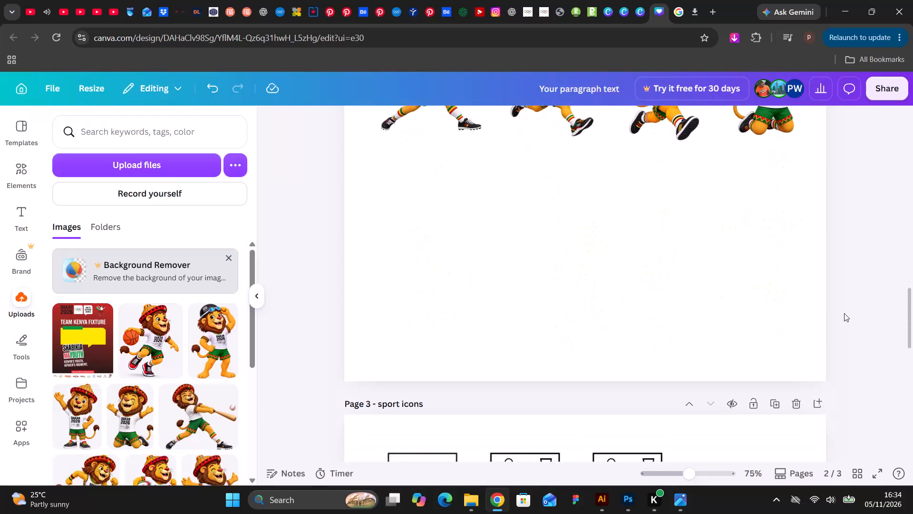
pyautogui.scroll(-2, 844, 313)
pyautogui.click(626, 258)
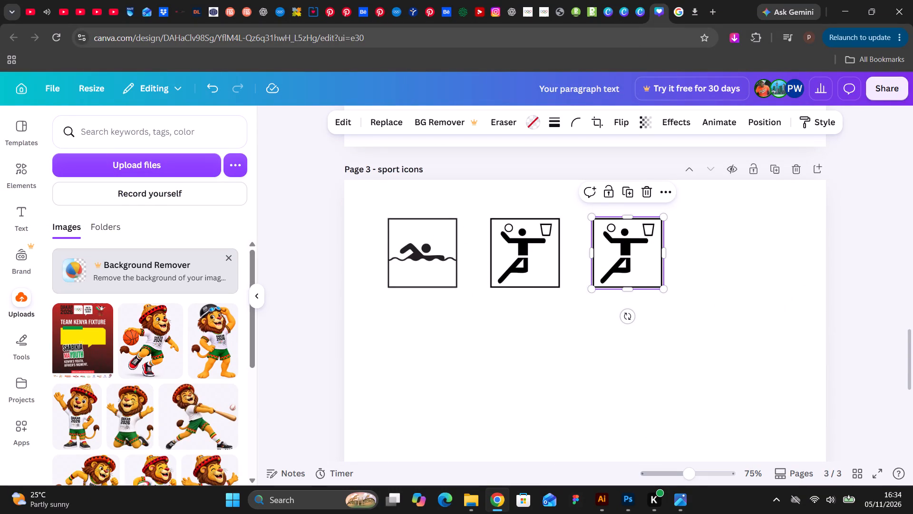
# Switch to the olympics.com Dakar 2026 news page.
pyautogui.click(529, 12)
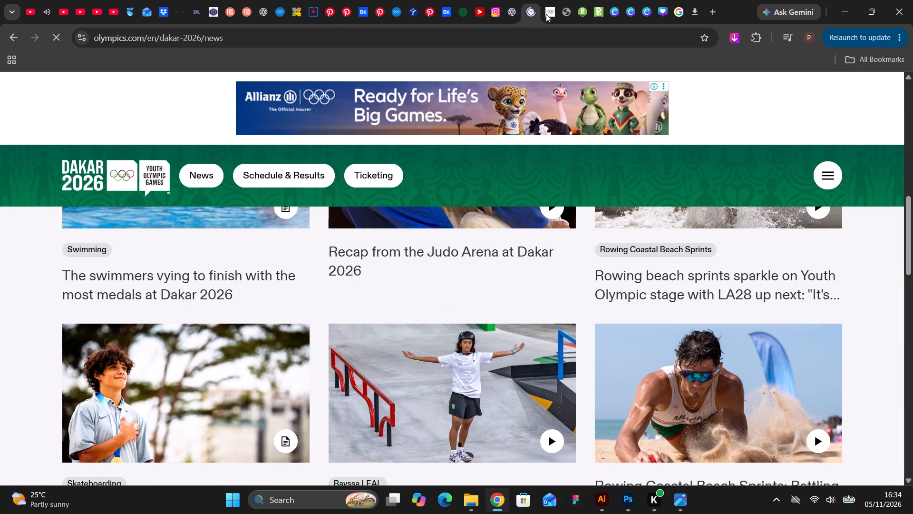
# Switch to the olympics.com Dakar 2026 pages and look through the home page and news listing.
pyautogui.click(547, 13)
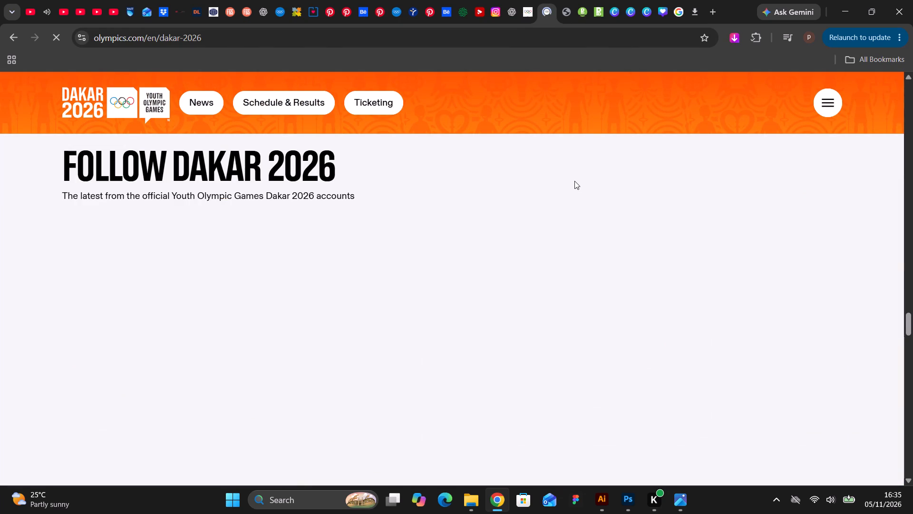
pyautogui.scroll(-6, 574, 181)
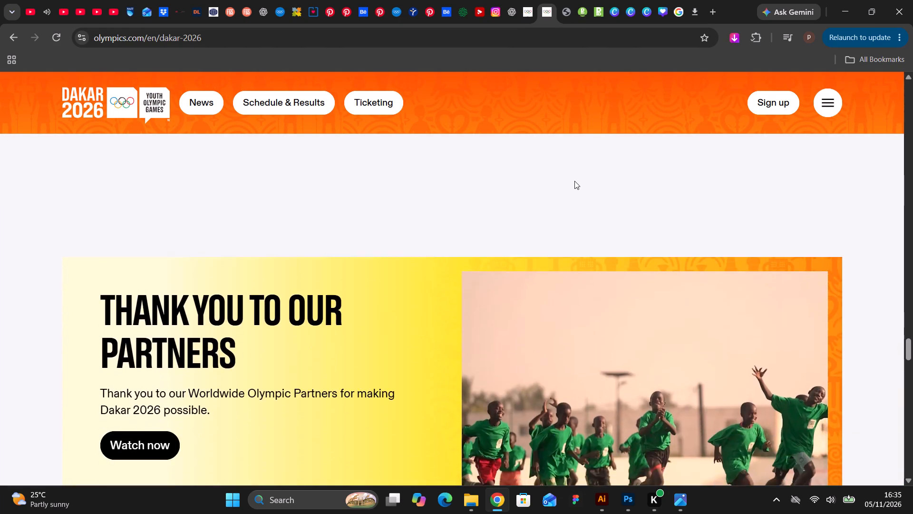
pyautogui.scroll(-20, 574, 181)
pyautogui.scroll(-6, 574, 181)
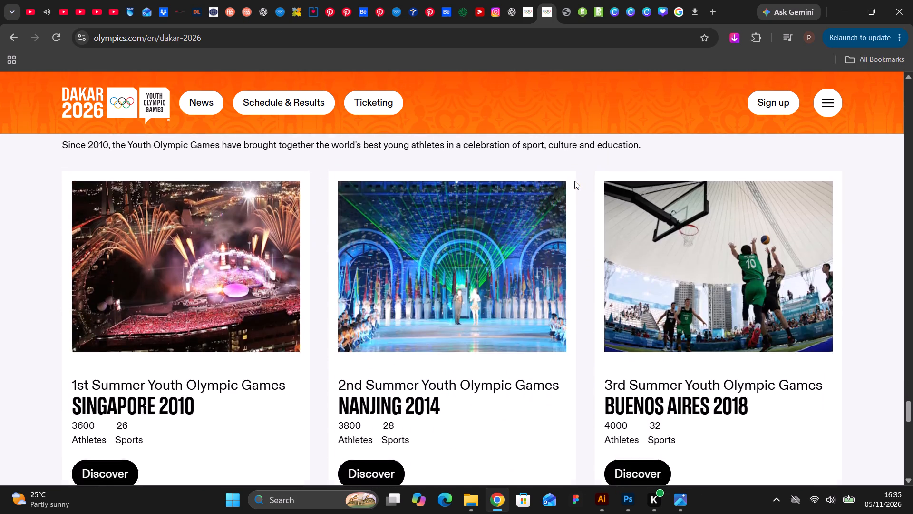
pyautogui.scroll(-8, 574, 181)
pyautogui.scroll(5, 574, 181)
pyautogui.scroll(8, 586, 98)
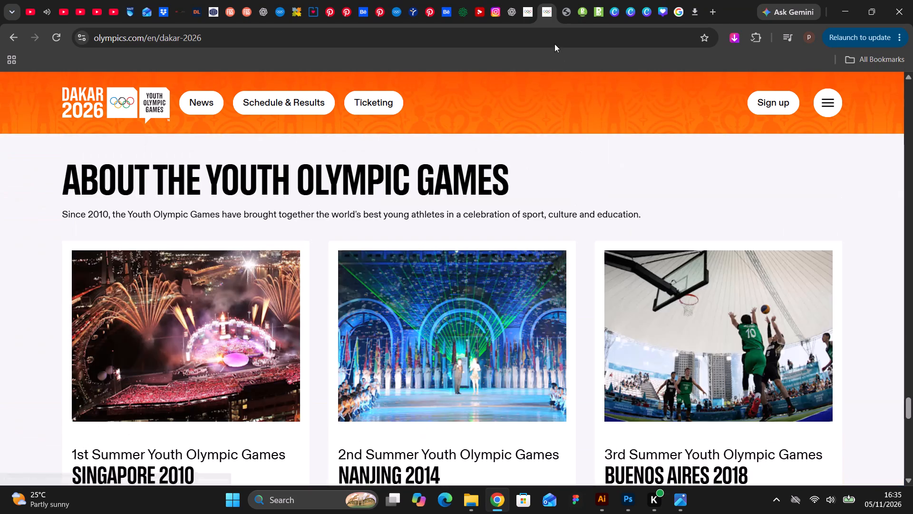
pyautogui.click(527, 14)
pyautogui.scroll(6, 544, 214)
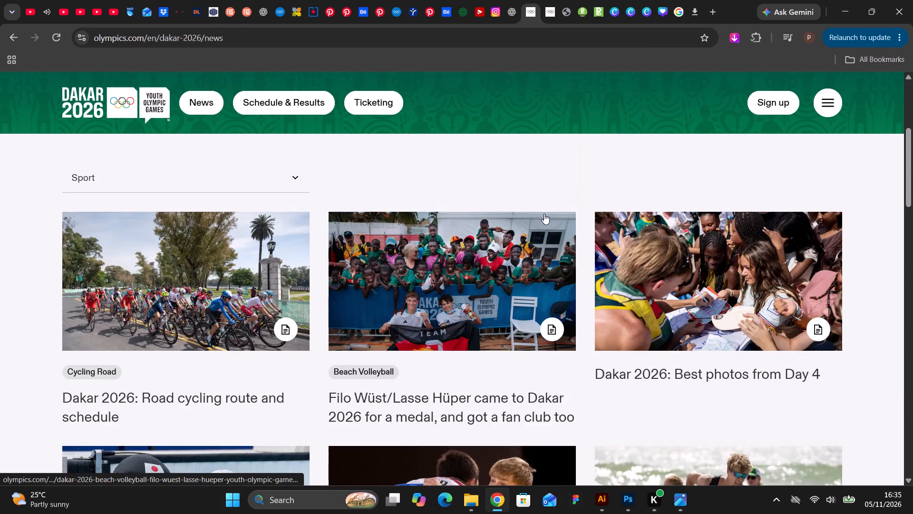
pyautogui.scroll(10, 544, 214)
pyautogui.scroll(-17, 544, 214)
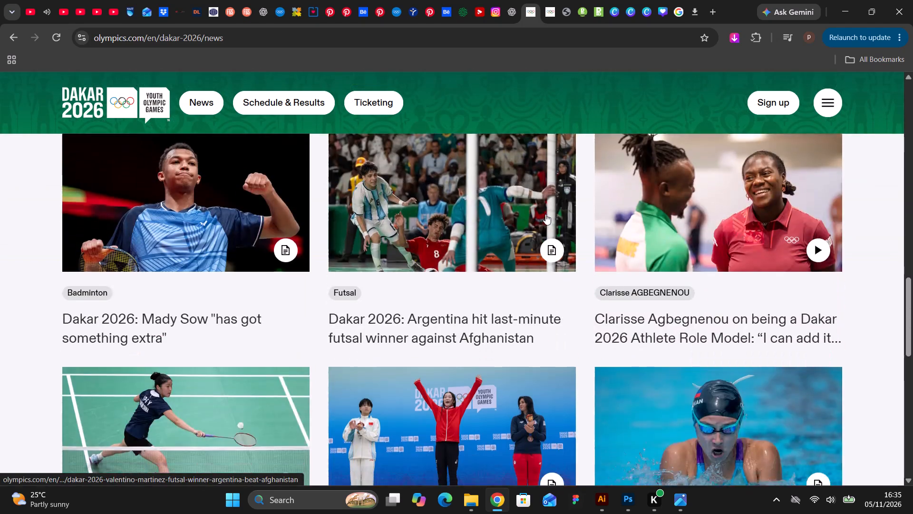
pyautogui.scroll(-19, 545, 214)
pyautogui.scroll(10, 546, 215)
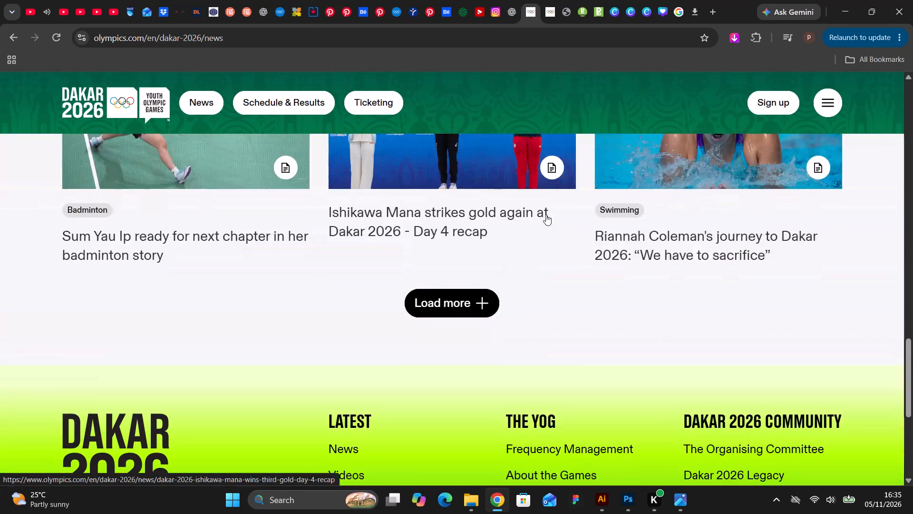
pyautogui.scroll(2, 546, 215)
pyautogui.click(83, 103)
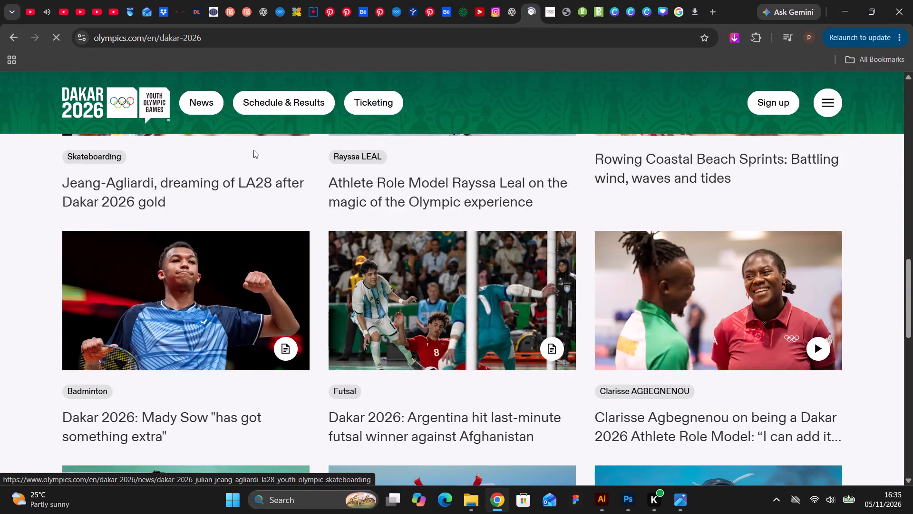
pyautogui.scroll(-10, 496, 258)
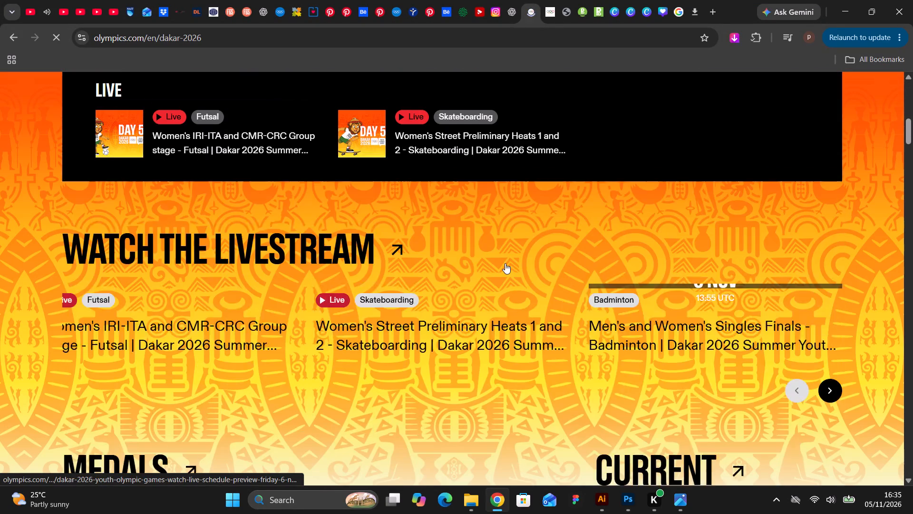
pyautogui.scroll(1, 505, 263)
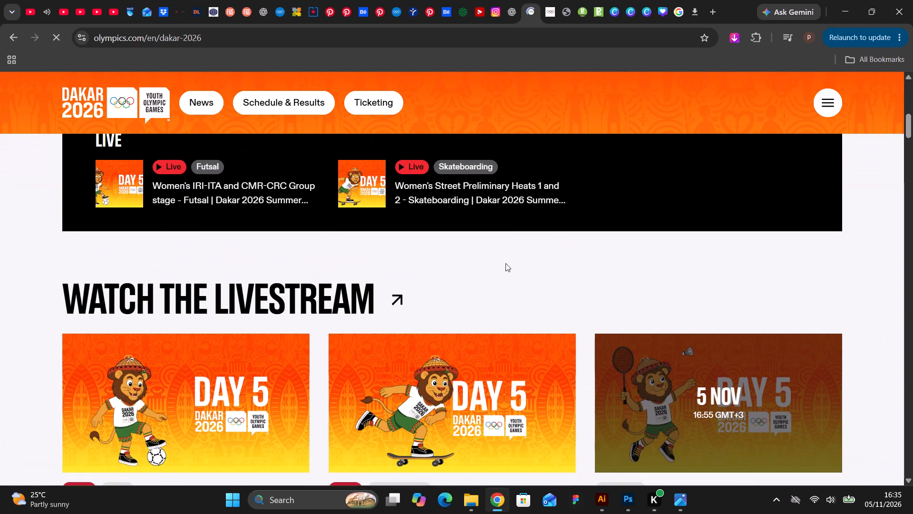
pyautogui.scroll(-1, 505, 263)
pyautogui.scroll(1, 505, 263)
pyautogui.scroll(-2, 505, 263)
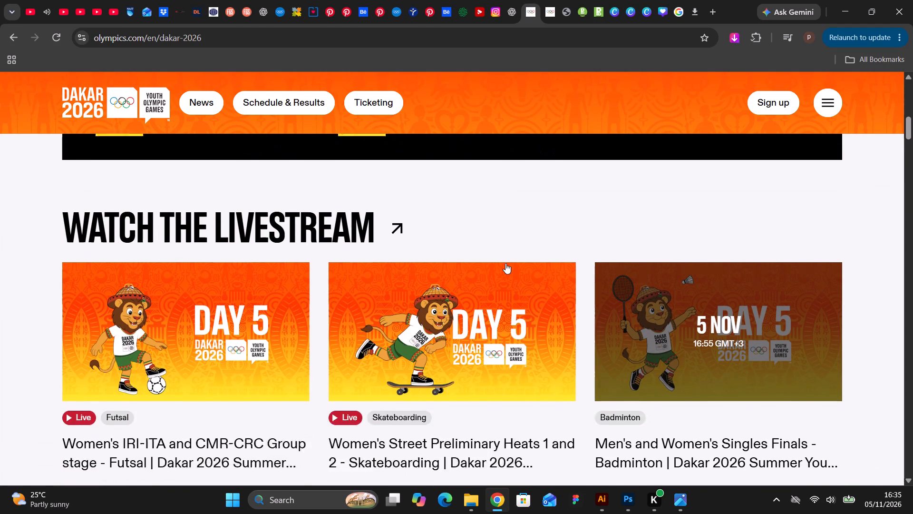
pyautogui.scroll(-1, 505, 263)
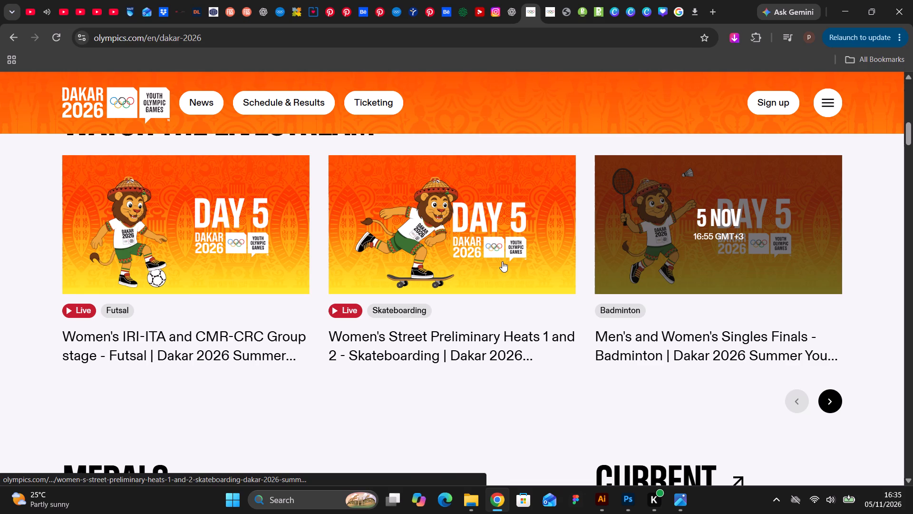
pyautogui.scroll(-1, 502, 261)
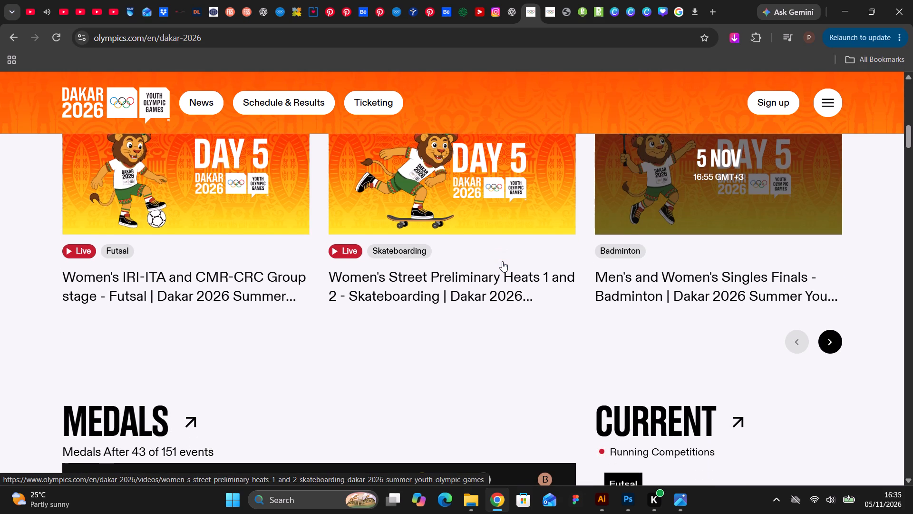
pyautogui.scroll(1, 502, 261)
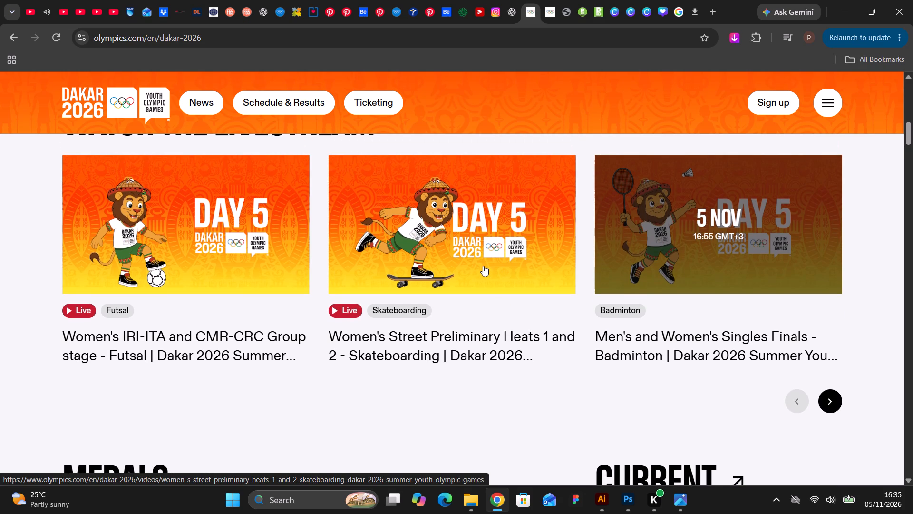
pyautogui.press('shift+super+s')
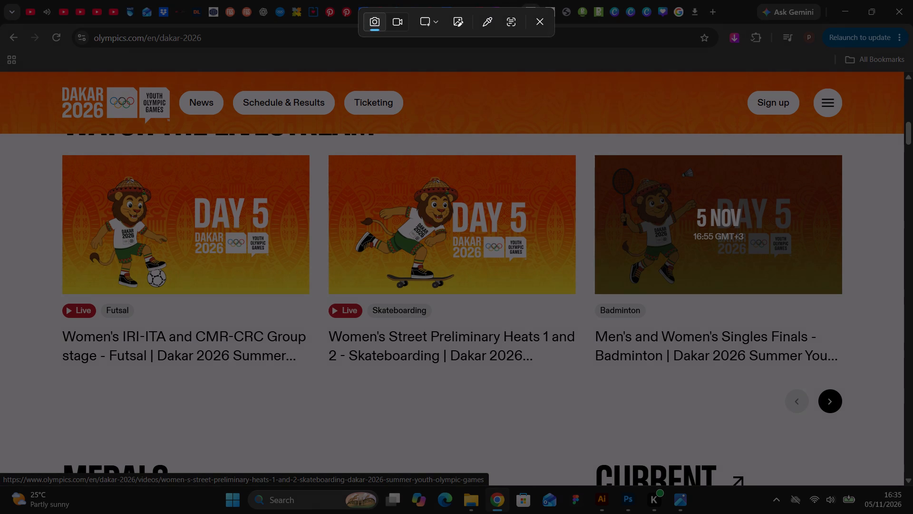
pyautogui.moveTo(78, 166); pyautogui.dragTo(174, 279)
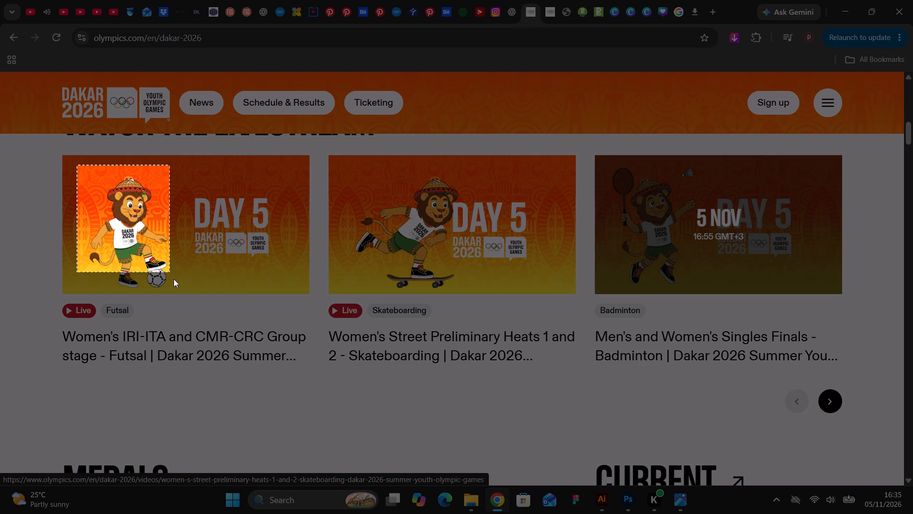
pyautogui.moveTo(174, 279); pyautogui.dragTo(178, 291)
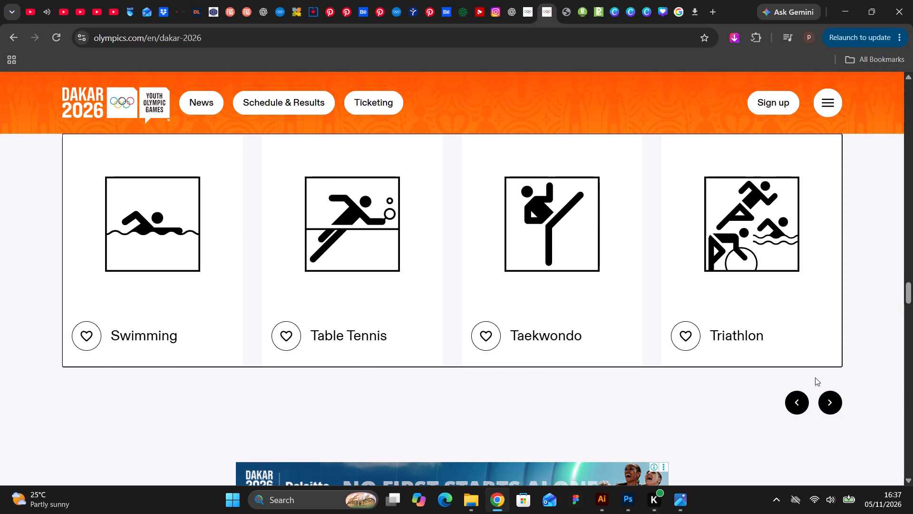
pyautogui.press('shift+super+s')
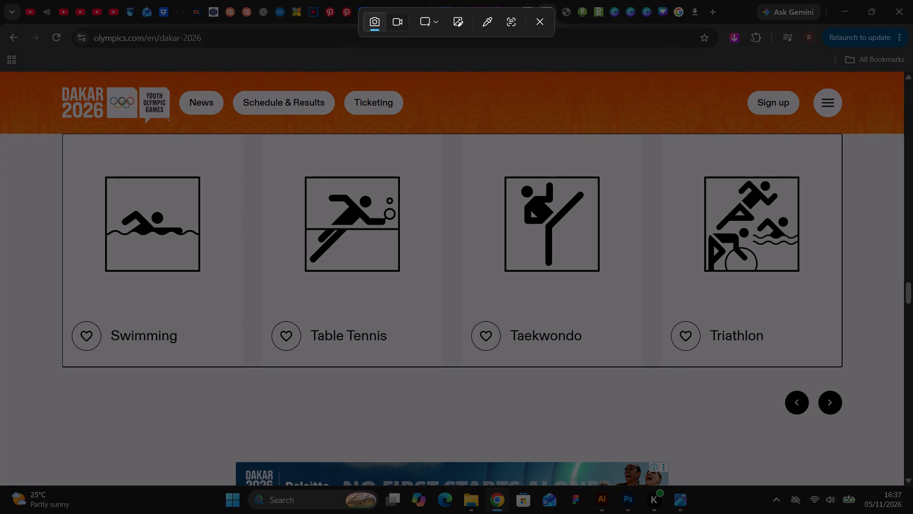
pyautogui.moveTo(702, 173); pyautogui.dragTo(801, 276)
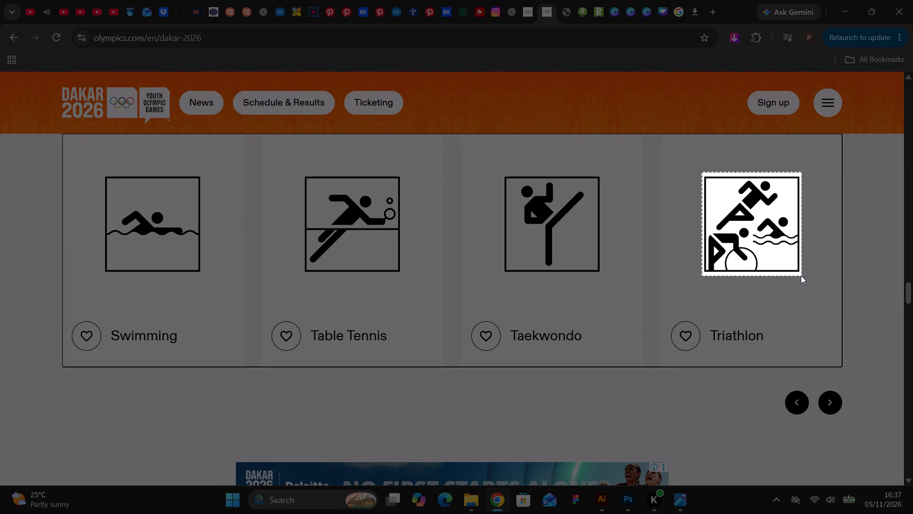
pyautogui.moveTo(801, 276); pyautogui.dragTo(801, 274)
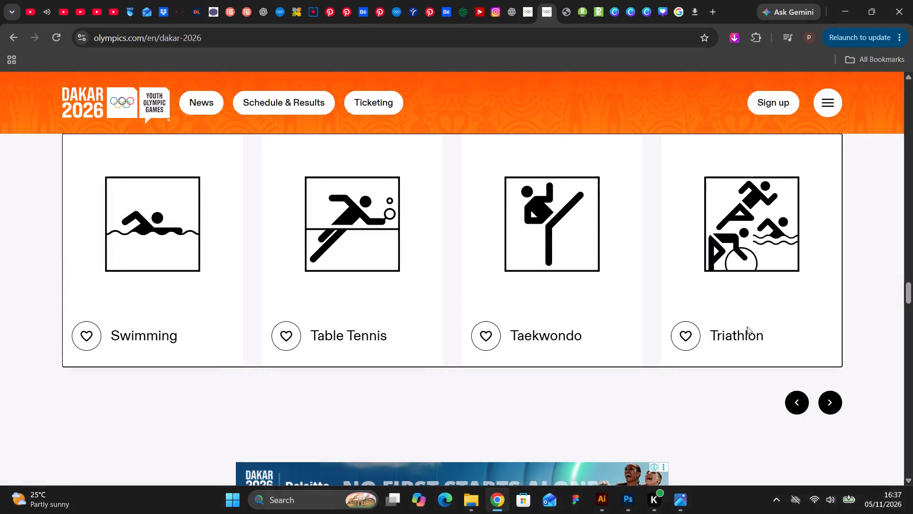
# Switch to Illustrator and paste the triathlon pictogram above the swimming artwork in Untitled-2, enlarging it to about 560 × 573 px.
pyautogui.click(605, 502)
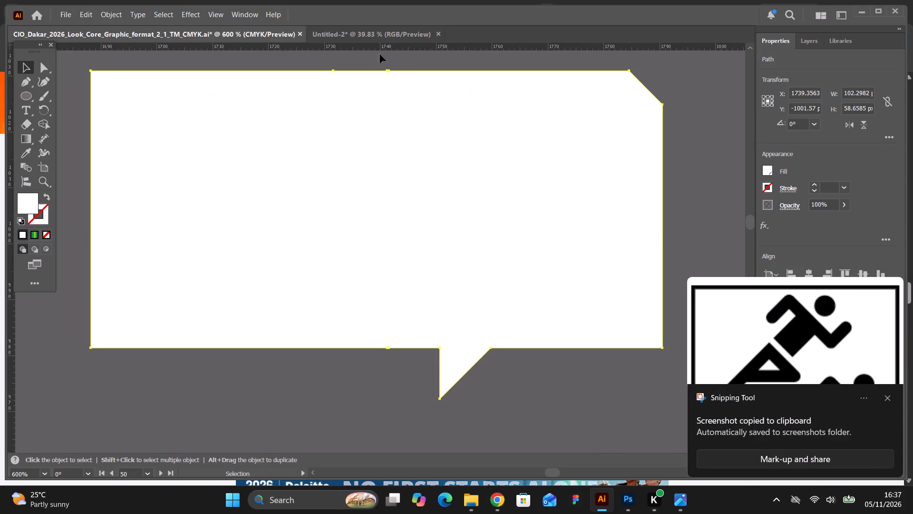
pyautogui.click(371, 34)
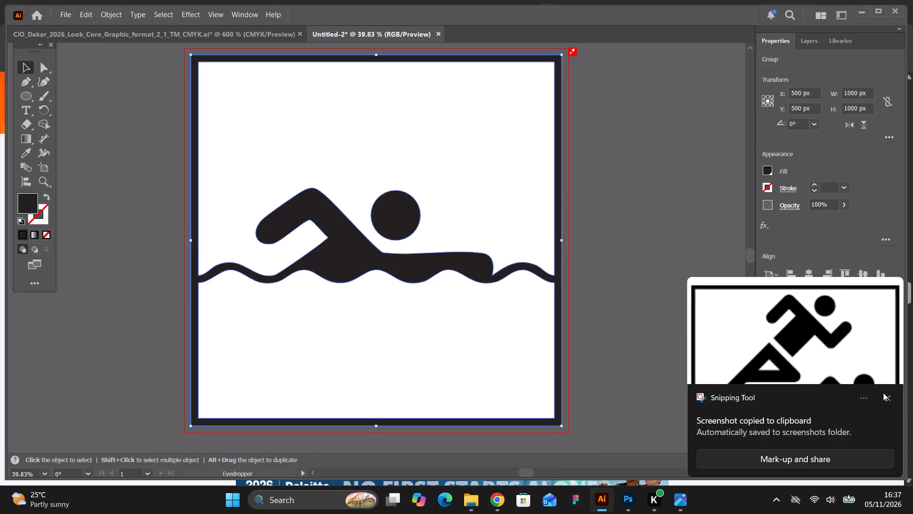
pyautogui.click(884, 393)
pyautogui.scroll(20, 526, 151)
pyautogui.scroll(8, 526, 151)
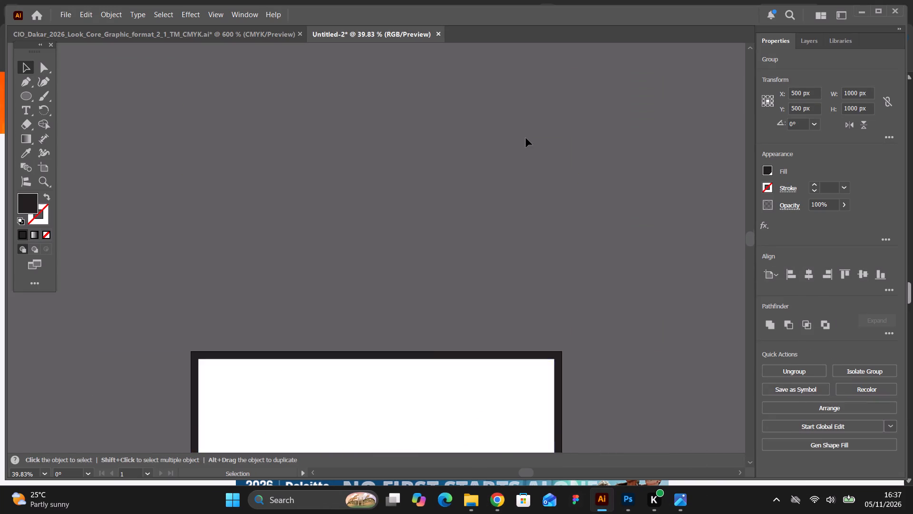
pyautogui.scroll(8, 526, 138)
pyautogui.click(504, 152)
pyautogui.hotkey('ctrl', 'v')
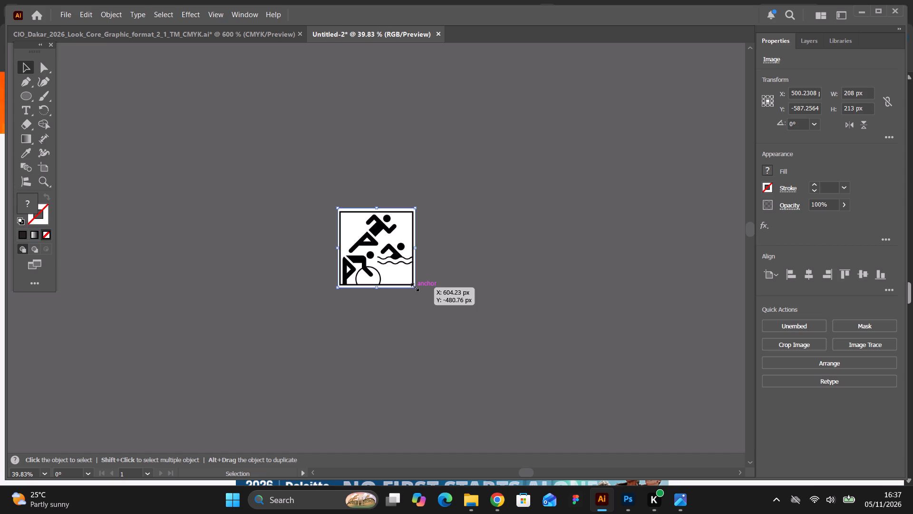
pyautogui.moveTo(414, 286); pyautogui.dragTo(487, 354)
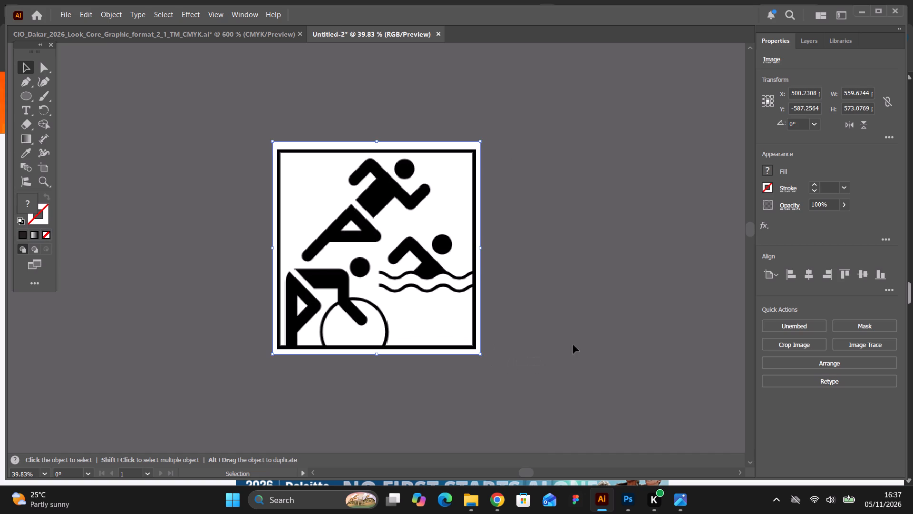
# Image Trace the triathlon pictogram with the Black and White Logo preset, then expand and ungroup the result.
pyautogui.click(851, 343)
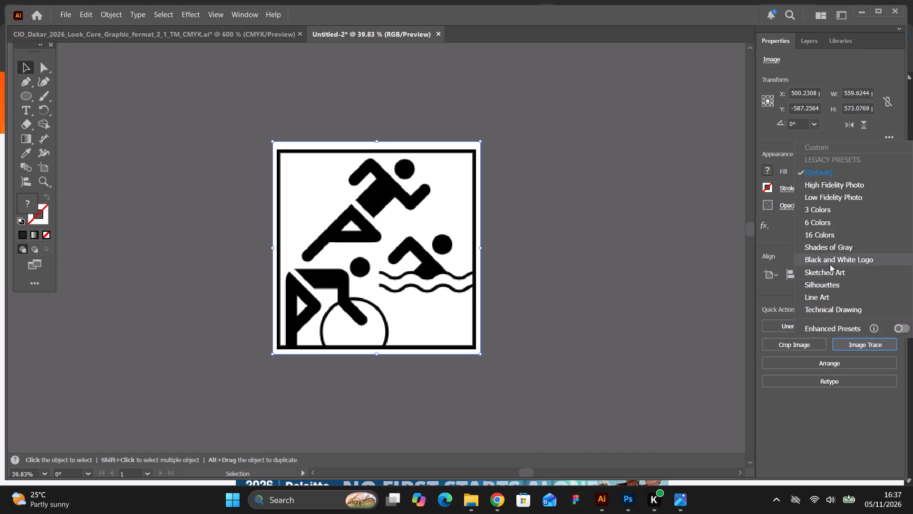
pyautogui.click(830, 263)
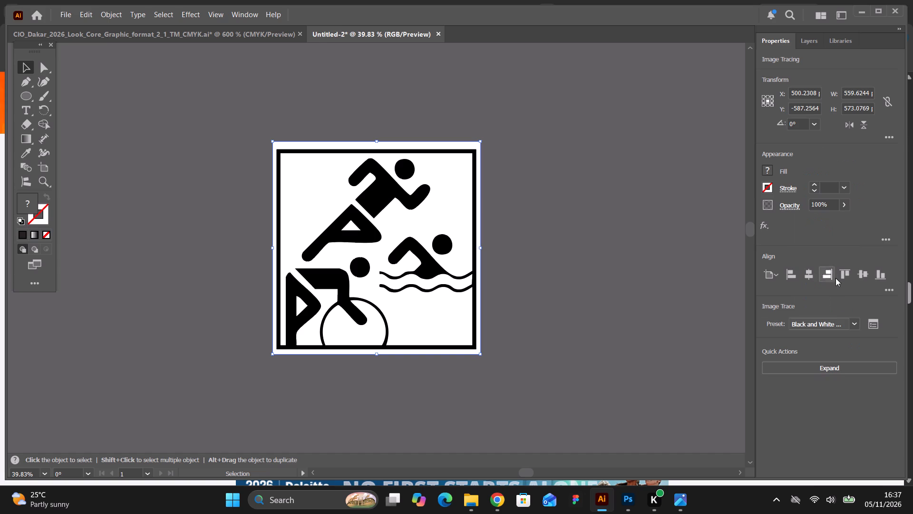
pyautogui.click(840, 371)
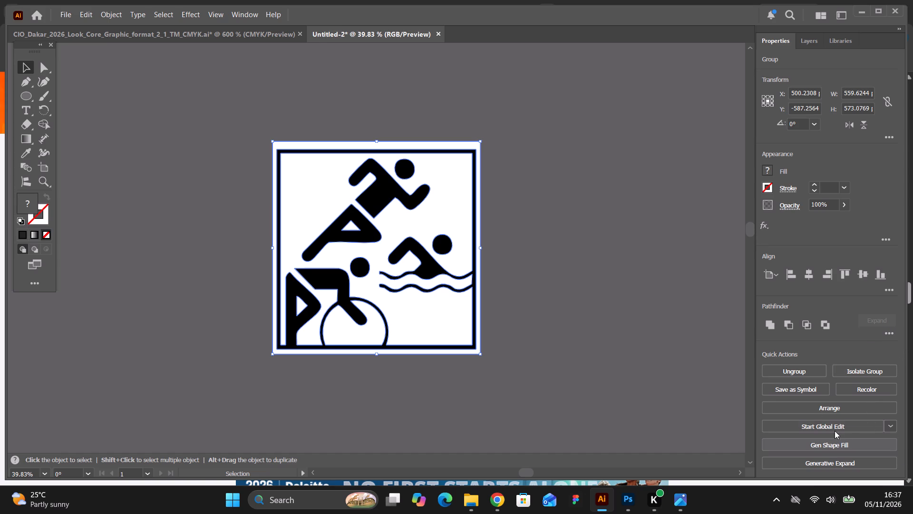
pyautogui.click(792, 370)
pyautogui.click(596, 329)
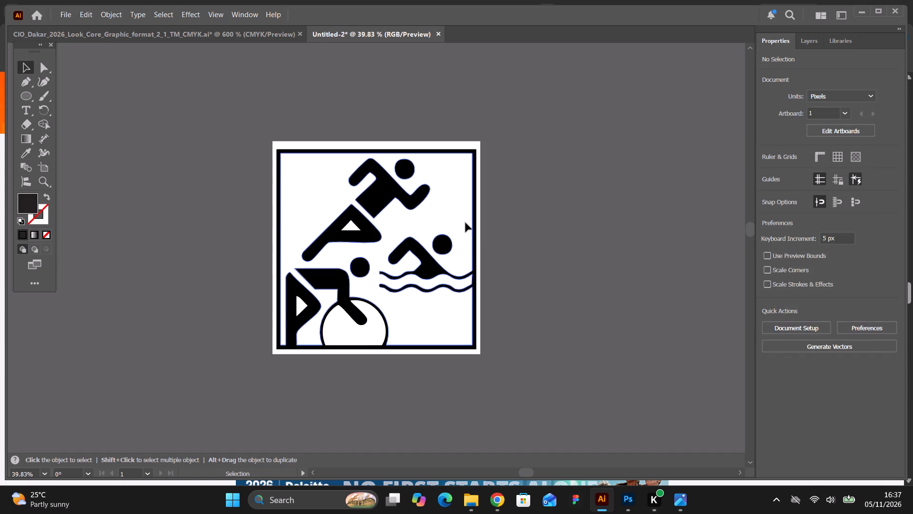
# Release the white background's compound path in the triathlon pictogram and delete the white background and the white outer border.
pyautogui.click(466, 223)
pyautogui.rightClick(466, 223)
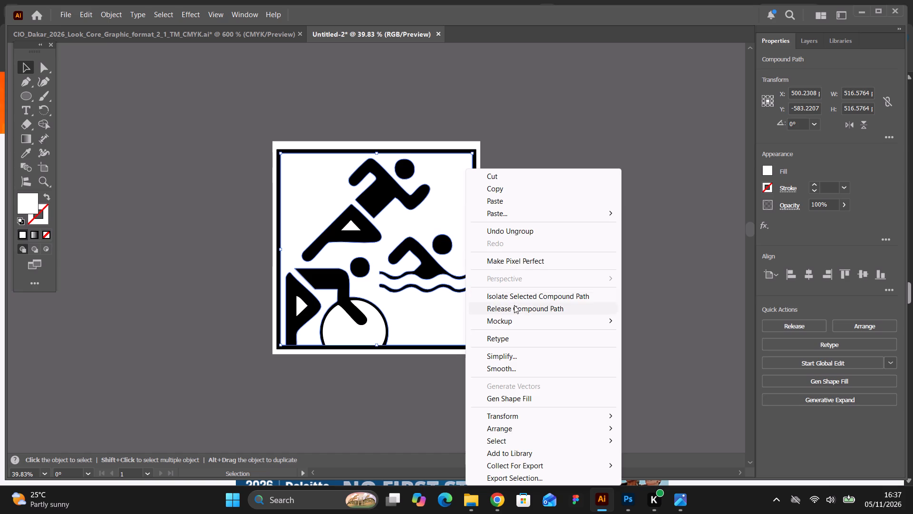
pyautogui.click(514, 305)
pyautogui.click(577, 306)
pyautogui.moveTo(452, 207); pyautogui.dragTo(646, 235)
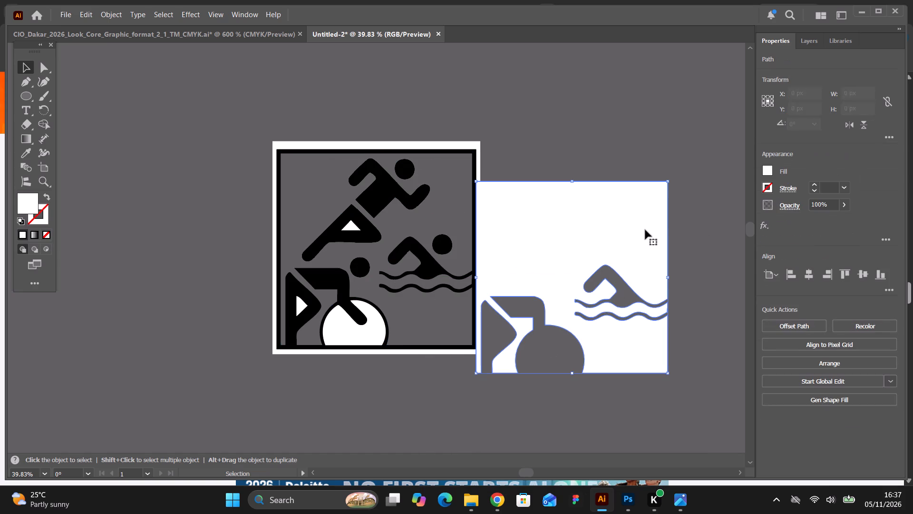
pyautogui.press('BackSpace')
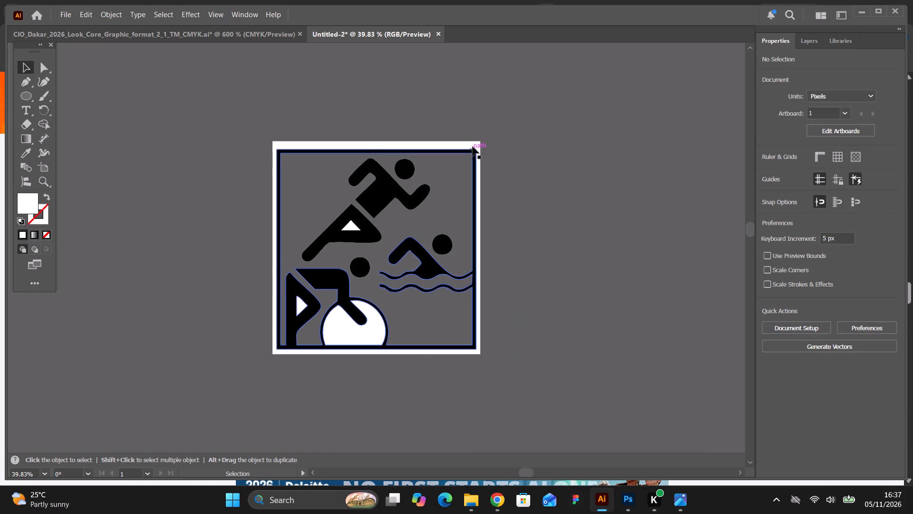
pyautogui.moveTo(473, 144); pyautogui.dragTo(622, 162)
pyautogui.press('BackSpace')
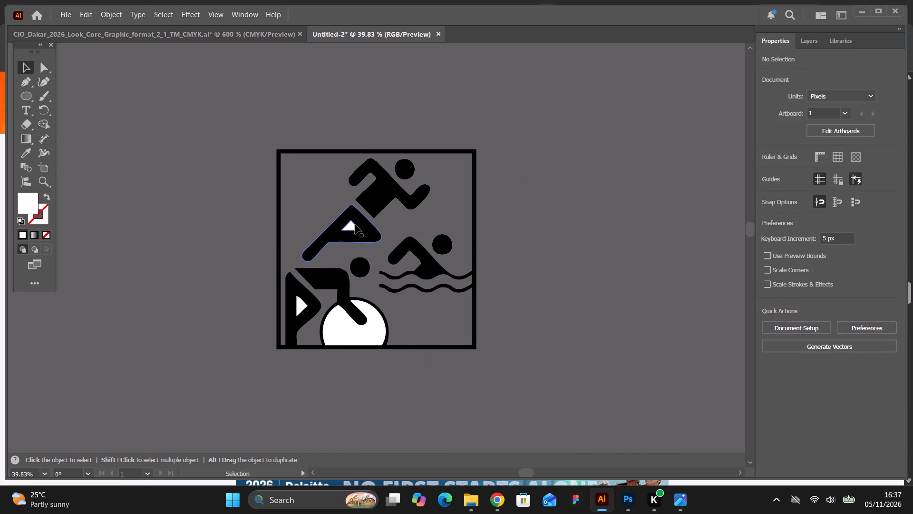
# Delete the white fills inside the bicycle wheel and inside the cyclist's and runner's leg triangles.
pyautogui.click(354, 225)
pyautogui.press('BackSpace')
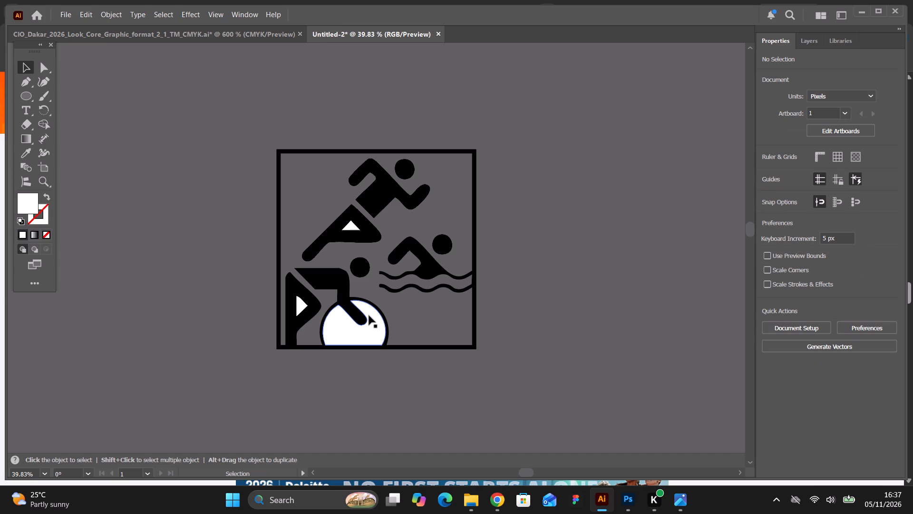
pyautogui.click(369, 316)
pyautogui.press('BackSpace')
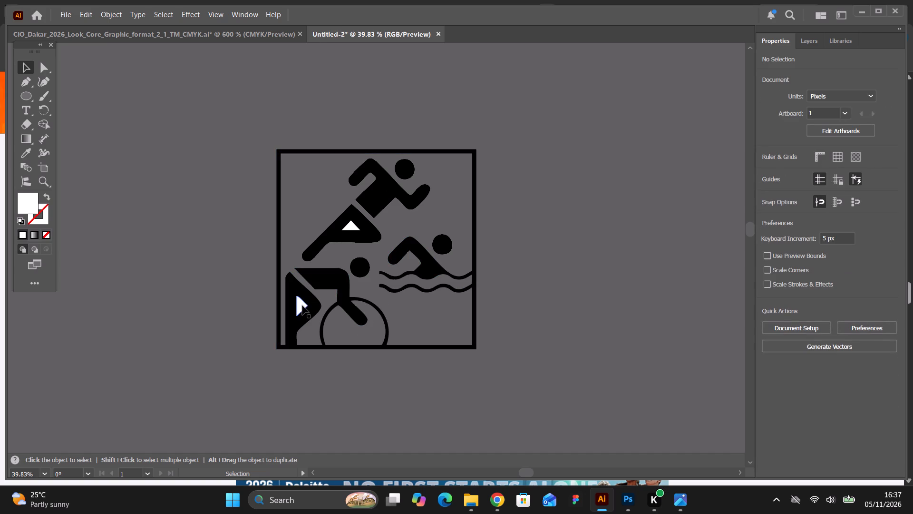
pyautogui.click(302, 306)
pyautogui.press('BackSpace')
pyautogui.click(353, 225)
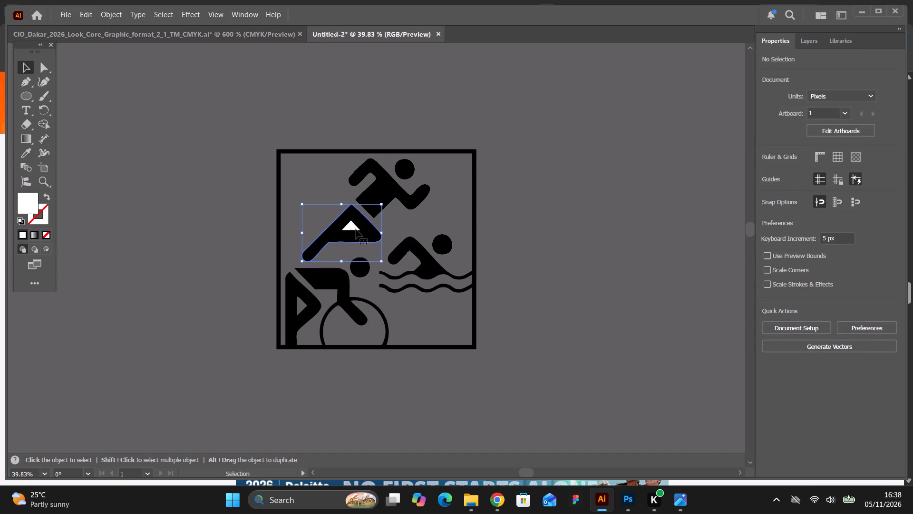
pyautogui.press('BackSpace')
pyautogui.click(551, 233)
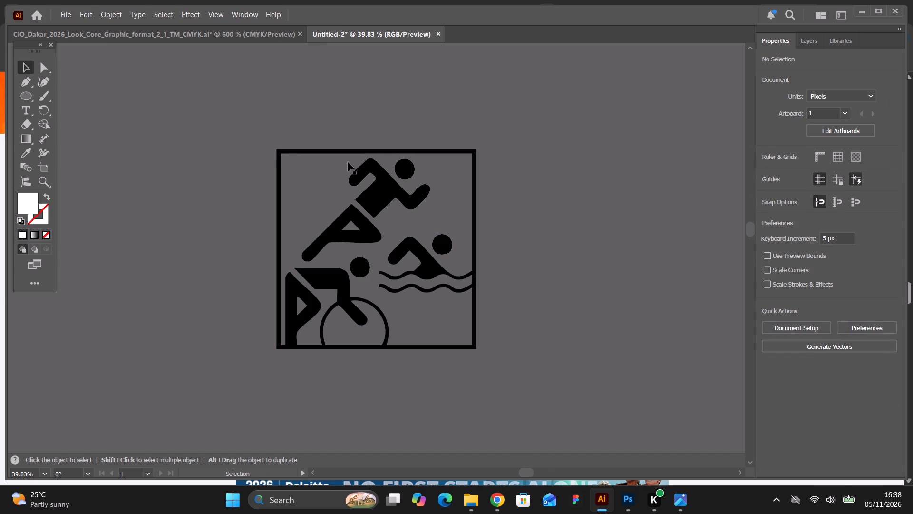
# Draw a white circle over the runner's head with the Ellipse tool and resize it to about 58 px across.
pyautogui.scroll(2, 216, 162)
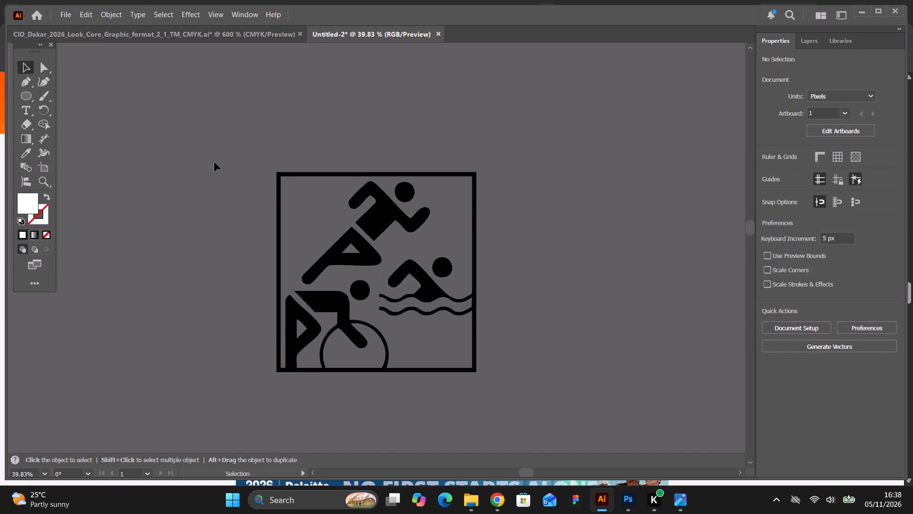
pyautogui.hotkey('ctrl', '=')
pyautogui.hotkey('ctrl', '=')
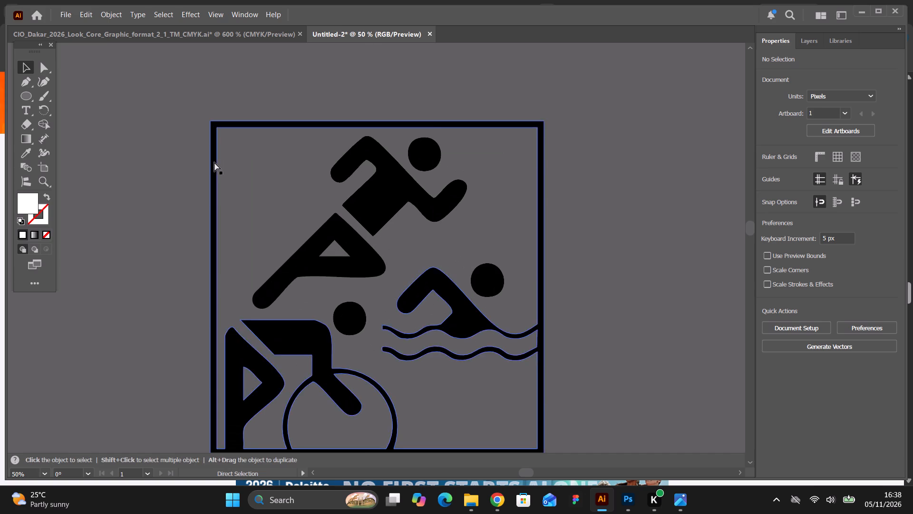
pyautogui.hotkey('ctrl', '=')
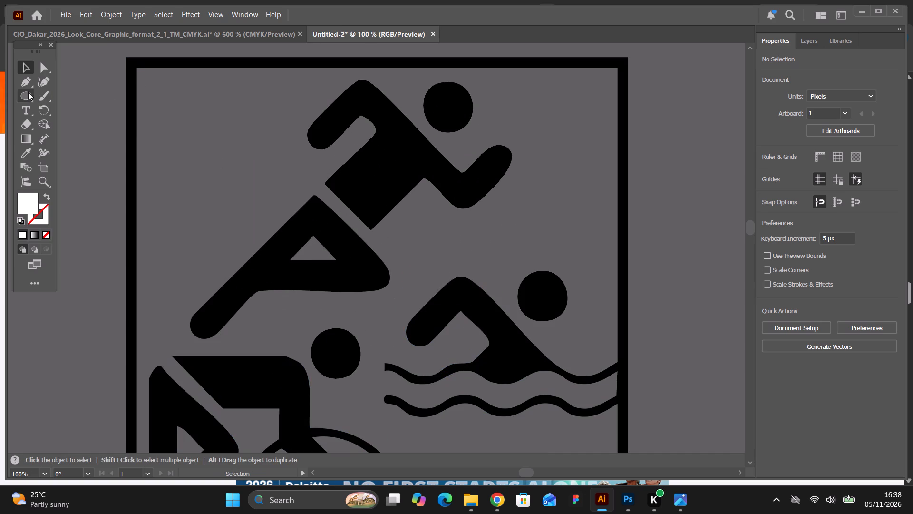
pyautogui.click(23, 93)
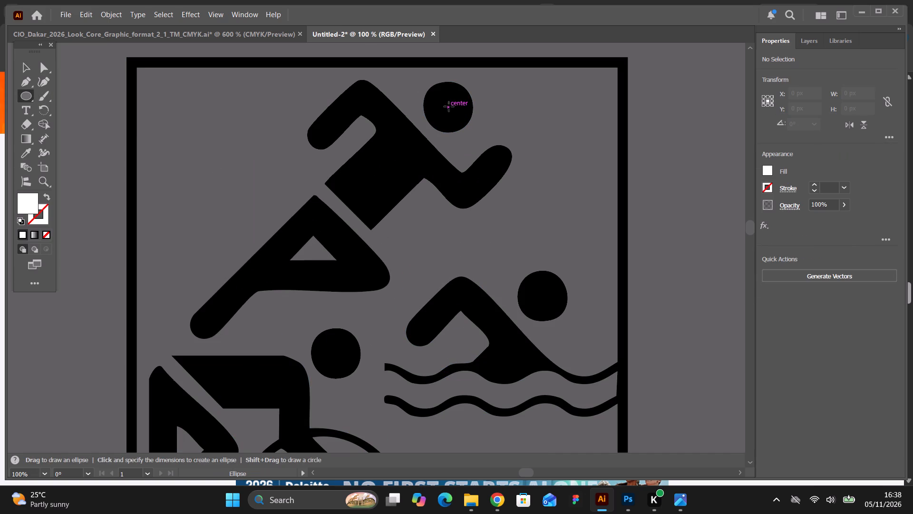
pyautogui.moveTo(449, 107); pyautogui.dragTo(477, 132)
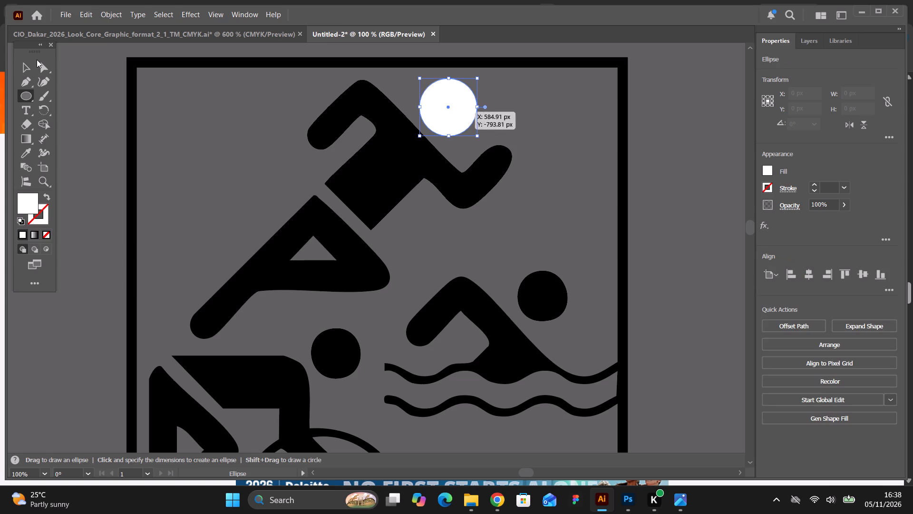
pyautogui.click(29, 66)
pyautogui.click(255, 123)
pyautogui.click(454, 119)
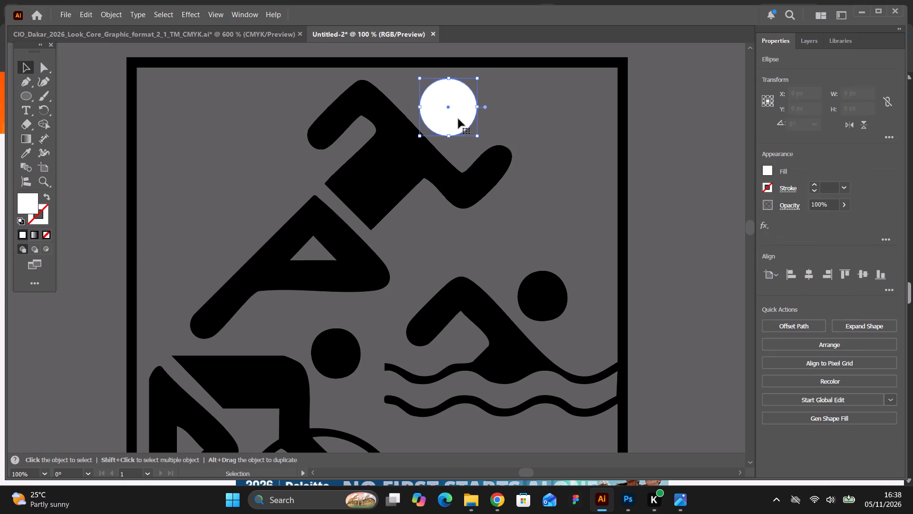
pyautogui.keyDown('alt'); pyautogui.keyDown('shift'); pyautogui.click(474, 78); pyautogui.keyUp('shift'); pyautogui.keyUp('alt')
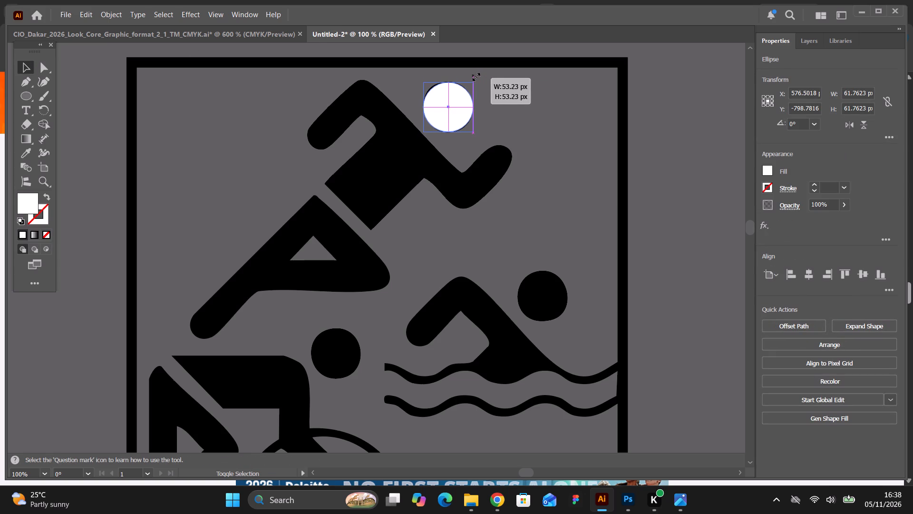
# Copy the runner's head circle onto the swimmer's head and the cyclist's head.
pyautogui.moveTo(455, 105); pyautogui.dragTo(538, 258)
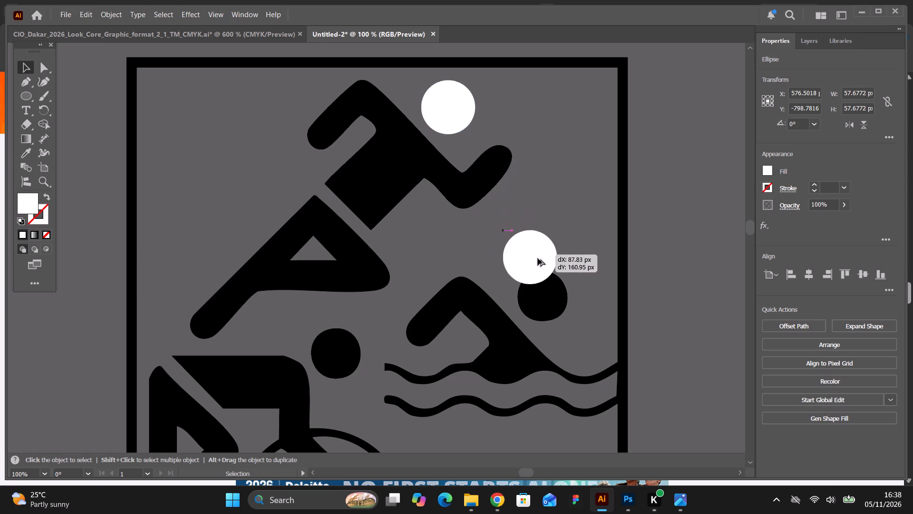
pyautogui.moveTo(538, 258); pyautogui.dragTo(551, 292)
pyautogui.click(564, 235)
pyautogui.moveTo(558, 302); pyautogui.dragTo(399, 338)
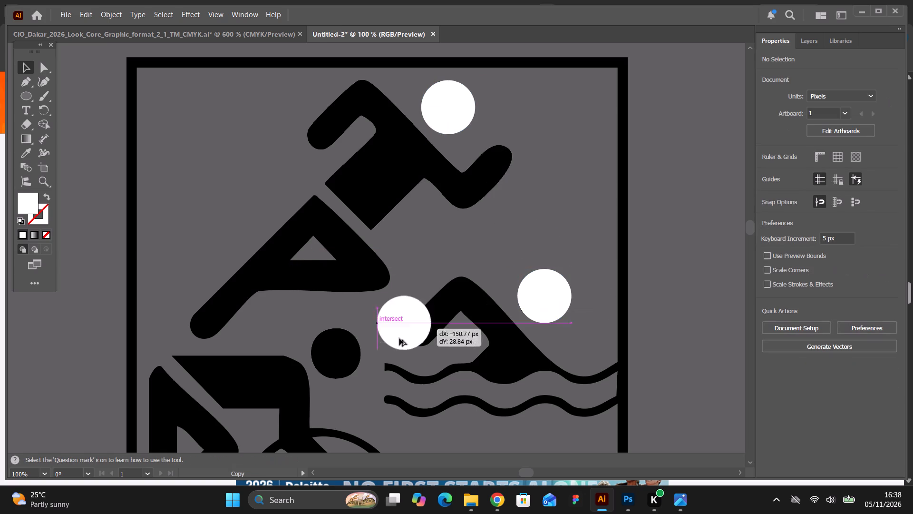
pyautogui.moveTo(399, 338); pyautogui.dragTo(353, 358)
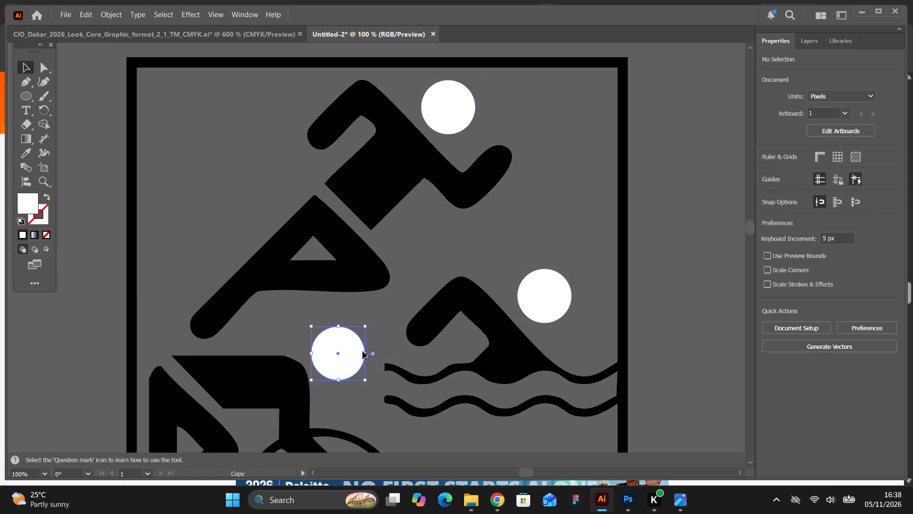
# Recolour the three white head circles black by sampling the runner's body with the Eyedropper.
pyautogui.click(551, 307)
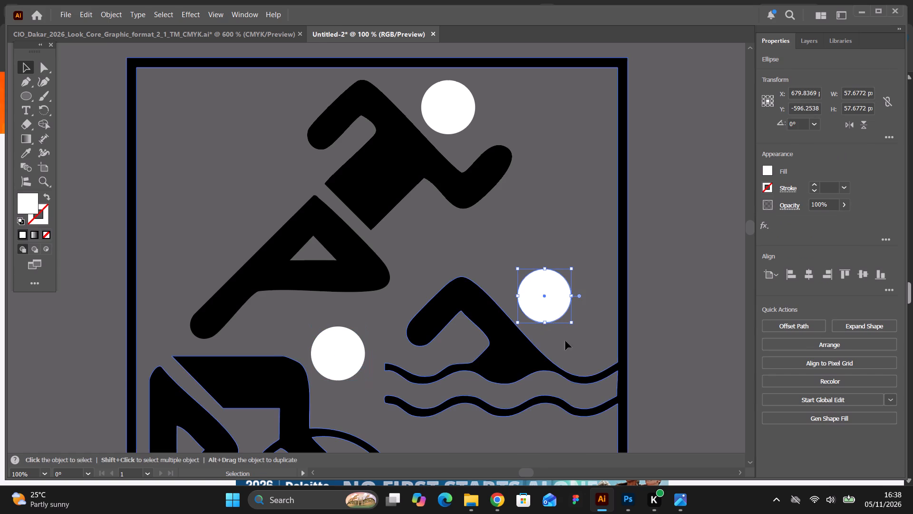
pyautogui.click(29, 151)
pyautogui.click(375, 171)
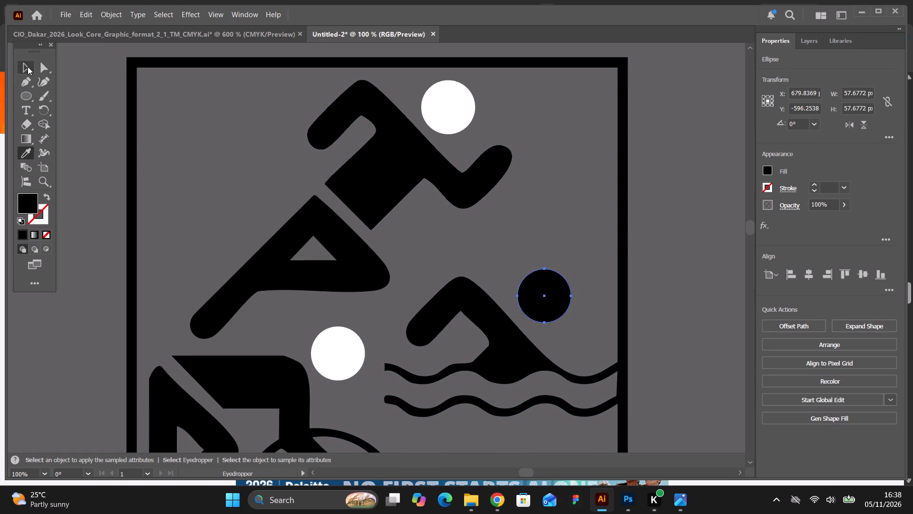
pyautogui.click(28, 67)
pyautogui.click(212, 128)
pyautogui.click(444, 110)
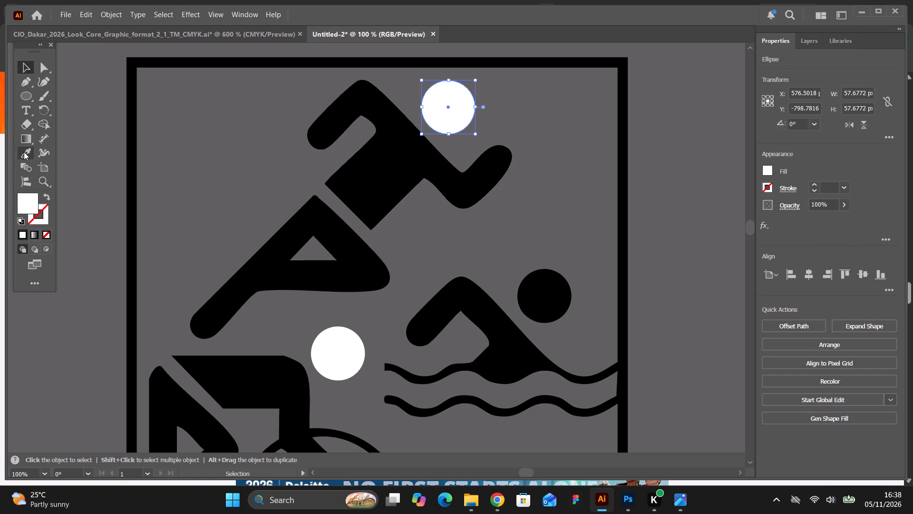
pyautogui.click(24, 152)
pyautogui.click(366, 154)
pyautogui.click(25, 68)
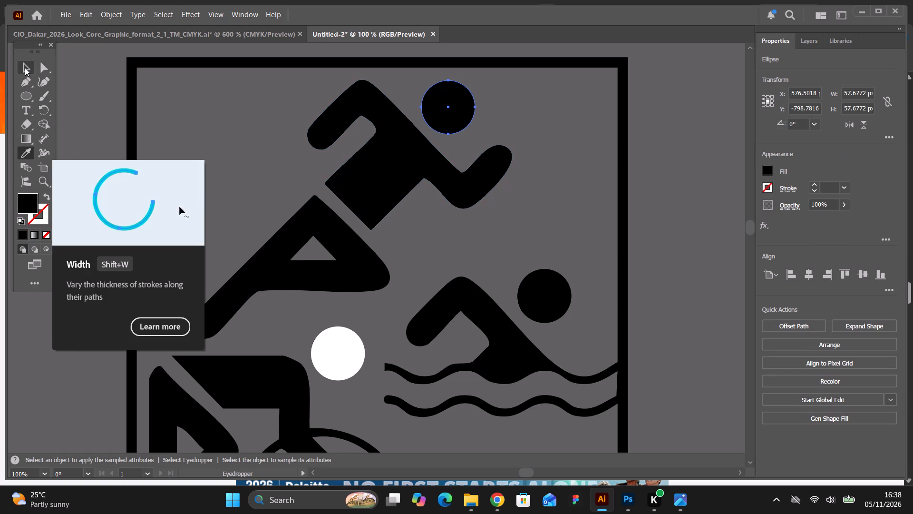
pyautogui.click(326, 352)
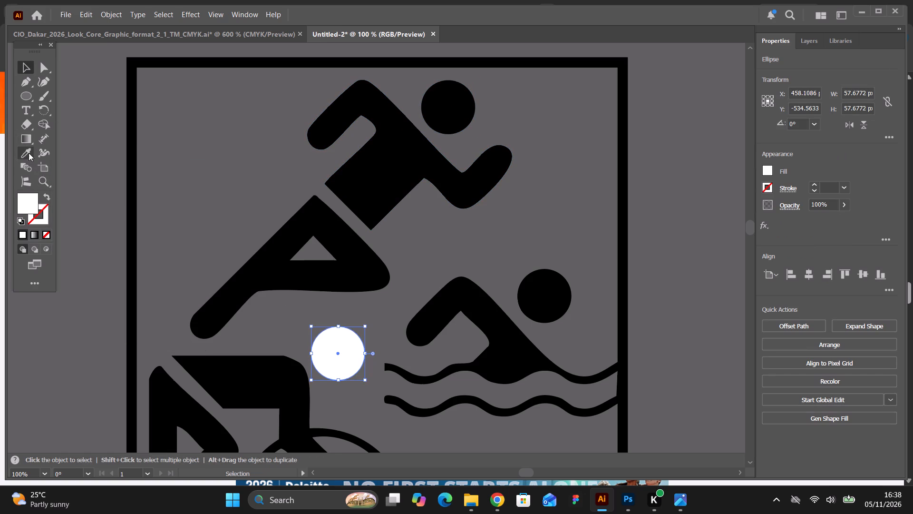
pyautogui.click(29, 153)
pyautogui.click(264, 257)
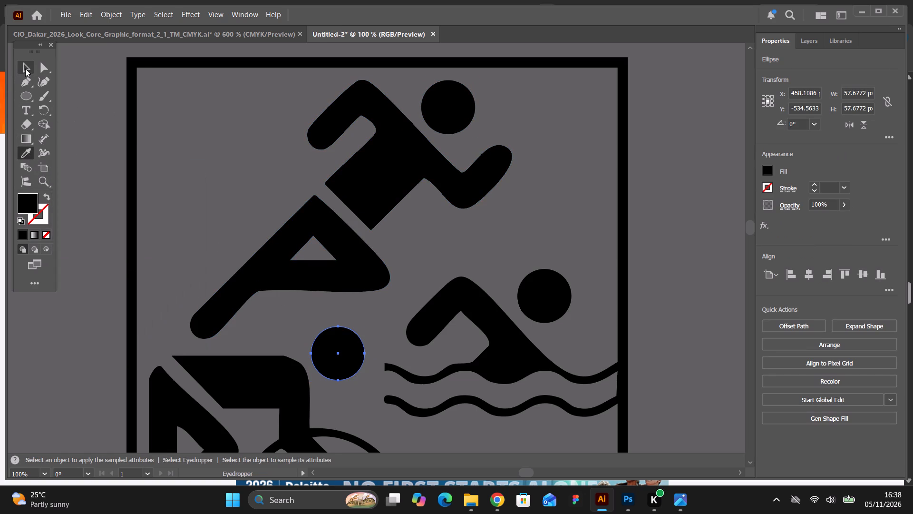
pyautogui.click(25, 69)
pyautogui.click(223, 139)
# Select the whole triathlon pictogram, including its frame and new head circles, and group it.
pyautogui.hotkey('ctrl', '-')
pyautogui.hotkey('ctrl', '-')
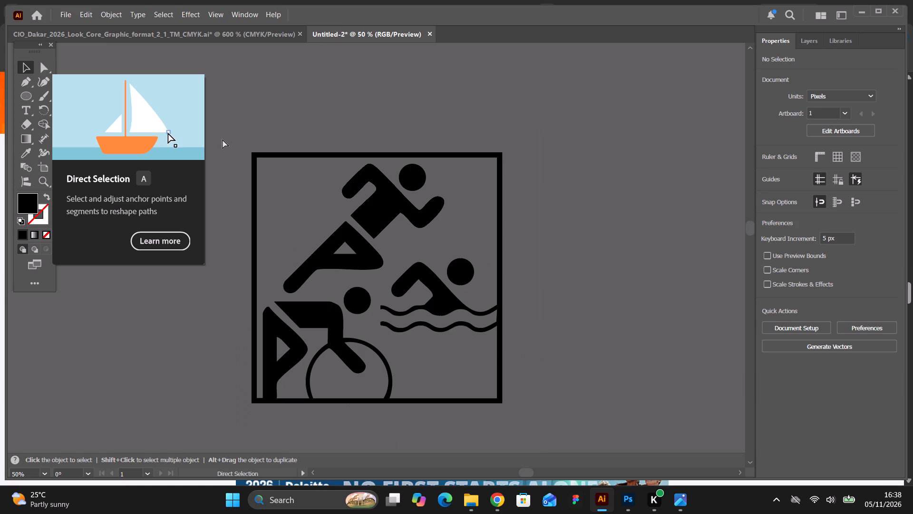
pyautogui.moveTo(237, 136); pyautogui.dragTo(573, 411)
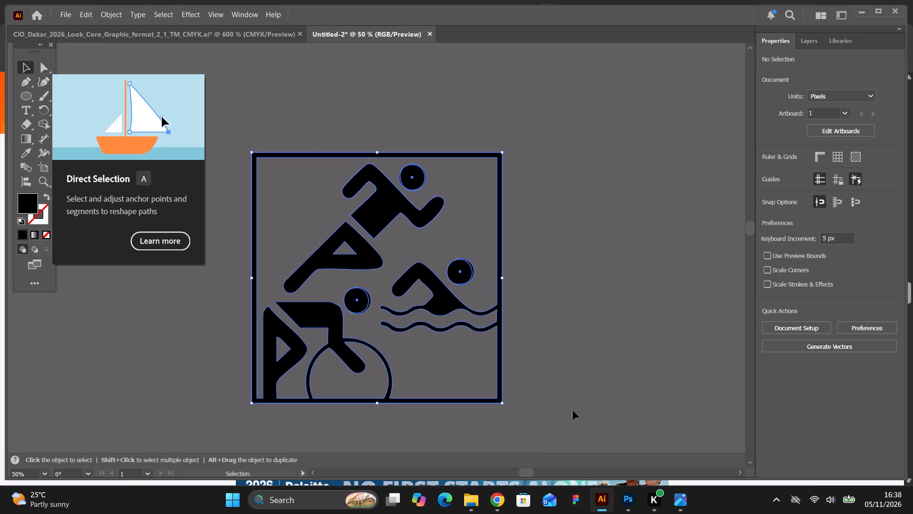
pyautogui.hotkey('ctrl', 'g')
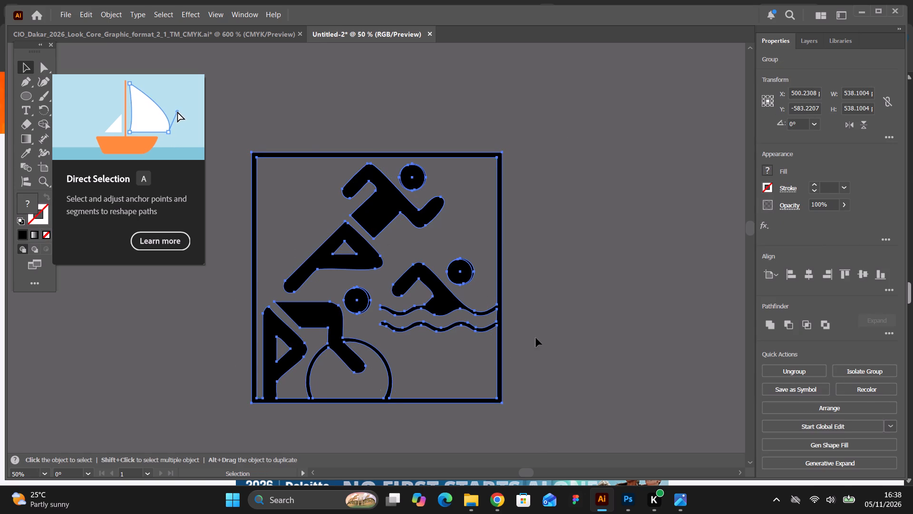
# Delete the framed swimming artwork from the artboard below the triathlon pictogram.
pyautogui.scroll(-20, 533, 327)
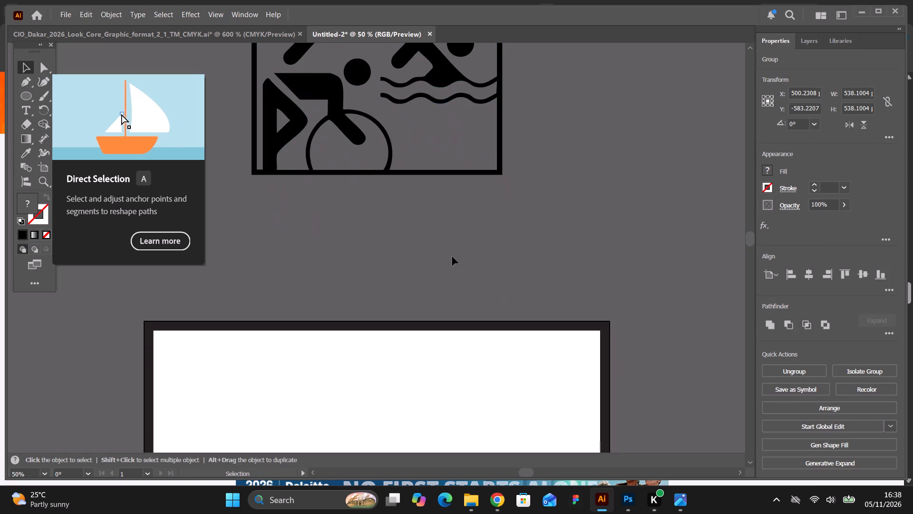
pyautogui.scroll(-4, 430, 310)
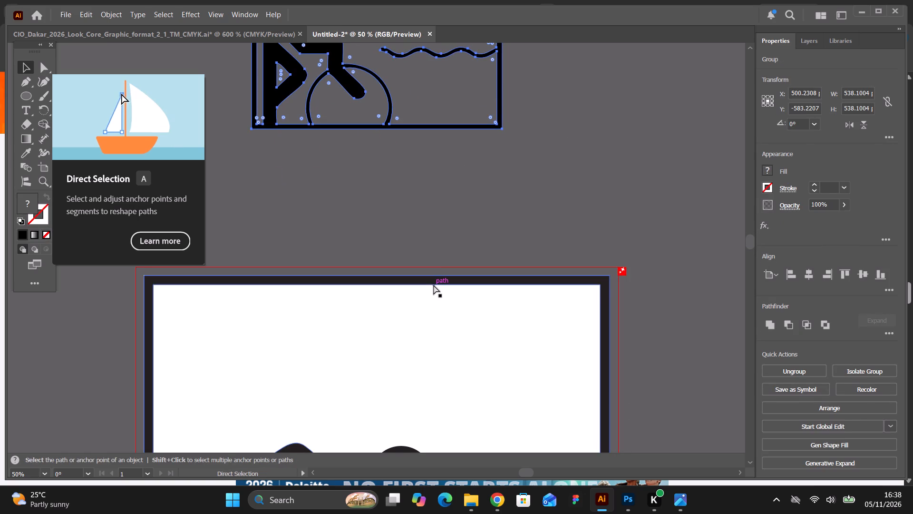
pyautogui.hotkey('ctrl', '-')
pyautogui.hotkey('ctrl', '-')
pyautogui.scroll(-13, 418, 270)
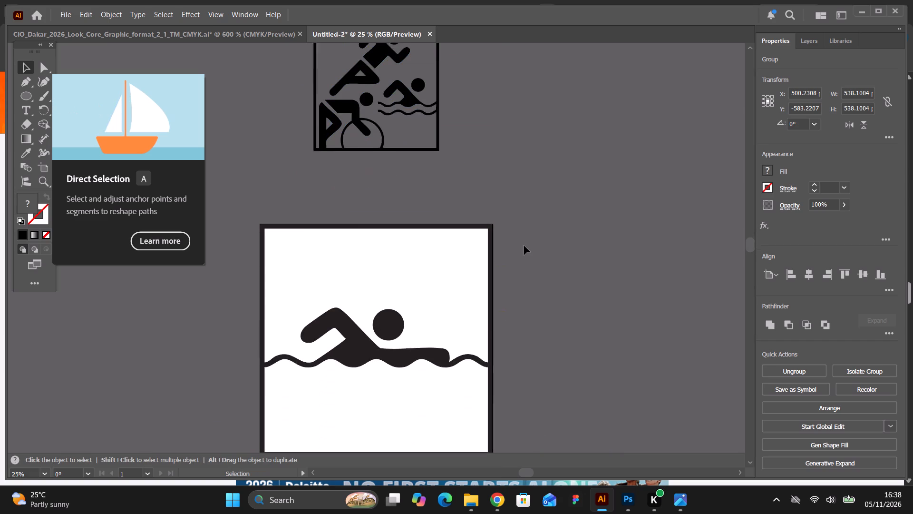
pyautogui.scroll(-1, 524, 246)
pyautogui.click(491, 259)
pyautogui.press('BackSpace')
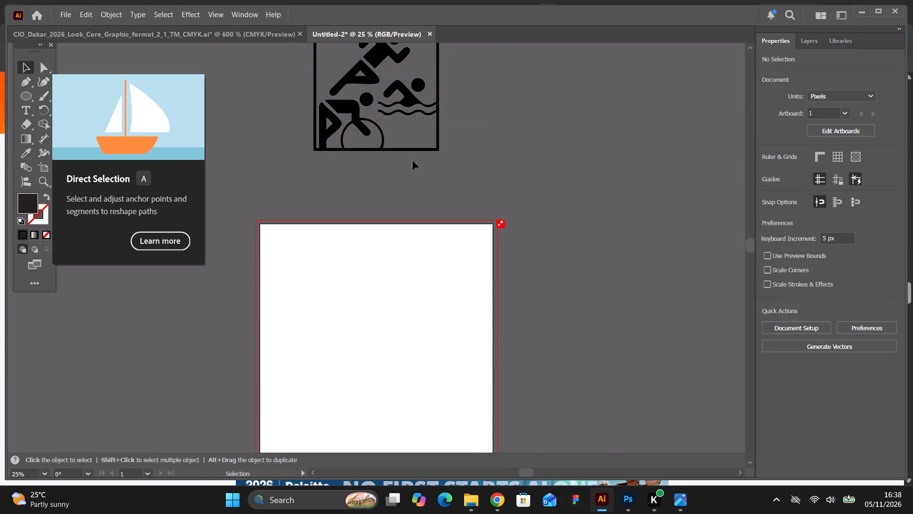
# Move the triathlon group to the artboard's top-left corner and scale it to fill the artboard at 1000 × 1000 px.
pyautogui.moveTo(354, 115); pyautogui.dragTo(301, 319)
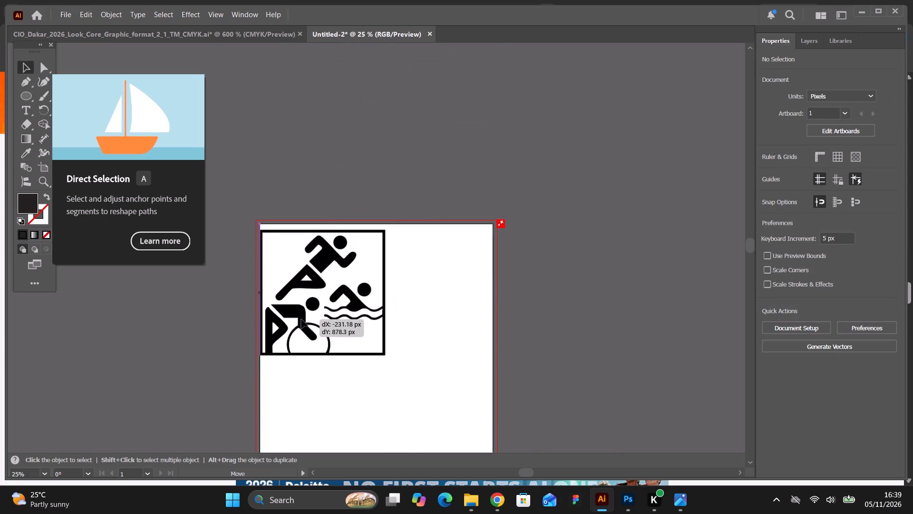
pyautogui.moveTo(301, 319); pyautogui.dragTo(301, 315)
pyautogui.scroll(-5, 322, 318)
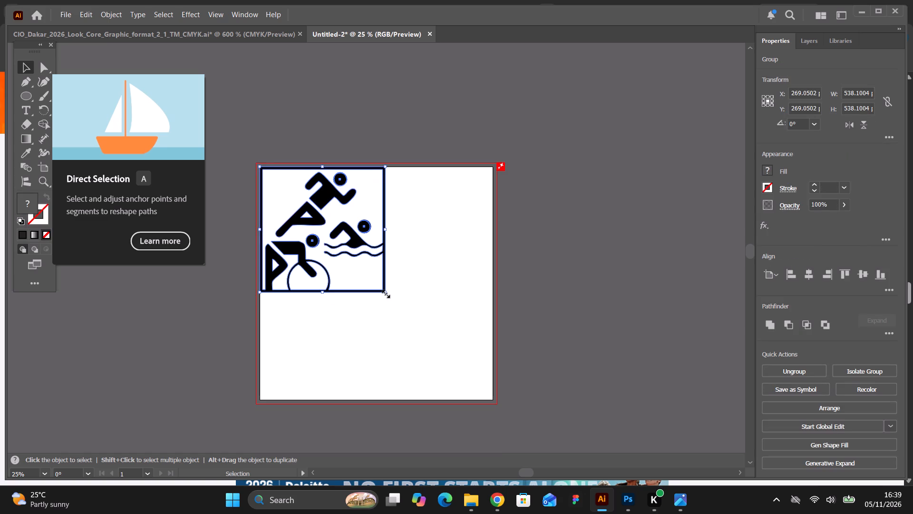
pyautogui.moveTo(385, 293); pyautogui.dragTo(493, 399)
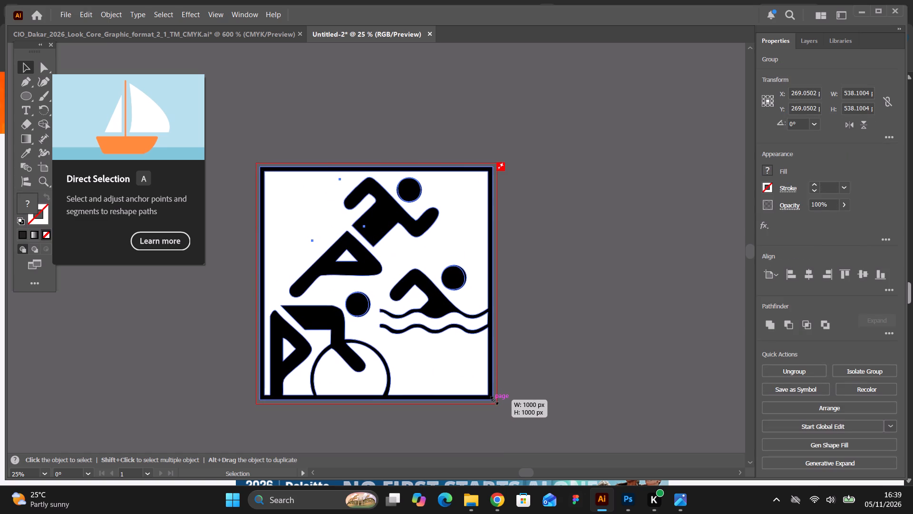
pyautogui.moveTo(493, 399); pyautogui.dragTo(493, 400)
pyautogui.click(571, 285)
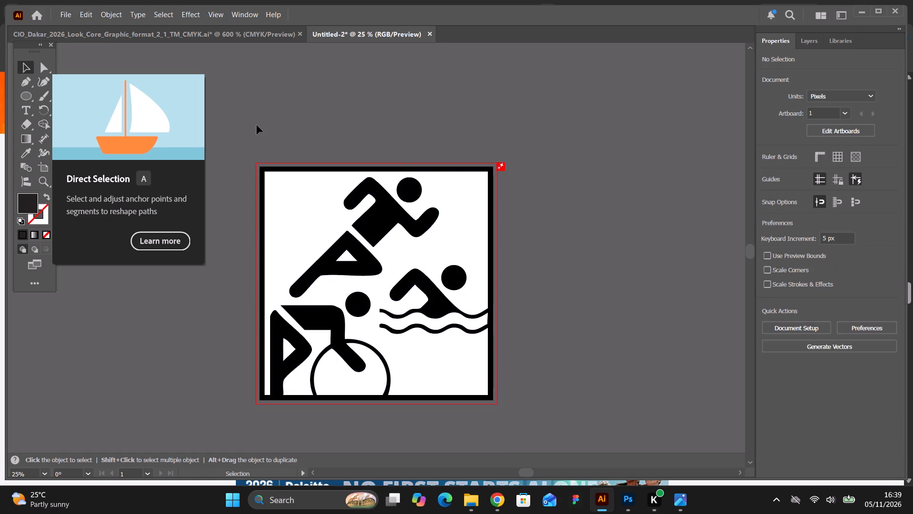
# Export artboard 1 as a PNG named triathlon in the Dakar folder, at High (300 ppi) with a transparent background.
pyautogui.click(69, 13)
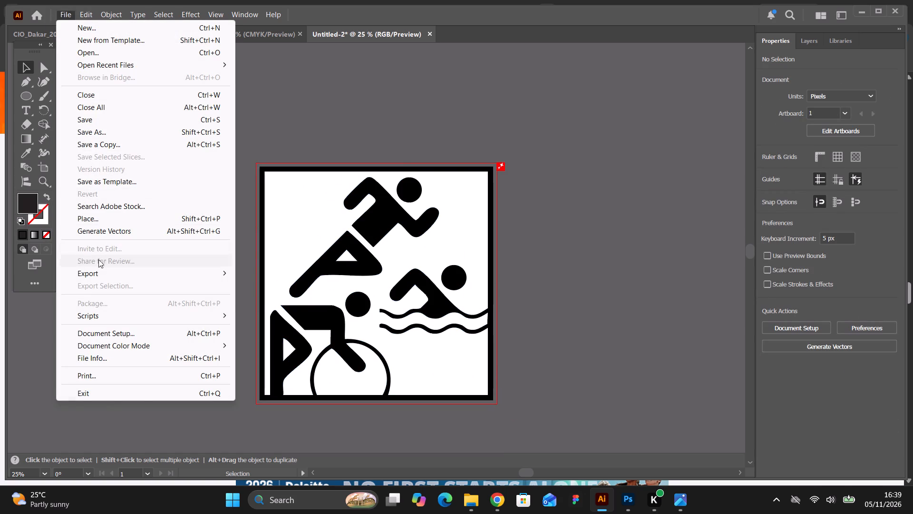
pyautogui.click(268, 285)
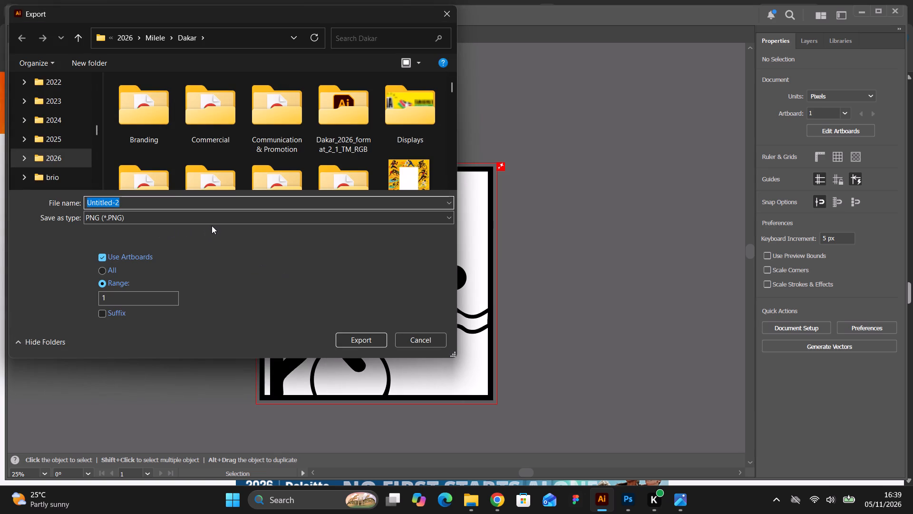
pyautogui.write('tria')
pyautogui.write('thlon')
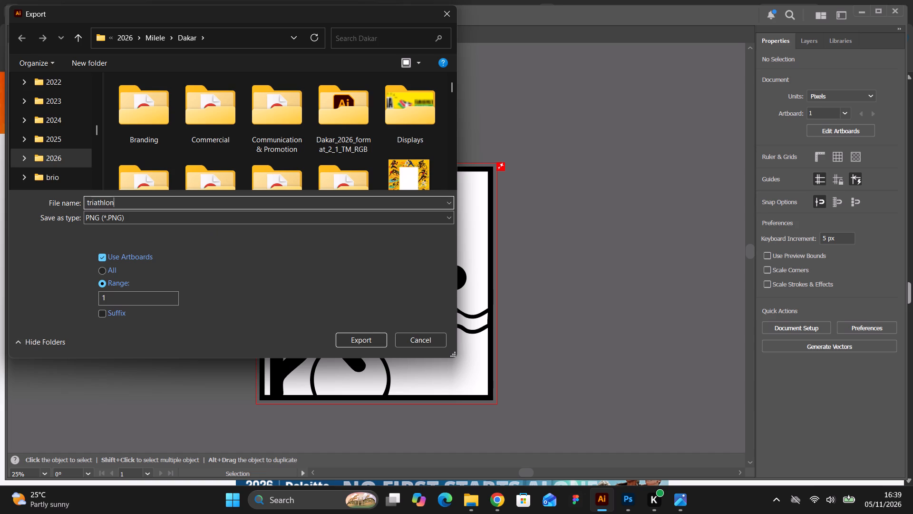
pyautogui.click(373, 339)
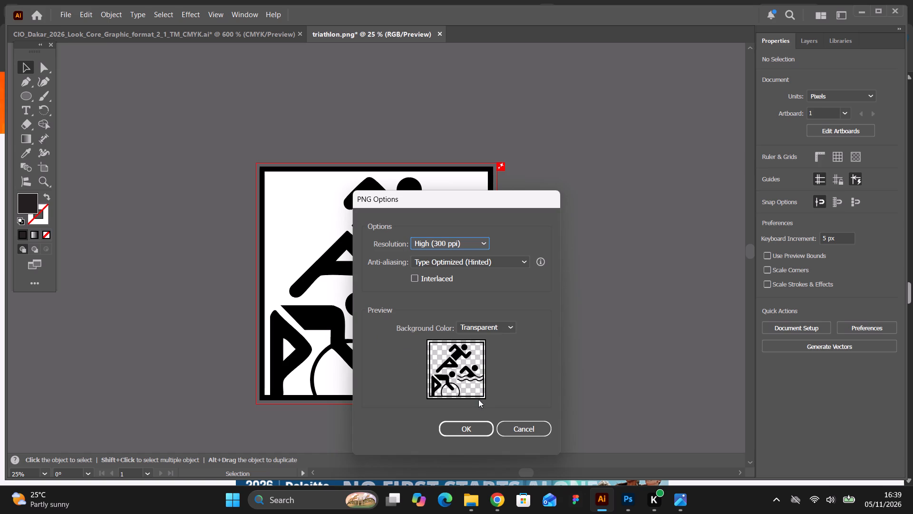
pyautogui.click(481, 434)
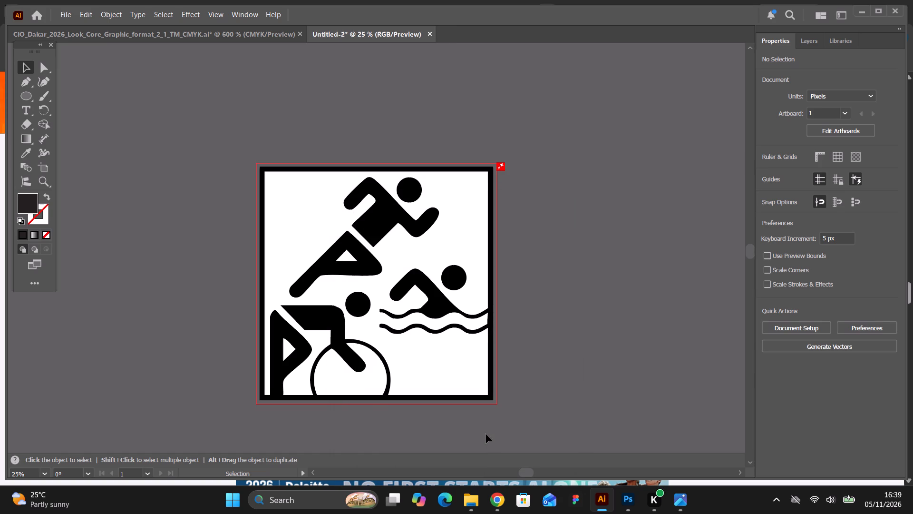
# Upload the exported triathlon-01 image from the Dakar folder to the Canva design's uploads.
pyautogui.click(475, 501)
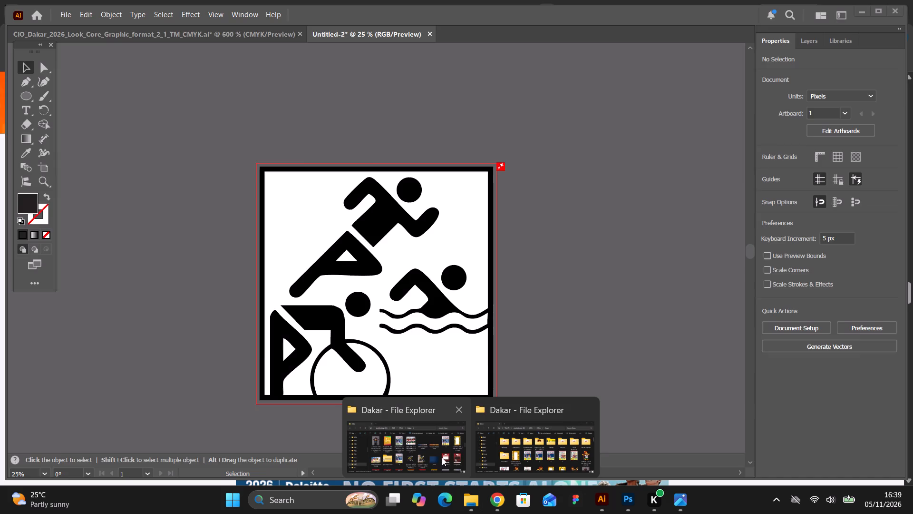
pyautogui.click(442, 457)
pyautogui.scroll(-7, 496, 316)
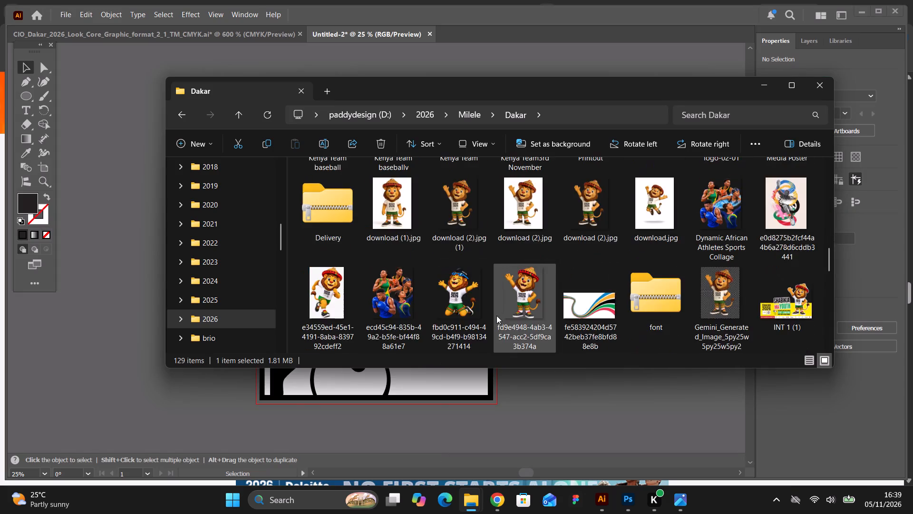
pyautogui.scroll(-8, 496, 316)
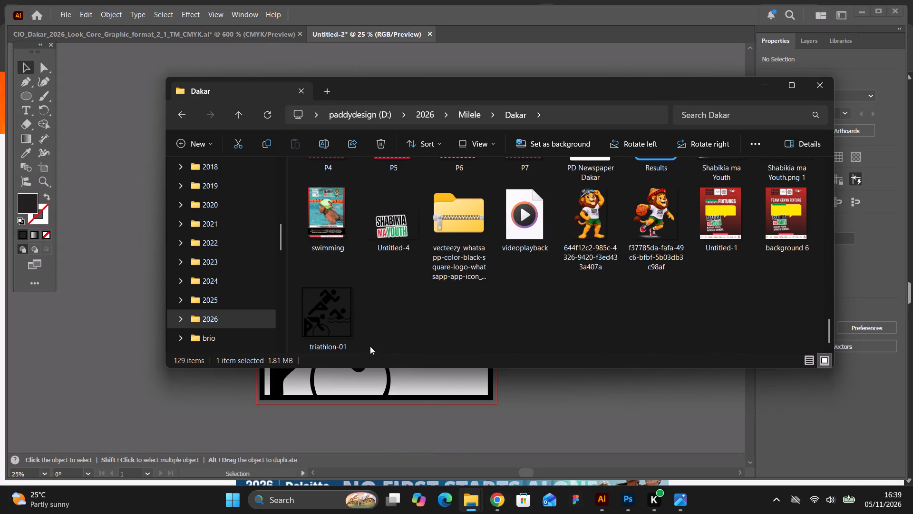
pyautogui.moveTo(335, 313); pyautogui.dragTo(497, 503)
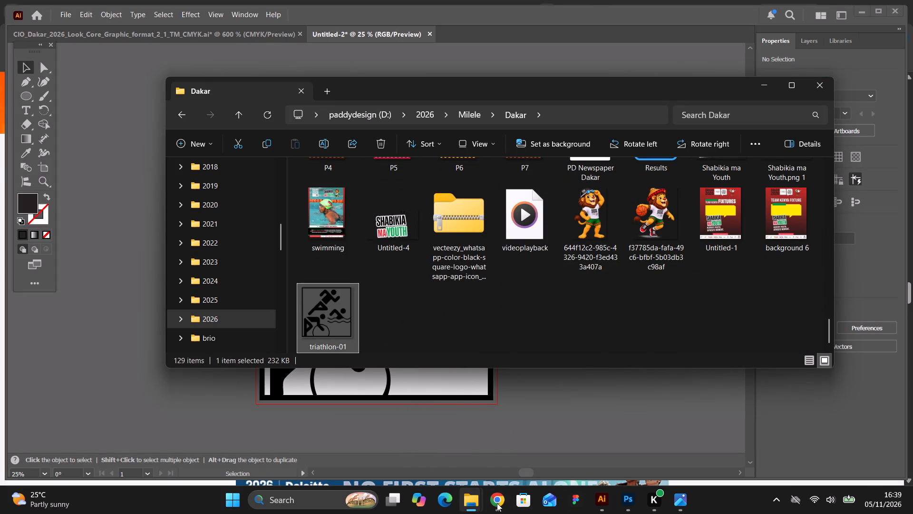
pyautogui.moveTo(497, 503); pyautogui.dragTo(668, 10)
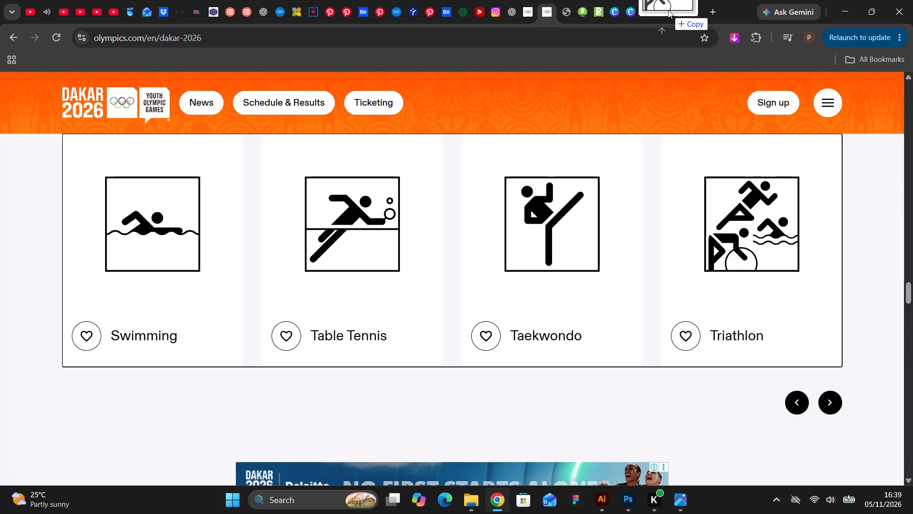
pyautogui.moveTo(668, 10); pyautogui.dragTo(201, 316)
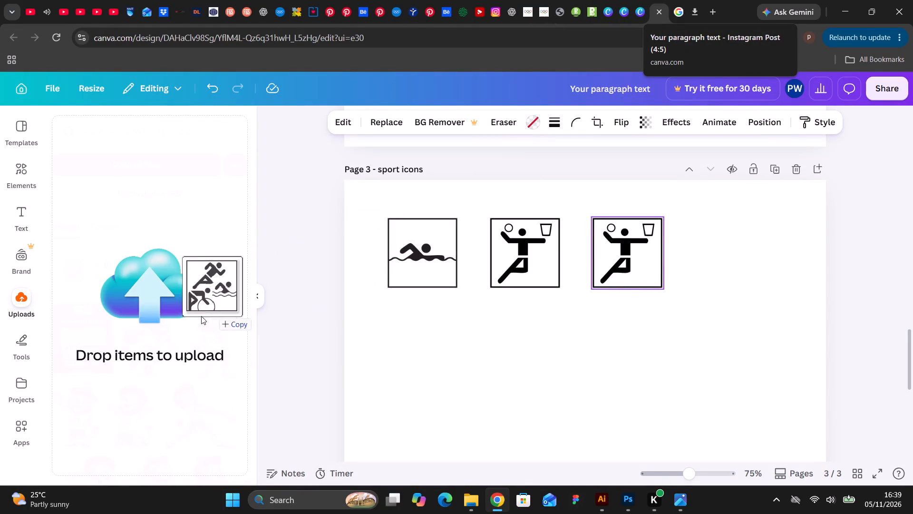
pyautogui.moveTo(201, 316); pyautogui.dragTo(159, 335)
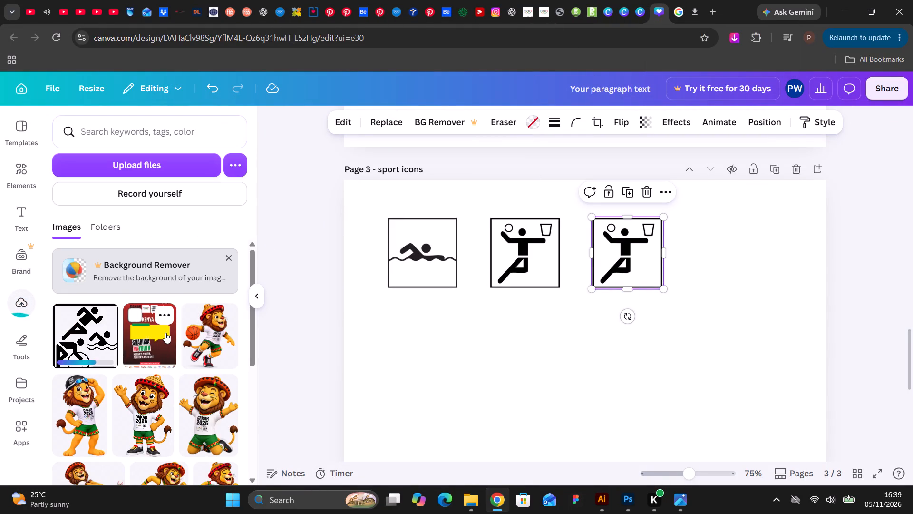
# Replace the third icon, the duplicated ball-sport figure, on Page 3 - sport icons with the uploaded triathlon pictogram.
pyautogui.scroll(-2, 166, 334)
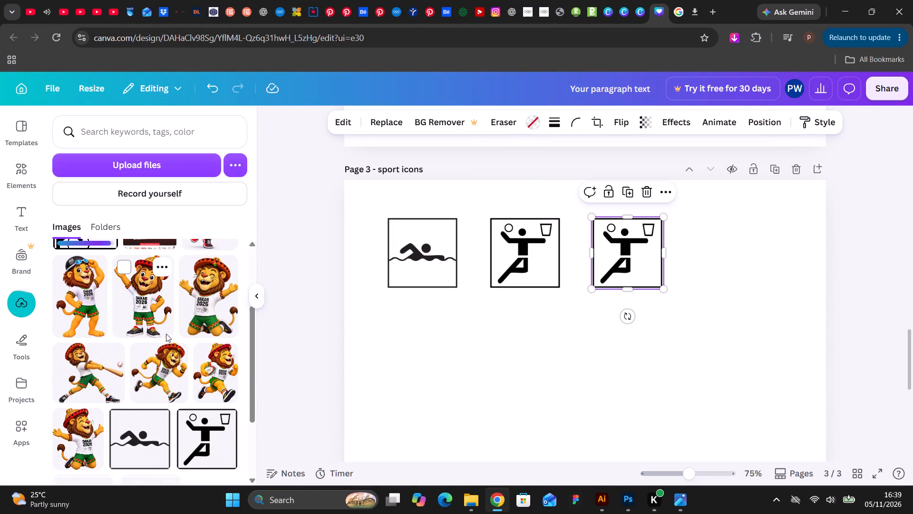
pyautogui.scroll(1, 166, 334)
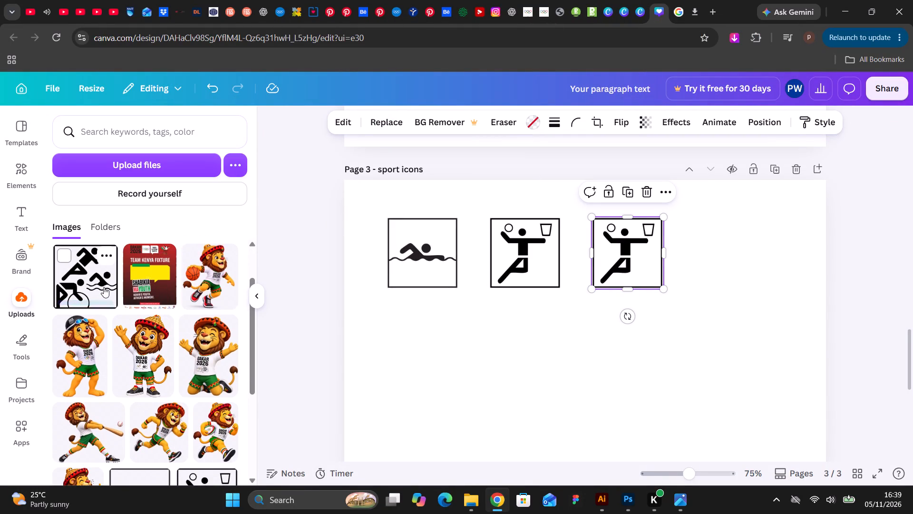
pyautogui.moveTo(101, 281); pyautogui.dragTo(610, 242)
pyautogui.click(850, 262)
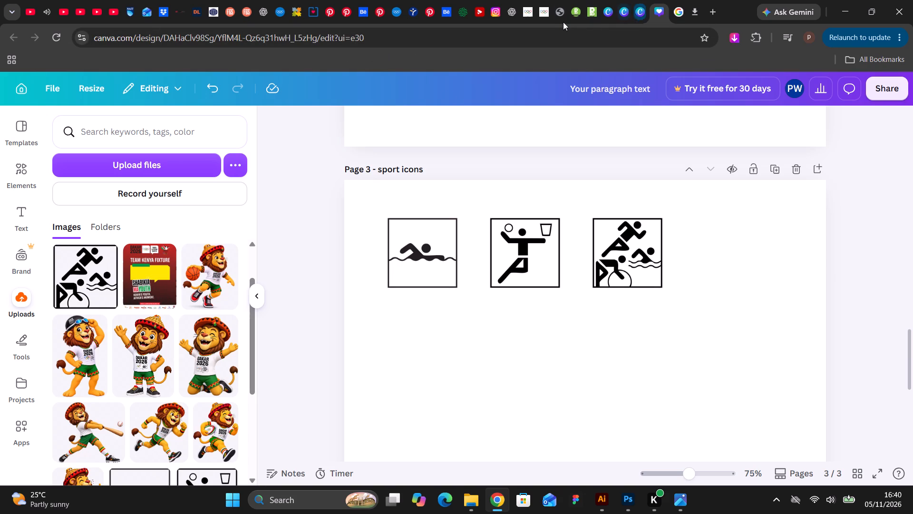
# Find the Wushu Taolu pictogram in the Dakar 2026 website's sports carousel and capture its whole frame as a screenshot.
pyautogui.click(544, 16)
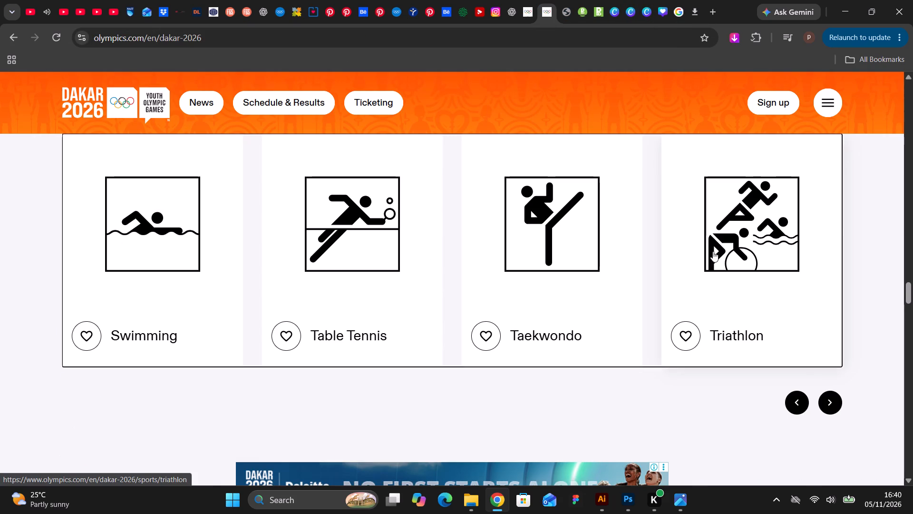
pyautogui.click(831, 405)
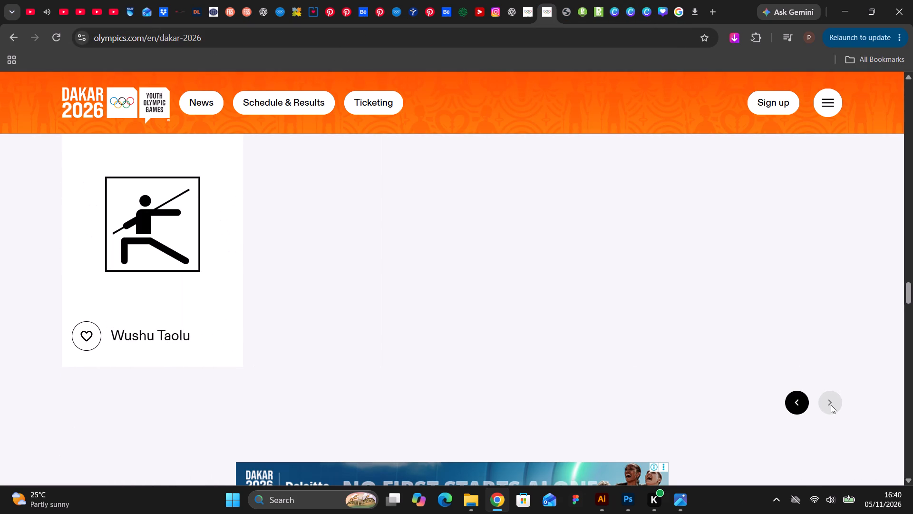
pyautogui.click(799, 404)
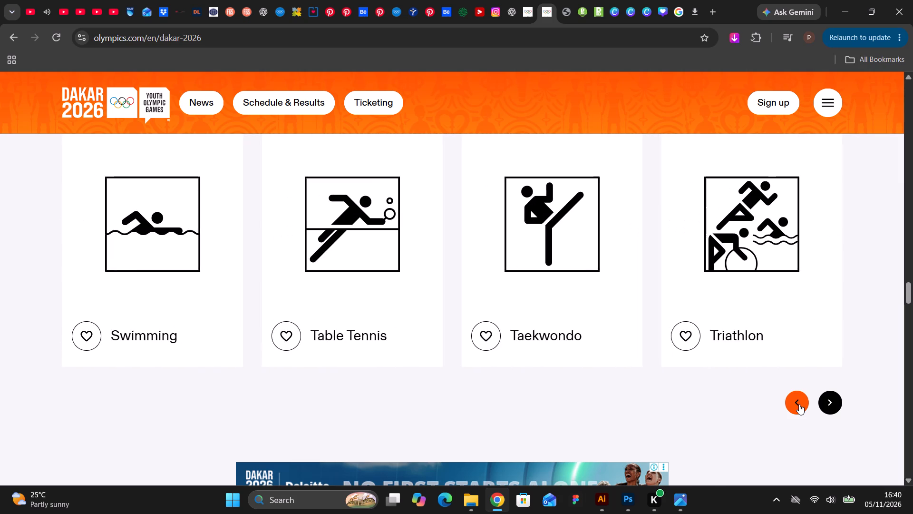
pyautogui.click(826, 407)
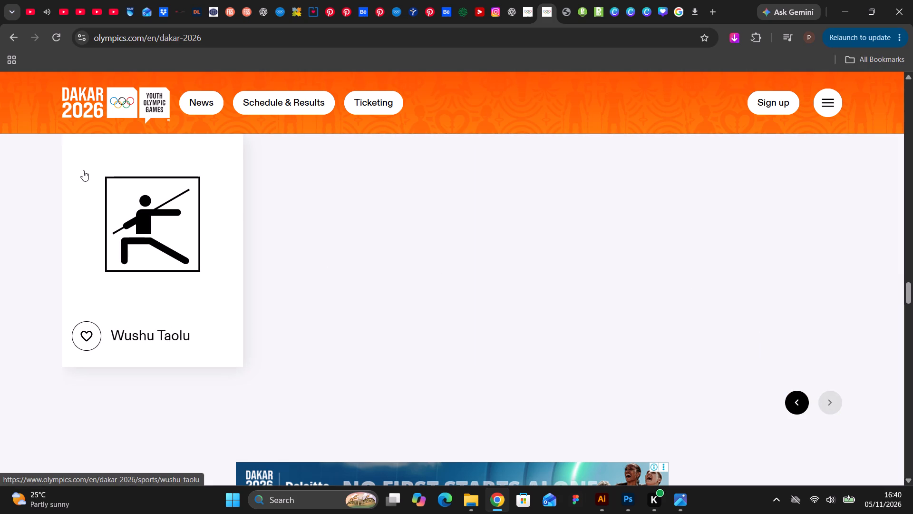
pyautogui.press('shift+super+s')
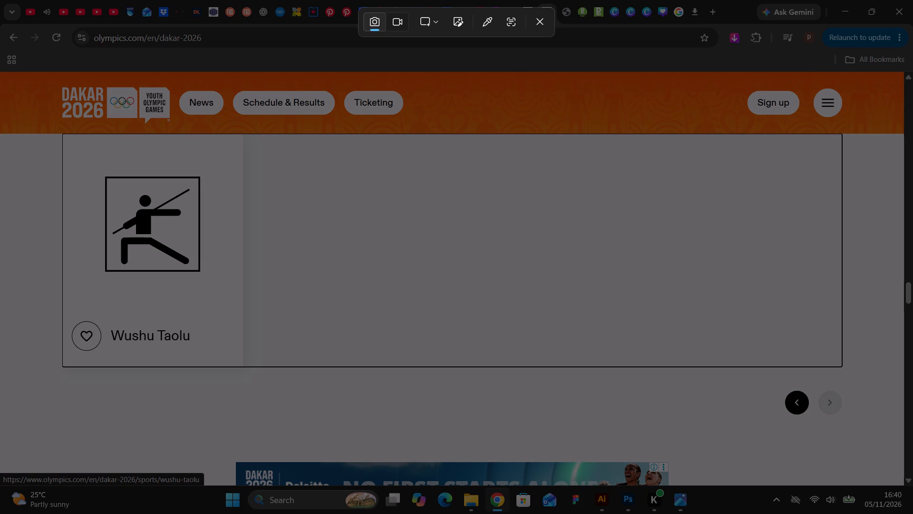
pyautogui.moveTo(107, 179); pyautogui.dragTo(170, 238)
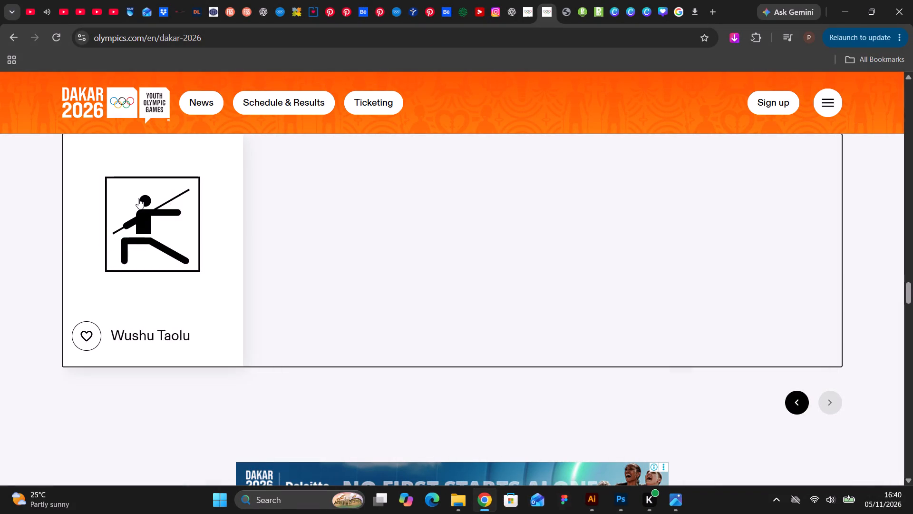
pyautogui.press('shift+super+s')
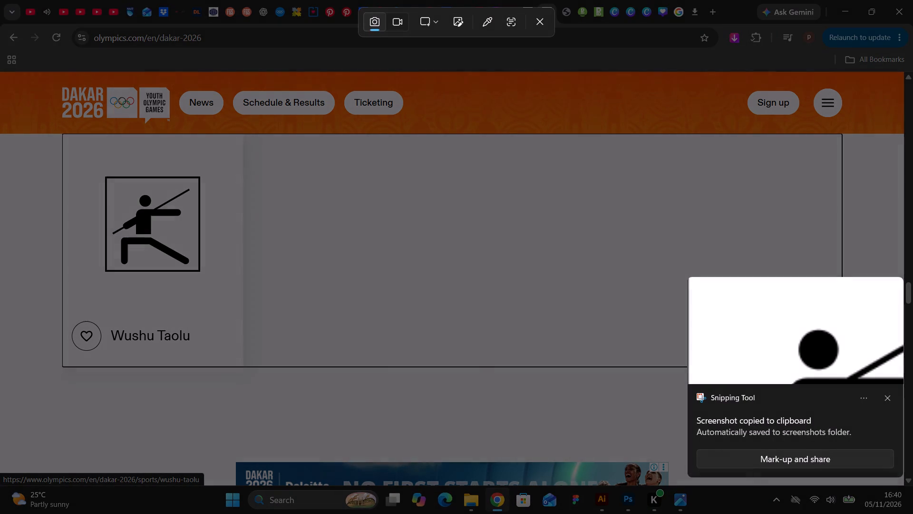
pyautogui.moveTo(104, 174); pyautogui.dragTo(202, 269)
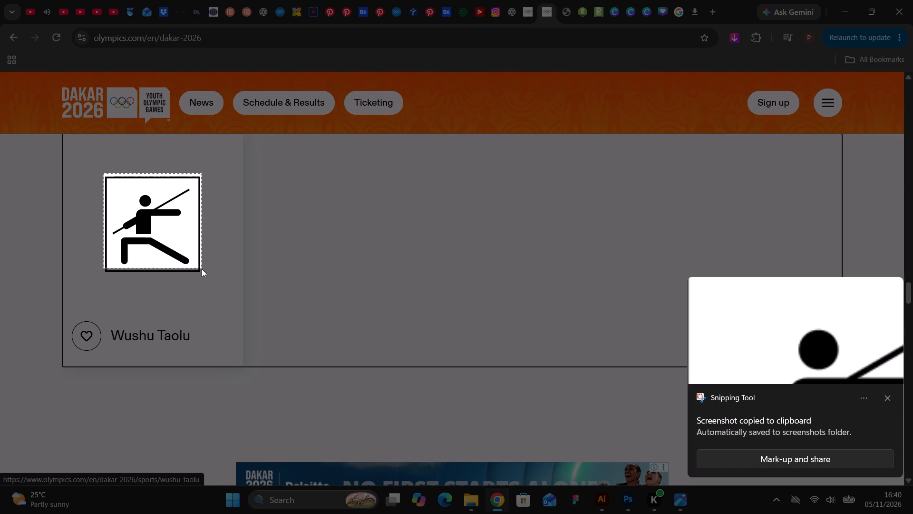
pyautogui.moveTo(202, 269); pyautogui.dragTo(202, 273)
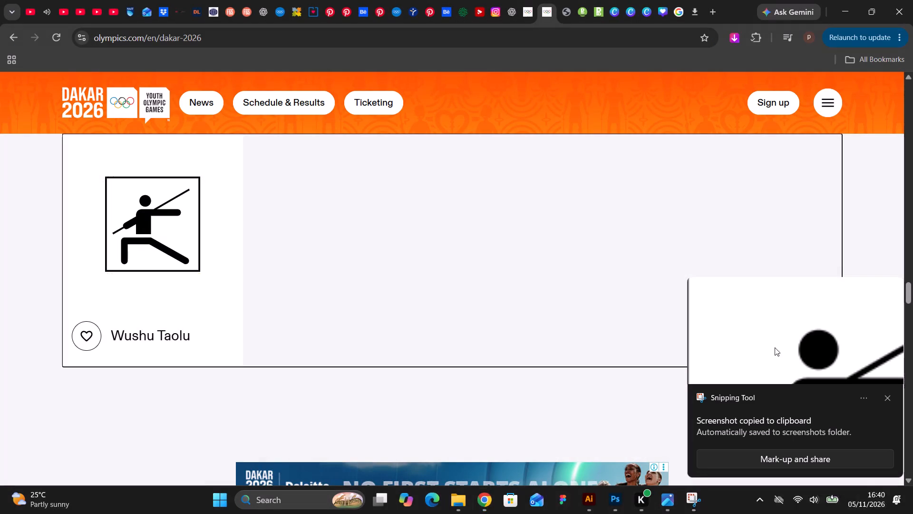
pyautogui.click(889, 395)
# Paste the Wushu Taolu screenshot into Illustrator above the triathlon artboard and enlarge it to about 925 × 930 px.
pyautogui.click(605, 498)
pyautogui.scroll(4, 544, 322)
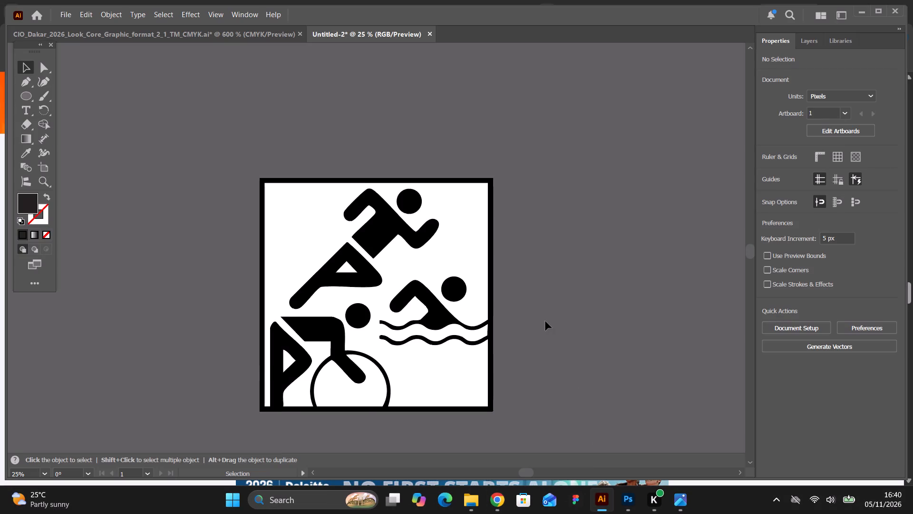
pyautogui.scroll(2, 545, 321)
pyautogui.scroll(-4, 544, 319)
pyautogui.scroll(20, 475, 279)
pyautogui.scroll(6, 475, 279)
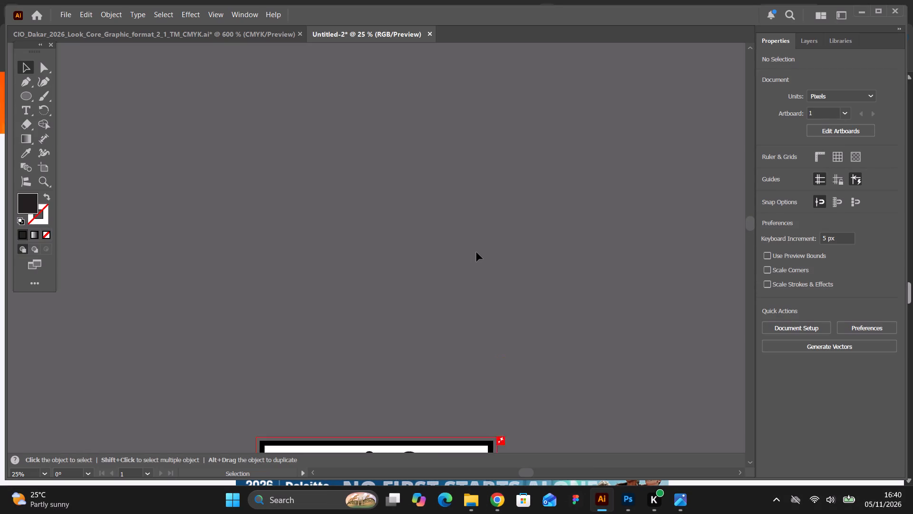
pyautogui.scroll(3, 476, 252)
pyautogui.click(435, 256)
pyautogui.hotkey('ctrl', 'v')
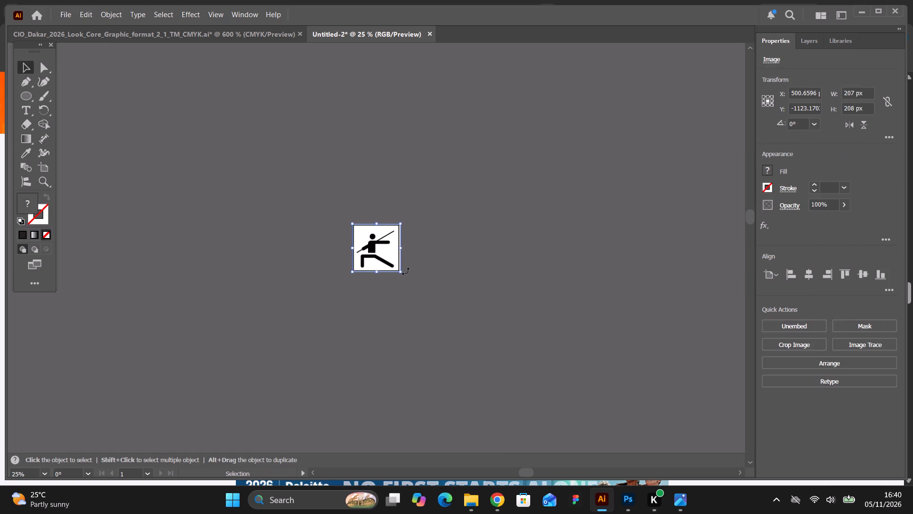
pyautogui.moveTo(402, 272); pyautogui.dragTo(477, 376)
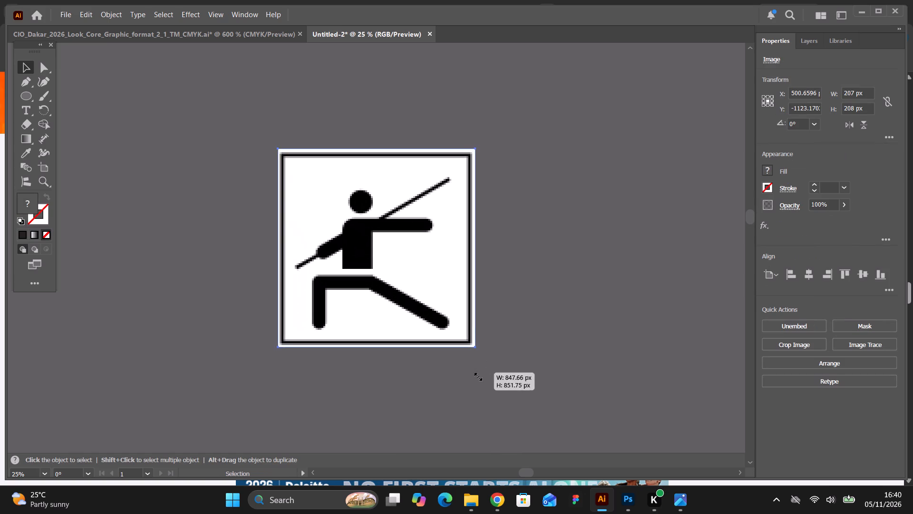
pyautogui.moveTo(477, 376); pyautogui.dragTo(484, 385)
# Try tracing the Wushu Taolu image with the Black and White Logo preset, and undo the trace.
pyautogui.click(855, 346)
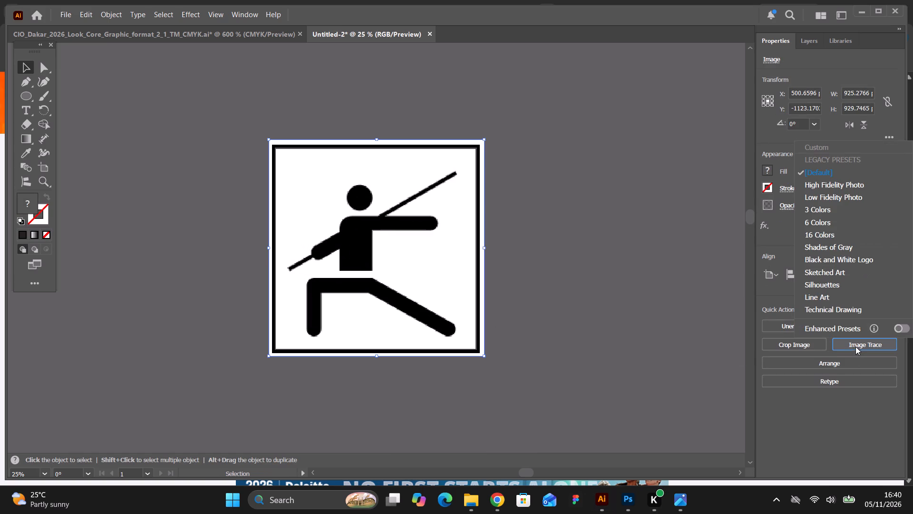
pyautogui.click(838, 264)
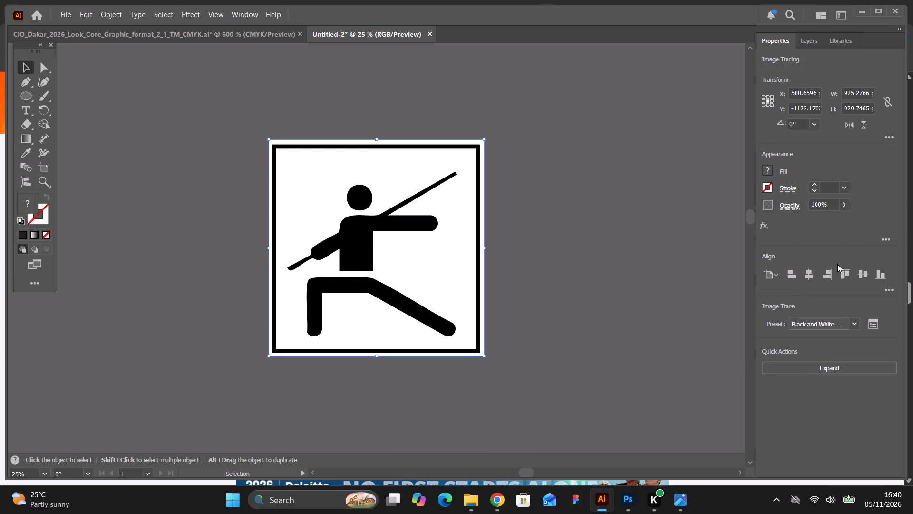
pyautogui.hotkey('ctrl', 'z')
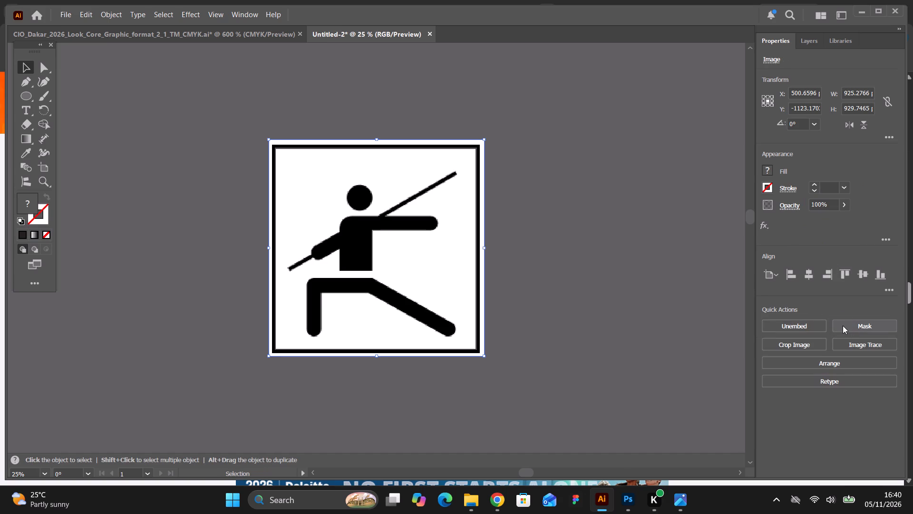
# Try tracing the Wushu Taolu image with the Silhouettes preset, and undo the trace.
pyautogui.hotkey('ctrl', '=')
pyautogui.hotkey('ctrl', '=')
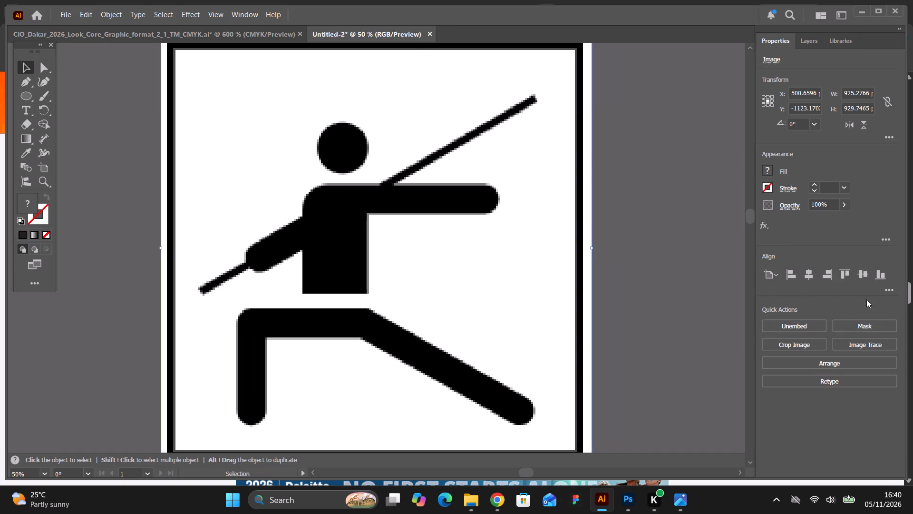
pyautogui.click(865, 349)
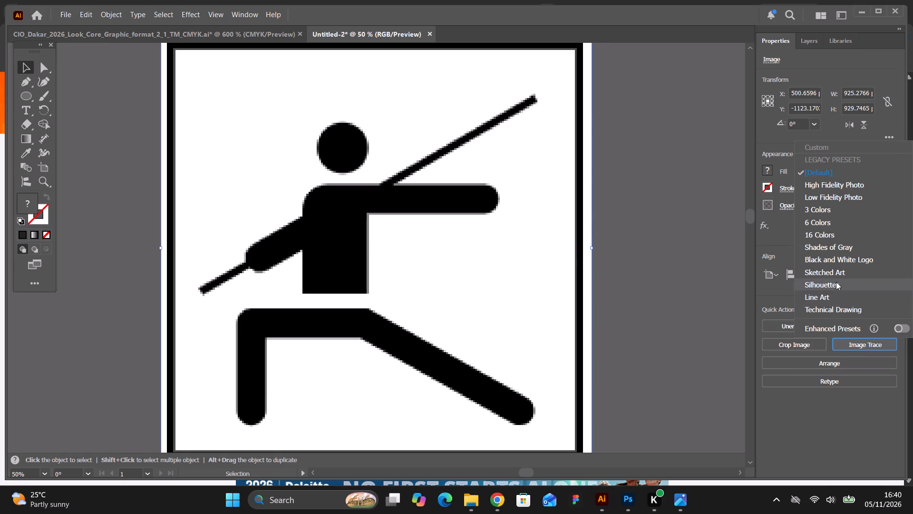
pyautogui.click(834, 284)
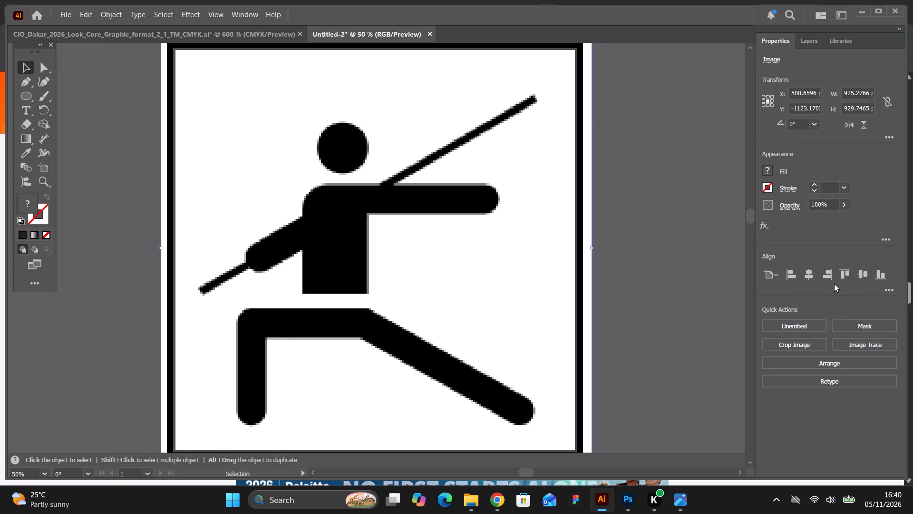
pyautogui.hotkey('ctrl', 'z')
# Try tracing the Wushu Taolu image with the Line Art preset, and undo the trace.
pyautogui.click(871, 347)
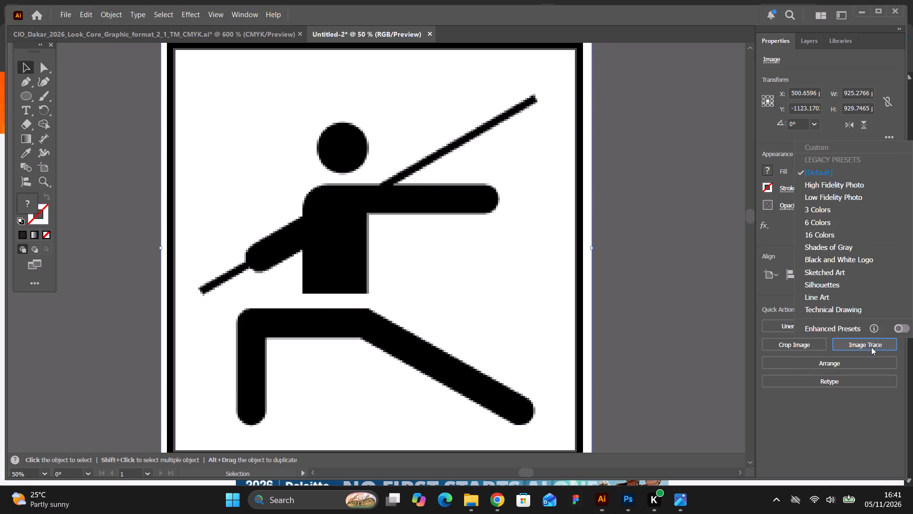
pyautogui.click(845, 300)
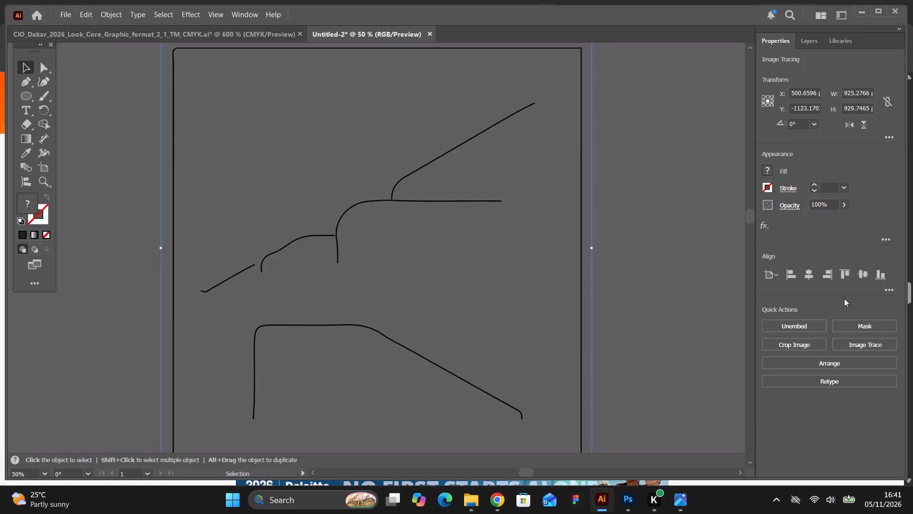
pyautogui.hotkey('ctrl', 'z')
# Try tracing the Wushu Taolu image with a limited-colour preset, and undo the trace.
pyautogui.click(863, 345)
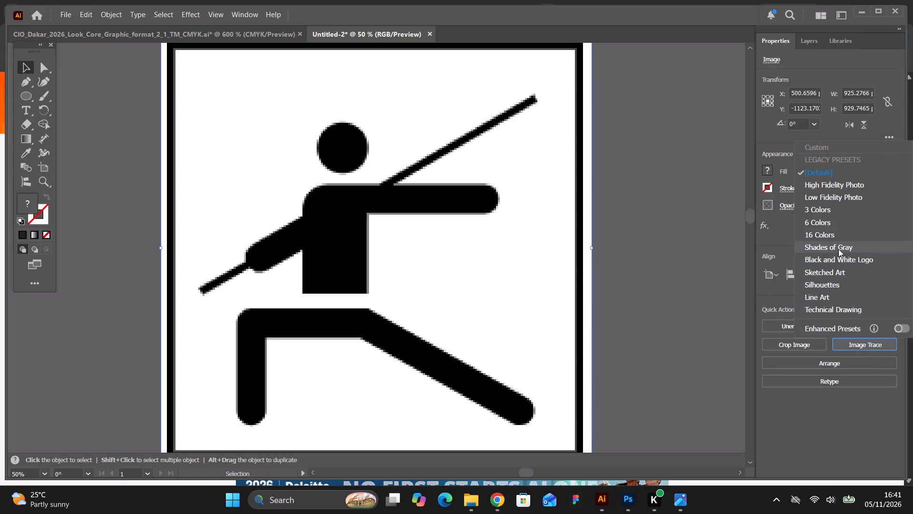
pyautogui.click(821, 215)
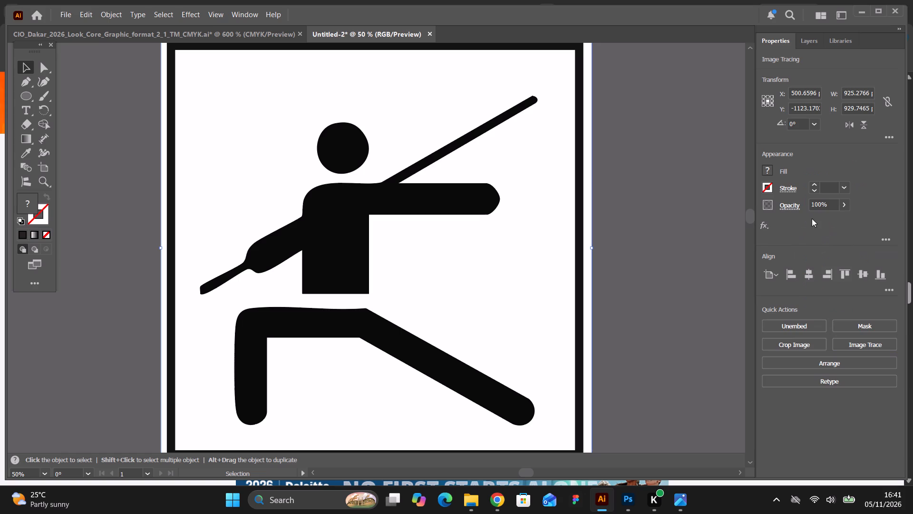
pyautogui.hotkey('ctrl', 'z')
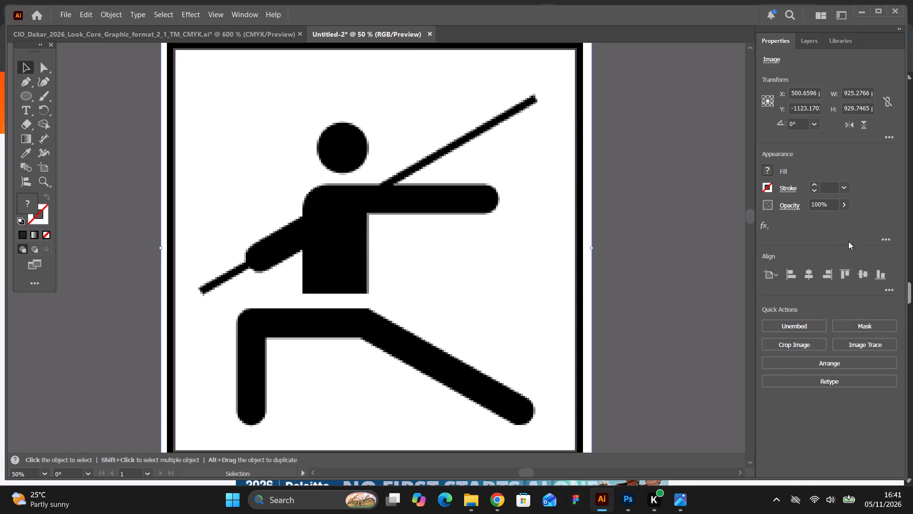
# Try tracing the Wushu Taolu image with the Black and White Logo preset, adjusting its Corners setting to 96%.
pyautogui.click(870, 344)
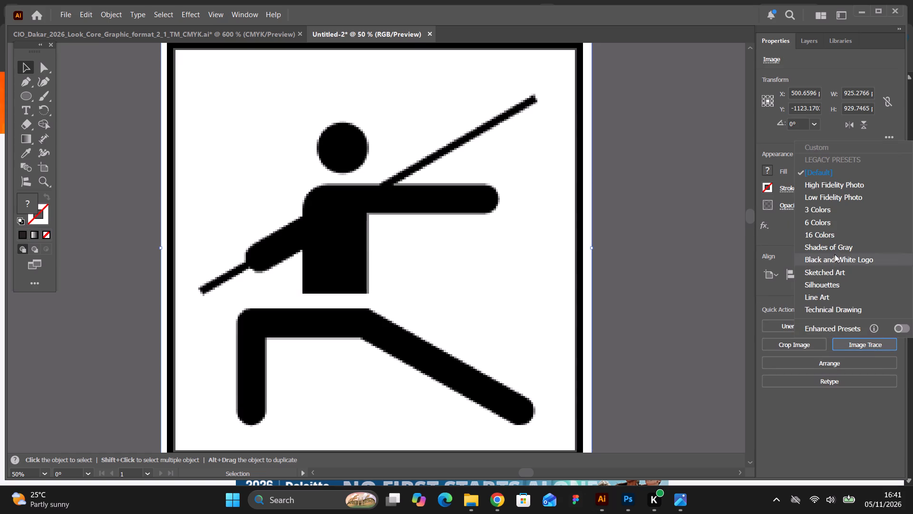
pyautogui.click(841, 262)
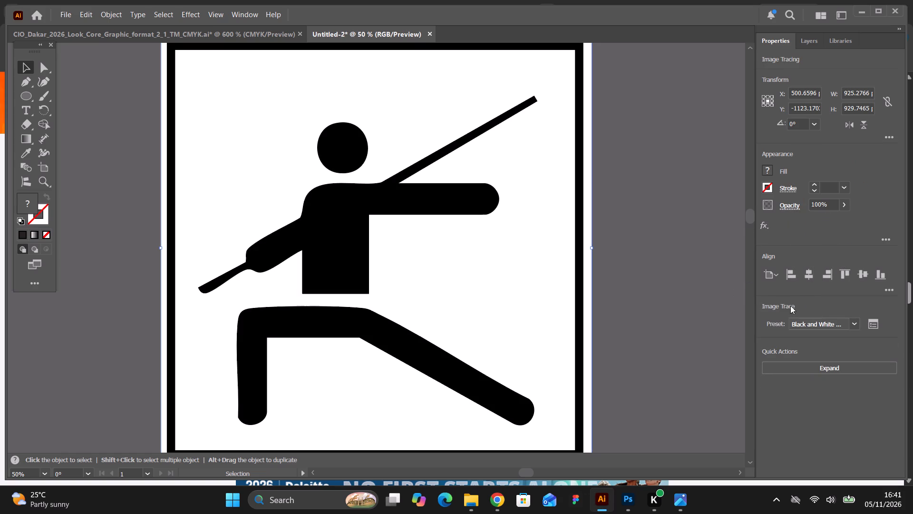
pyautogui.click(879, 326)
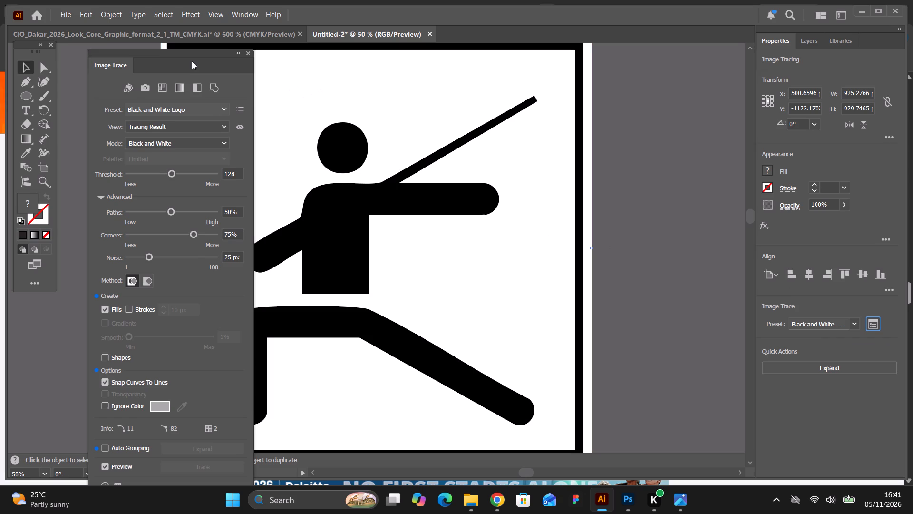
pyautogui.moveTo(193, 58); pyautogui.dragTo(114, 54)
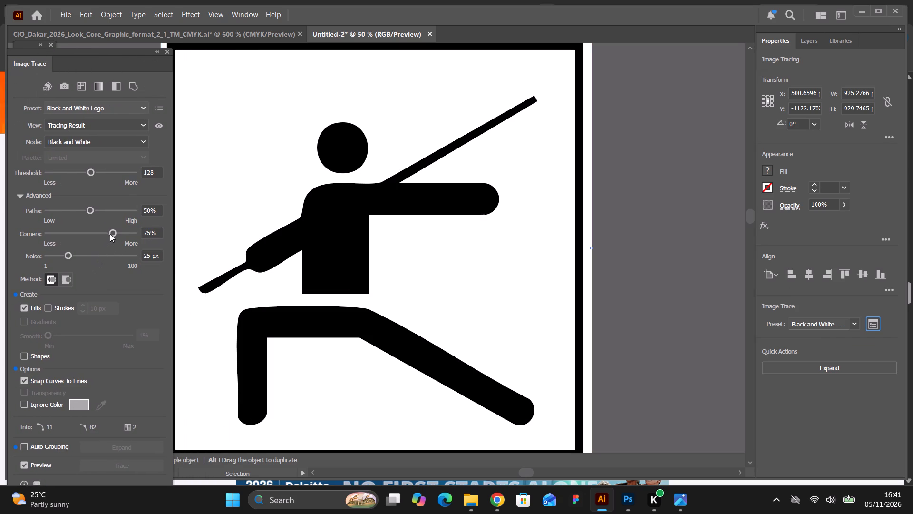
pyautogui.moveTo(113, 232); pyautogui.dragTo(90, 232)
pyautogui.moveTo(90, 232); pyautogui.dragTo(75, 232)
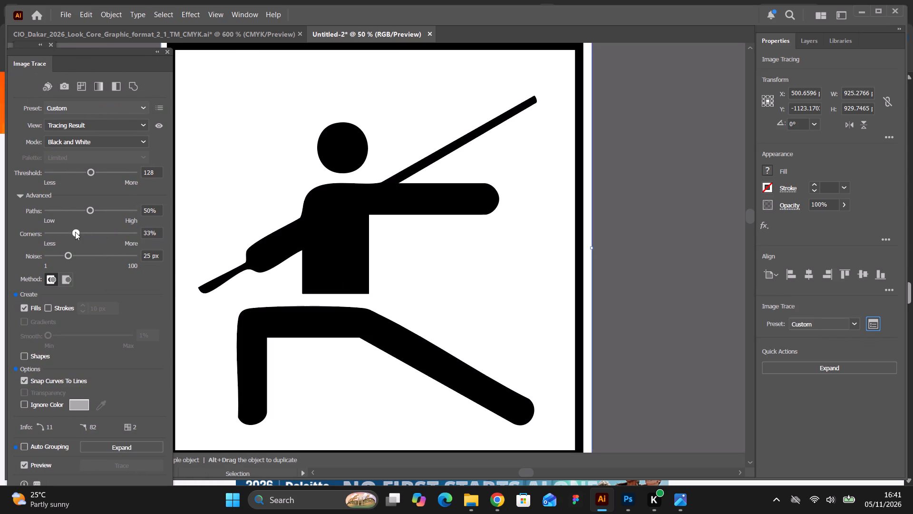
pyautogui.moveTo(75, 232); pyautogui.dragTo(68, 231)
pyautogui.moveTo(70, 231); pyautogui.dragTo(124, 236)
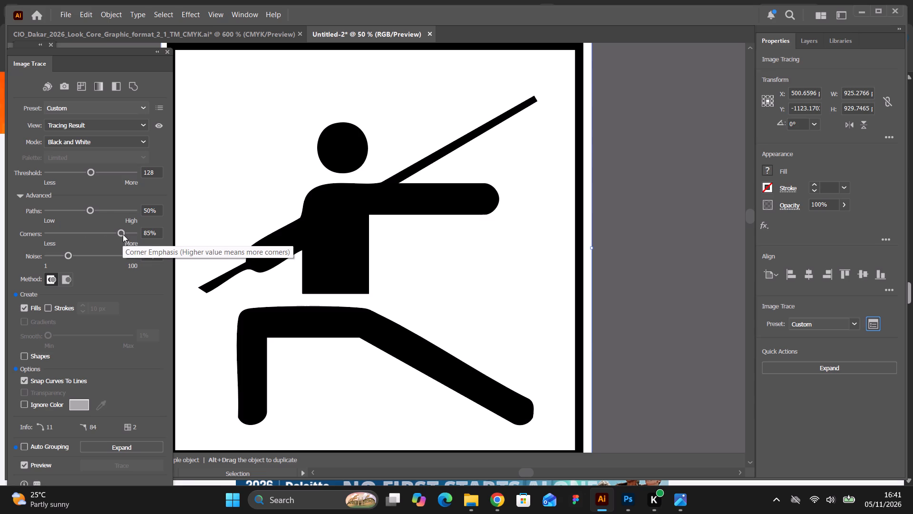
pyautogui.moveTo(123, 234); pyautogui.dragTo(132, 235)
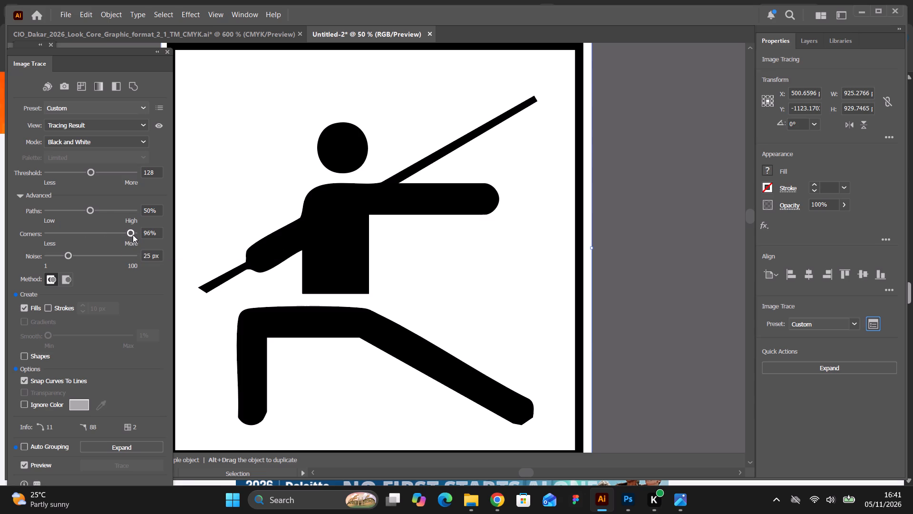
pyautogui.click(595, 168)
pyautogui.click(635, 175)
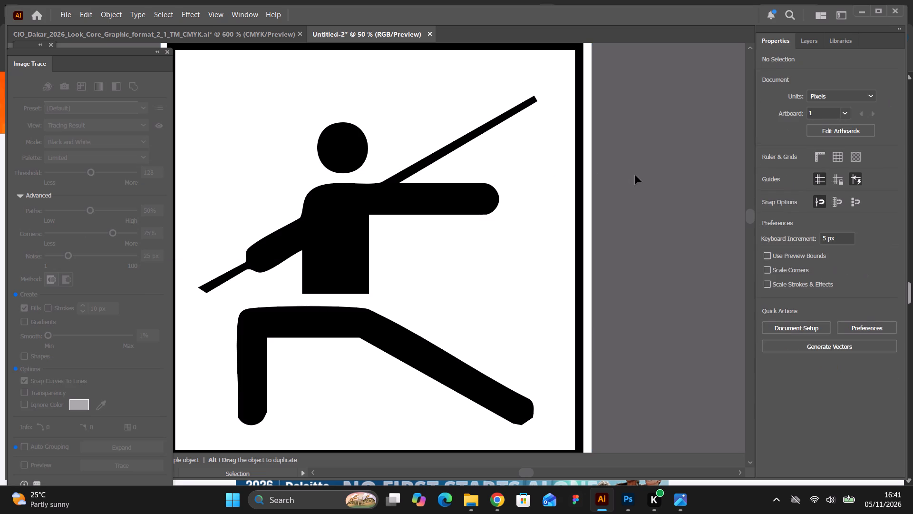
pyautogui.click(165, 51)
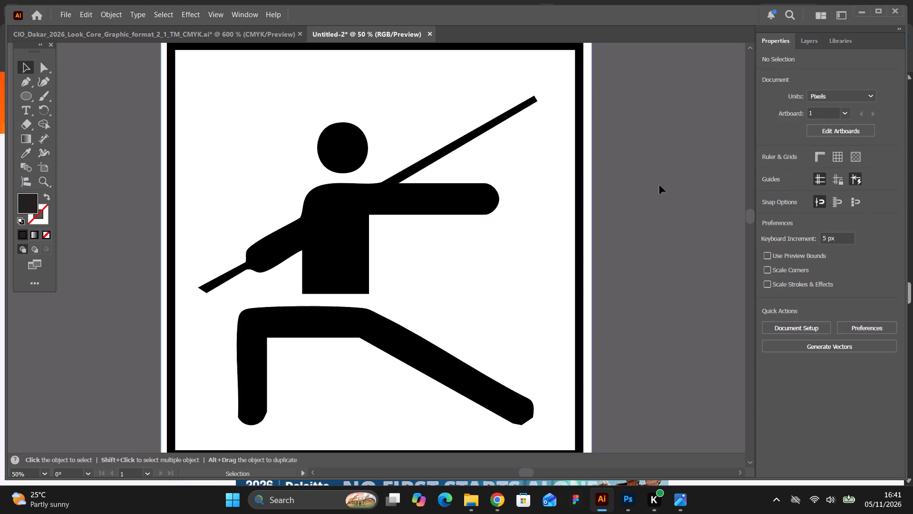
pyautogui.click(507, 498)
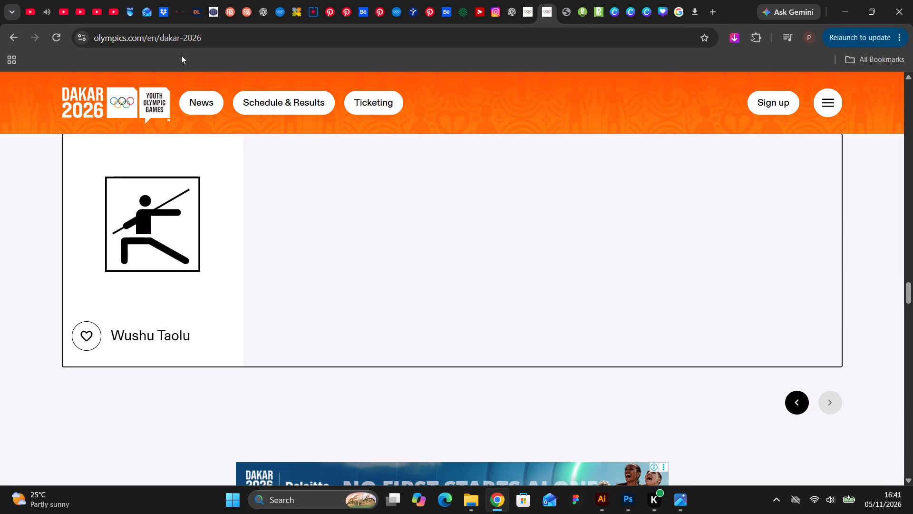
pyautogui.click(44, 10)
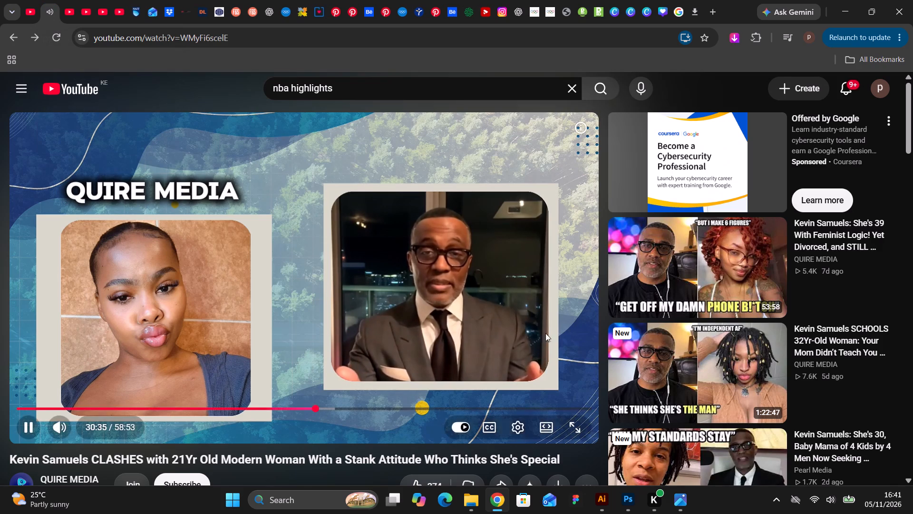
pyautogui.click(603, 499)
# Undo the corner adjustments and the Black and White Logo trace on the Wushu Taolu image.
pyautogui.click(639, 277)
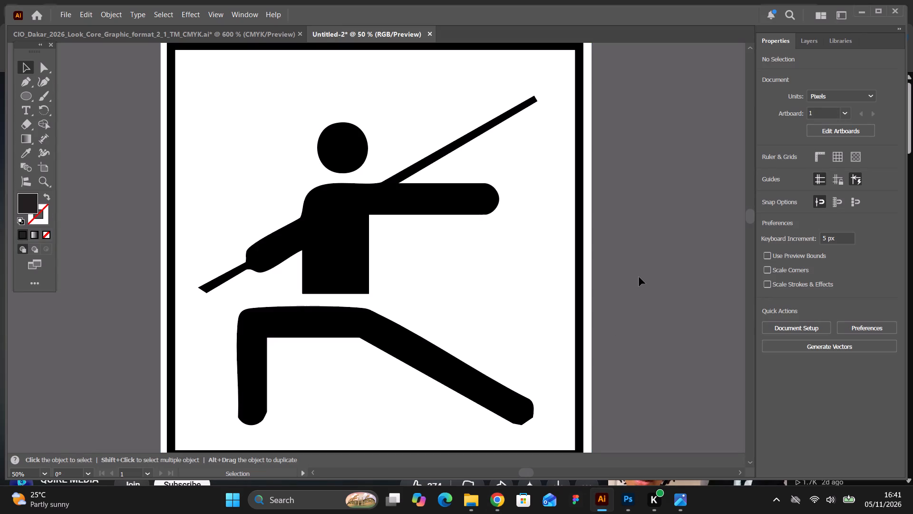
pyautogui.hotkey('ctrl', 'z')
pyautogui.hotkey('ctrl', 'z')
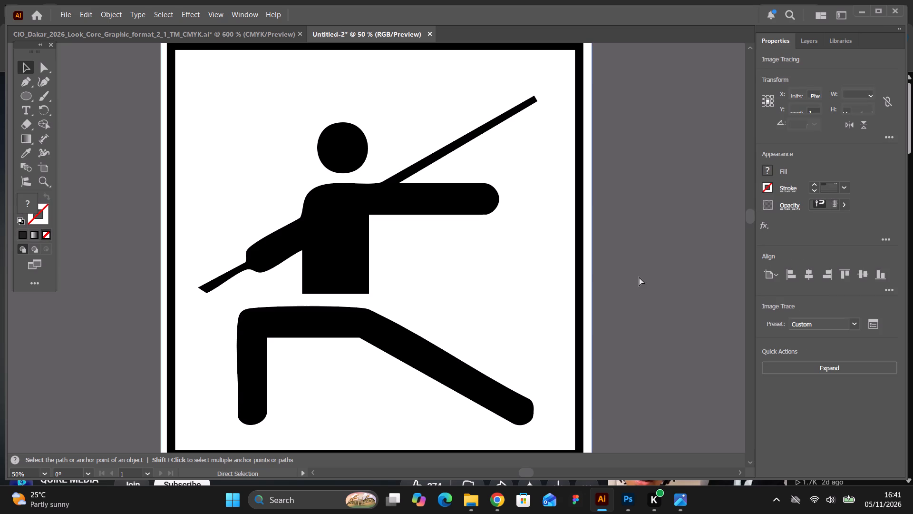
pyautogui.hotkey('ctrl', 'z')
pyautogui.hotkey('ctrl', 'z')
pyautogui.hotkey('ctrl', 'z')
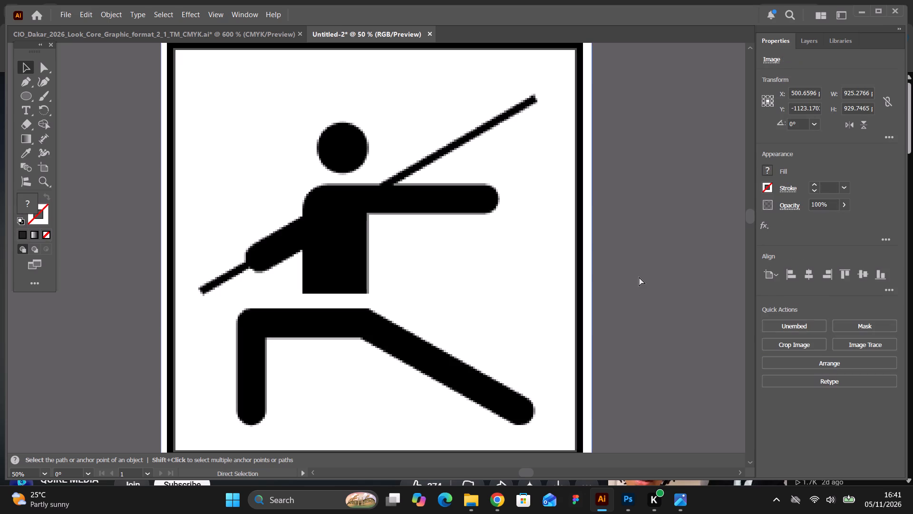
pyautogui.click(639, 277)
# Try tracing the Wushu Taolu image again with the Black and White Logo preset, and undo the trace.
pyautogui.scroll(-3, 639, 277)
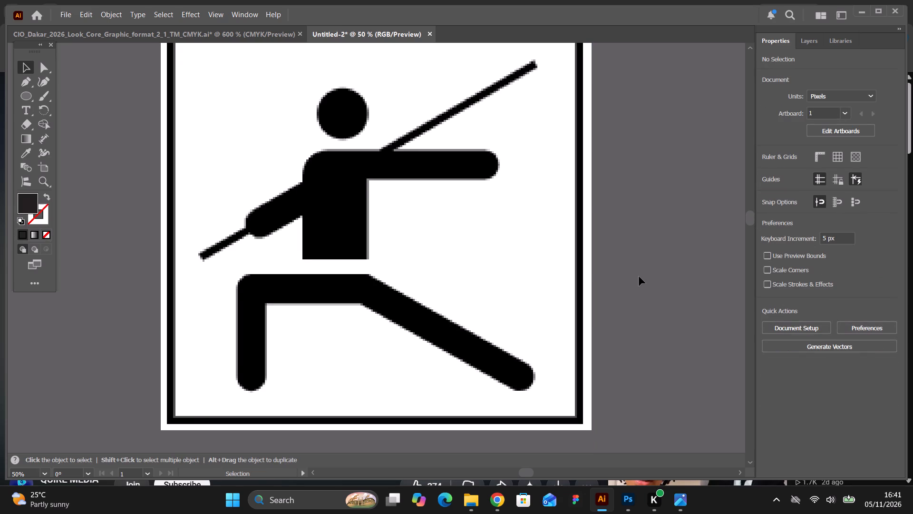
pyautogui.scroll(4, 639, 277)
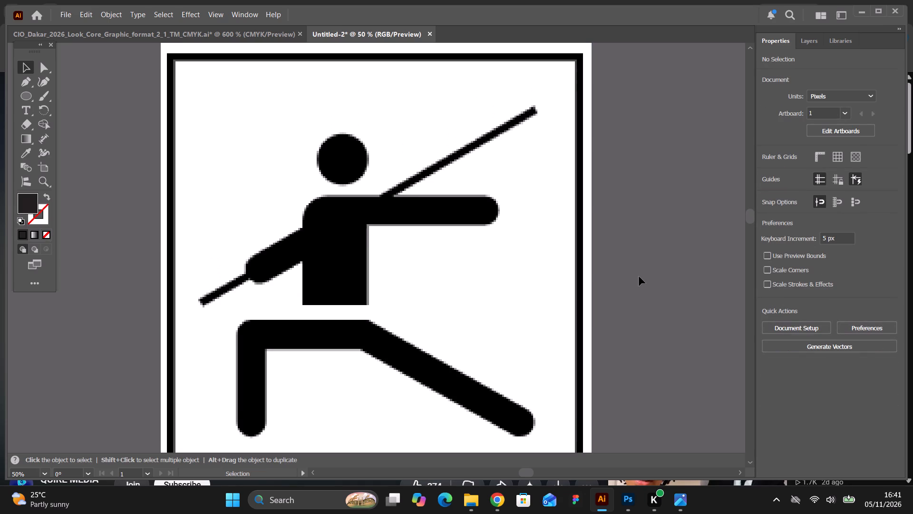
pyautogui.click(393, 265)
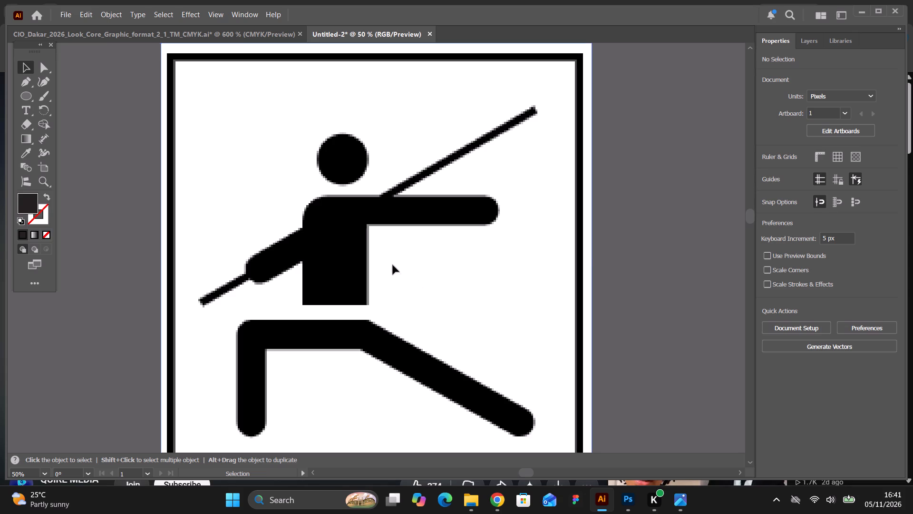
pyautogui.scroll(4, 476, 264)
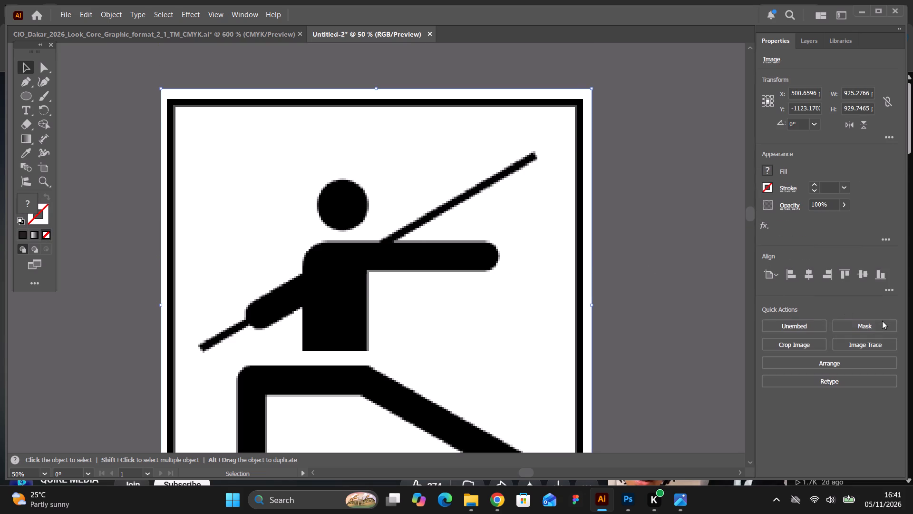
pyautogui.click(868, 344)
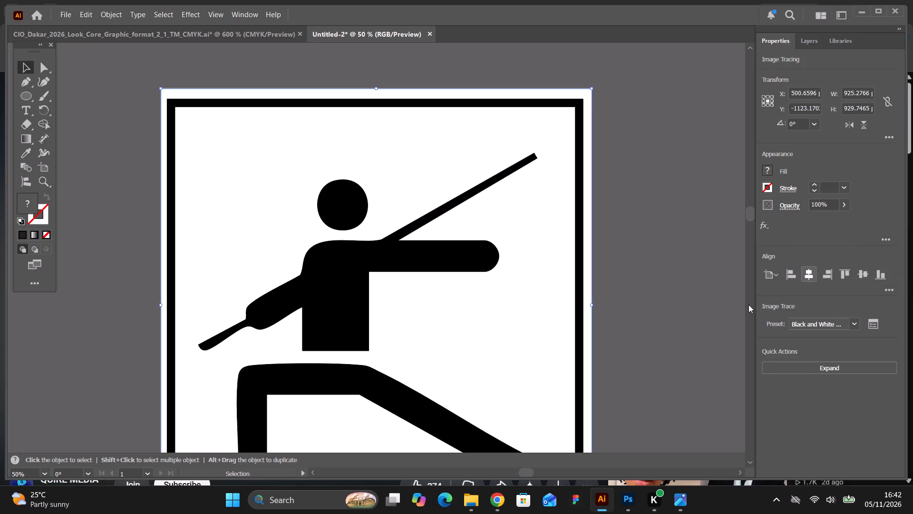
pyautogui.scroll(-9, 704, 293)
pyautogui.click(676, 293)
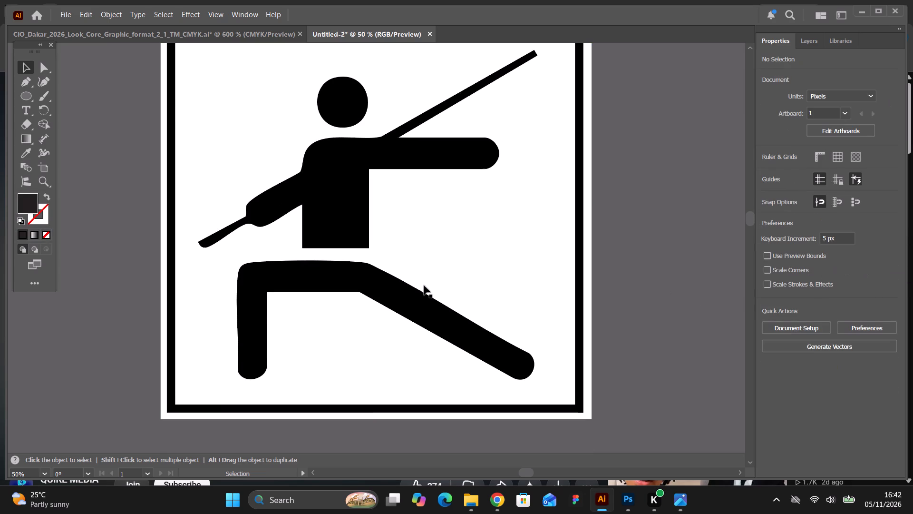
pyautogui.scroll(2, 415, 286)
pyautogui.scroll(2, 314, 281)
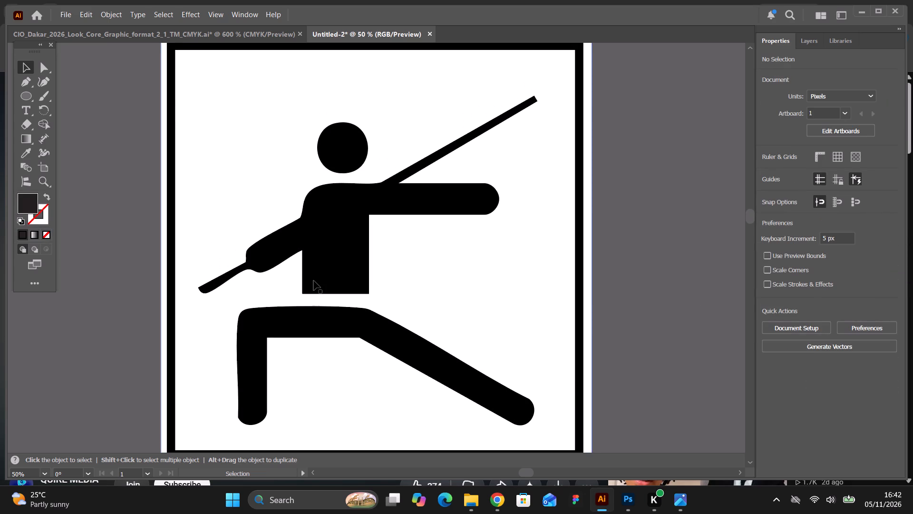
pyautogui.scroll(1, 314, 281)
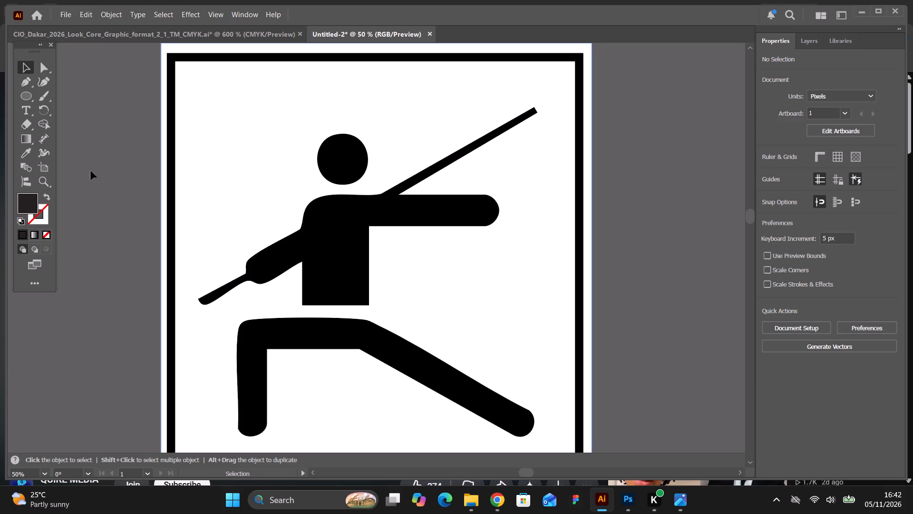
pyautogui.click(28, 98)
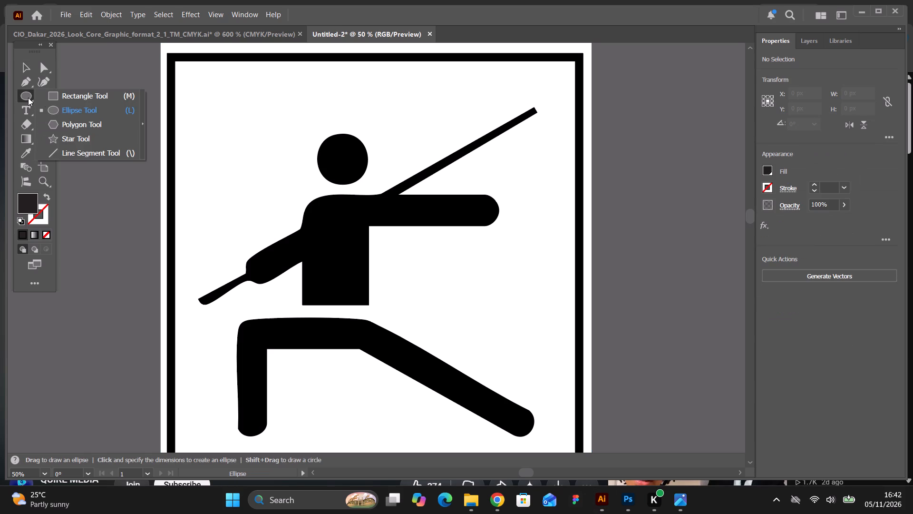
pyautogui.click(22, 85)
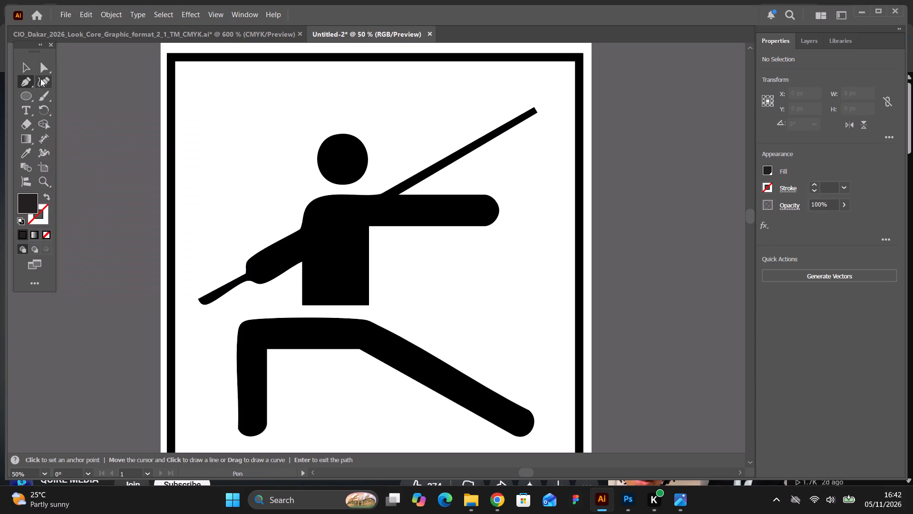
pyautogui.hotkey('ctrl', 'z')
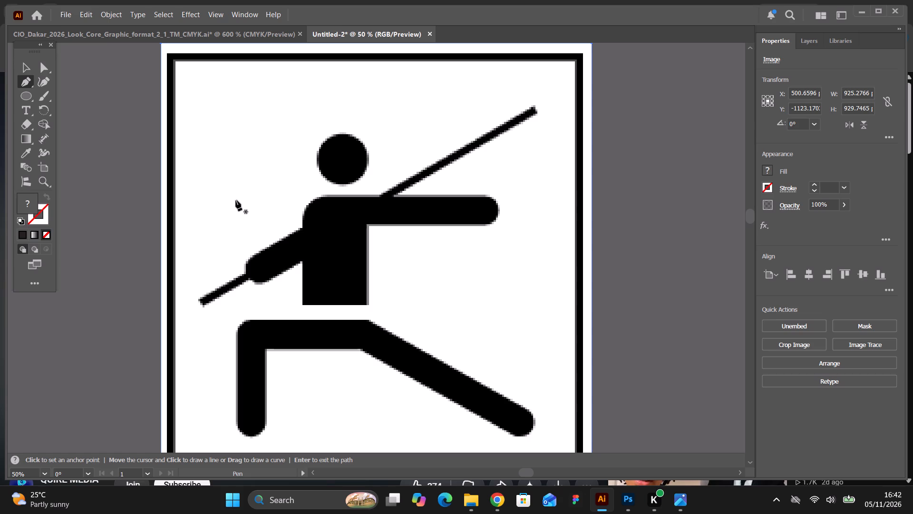
# Draw an open Pen path along the centre of the bent leg, hips and extended leg, swapping its fill to a stroke.
pyautogui.click(26, 85)
pyautogui.click(30, 96)
pyautogui.click(50, 96)
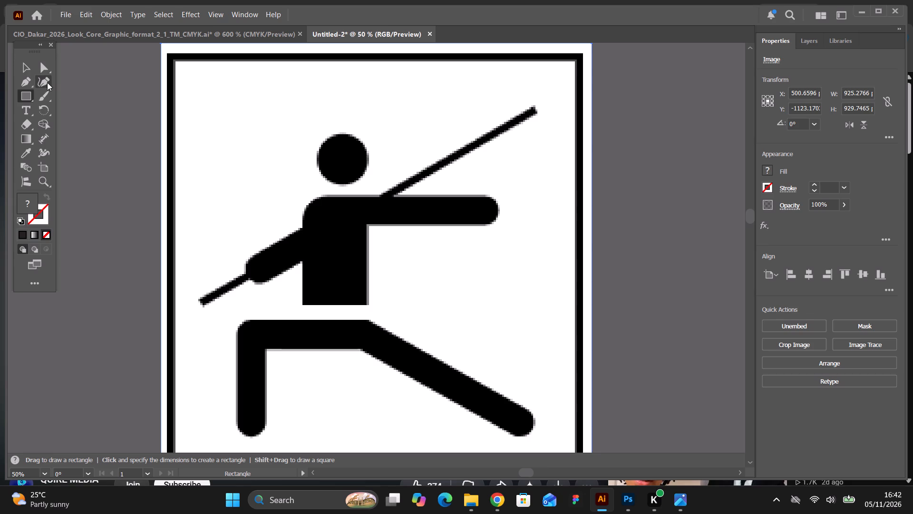
pyautogui.click(22, 77)
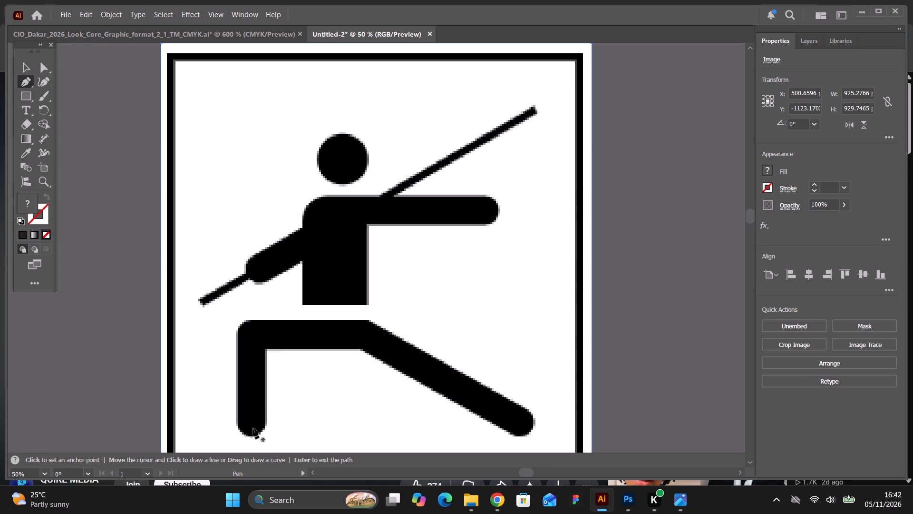
pyautogui.click(251, 436)
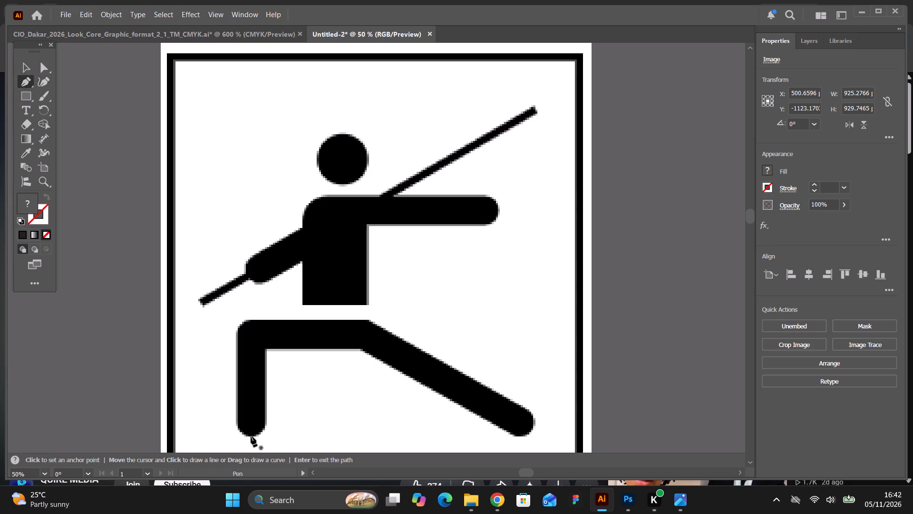
pyautogui.keyDown('shift'); pyautogui.click(256, 336); pyautogui.keyUp('shift')
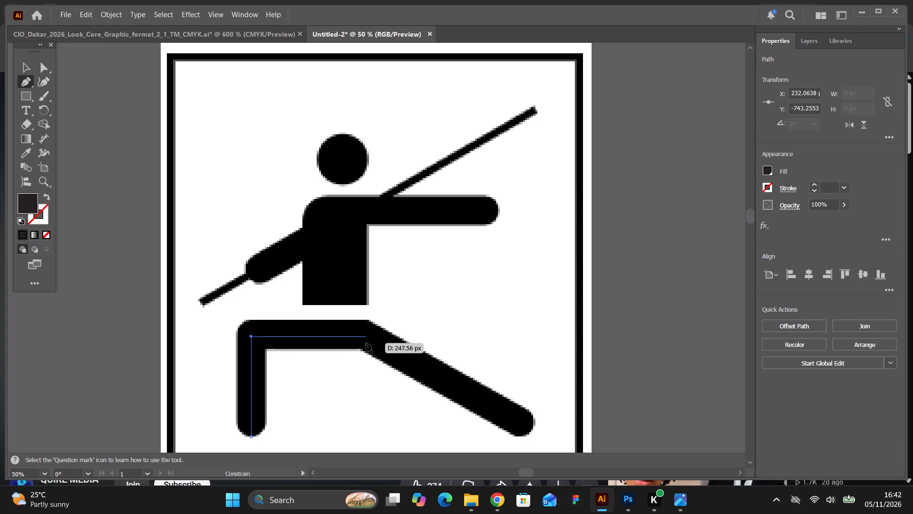
pyautogui.keyDown('shift'); pyautogui.click(364, 341); pyautogui.keyUp('shift')
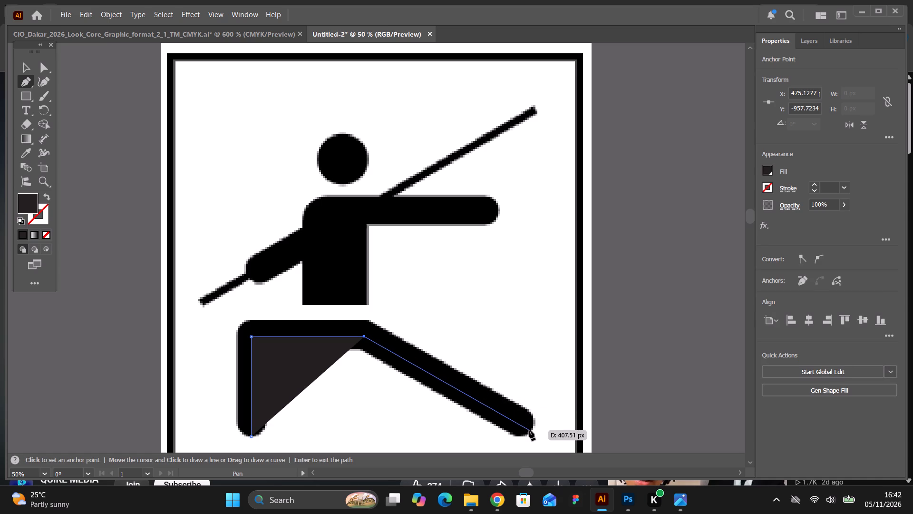
pyautogui.click(529, 430)
pyautogui.click(49, 196)
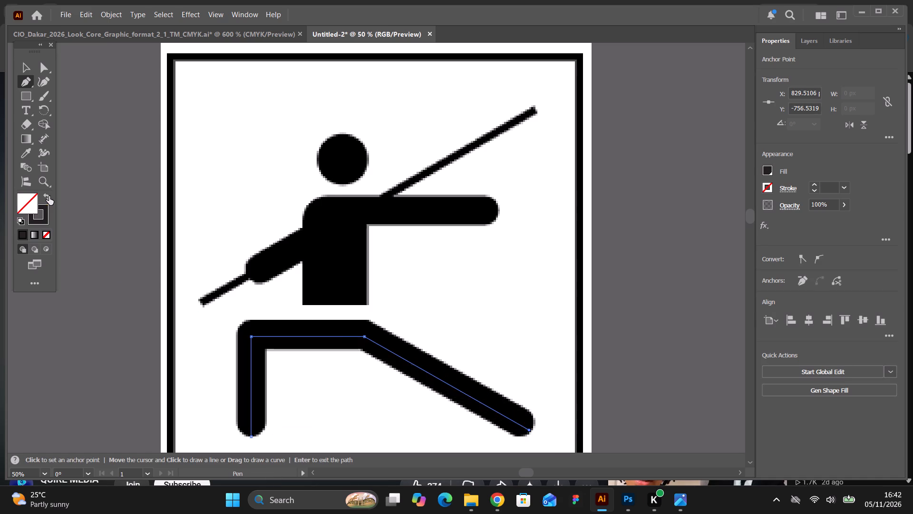
pyautogui.click(29, 68)
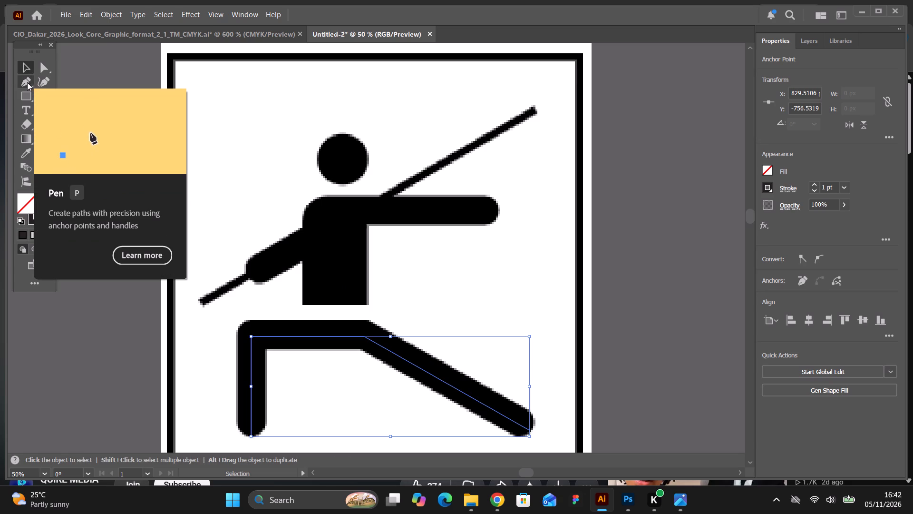
# Draw a straight Pen line about 824 px long along the staff, from its lower end to its upper tip.
pyautogui.click(27, 85)
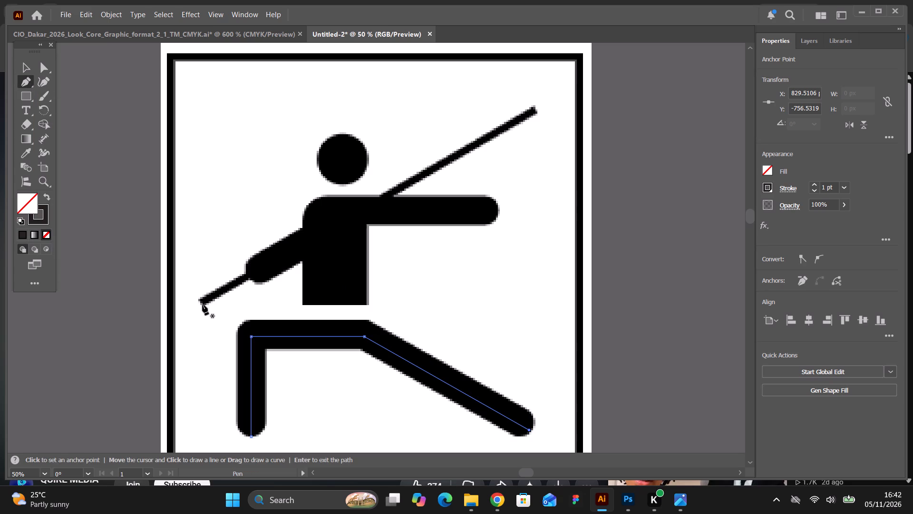
pyautogui.click(202, 304)
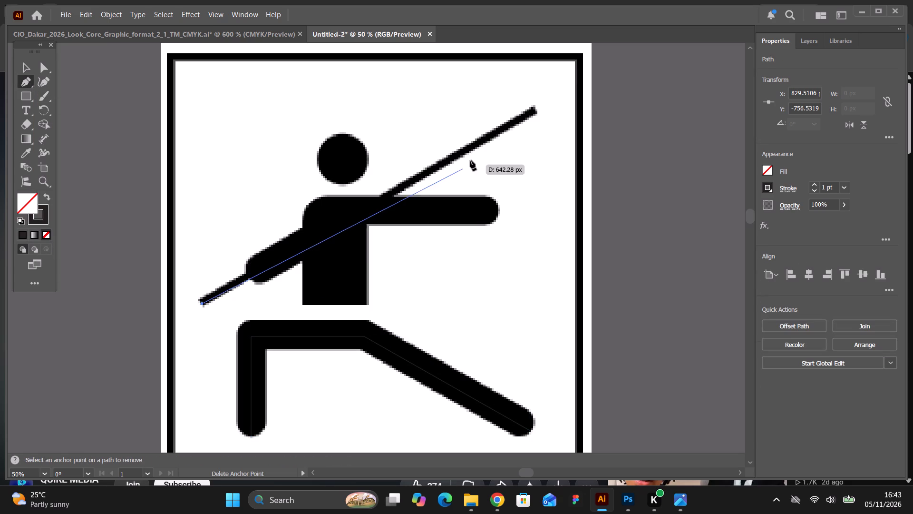
pyautogui.click(534, 110)
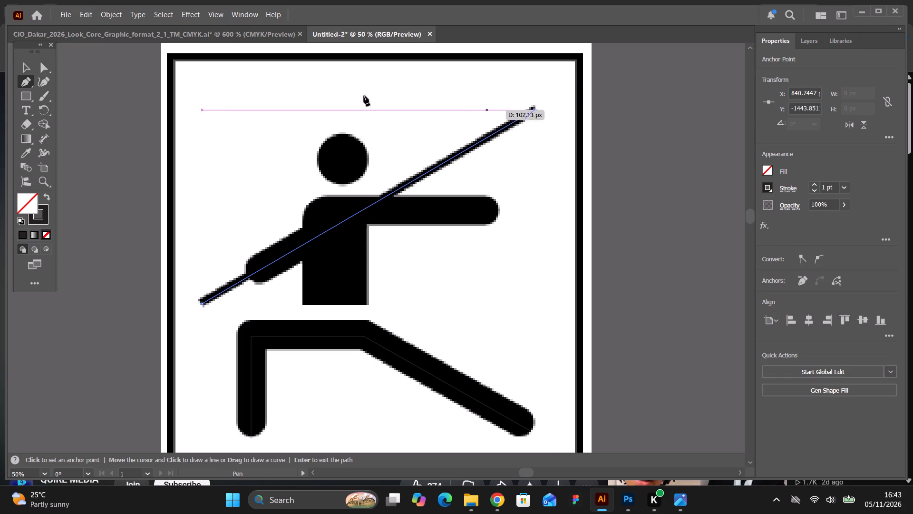
pyautogui.click(32, 69)
pyautogui.click(163, 119)
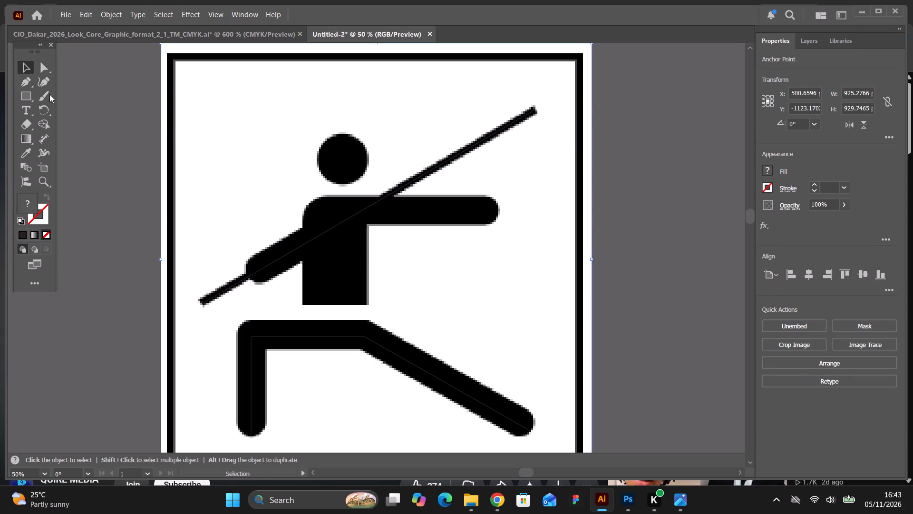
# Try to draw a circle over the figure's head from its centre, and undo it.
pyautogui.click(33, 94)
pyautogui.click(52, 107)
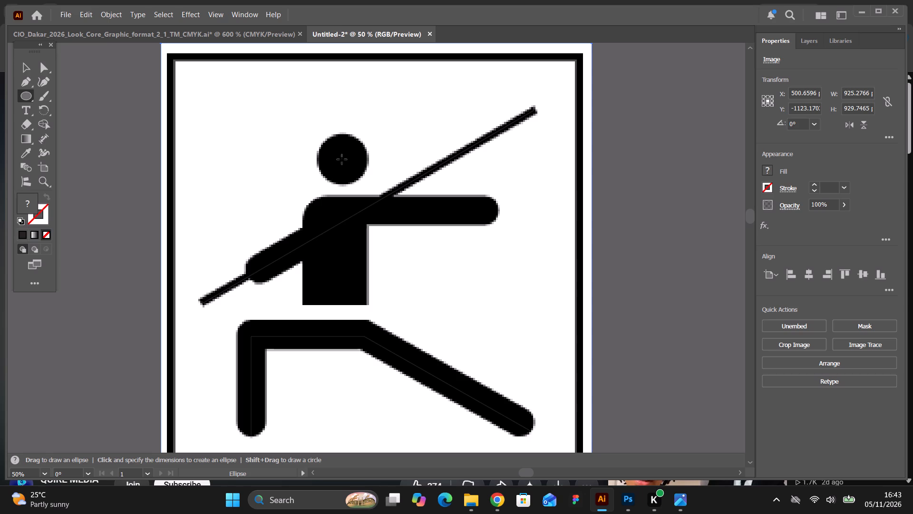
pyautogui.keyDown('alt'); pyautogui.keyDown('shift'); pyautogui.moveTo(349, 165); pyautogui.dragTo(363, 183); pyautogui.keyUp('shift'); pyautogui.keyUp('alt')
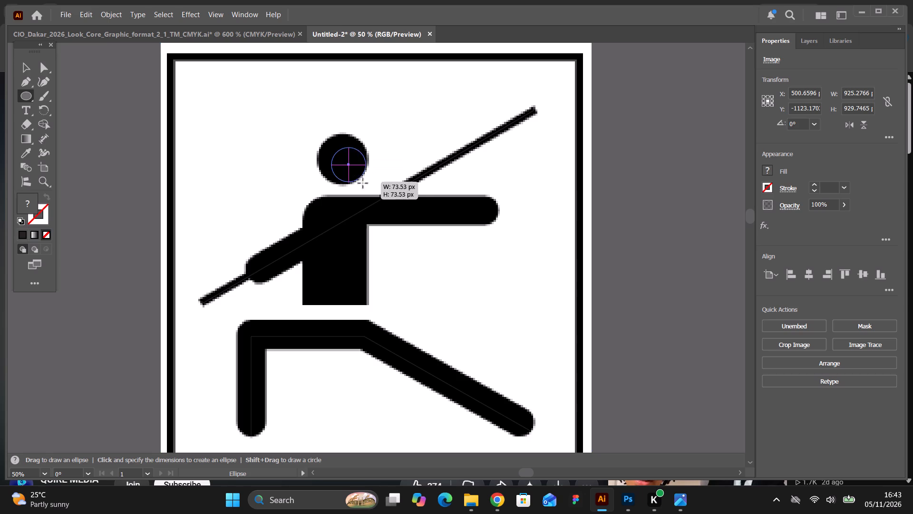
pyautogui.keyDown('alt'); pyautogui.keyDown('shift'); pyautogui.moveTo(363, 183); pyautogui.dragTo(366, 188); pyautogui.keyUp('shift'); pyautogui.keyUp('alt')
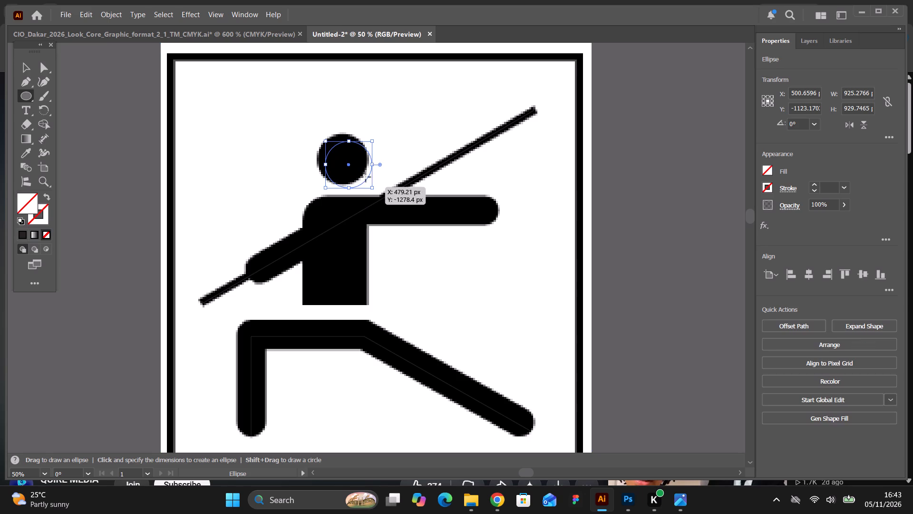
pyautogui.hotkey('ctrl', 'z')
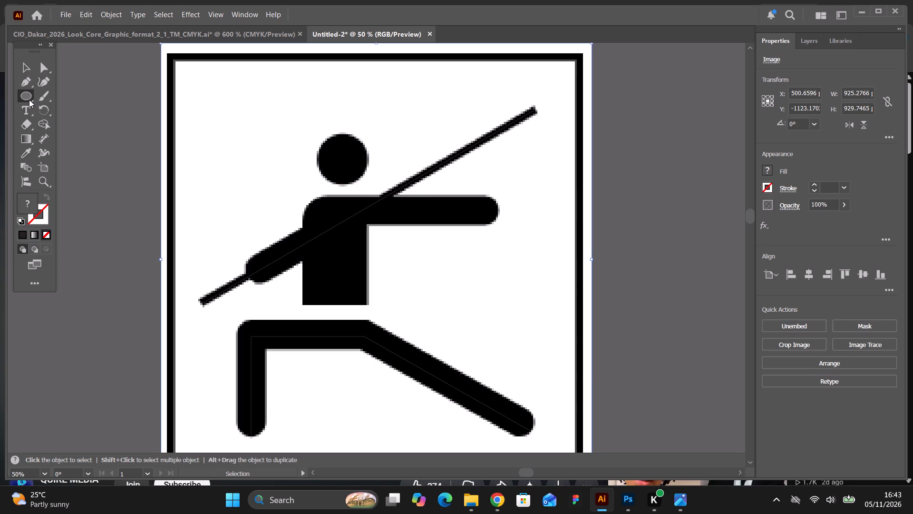
# Draw a circle about 110 px in diameter over the figure's head, starting from its centre.
pyautogui.click(29, 99)
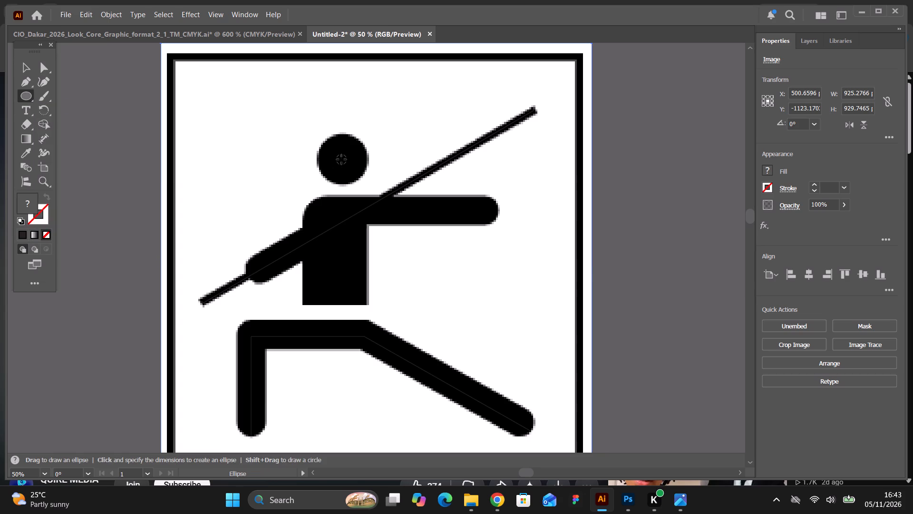
pyautogui.keyDown('alt'); pyautogui.keyDown('shift'); pyautogui.moveTo(343, 159); pyautogui.dragTo(366, 187); pyautogui.keyUp('shift'); pyautogui.keyUp('alt')
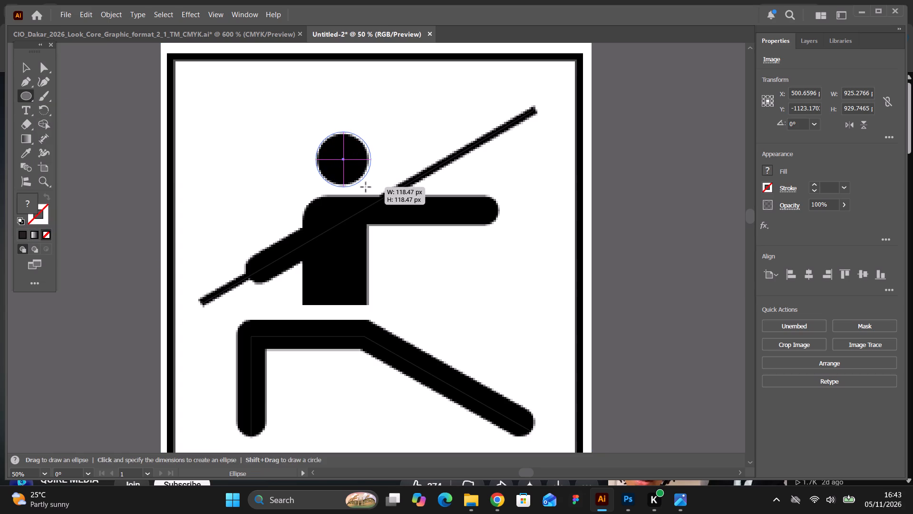
pyautogui.keyDown('alt'); pyautogui.keyDown('shift'); pyautogui.moveTo(366, 187); pyautogui.dragTo(363, 185); pyautogui.keyUp('shift'); pyautogui.keyUp('alt')
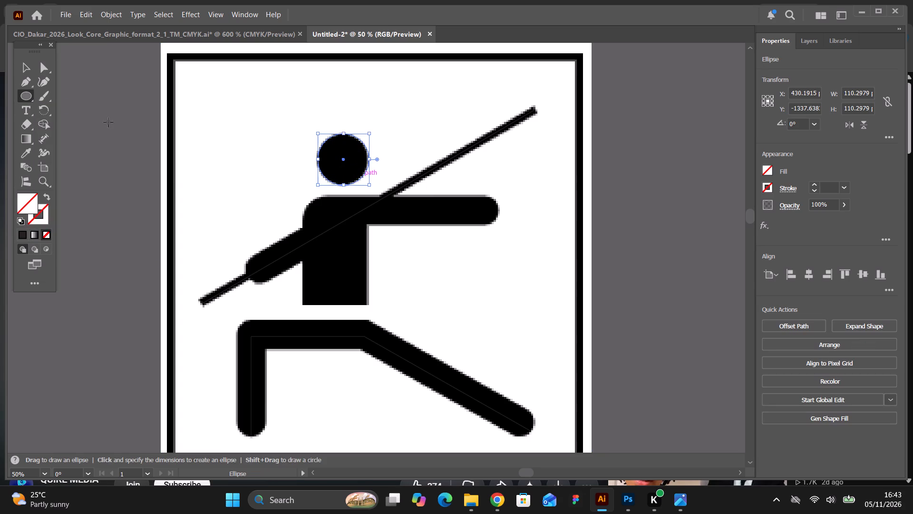
pyautogui.click(30, 63)
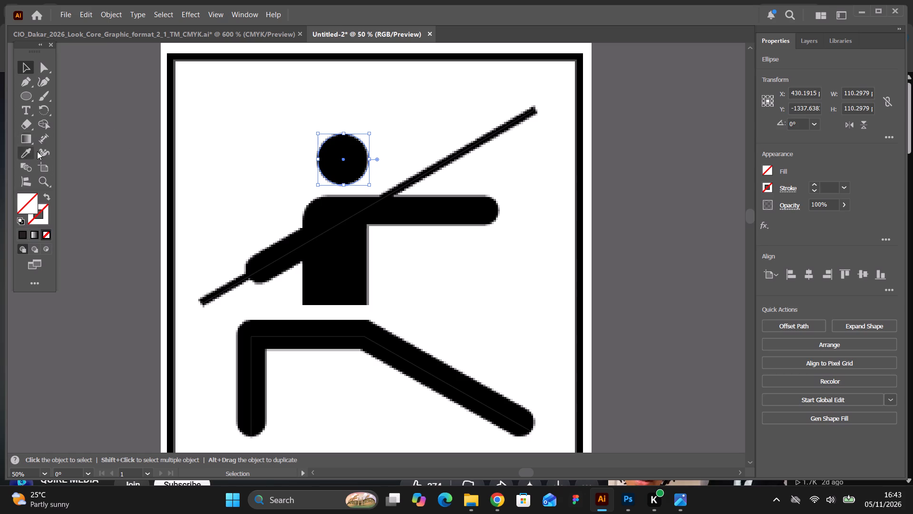
pyautogui.click(103, 178)
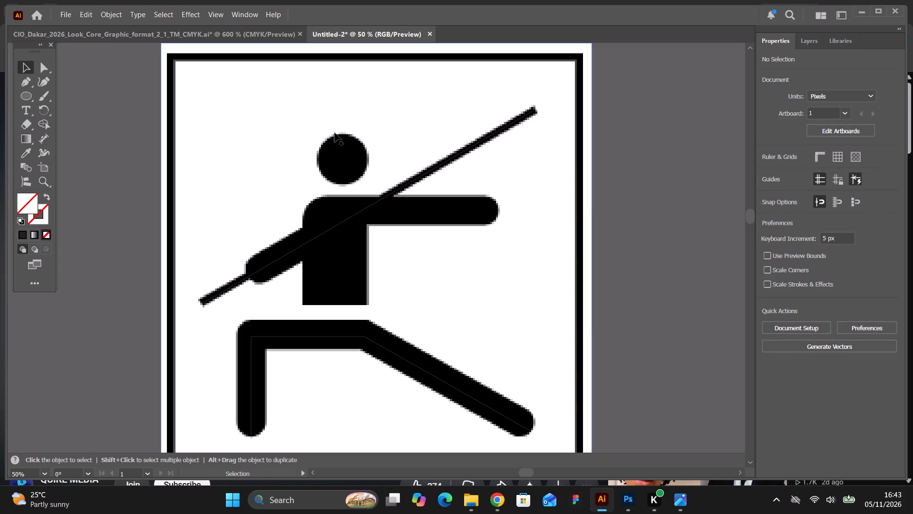
# Fill the head circle with the black sampled from the figure's torso using the Eyedropper.
pyautogui.click(337, 136)
pyautogui.click(29, 150)
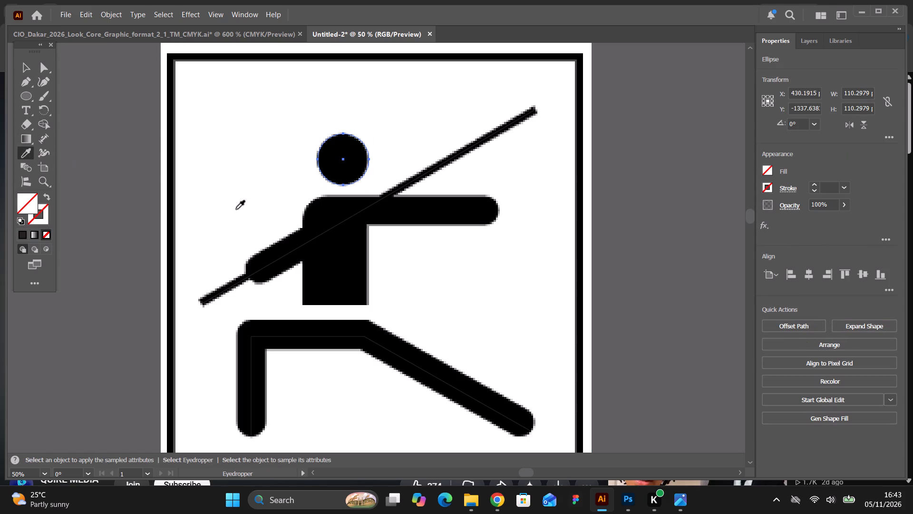
pyautogui.click(320, 243)
pyautogui.click(31, 63)
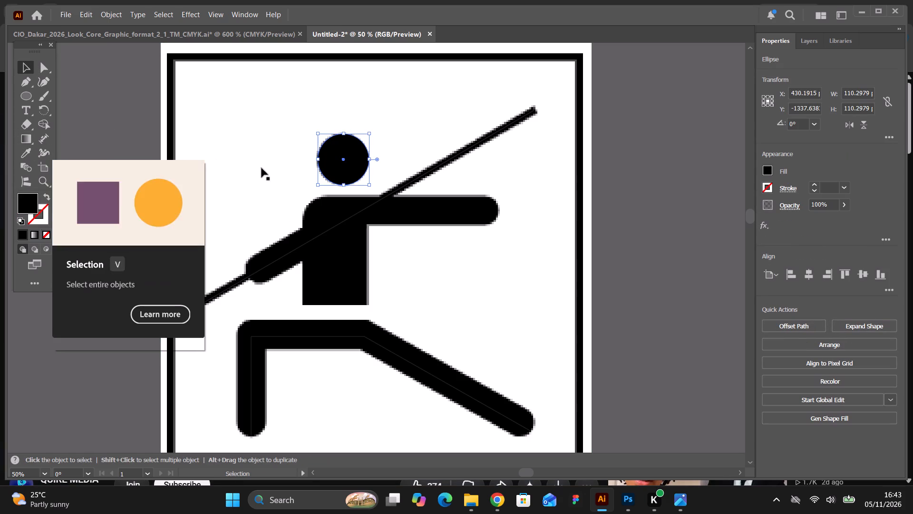
# Set the staff line's stroke weight to 16 pt to match the thickness of the staff in the image.
pyautogui.click(410, 180)
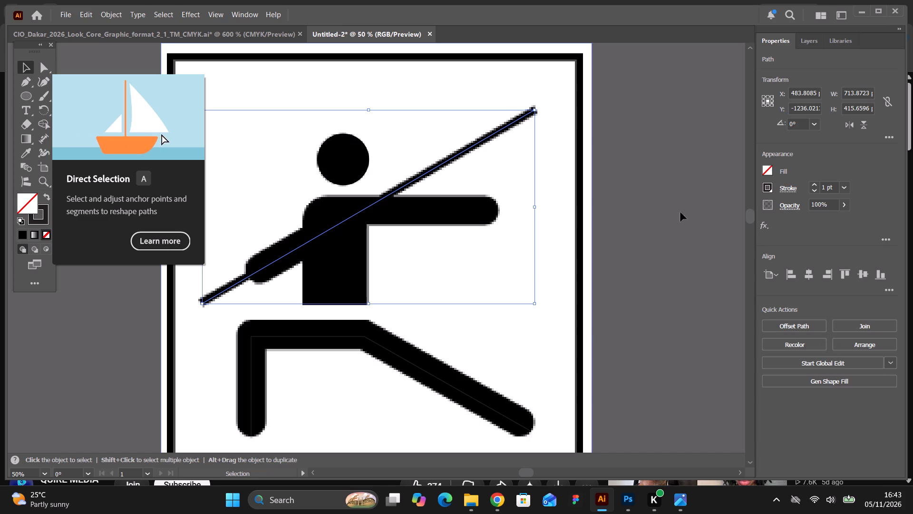
pyautogui.click(813, 183)
pyautogui.tripleClick(814, 183)
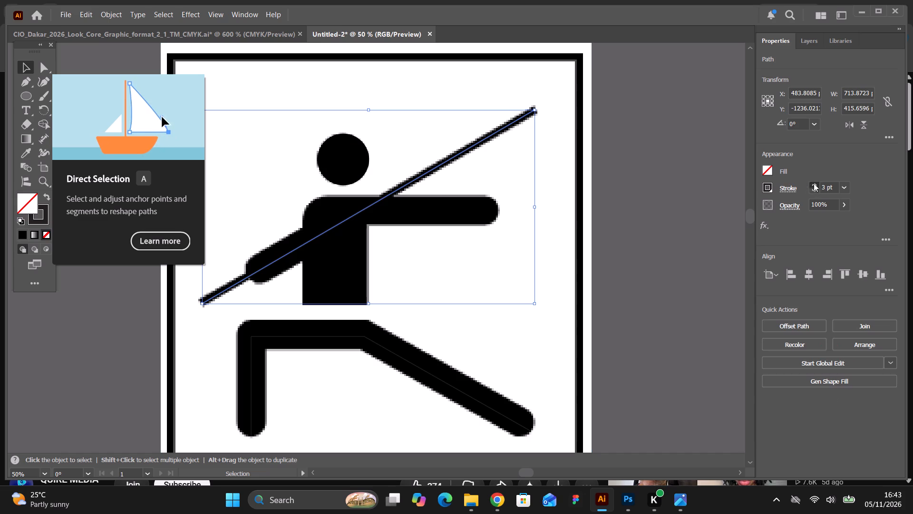
pyautogui.click(814, 183)
pyautogui.doubleClick(814, 183)
pyautogui.tripleClick(815, 185)
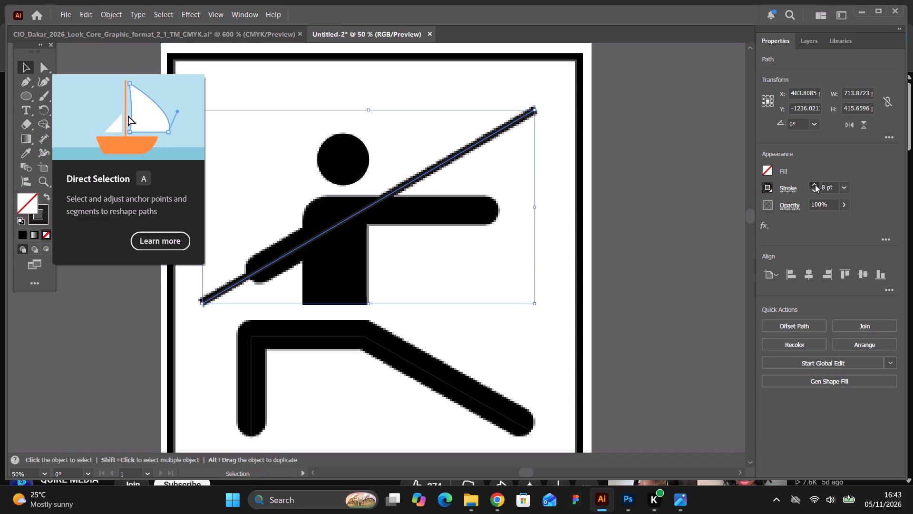
pyautogui.tripleClick(815, 185)
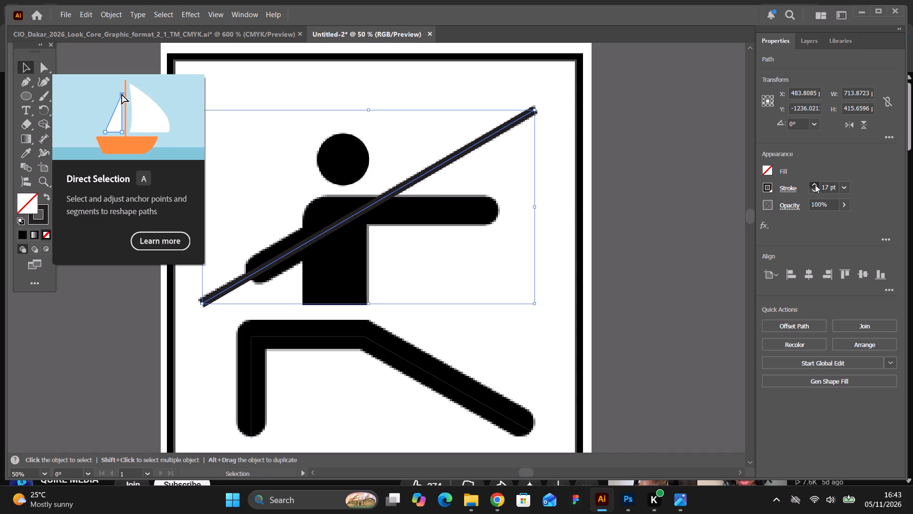
pyautogui.doubleClick(815, 189)
pyautogui.click(815, 189)
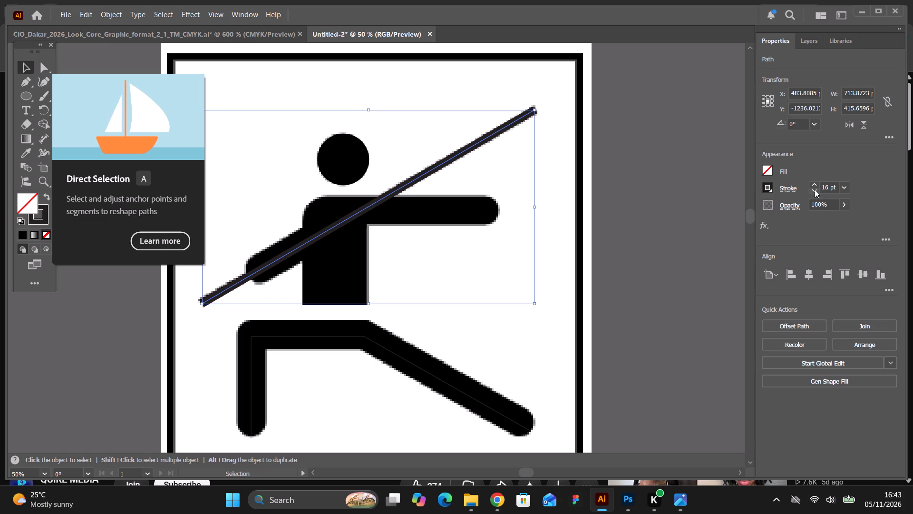
pyautogui.click(637, 231)
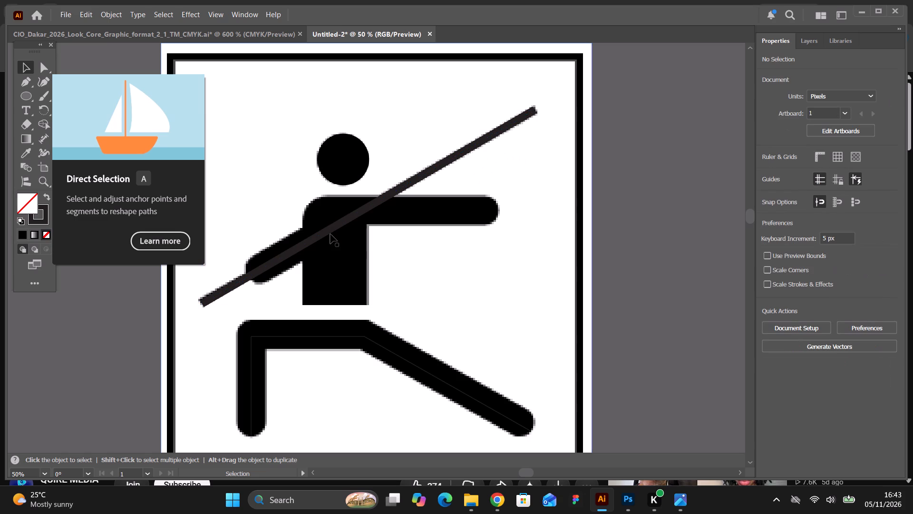
# Draw a dark-filled rectangle without a stroke over the torso, fitting its edges to about 142 by 239 px.
pyautogui.click(31, 99)
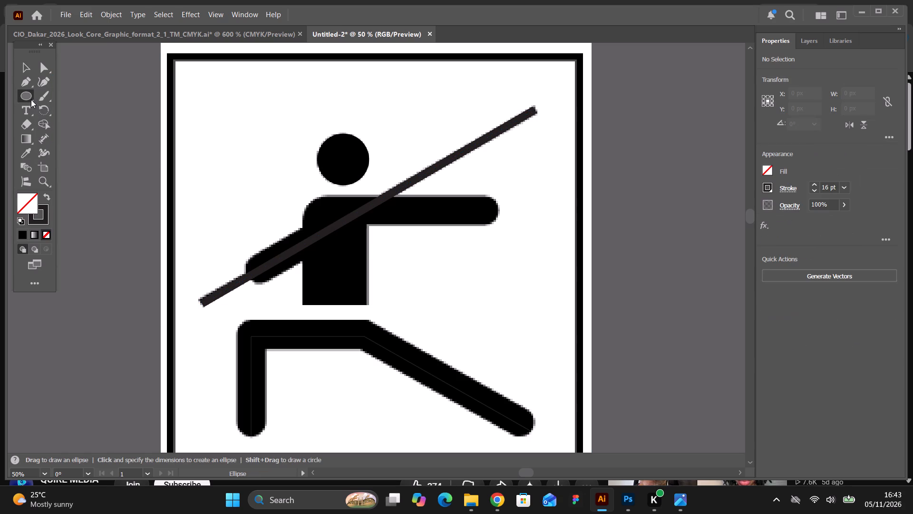
pyautogui.click(53, 97)
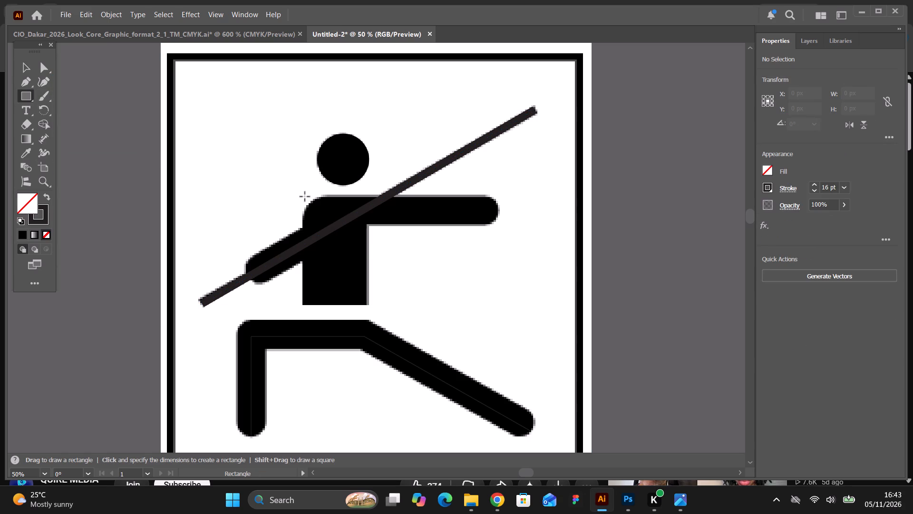
pyautogui.moveTo(306, 195); pyautogui.dragTo(354, 284)
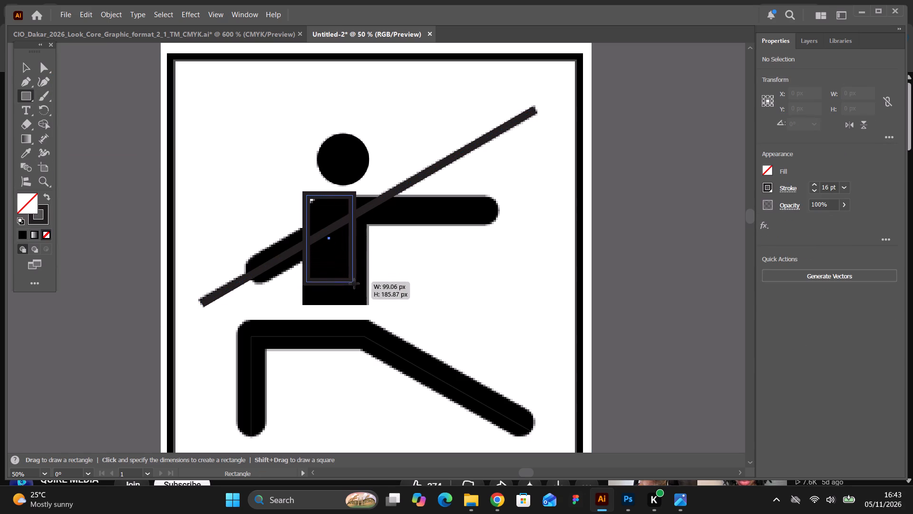
pyautogui.moveTo(354, 284); pyautogui.dragTo(368, 304)
pyautogui.click(49, 198)
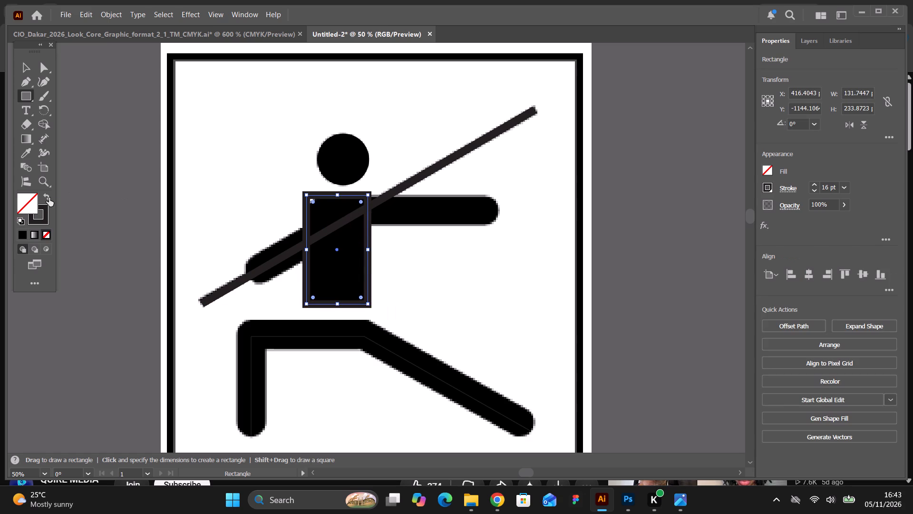
pyautogui.click(304, 250)
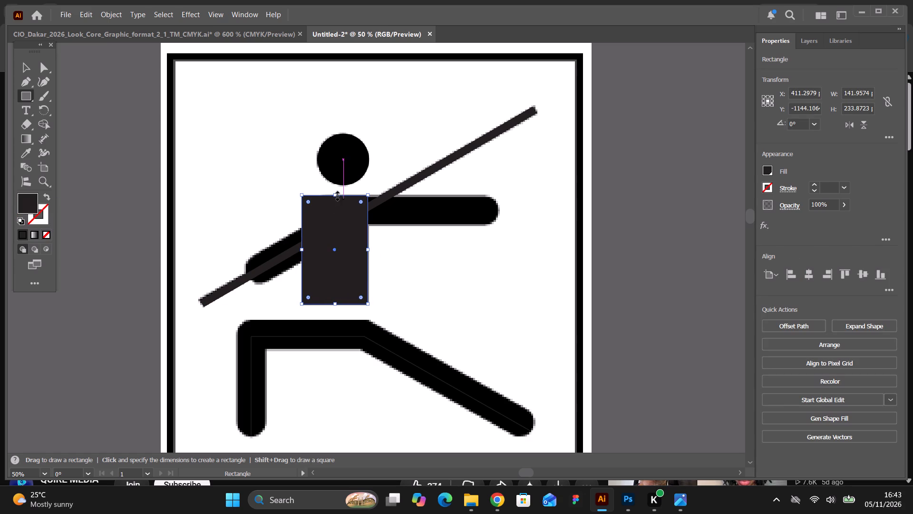
pyautogui.click(335, 193)
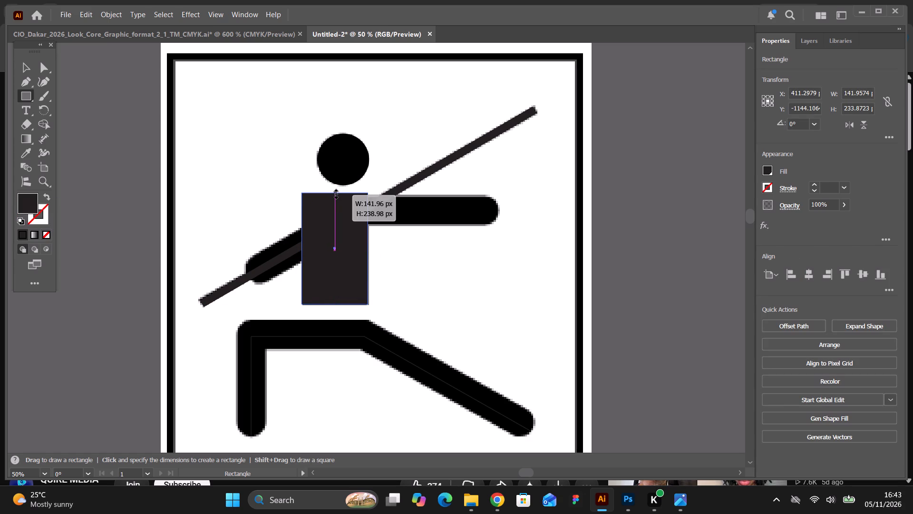
# Switch the torso rectangle to outline only and pull its top and left edges in to about 138 by 229 px.
pyautogui.click(48, 196)
pyautogui.click(45, 69)
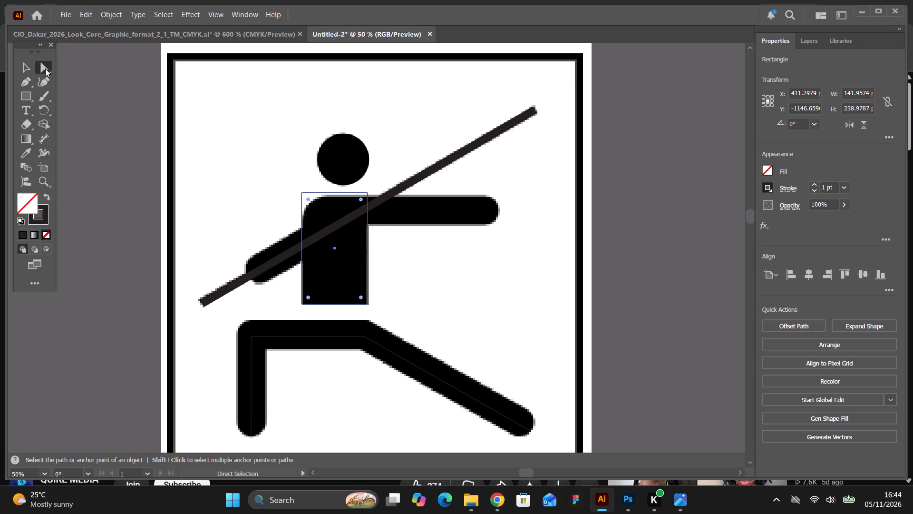
pyautogui.click(301, 192)
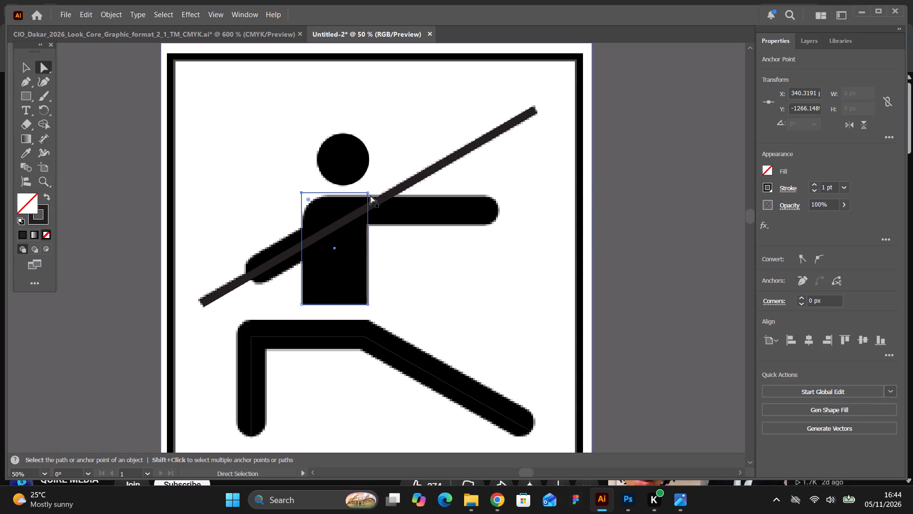
pyautogui.keyDown('shift'); pyautogui.click(369, 193); pyautogui.keyUp('shift')
pyautogui.press('Down')
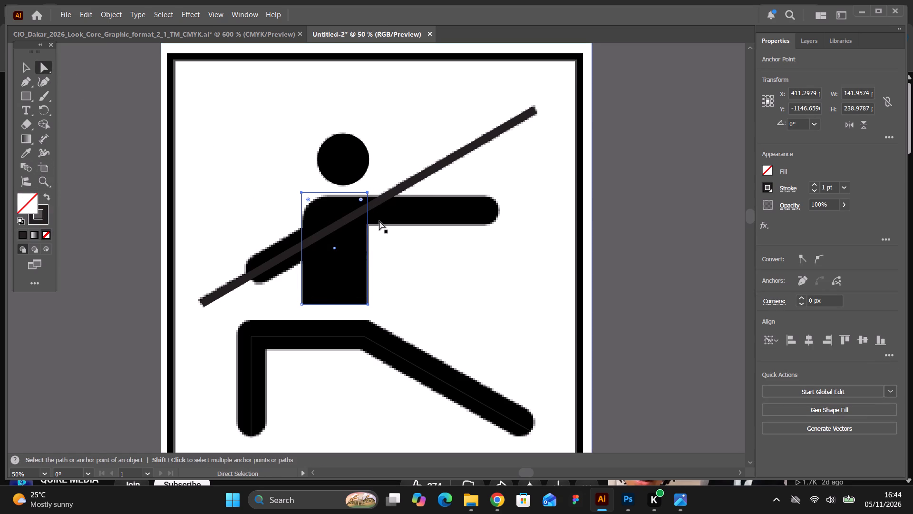
pyautogui.press('Down')
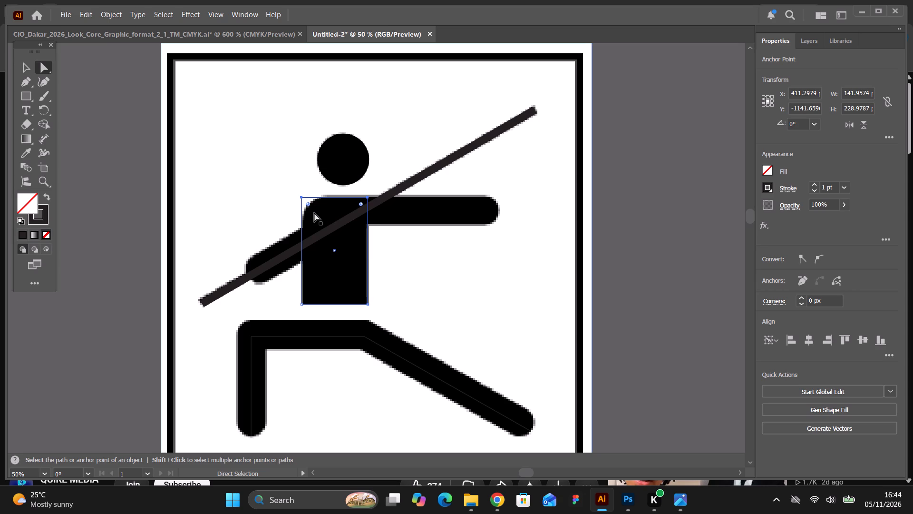
pyautogui.click(301, 304)
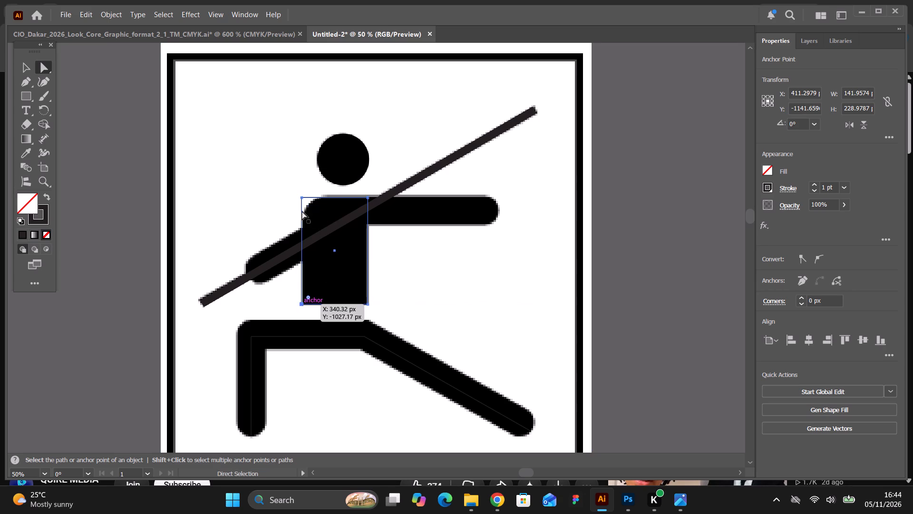
pyautogui.keyDown('shift'); pyautogui.click(301, 198); pyautogui.keyUp('shift')
pyautogui.click(302, 198)
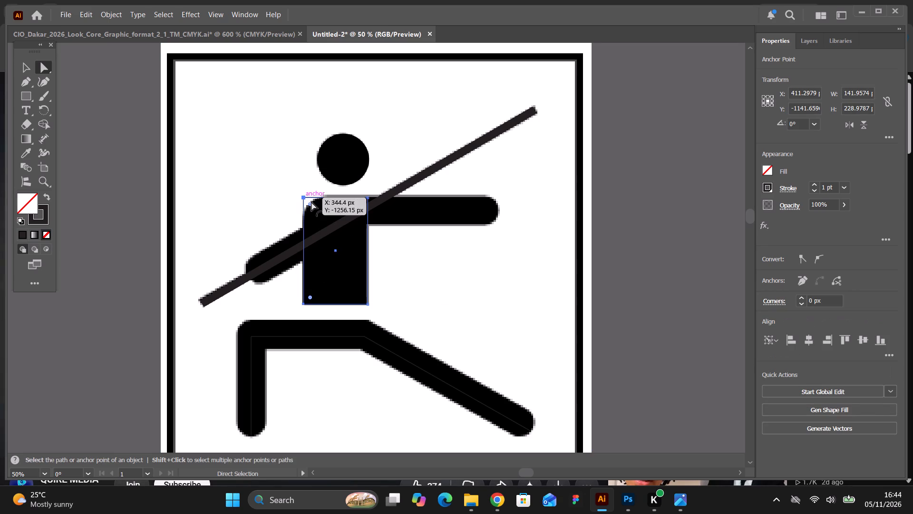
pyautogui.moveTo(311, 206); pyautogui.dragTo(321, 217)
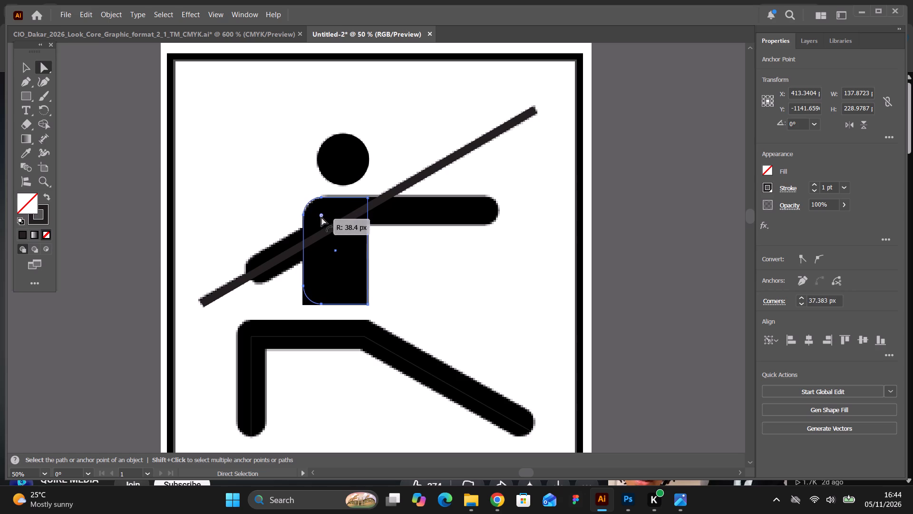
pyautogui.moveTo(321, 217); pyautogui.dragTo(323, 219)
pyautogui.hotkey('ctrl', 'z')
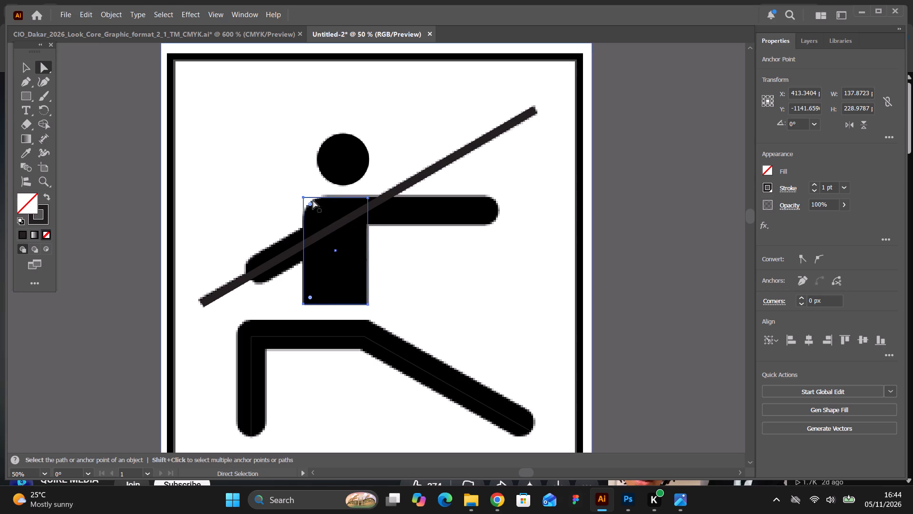
# Round only the torso rectangle's upper-left shoulder corner to a radius of about 45 px and deselect it.
pyautogui.click(304, 198)
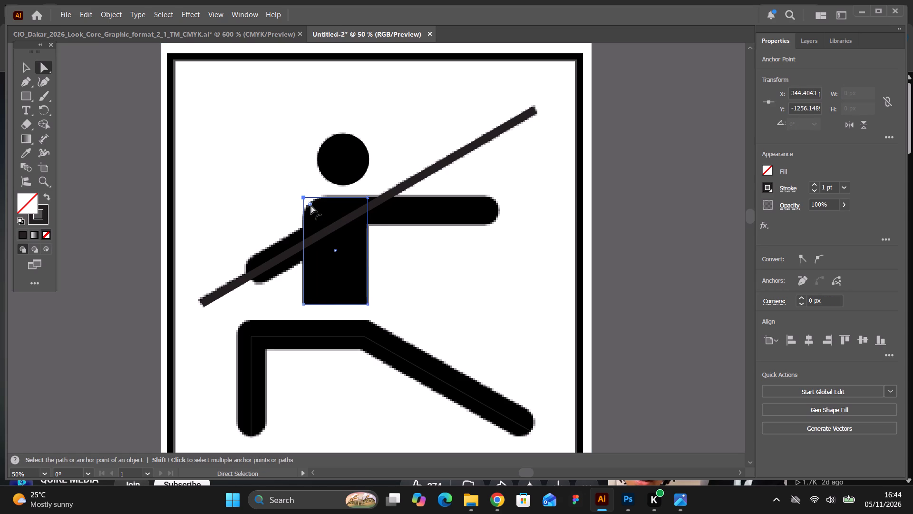
pyautogui.moveTo(311, 205); pyautogui.dragTo(323, 219)
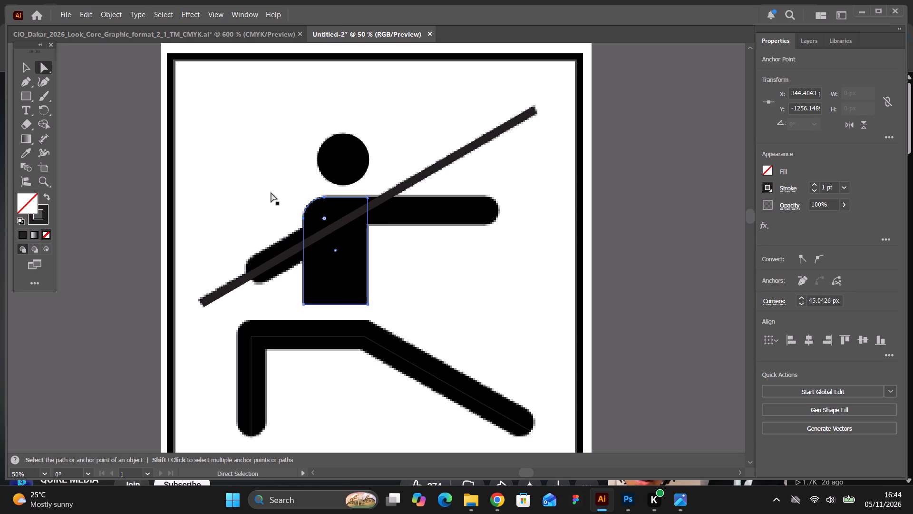
pyautogui.click(29, 97)
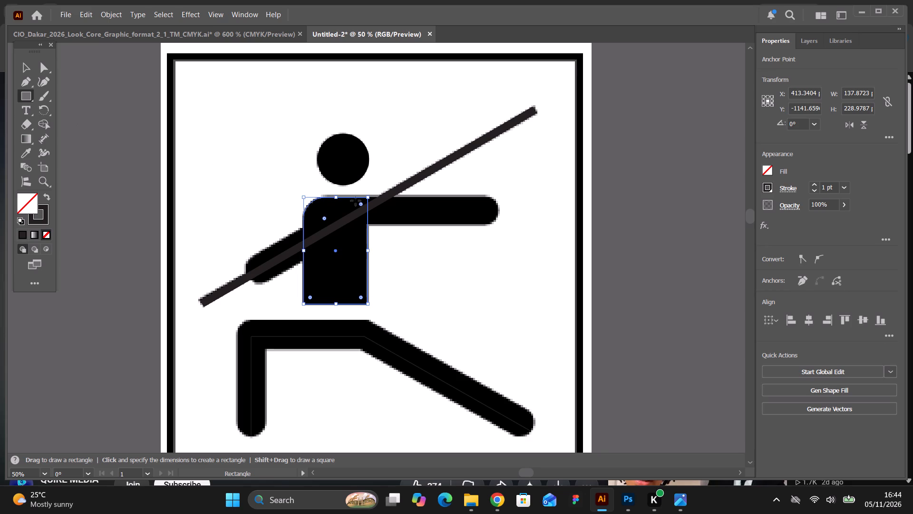
pyautogui.click(27, 67)
pyautogui.click(111, 113)
# Draw a rectangle about 280 by 54 px over the outstretched horizontal arm, starting from the torso's upper-right corner.
pyautogui.click(29, 96)
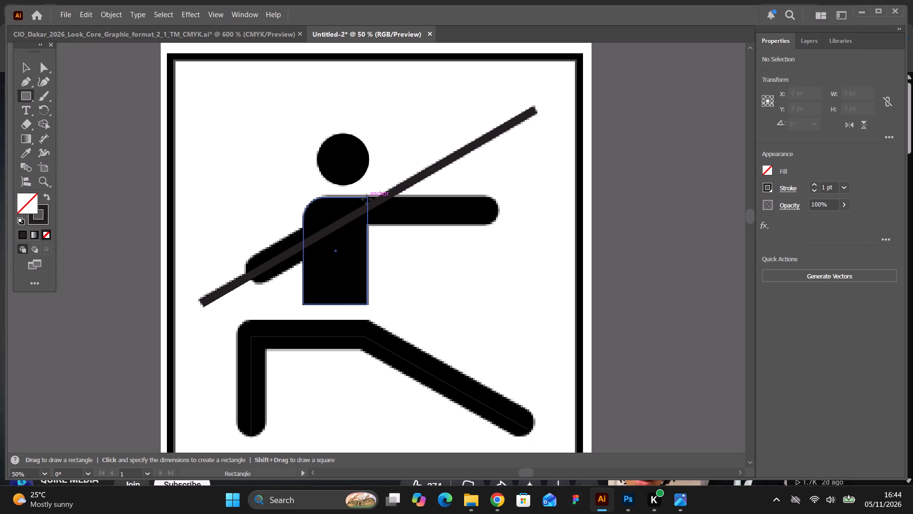
pyautogui.moveTo(369, 197); pyautogui.dragTo(422, 215)
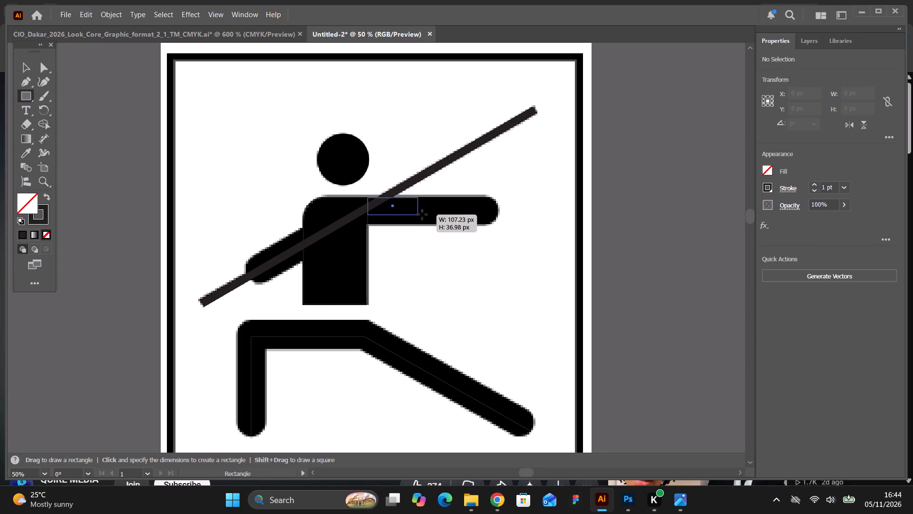
pyautogui.moveTo(422, 215); pyautogui.dragTo(493, 222)
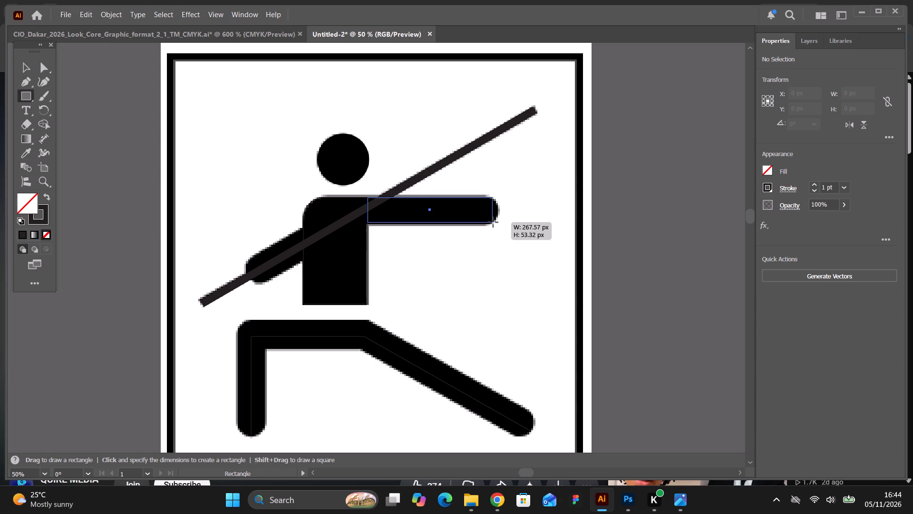
pyautogui.moveTo(493, 222); pyautogui.dragTo(498, 223)
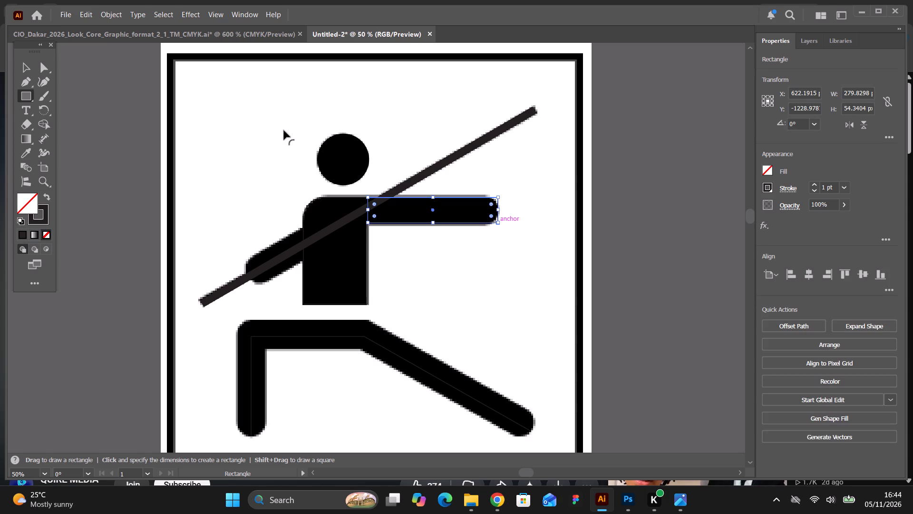
# Round both outer corners of the arm rectangle fully at the hand end, to about 27 px.
pyautogui.click(45, 65)
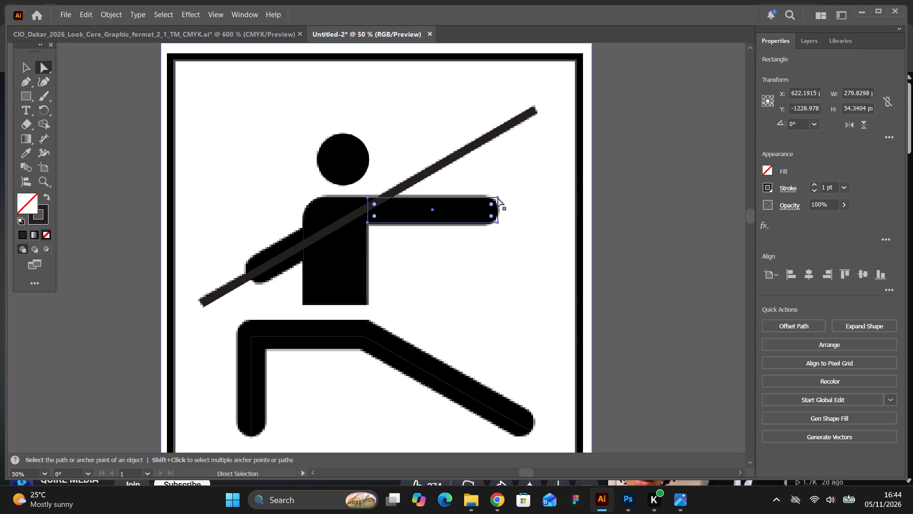
pyautogui.click(498, 198)
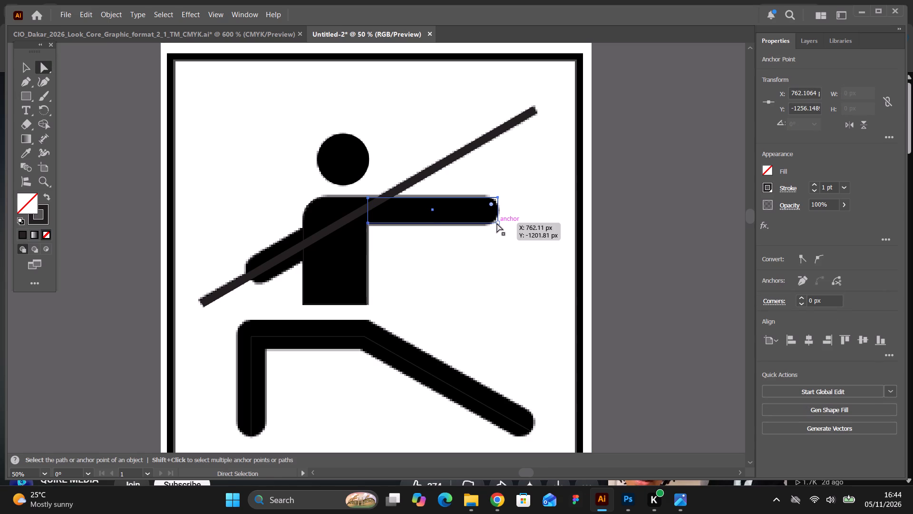
pyautogui.keyDown('shift'); pyautogui.click(497, 223); pyautogui.keyUp('shift')
pyautogui.moveTo(492, 217); pyautogui.dragTo(452, 216)
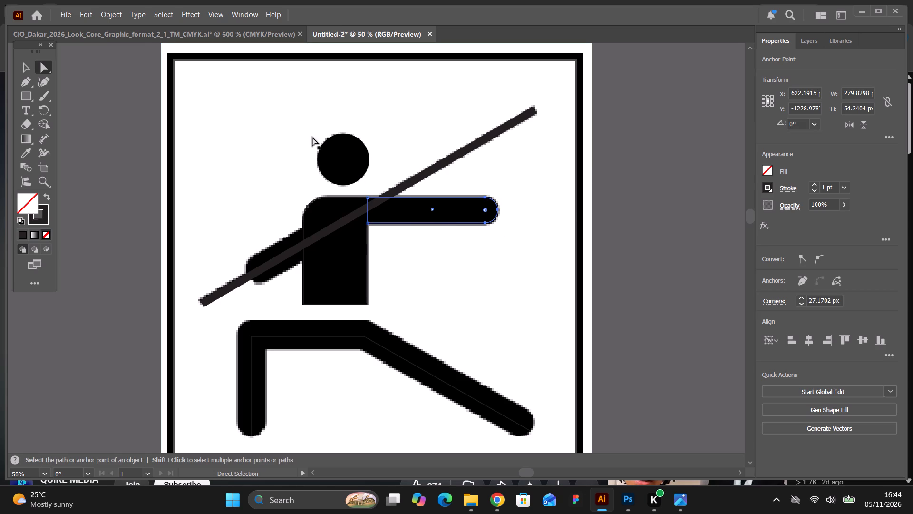
# Swap fill and stroke on the arm and torso shapes so both have a dark fill and no stroke.
pyautogui.click(23, 67)
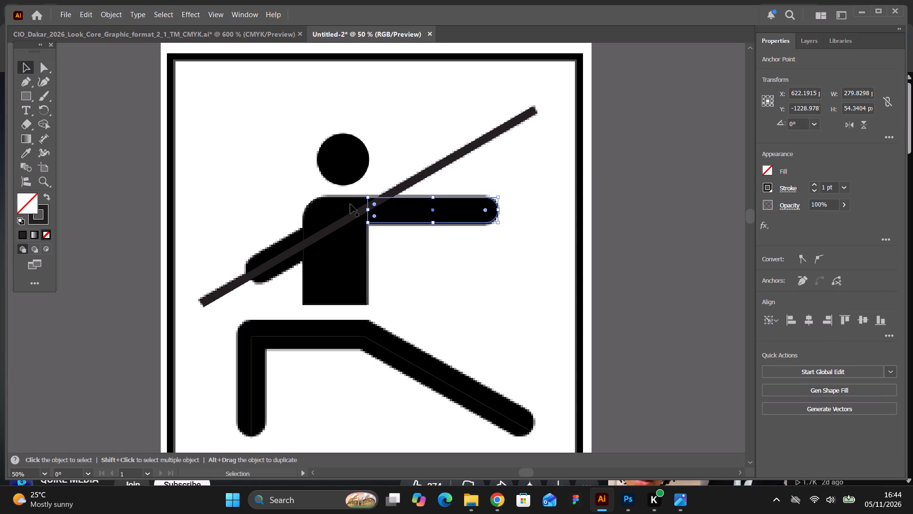
pyautogui.click(48, 197)
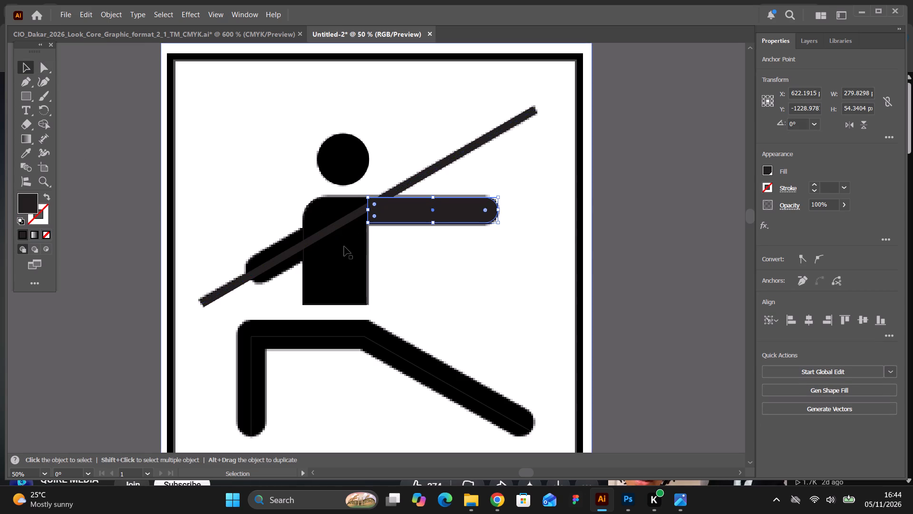
pyautogui.click(367, 254)
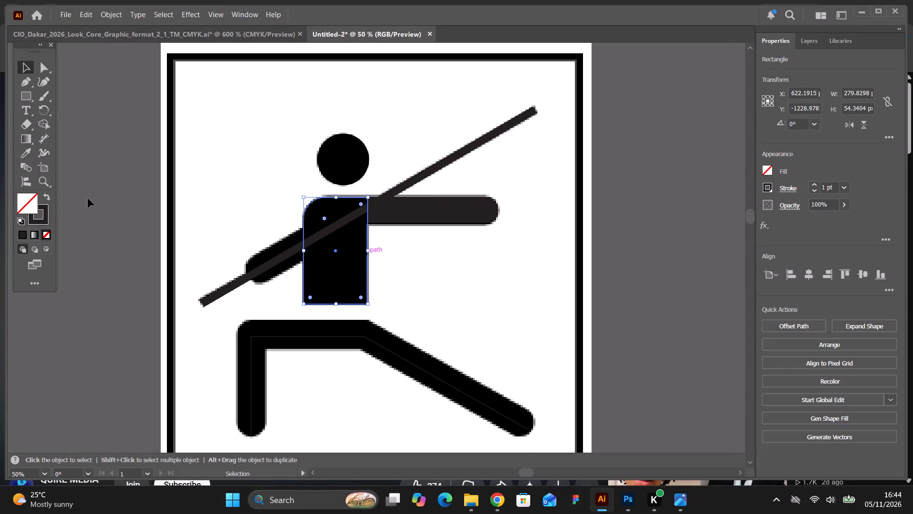
pyautogui.click(48, 197)
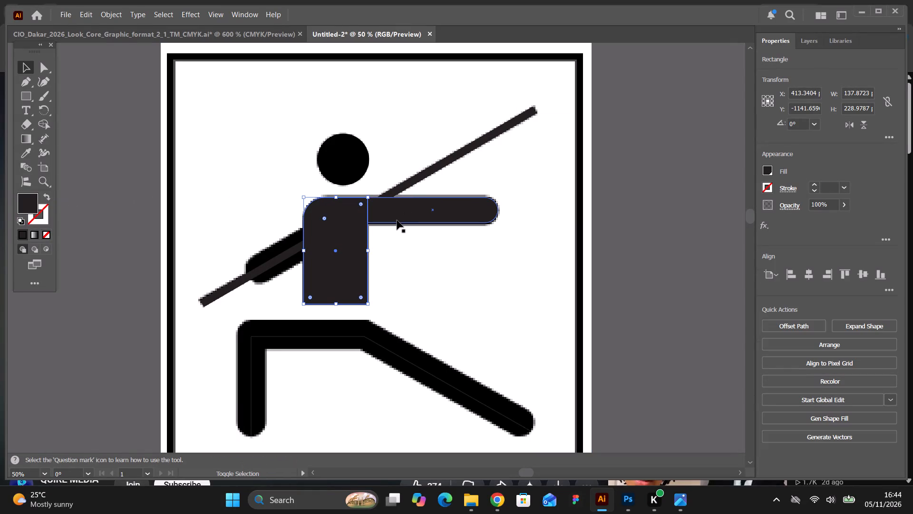
# Unite the torso and the horizontal arm into one shape with Pathfinder.
pyautogui.keyDown('shift'); pyautogui.click(397, 222); pyautogui.keyUp('shift')
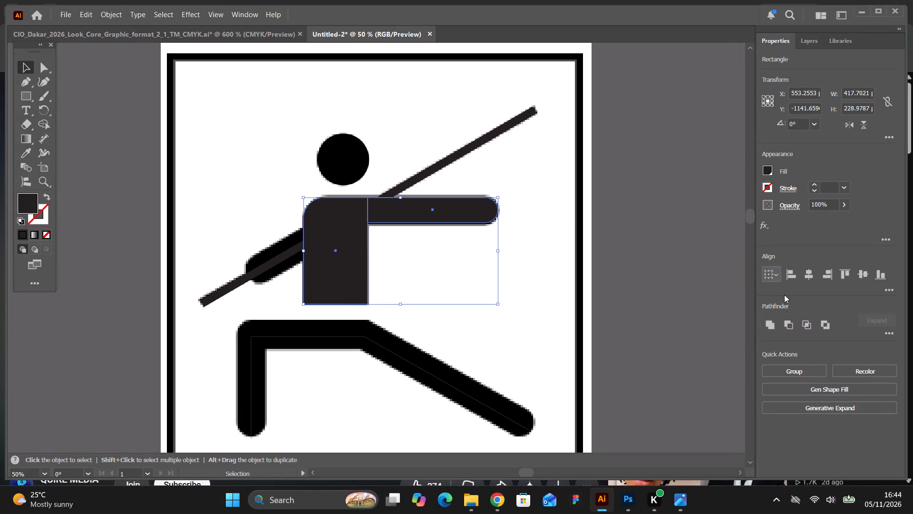
pyautogui.click(774, 329)
pyautogui.click(640, 269)
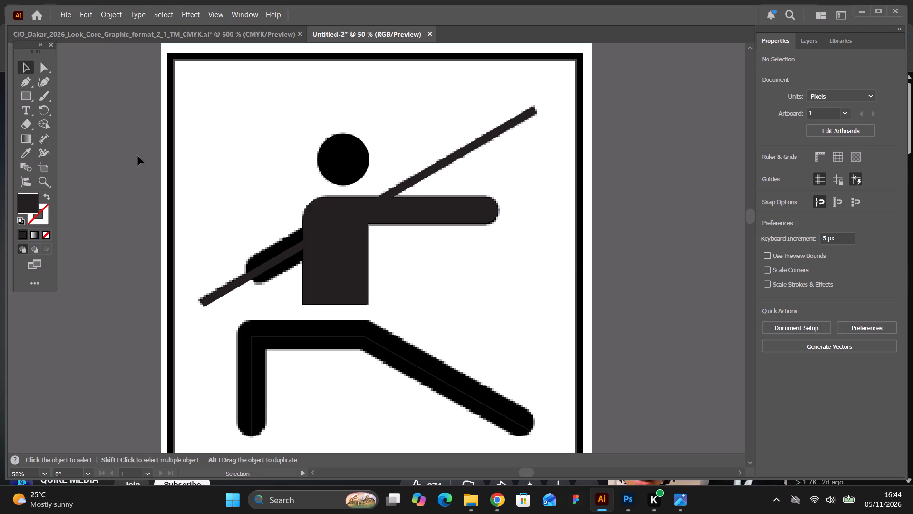
# Draw a closed four-sided dark shape over the slanted lower arm with the Pen tool, joining it to the torso's left edge.
pyautogui.click(28, 81)
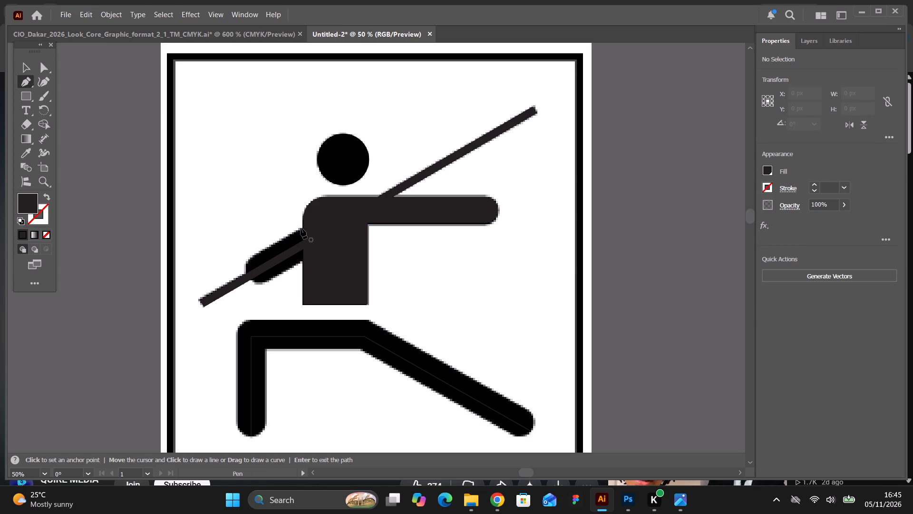
pyautogui.click(303, 226)
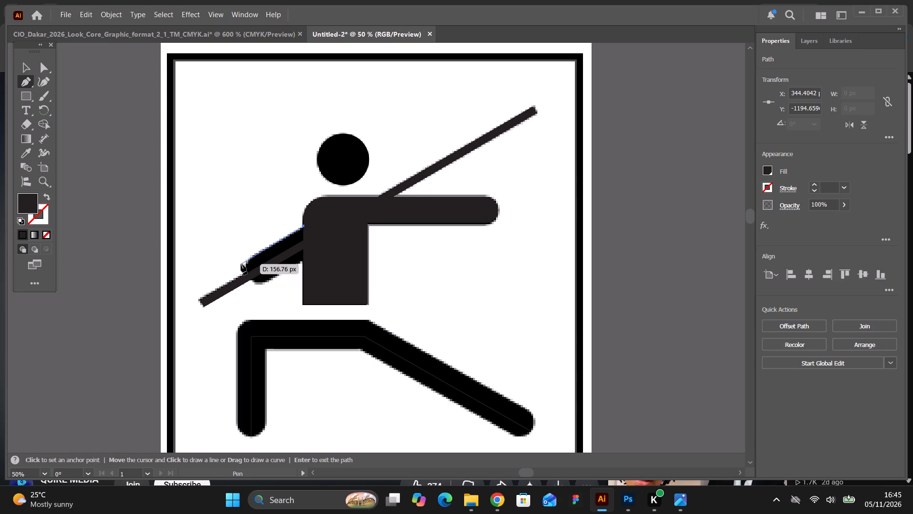
pyautogui.click(241, 264)
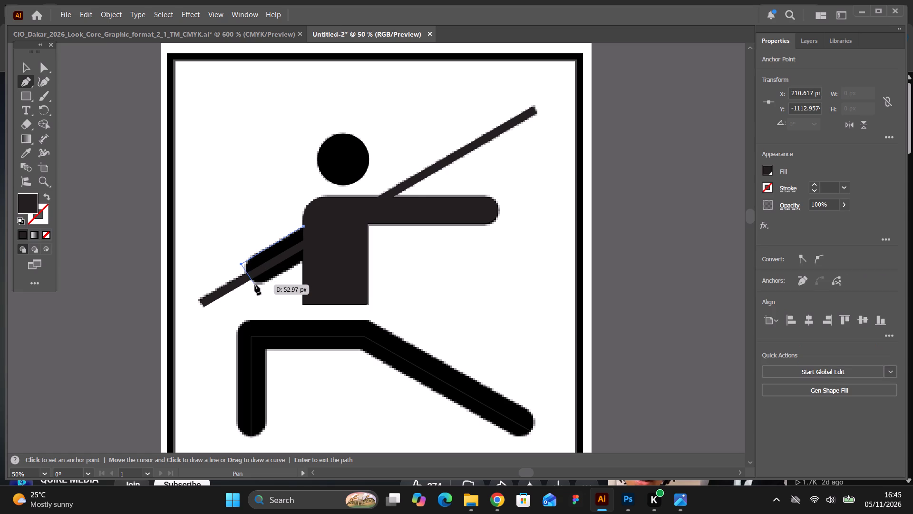
pyautogui.click(256, 287)
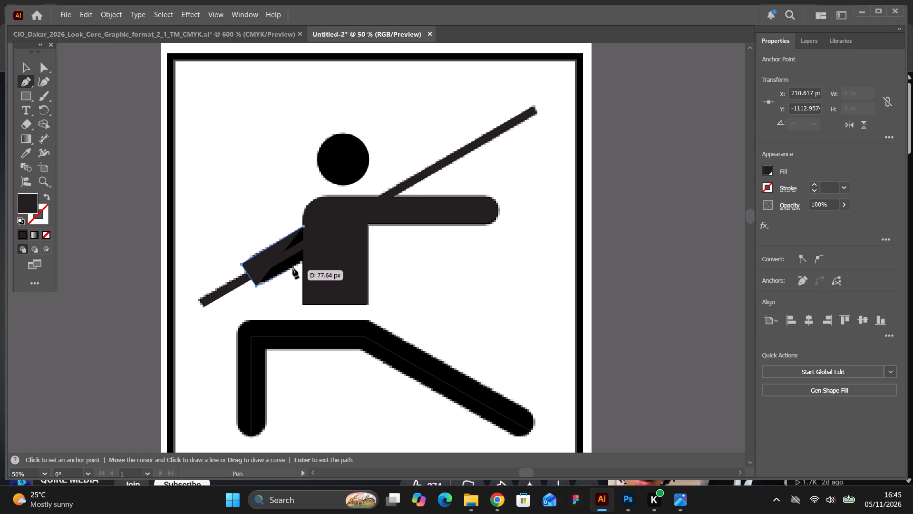
pyautogui.click(306, 259)
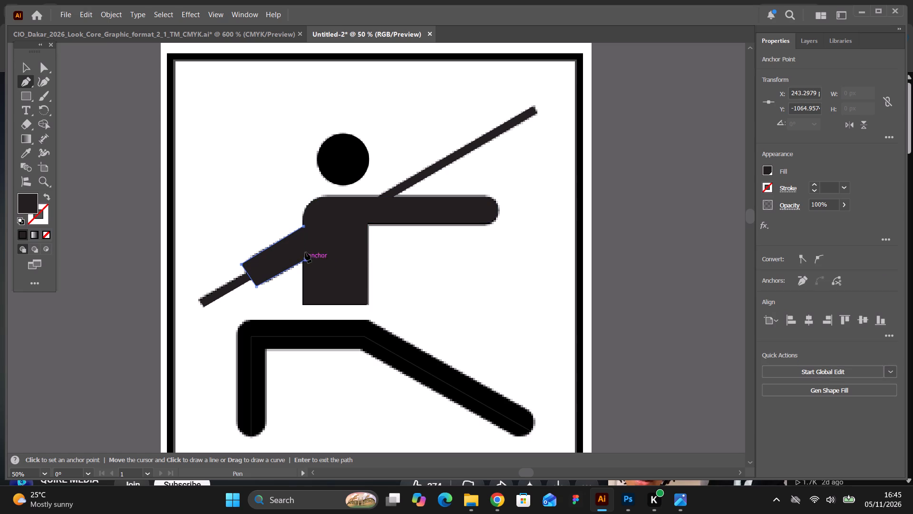
pyautogui.click(304, 228)
# Round the slanted arm's hand end, its upper corner to about 25 px and its lower corner to about 35 px.
pyautogui.click(28, 68)
pyautogui.click(47, 64)
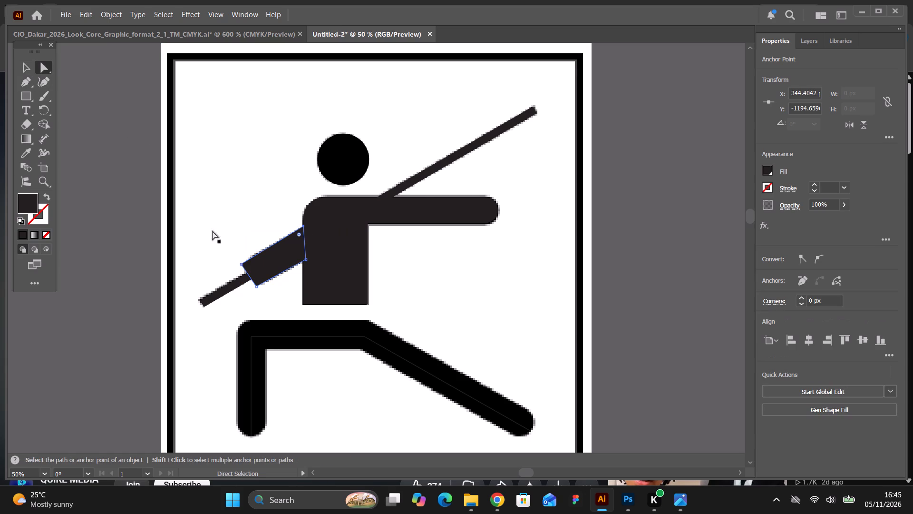
pyautogui.click(242, 264)
pyautogui.moveTo(252, 267); pyautogui.dragTo(258, 267)
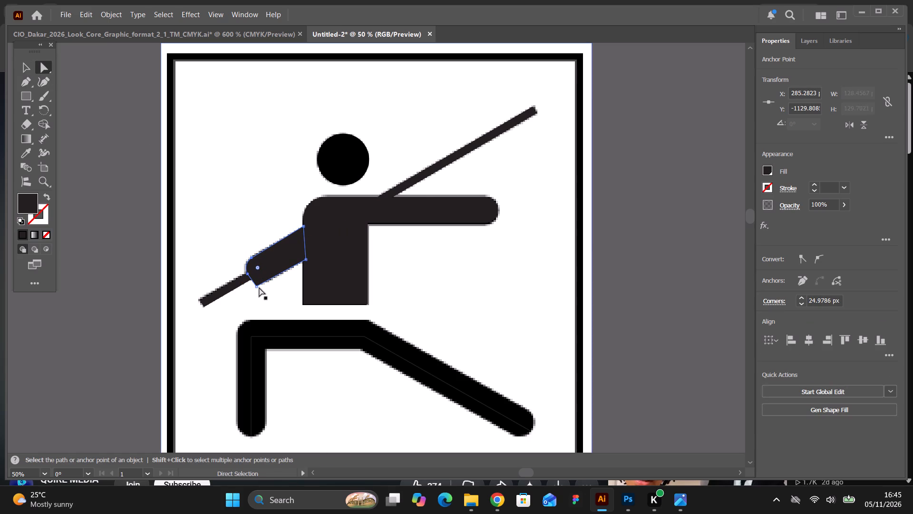
pyautogui.click(258, 287)
pyautogui.moveTo(260, 278); pyautogui.dragTo(262, 265)
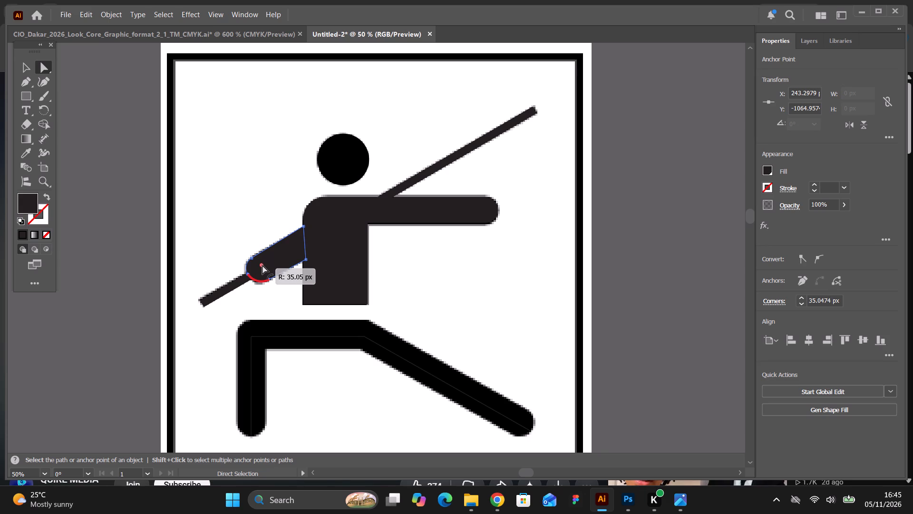
pyautogui.moveTo(262, 265); pyautogui.dragTo(267, 261)
pyautogui.click(271, 293)
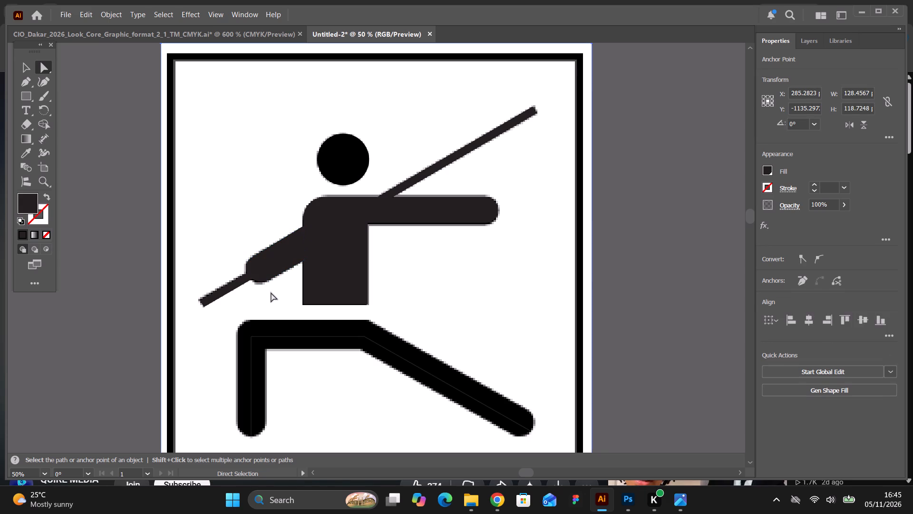
# Unite the slanted lower arm with the torso and horizontal arm into one shape with Pathfinder.
pyautogui.click(30, 66)
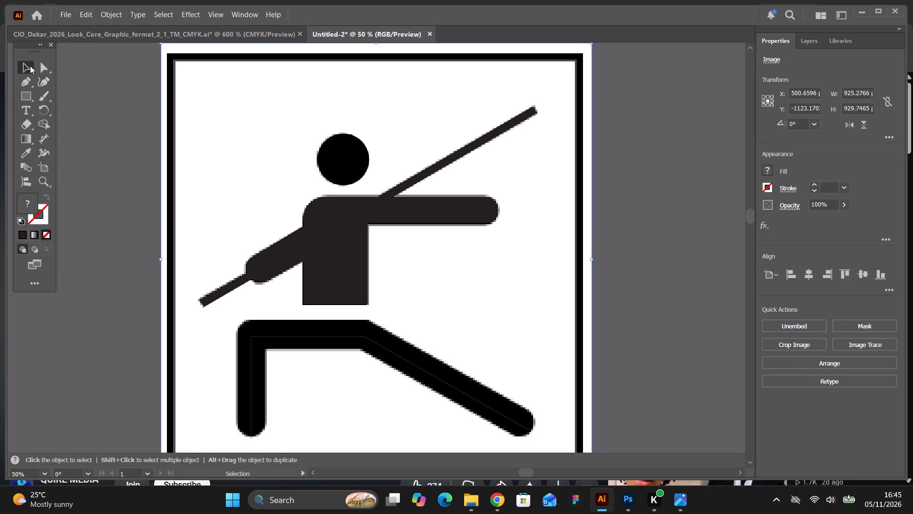
pyautogui.click(282, 253)
pyautogui.keyDown('shift'); pyautogui.click(328, 250); pyautogui.keyUp('shift')
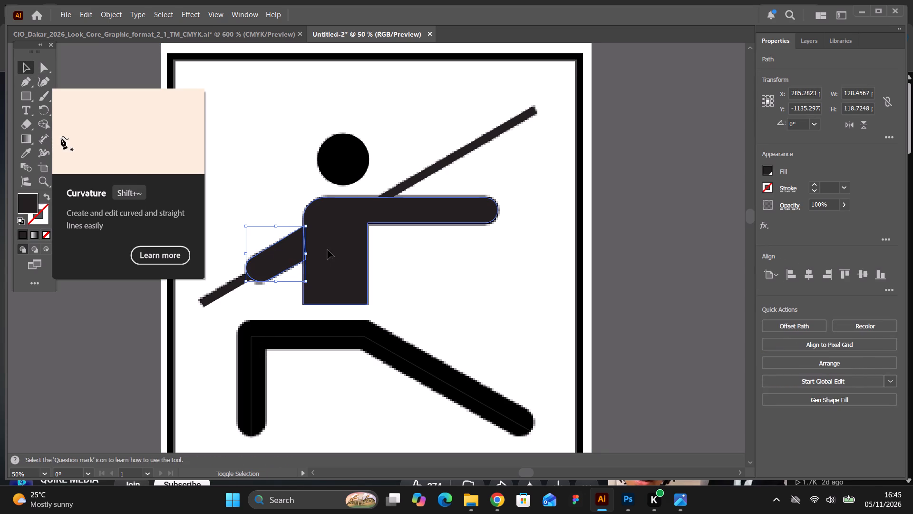
pyautogui.click(767, 323)
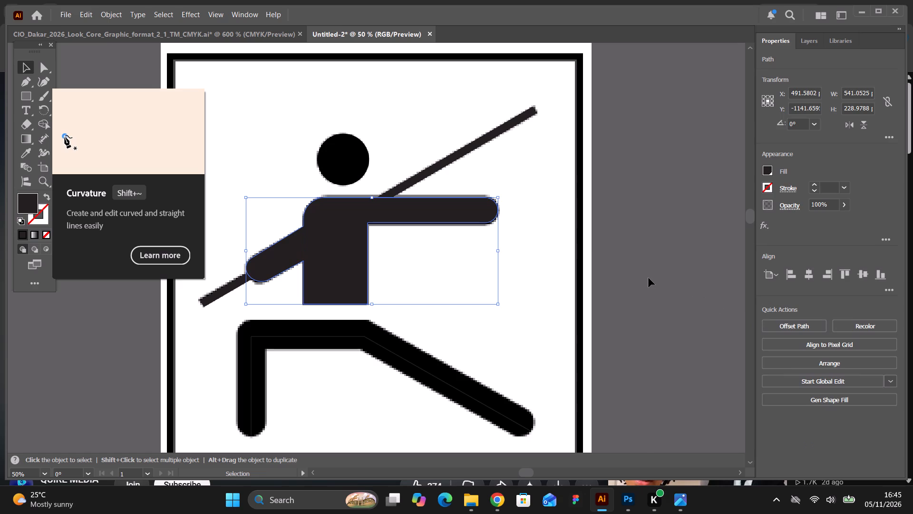
pyautogui.click(649, 278)
# Expand the staff's stroke into a filled shape.
pyautogui.click(413, 178)
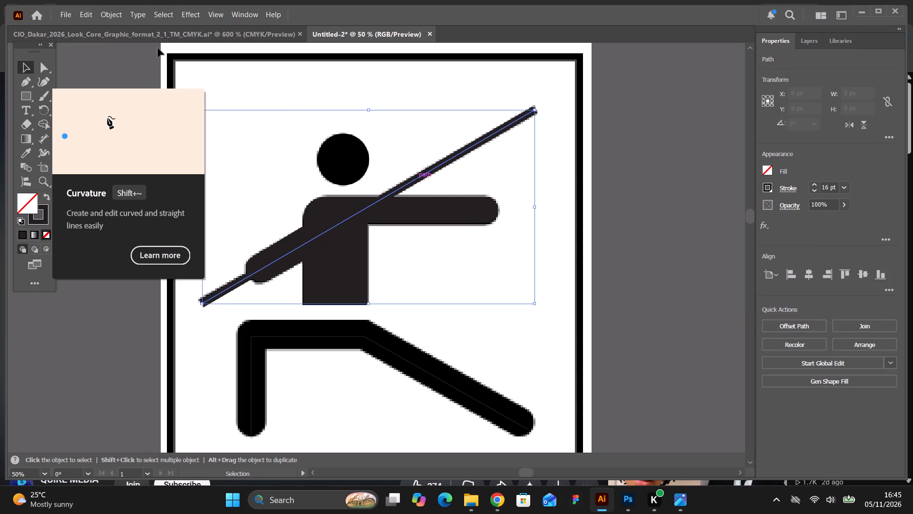
pyautogui.click(111, 13)
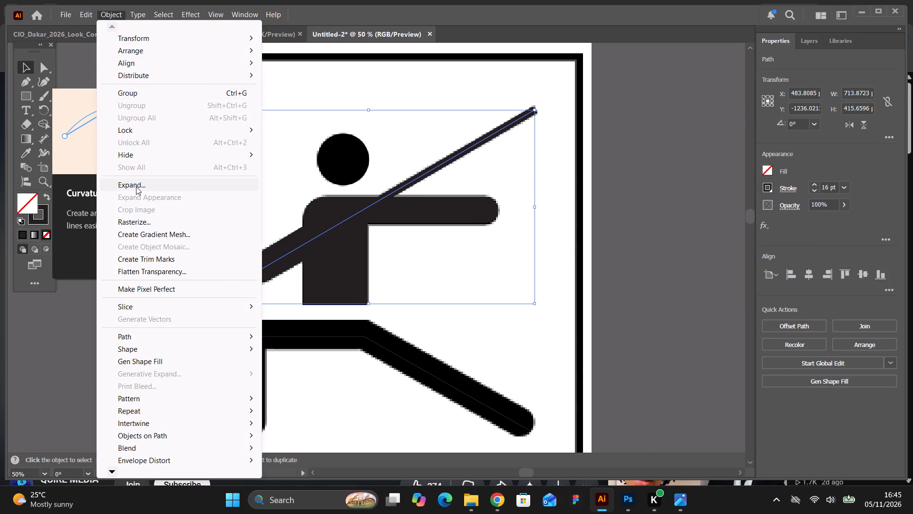
pyautogui.click(136, 187)
pyautogui.click(439, 322)
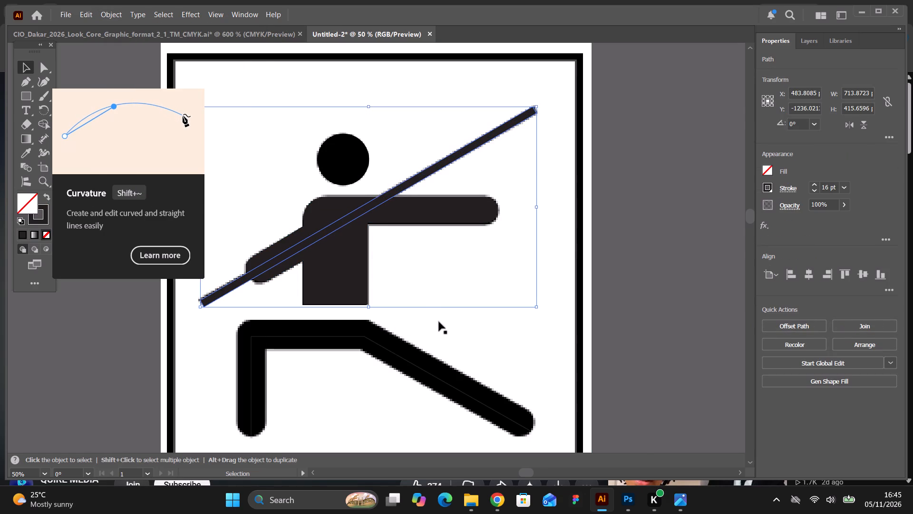
# Unite the staff, the torso with both arms, and the head into one dark shape with Pathfinder.
pyautogui.keyDown('shift'); pyautogui.click(434, 200); pyautogui.keyUp('shift')
pyautogui.keyDown('shift'); pyautogui.click(355, 165); pyautogui.keyUp('shift')
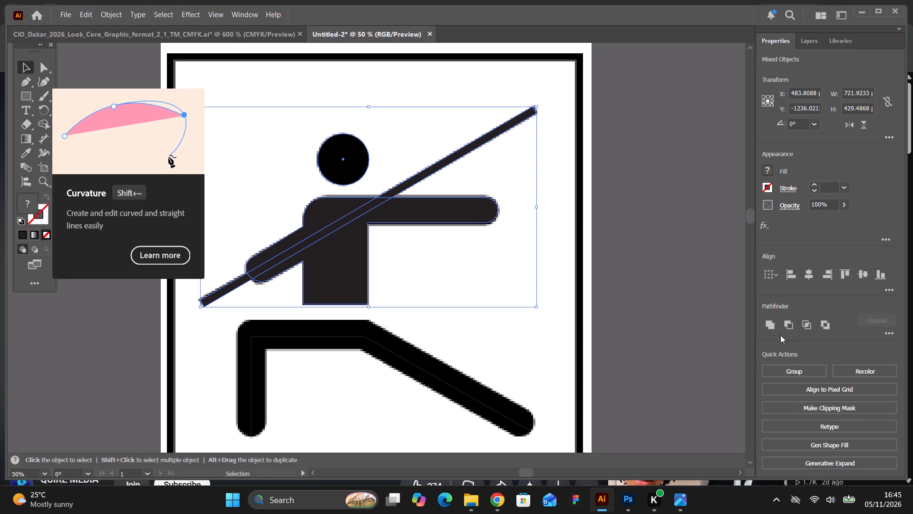
pyautogui.click(774, 328)
pyautogui.click(653, 297)
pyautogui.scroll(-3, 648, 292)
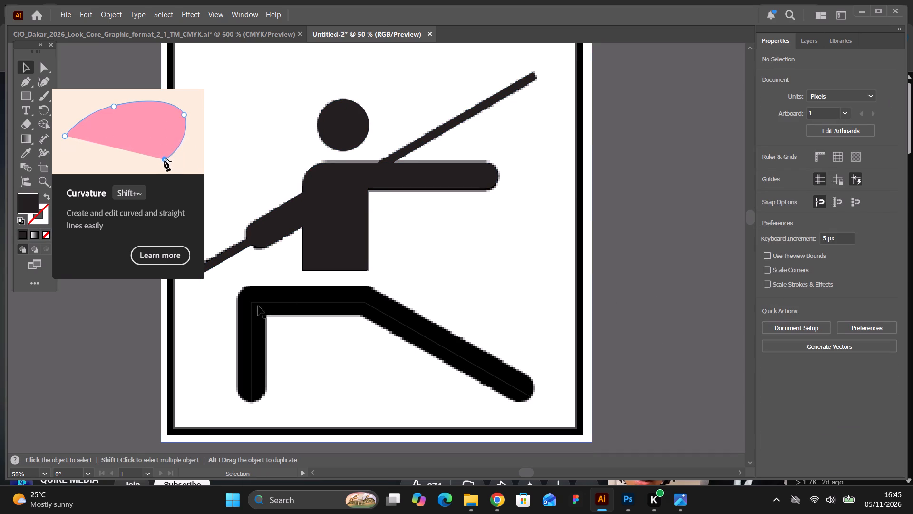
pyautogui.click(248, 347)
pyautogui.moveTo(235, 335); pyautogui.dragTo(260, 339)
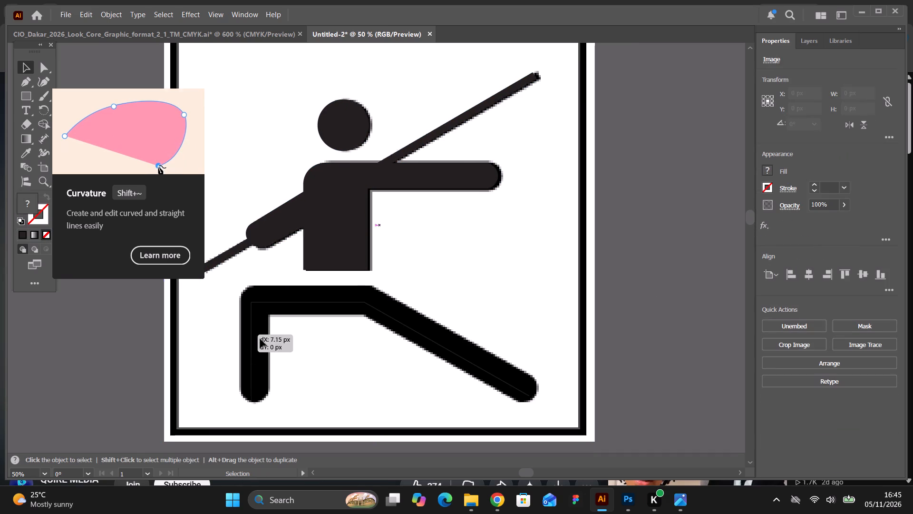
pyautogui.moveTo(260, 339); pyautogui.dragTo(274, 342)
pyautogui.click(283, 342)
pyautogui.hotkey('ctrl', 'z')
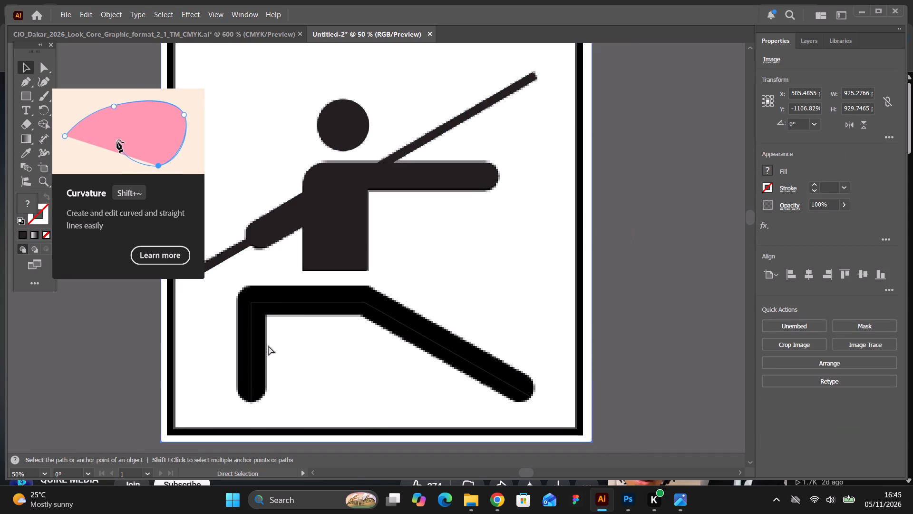
# Set the leg path's stroke weight to 70 pt and give it round caps.
pyautogui.click(251, 368)
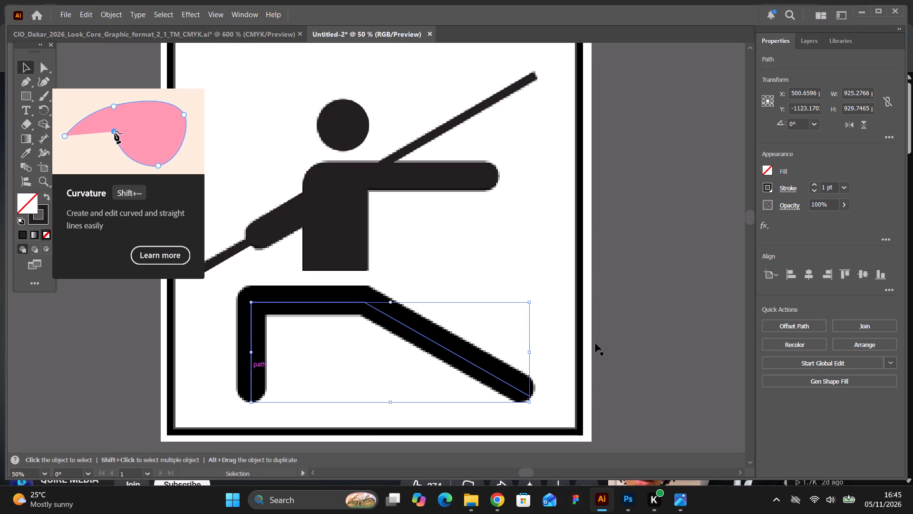
pyautogui.click(814, 184)
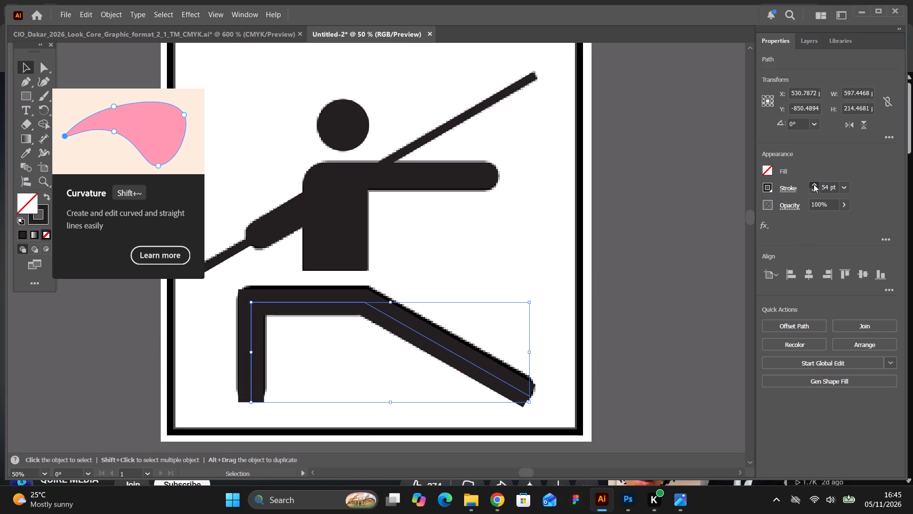
pyautogui.click(814, 184)
pyautogui.click(814, 184)
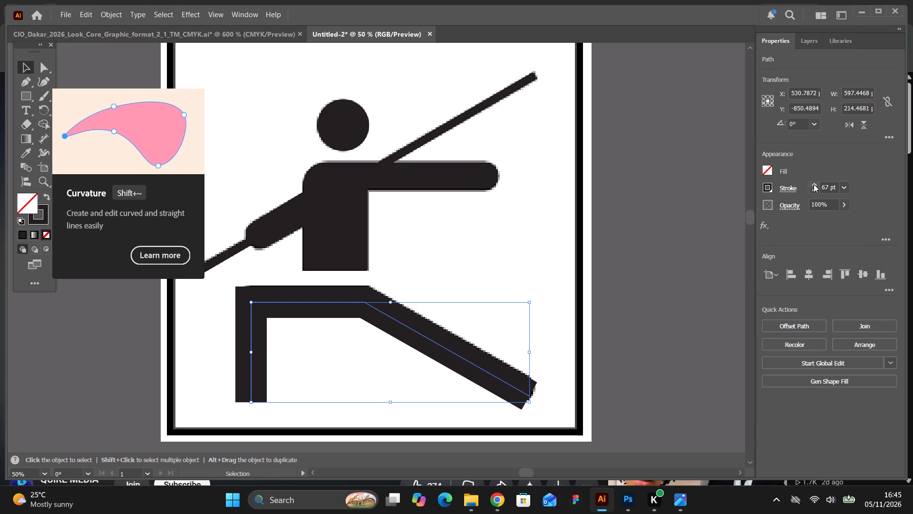
pyautogui.tripleClick(814, 184)
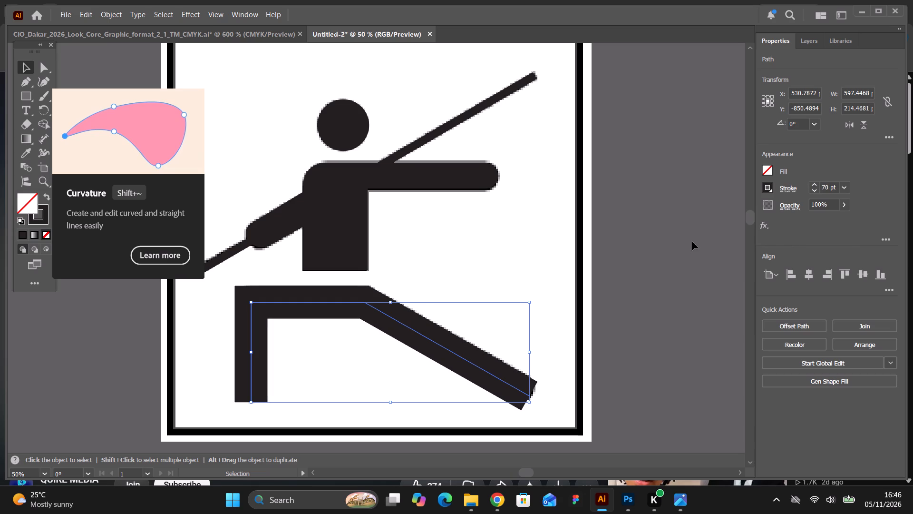
pyautogui.click(787, 189)
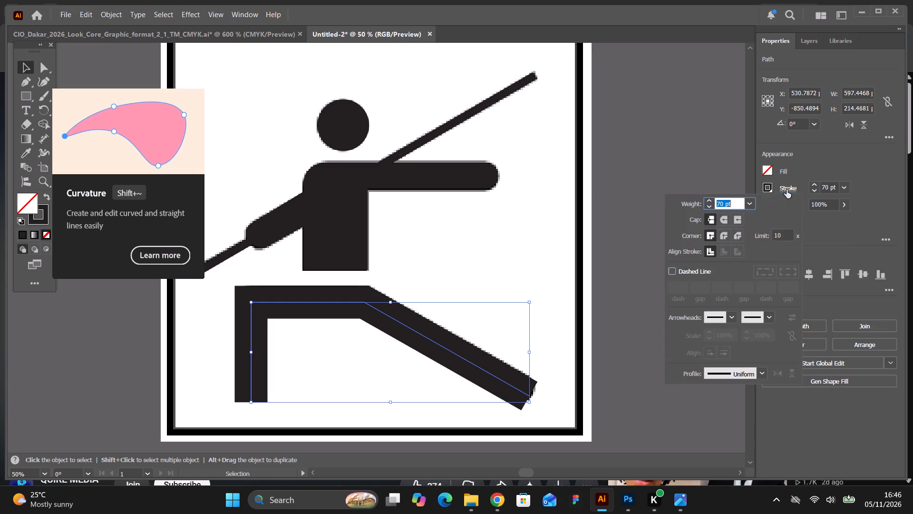
pyautogui.click(725, 223)
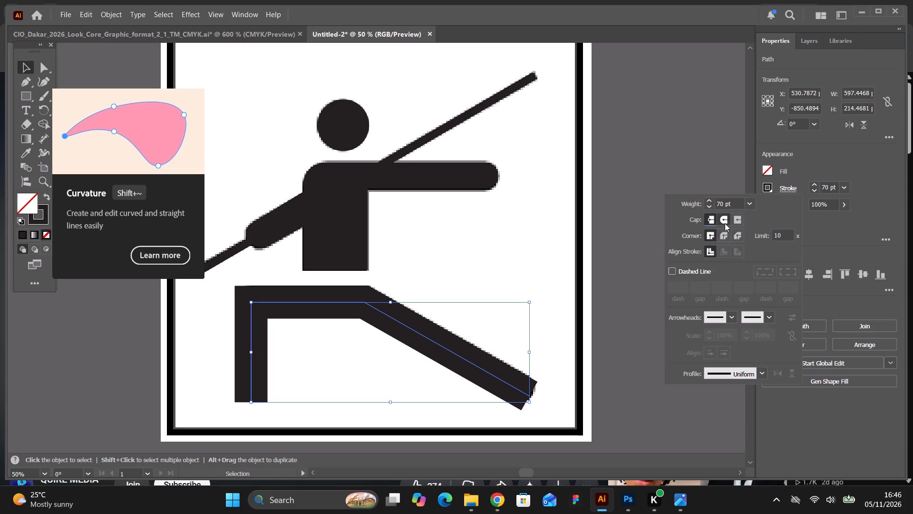
# Pull in both end anchors of the leg path to fit the reference's feet, shortening the bent leg by about 33 px.
pyautogui.click(48, 70)
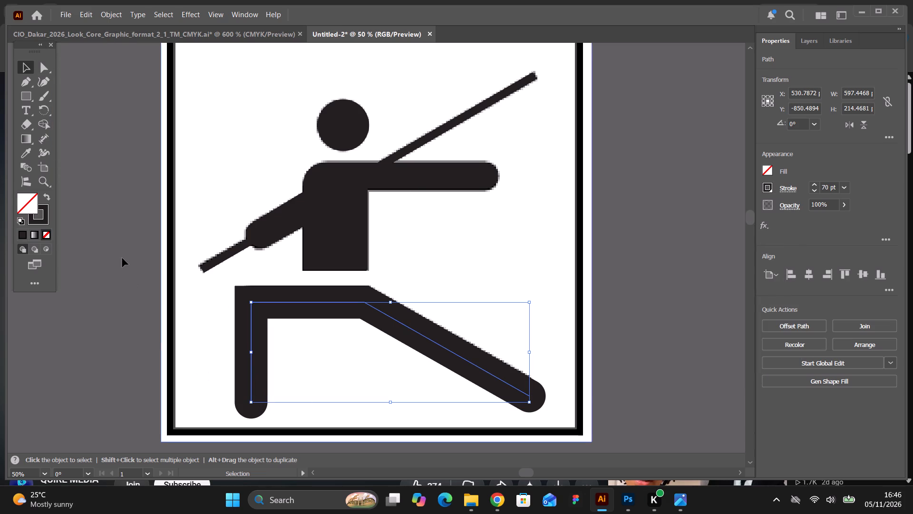
pyautogui.click(122, 257)
pyautogui.click(48, 71)
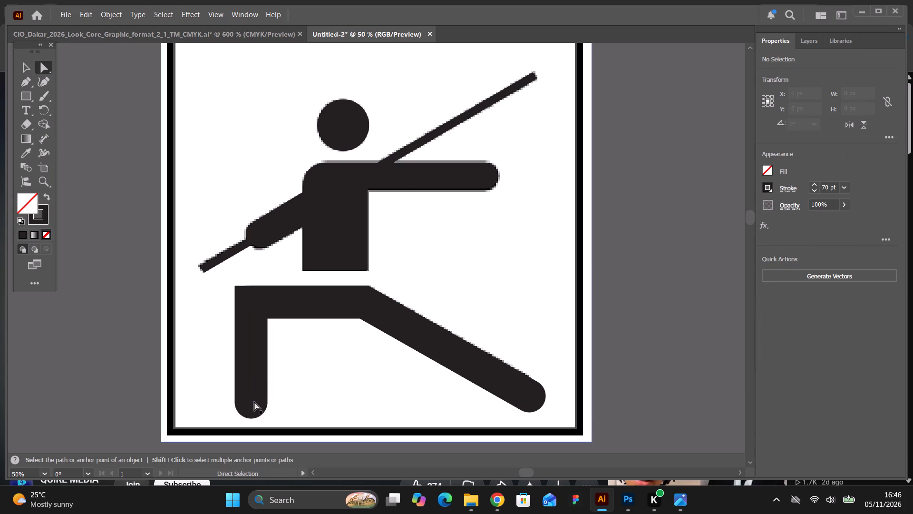
pyautogui.click(251, 401)
pyautogui.moveTo(251, 401); pyautogui.dragTo(248, 380)
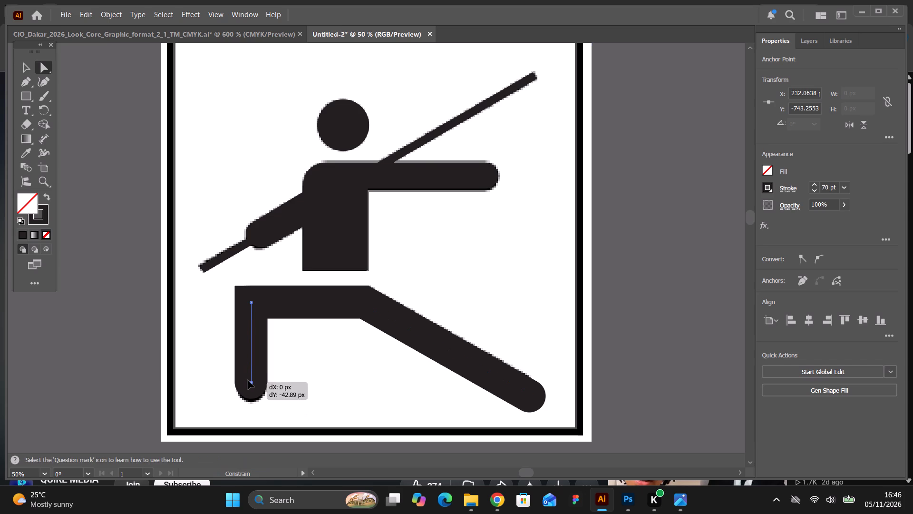
pyautogui.moveTo(248, 380); pyautogui.dragTo(248, 387)
pyautogui.click(530, 396)
pyautogui.moveTo(530, 396); pyautogui.dragTo(525, 393)
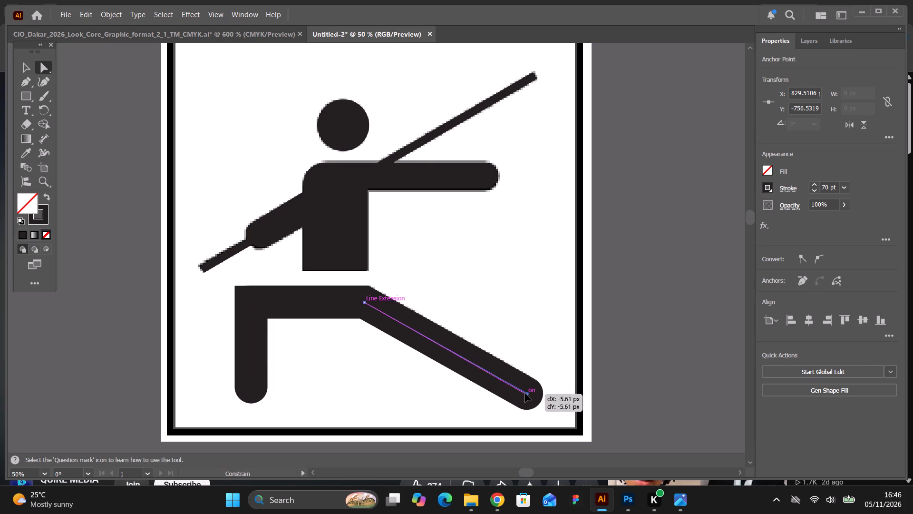
pyautogui.moveTo(525, 393); pyautogui.dragTo(517, 389)
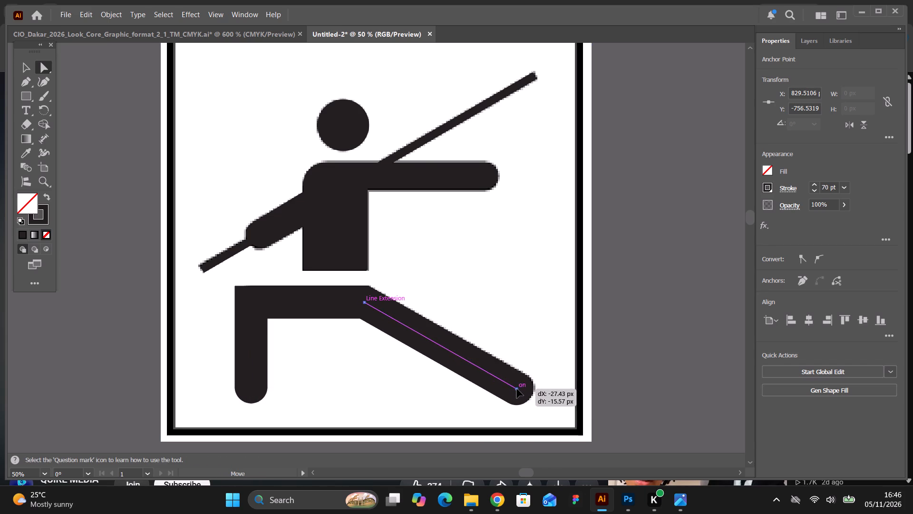
pyautogui.moveTo(517, 389); pyautogui.dragTo(517, 387)
# Expand the leg path's appearance and its stroke into a filled shape, with Fill and Stroke included.
pyautogui.click(26, 65)
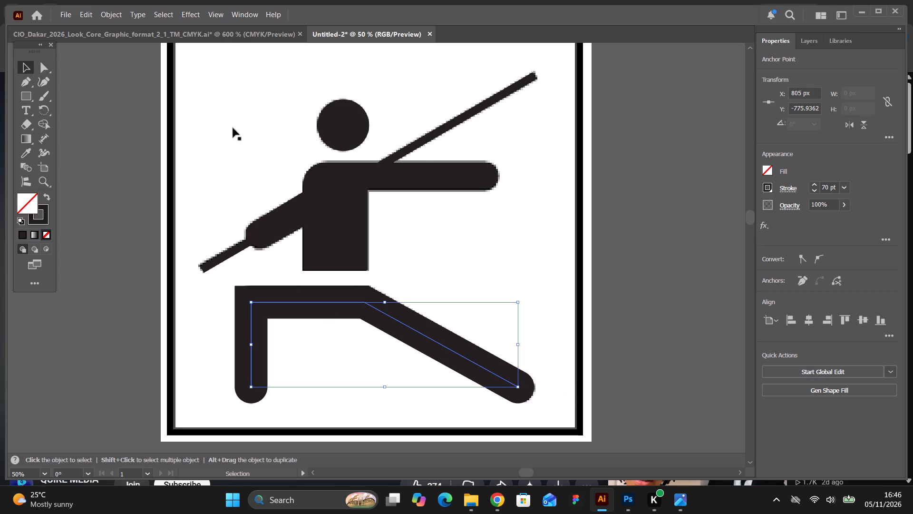
pyautogui.click(115, 16)
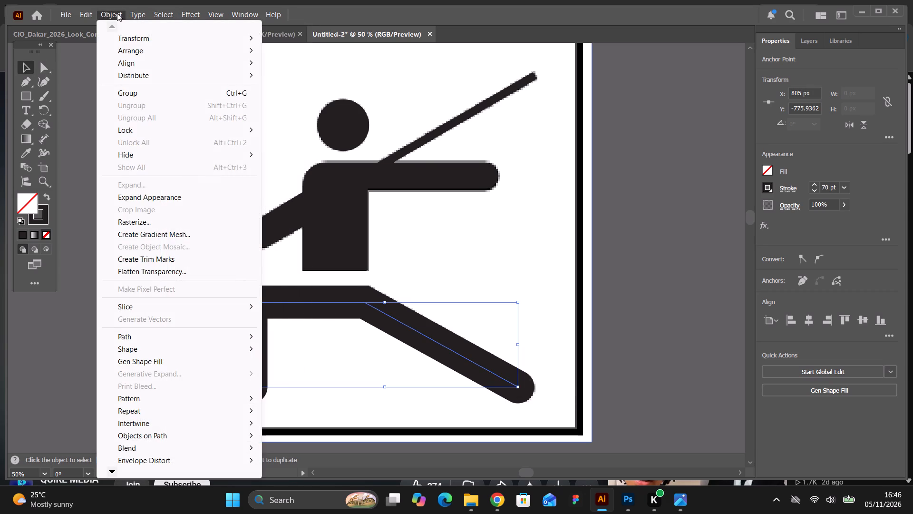
pyautogui.click(151, 198)
pyautogui.click(112, 20)
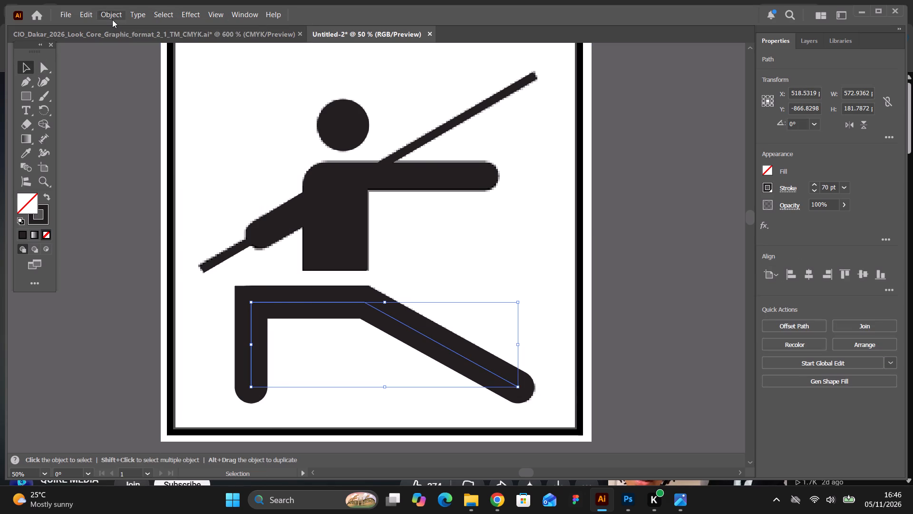
pyautogui.click(135, 182)
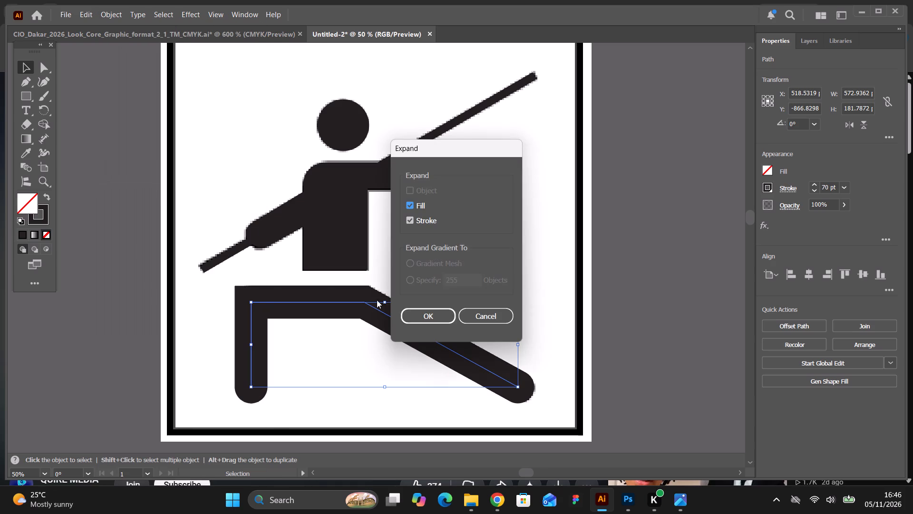
pyautogui.click(430, 316)
pyautogui.click(616, 330)
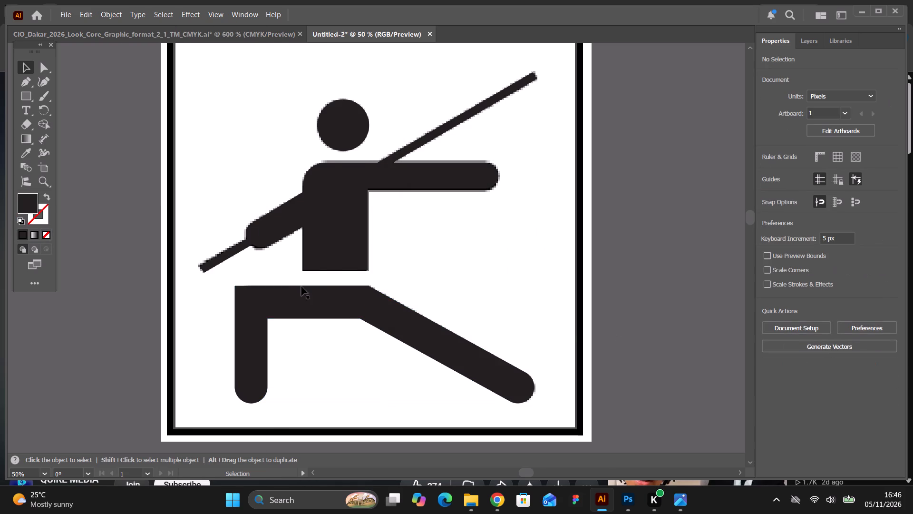
# Round the outer knee corner of the bent leg to about 29 px.
pyautogui.click(295, 296)
pyautogui.click(43, 69)
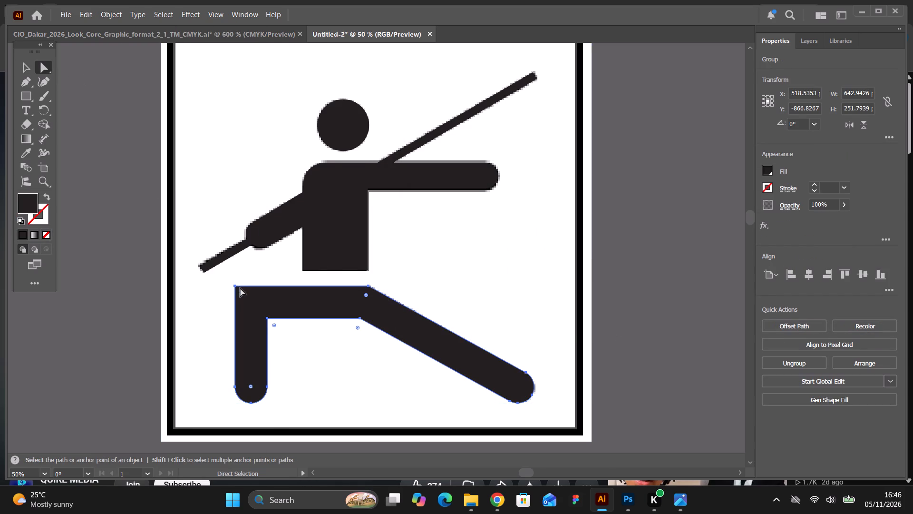
pyautogui.click(235, 284)
pyautogui.moveTo(243, 293); pyautogui.dragTo(262, 309)
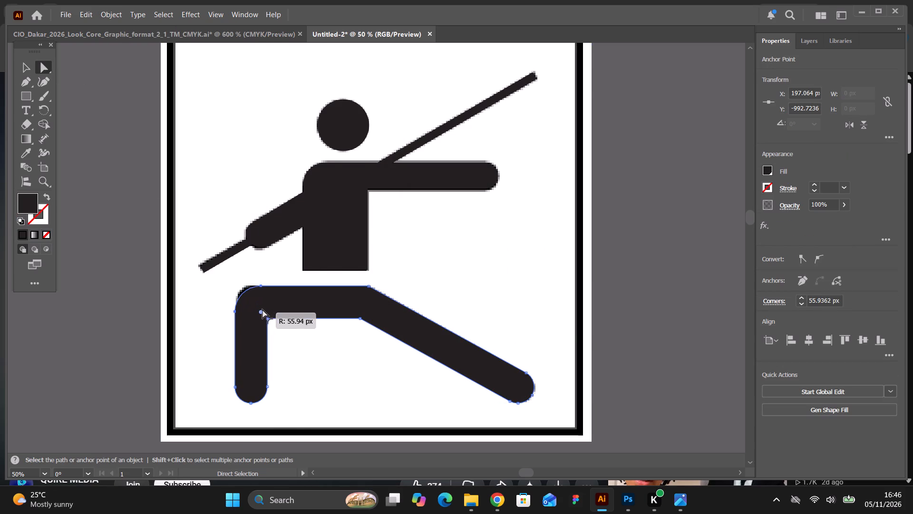
pyautogui.moveTo(262, 309); pyautogui.dragTo(251, 297)
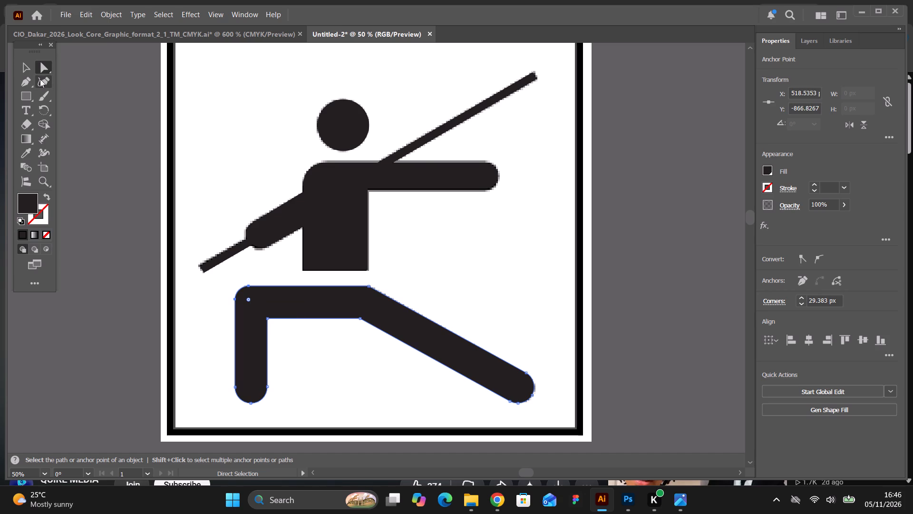
pyautogui.click(22, 61)
pyautogui.click(123, 157)
# Move the Wushu Taolu reference image out from behind the redrawn figure and delete it.
pyautogui.click(579, 227)
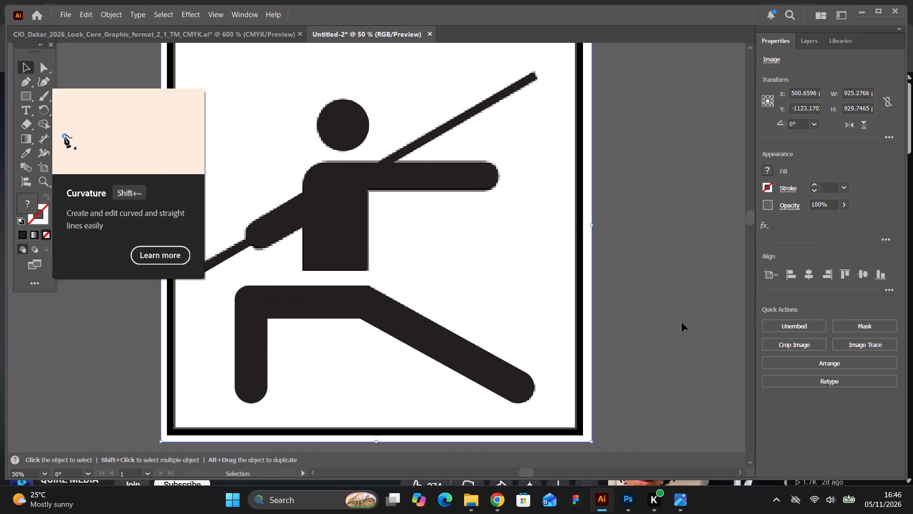
pyautogui.scroll(2, 654, 302)
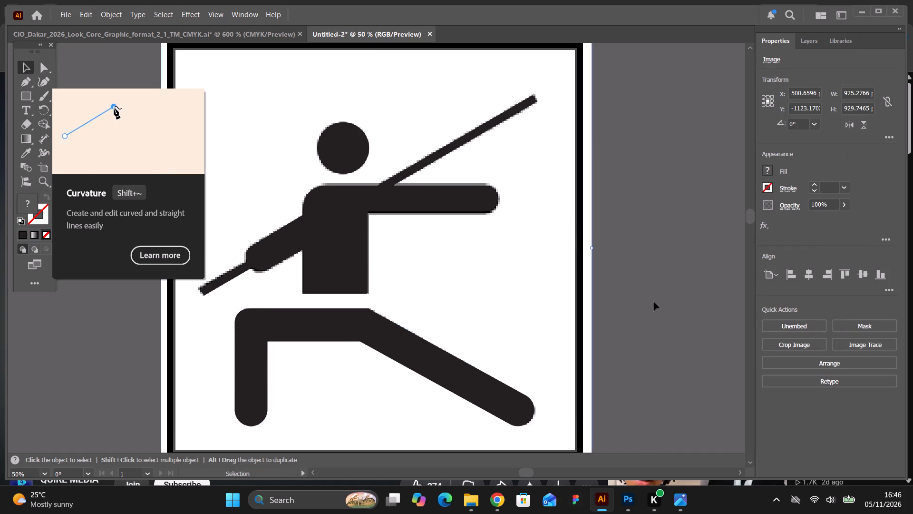
pyautogui.click(654, 300)
pyautogui.moveTo(519, 265); pyautogui.dragTo(621, 272)
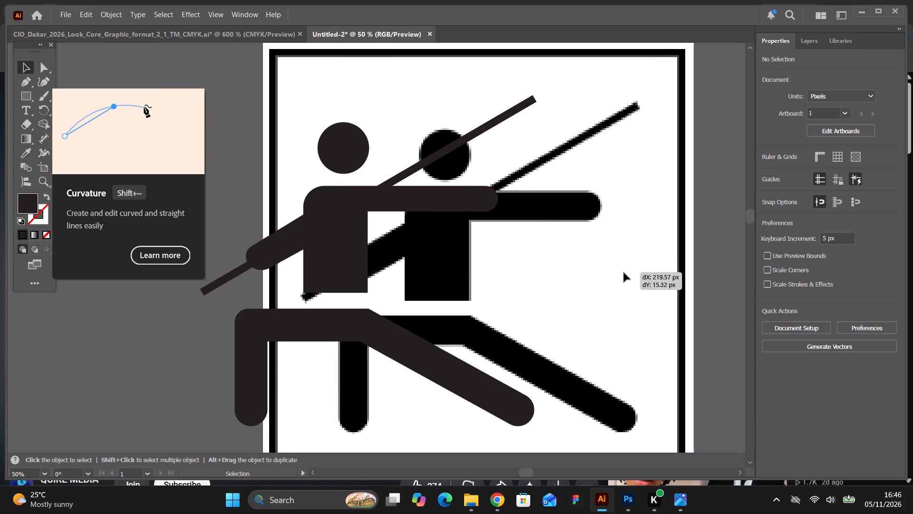
pyautogui.moveTo(463, 262); pyautogui.dragTo(573, 259)
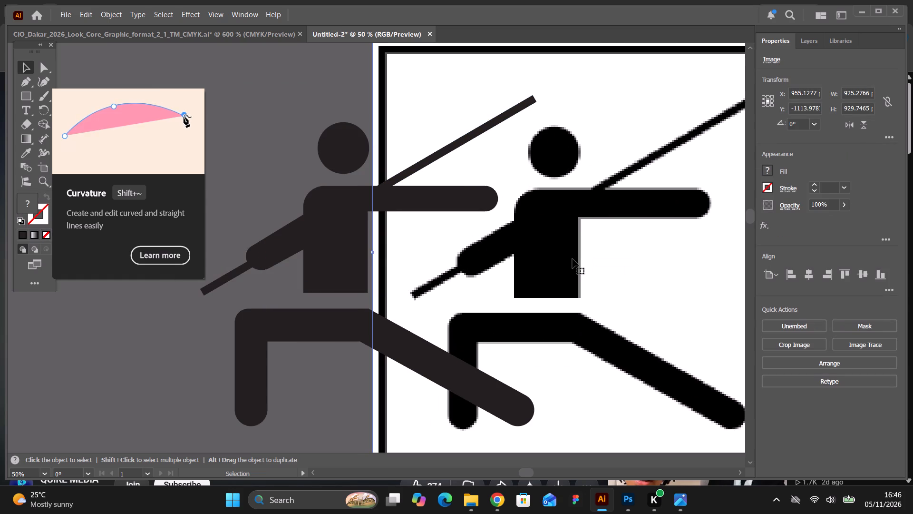
pyautogui.press('BackSpace')
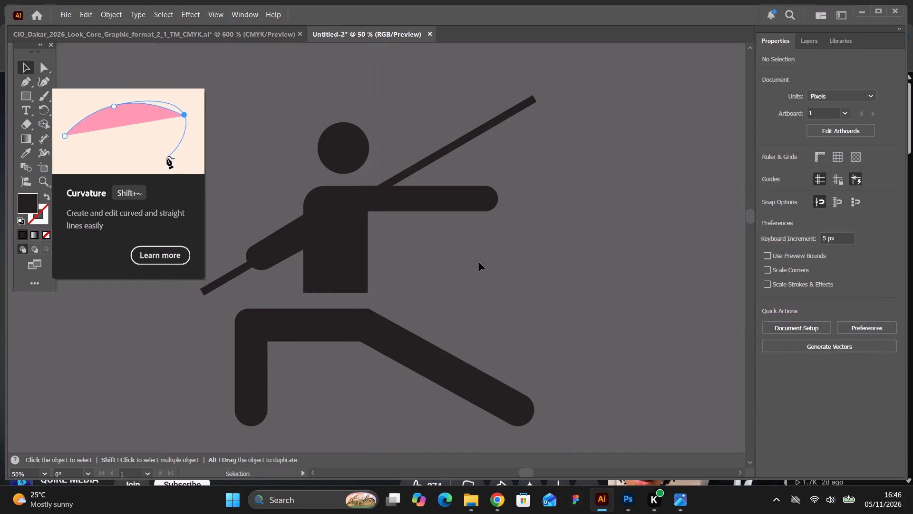
pyautogui.hotkey('ctrl', '-')
pyautogui.hotkey('ctrl', '-')
pyautogui.hotkey('ctrl', '-')
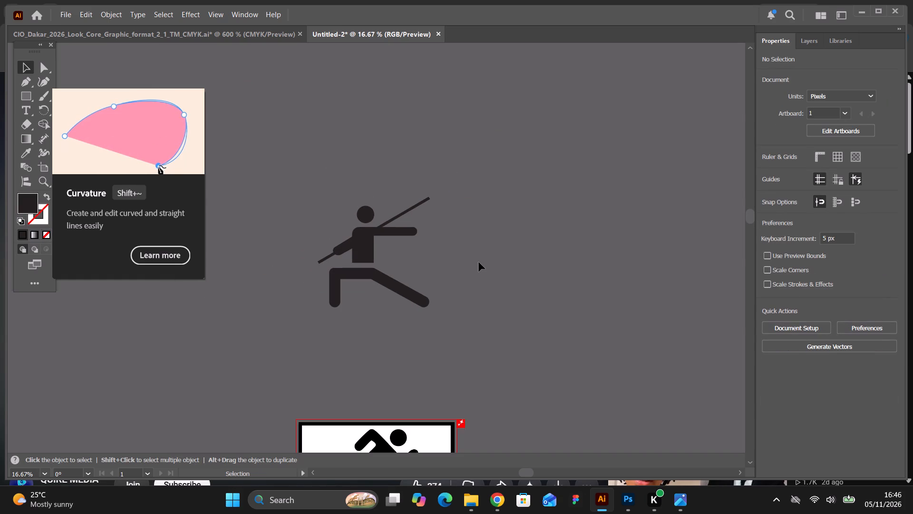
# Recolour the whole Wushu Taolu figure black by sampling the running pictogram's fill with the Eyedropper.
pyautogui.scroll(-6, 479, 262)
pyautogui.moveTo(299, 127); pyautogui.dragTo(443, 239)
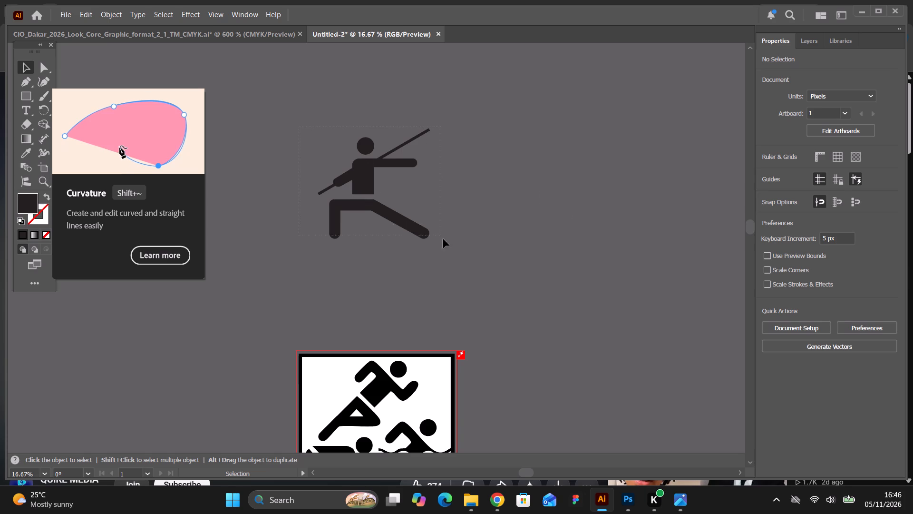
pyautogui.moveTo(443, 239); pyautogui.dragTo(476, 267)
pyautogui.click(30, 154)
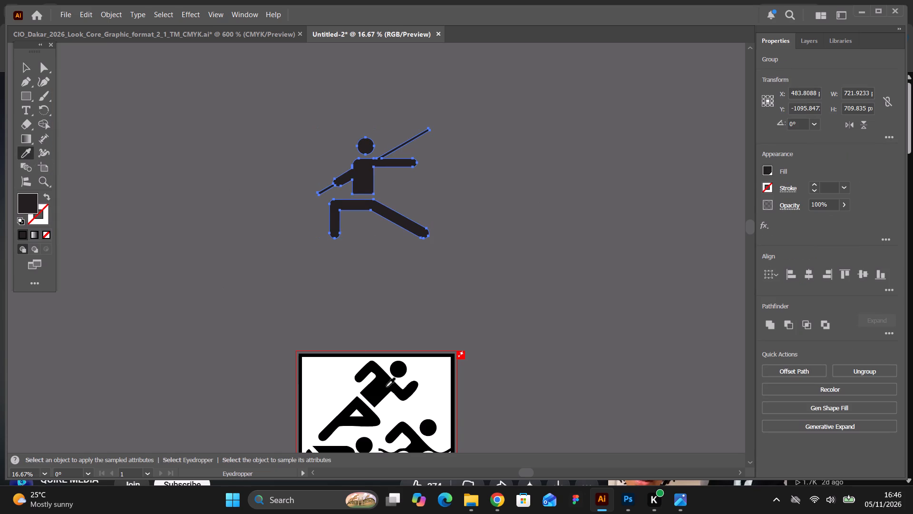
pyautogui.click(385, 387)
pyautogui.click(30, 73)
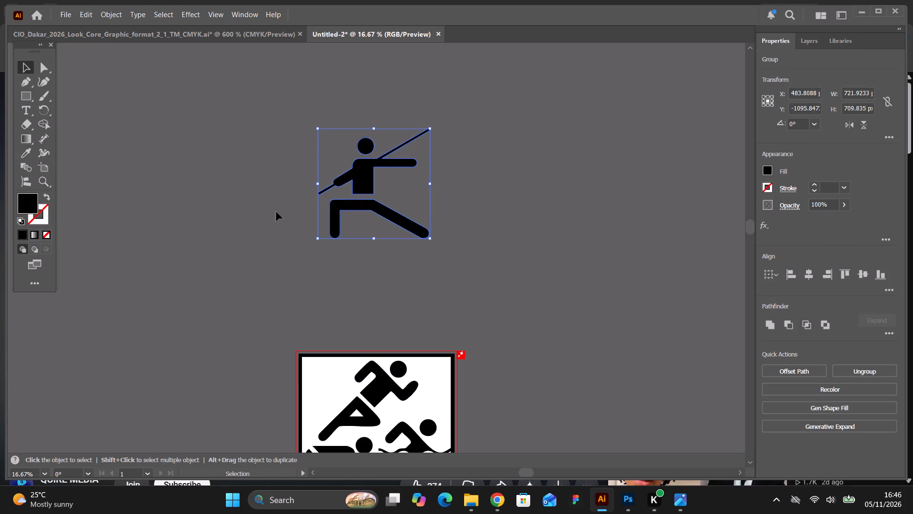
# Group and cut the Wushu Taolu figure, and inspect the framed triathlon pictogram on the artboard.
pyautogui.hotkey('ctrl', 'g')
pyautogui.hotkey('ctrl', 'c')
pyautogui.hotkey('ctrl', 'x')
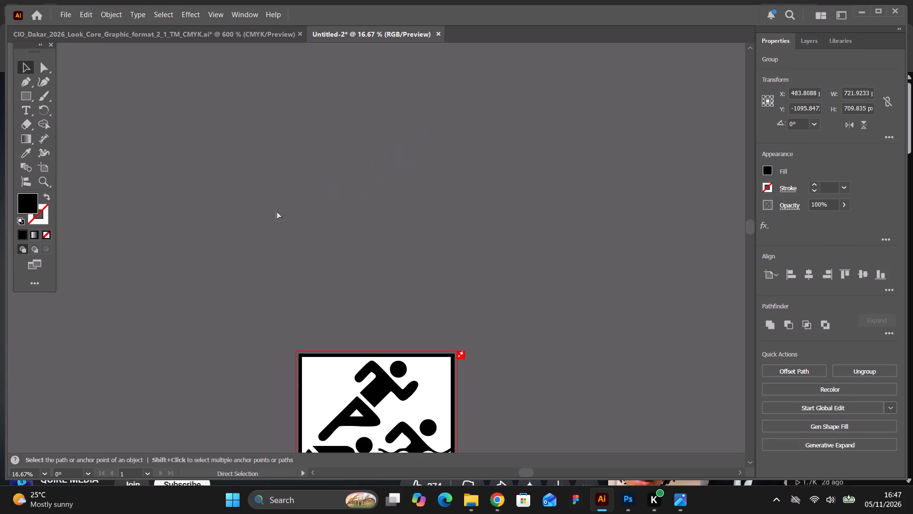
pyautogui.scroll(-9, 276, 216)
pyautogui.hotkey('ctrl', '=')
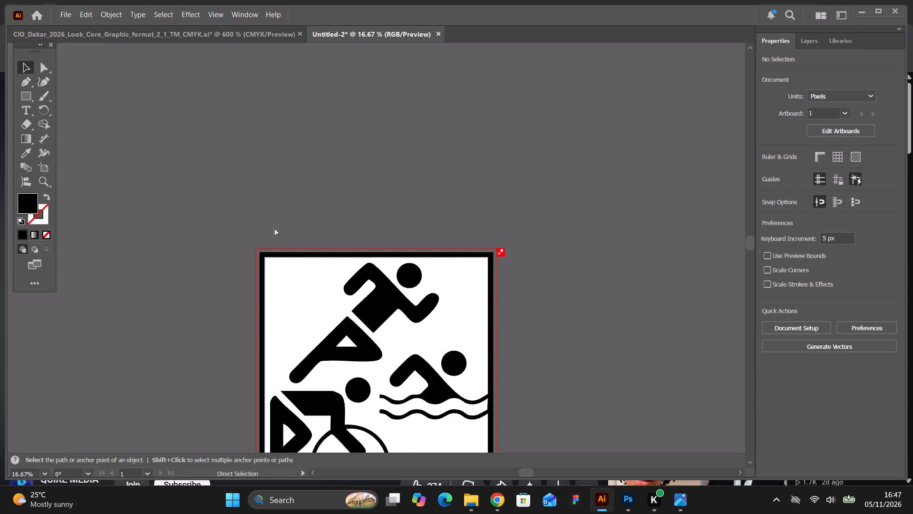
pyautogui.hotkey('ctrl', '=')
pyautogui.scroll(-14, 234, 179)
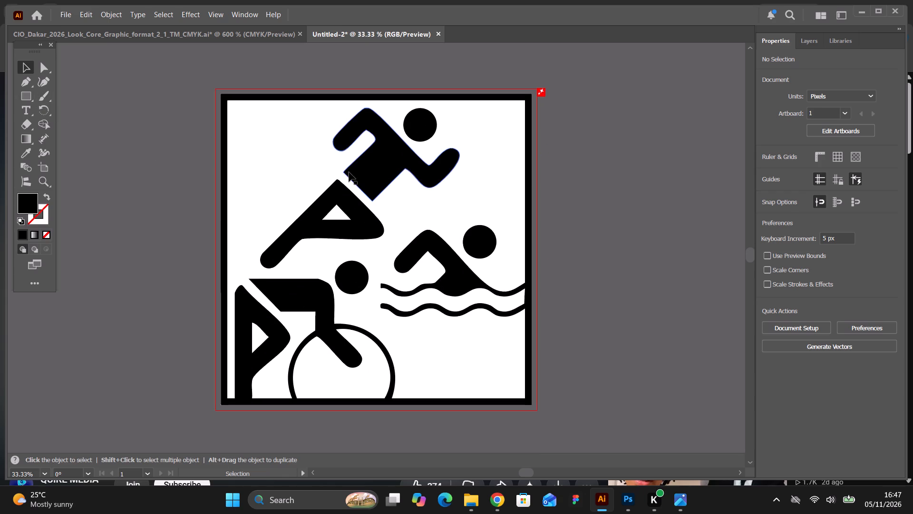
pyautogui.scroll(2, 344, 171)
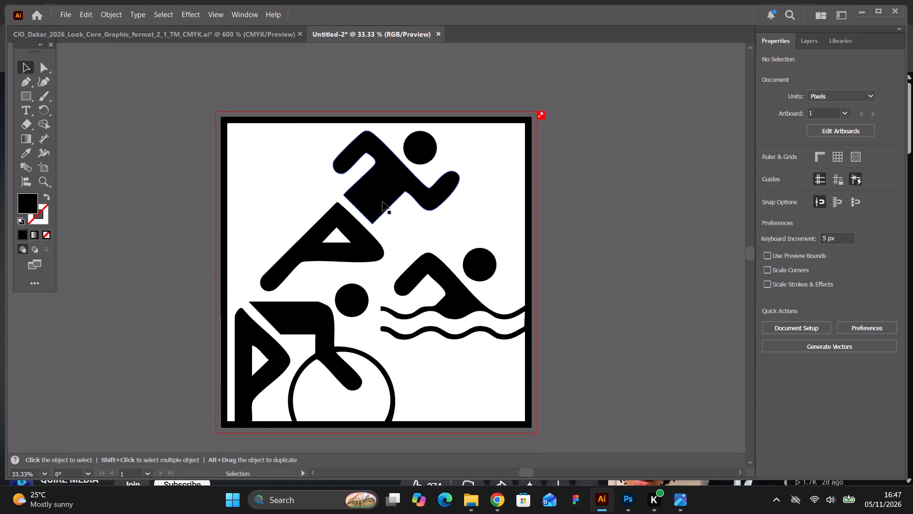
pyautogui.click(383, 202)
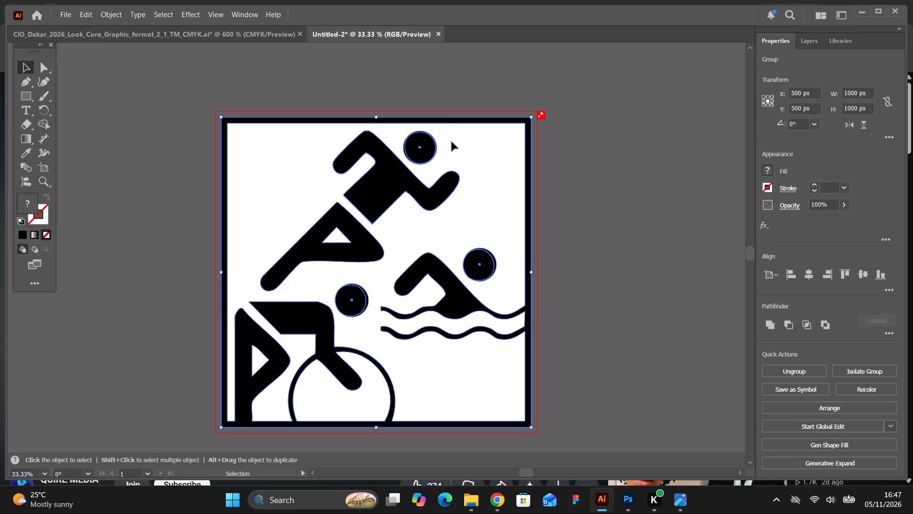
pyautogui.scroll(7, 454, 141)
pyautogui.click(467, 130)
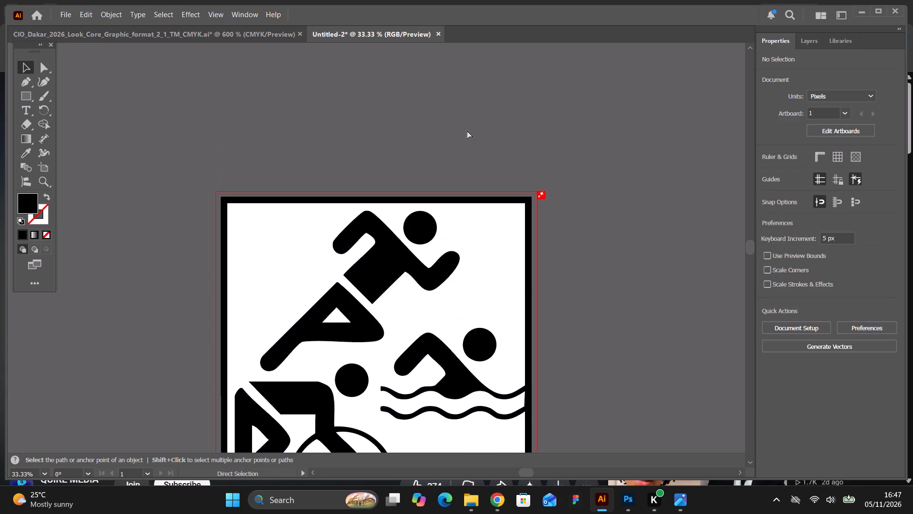
# Undo the figure's cut, grouping and recolouring, and the reference deletion, to bring back the Wushu Taolu reference image.
pyautogui.hotkey('ctrl', 'z')
pyautogui.hotkey('ctrl', 'z')
pyautogui.hotkey('ctrl', 'z')
pyautogui.hotkey('ctrl', 'z')
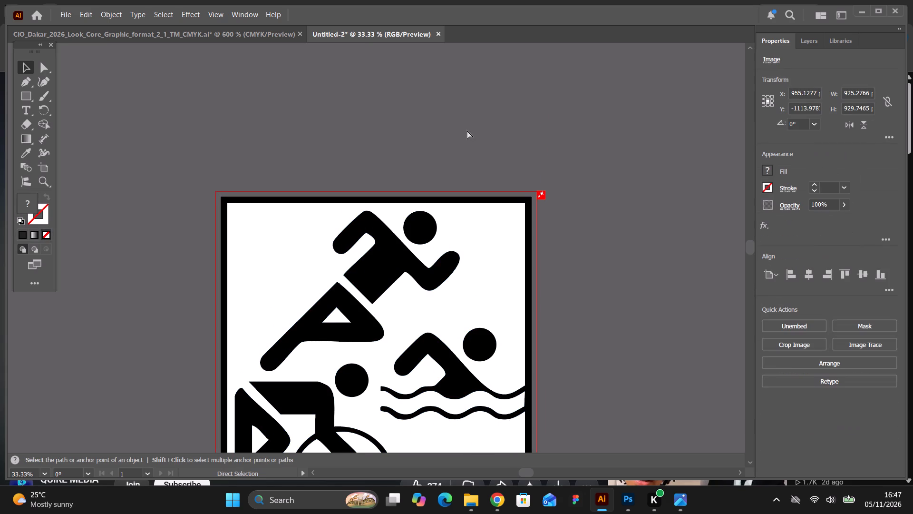
pyautogui.hotkey('ctrl', 'z')
pyautogui.hotkey('ctrl', 'z')
# Move the Wushu Taolu reference image off the redrawn figure into the empty area above and beside the artboard.
pyautogui.scroll(17, 461, 144)
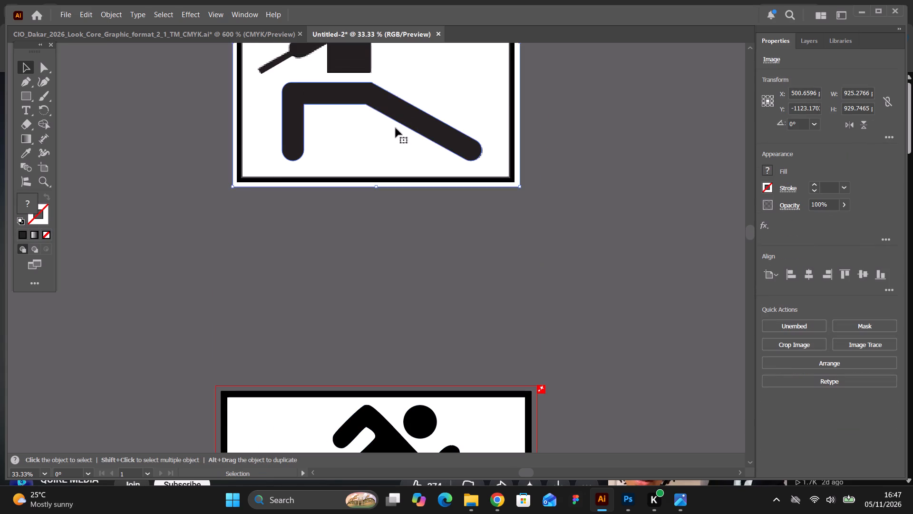
pyautogui.moveTo(395, 128); pyautogui.dragTo(396, 290)
pyautogui.click(399, 287)
pyautogui.moveTo(339, 247); pyautogui.dragTo(581, 278)
pyautogui.scroll(11, 581, 272)
pyautogui.moveTo(584, 303); pyautogui.dragTo(590, 264)
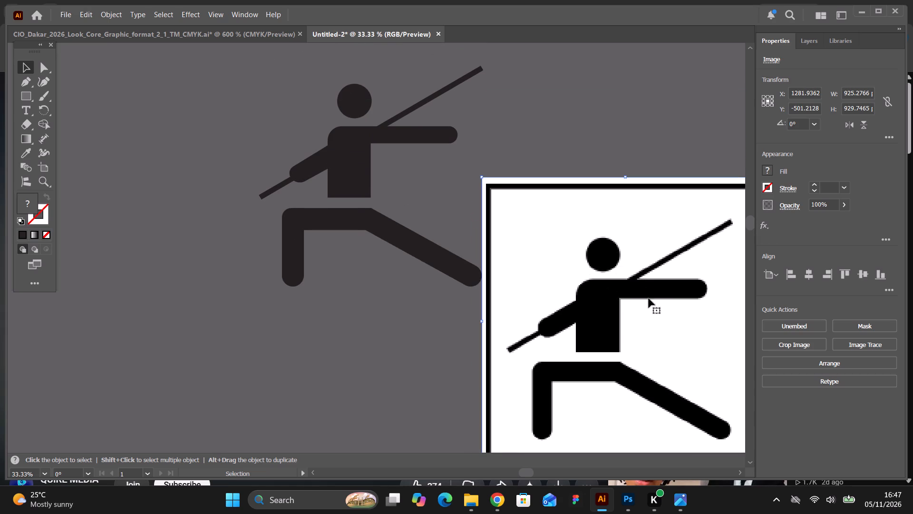
pyautogui.moveTo(618, 299); pyautogui.dragTo(341, 342)
pyautogui.scroll(-16, 354, 325)
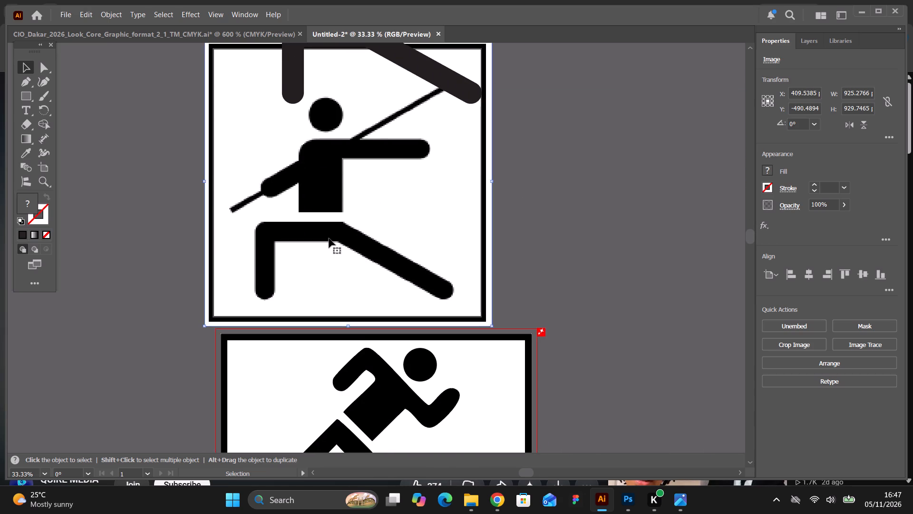
pyautogui.moveTo(330, 238); pyautogui.dragTo(602, 245)
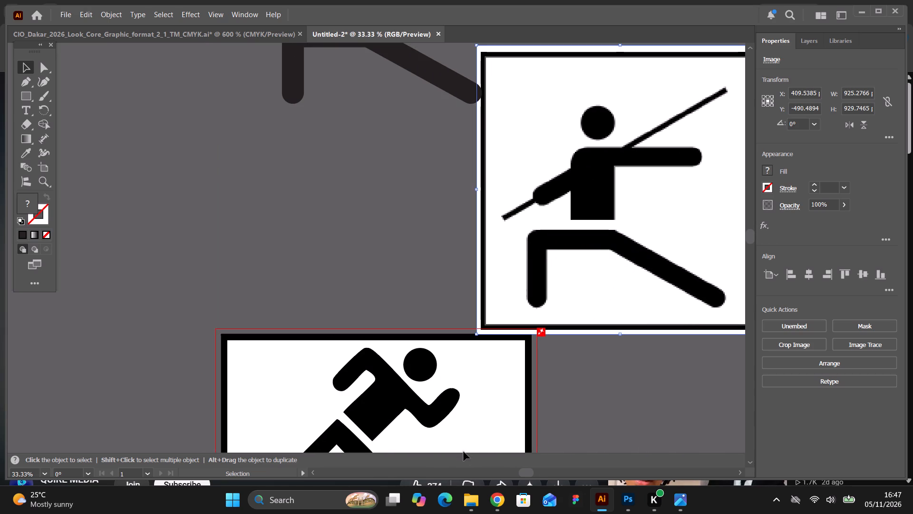
pyautogui.moveTo(525, 470); pyautogui.dragTo(537, 471)
pyautogui.moveTo(425, 225); pyautogui.dragTo(458, 232)
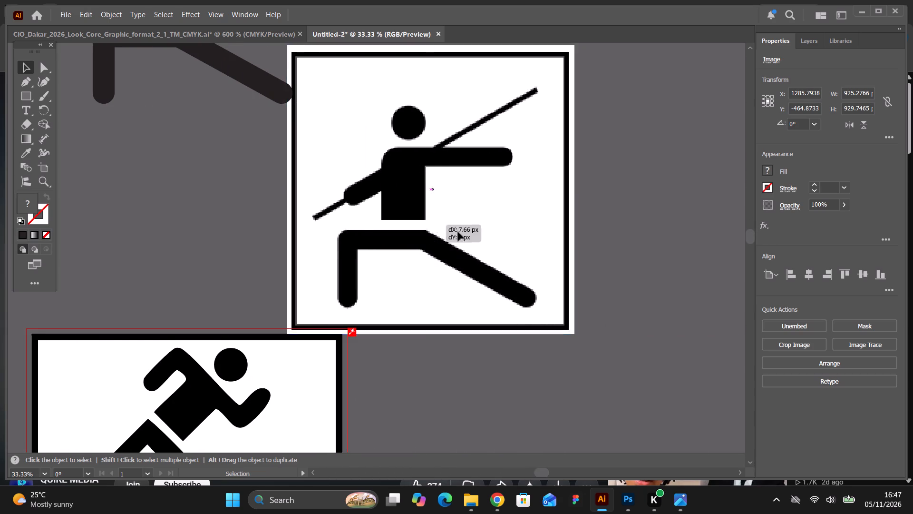
pyautogui.moveTo(458, 232); pyautogui.dragTo(506, 235)
# Image Trace the reference image with the Black and White Logo preset and expand the tracing into vector shapes.
pyautogui.click(866, 344)
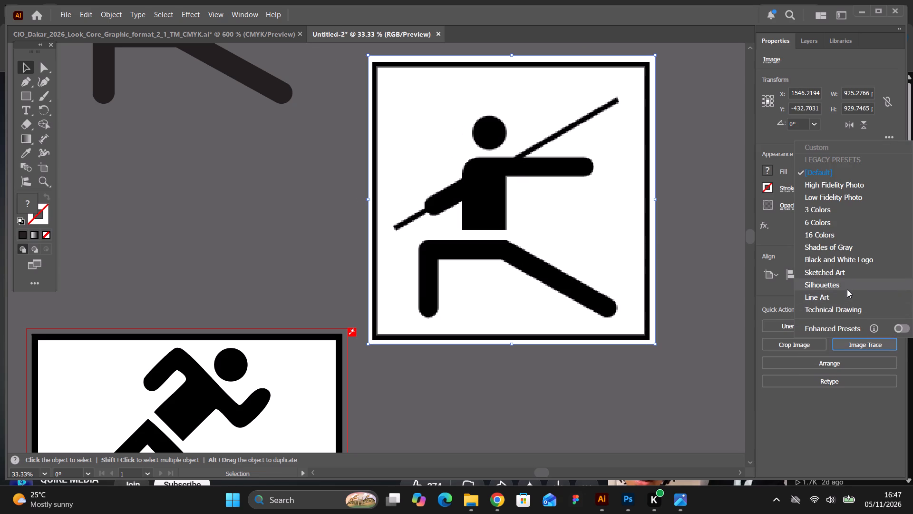
pyautogui.click(837, 264)
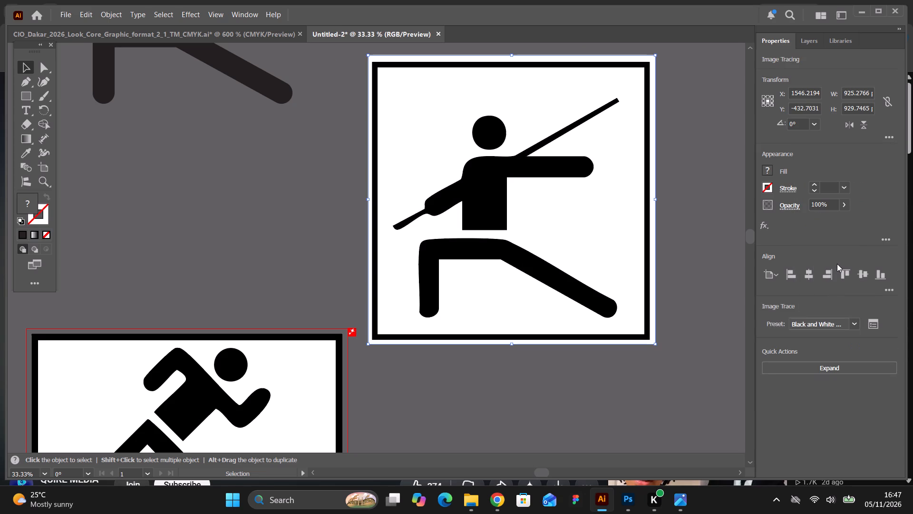
pyautogui.click(835, 365)
pyautogui.click(692, 328)
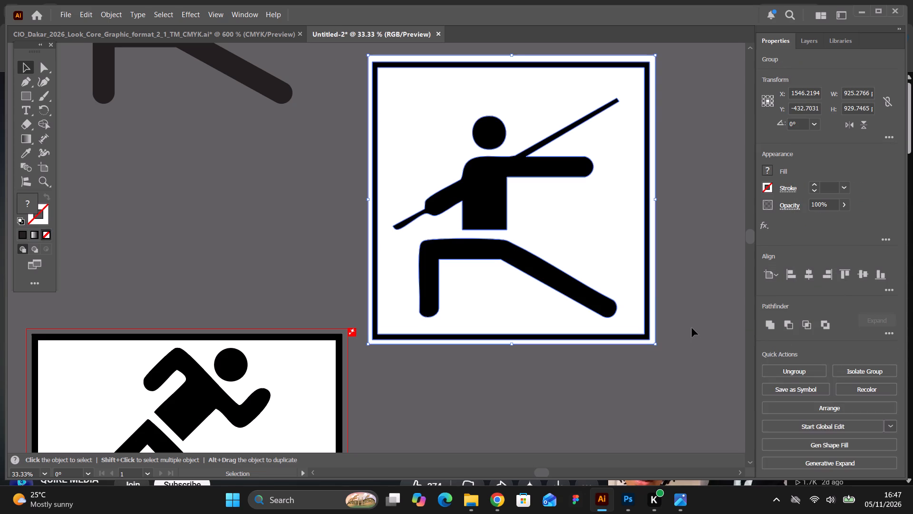
# Ungroup the traced reference and delete its white background and the white border outside the frame.
pyautogui.click(619, 274)
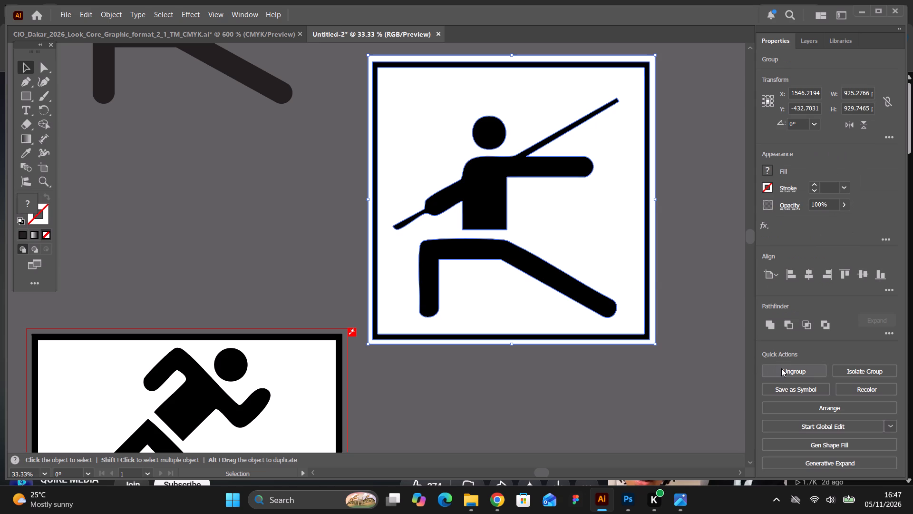
pyautogui.click(781, 368)
pyautogui.click(648, 368)
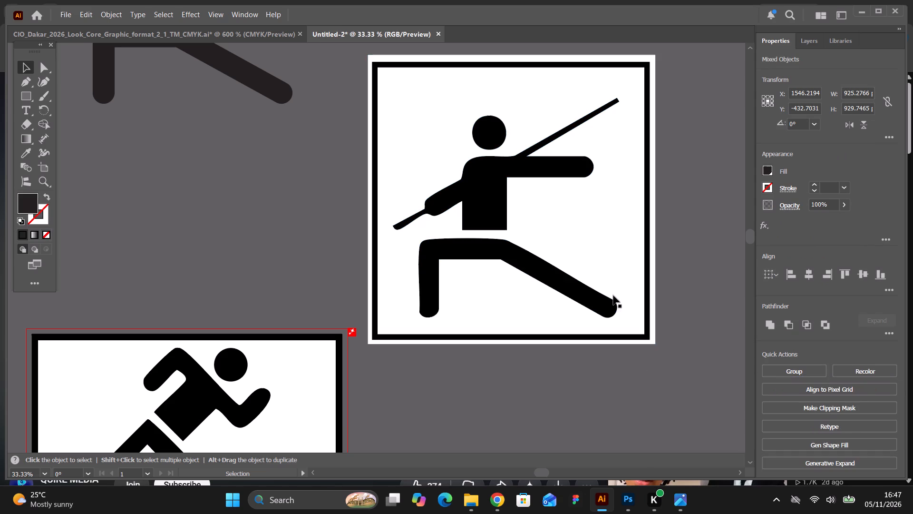
pyautogui.click(615, 271)
pyautogui.moveTo(608, 247); pyautogui.dragTo(630, 359)
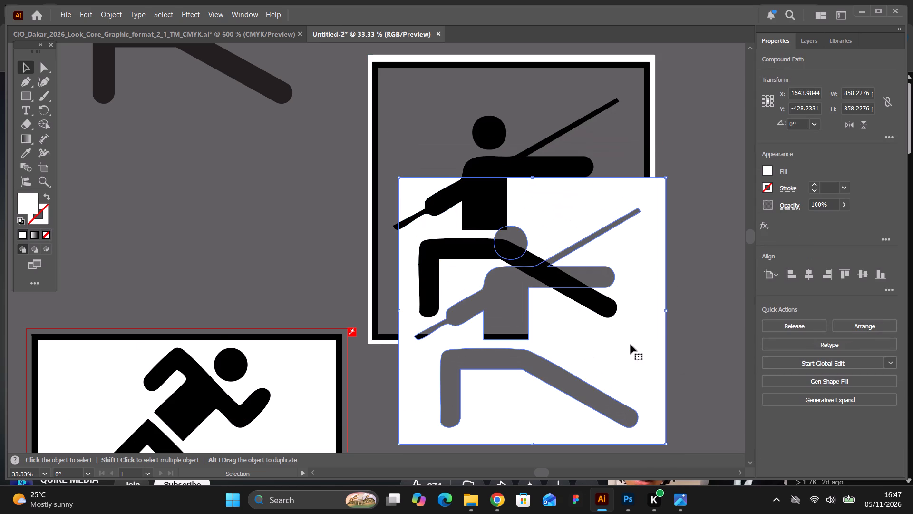
pyautogui.press('BackSpace')
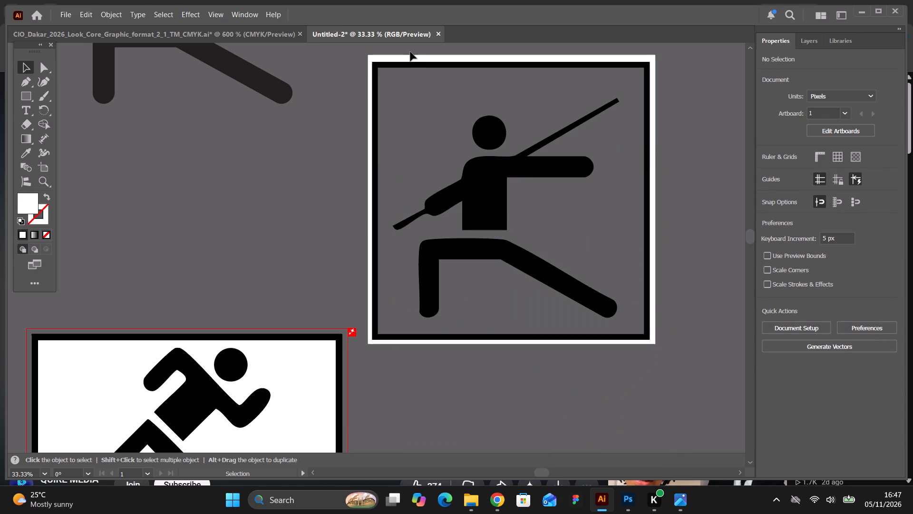
pyautogui.click(410, 55)
pyautogui.press('BackSpace')
# Move the traced black square frame clear of the traced Wushu figure and delete that traced figure.
pyautogui.moveTo(417, 65); pyautogui.dragTo(432, 90)
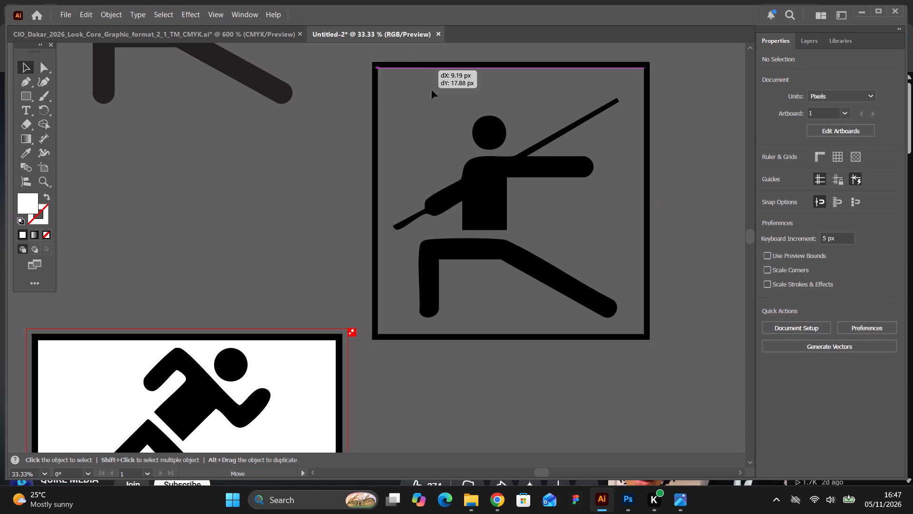
pyautogui.moveTo(432, 90); pyautogui.dragTo(520, 397)
pyautogui.moveTo(362, 86); pyautogui.dragTo(652, 317)
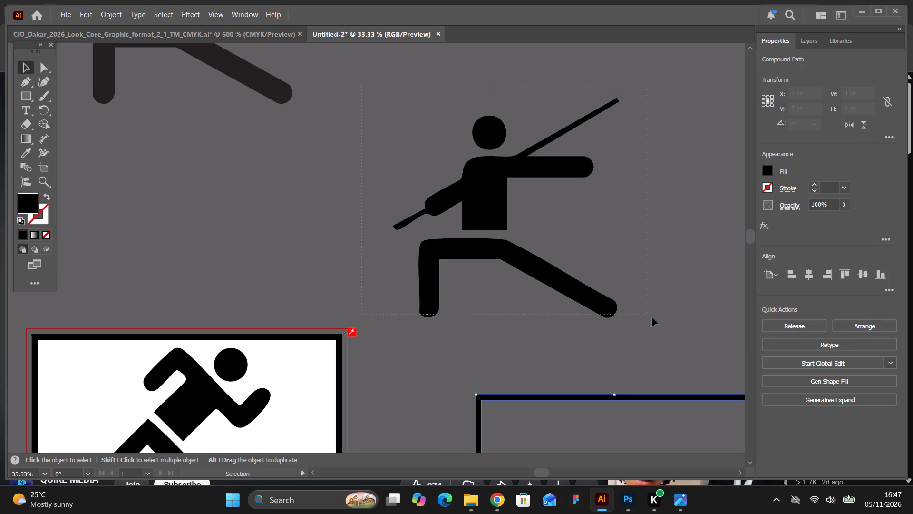
pyautogui.moveTo(652, 317); pyautogui.dragTo(659, 321)
pyautogui.press('BackSpace')
# Place the traced black frame at the artboard's top-left corner and scale it to about 1000 px square, over the triathlon frame.
pyautogui.scroll(-20, 641, 311)
pyautogui.scroll(-3, 641, 311)
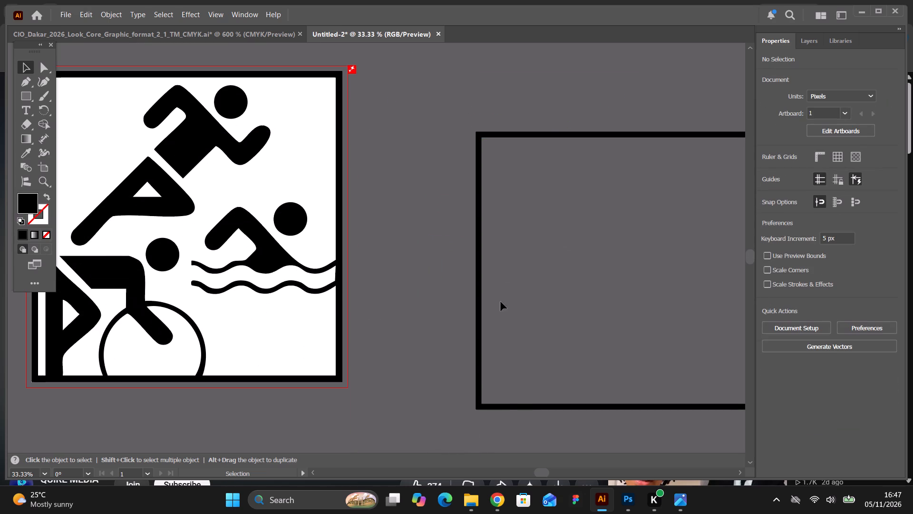
pyautogui.moveTo(543, 472); pyautogui.dragTo(537, 473)
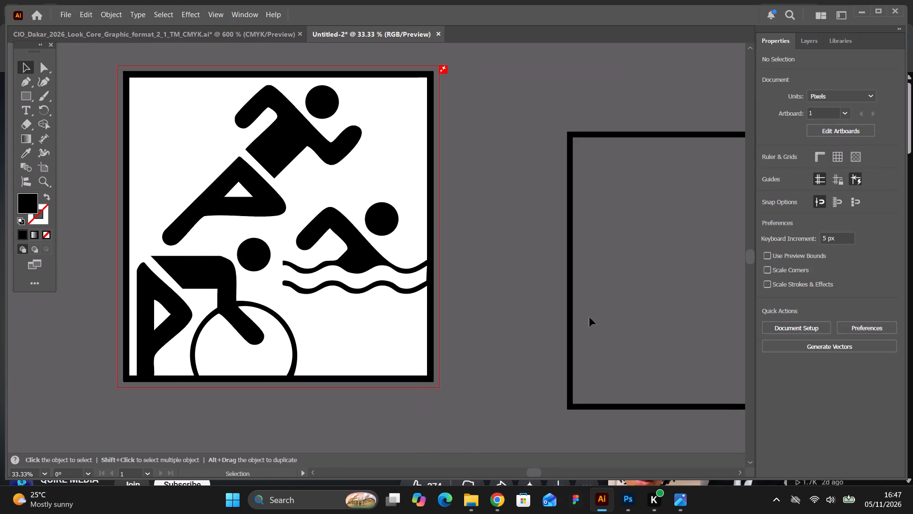
pyautogui.moveTo(571, 306); pyautogui.dragTo(134, 247)
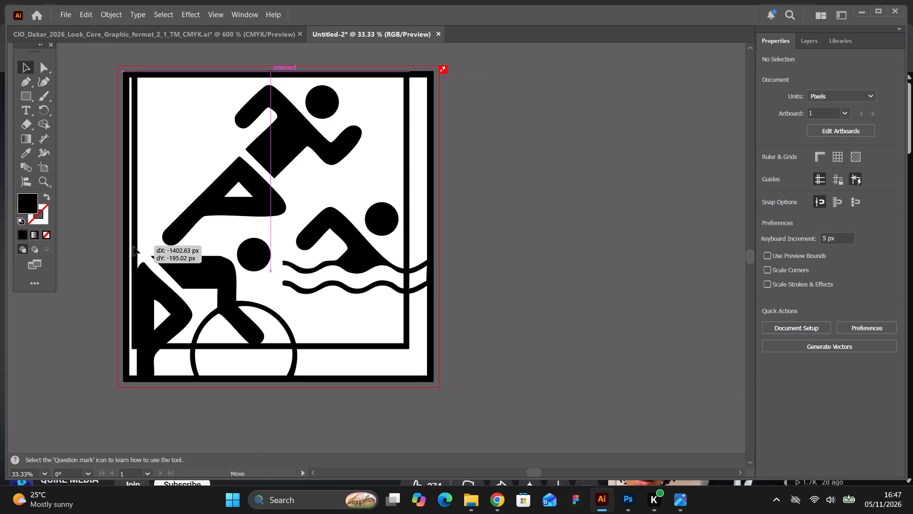
pyautogui.moveTo(134, 247); pyautogui.dragTo(128, 247)
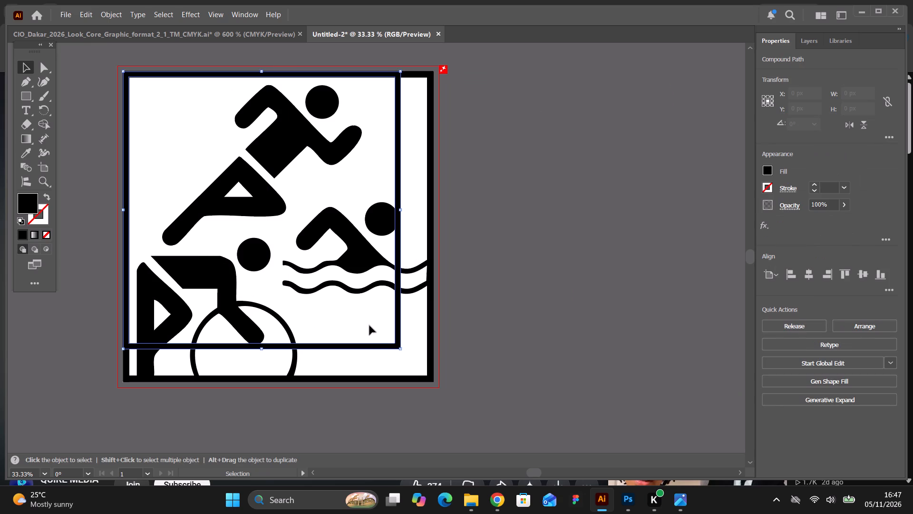
pyautogui.moveTo(400, 350); pyautogui.dragTo(433, 380)
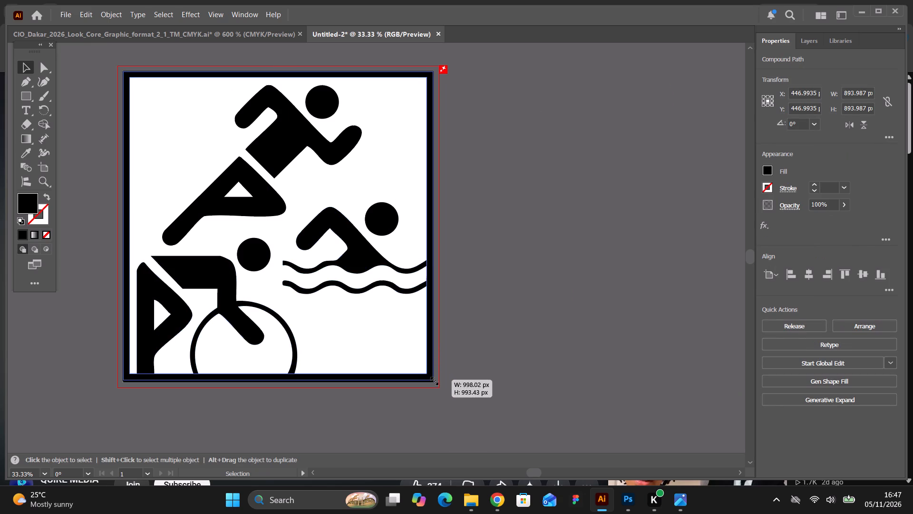
pyautogui.moveTo(433, 380); pyautogui.dragTo(434, 382)
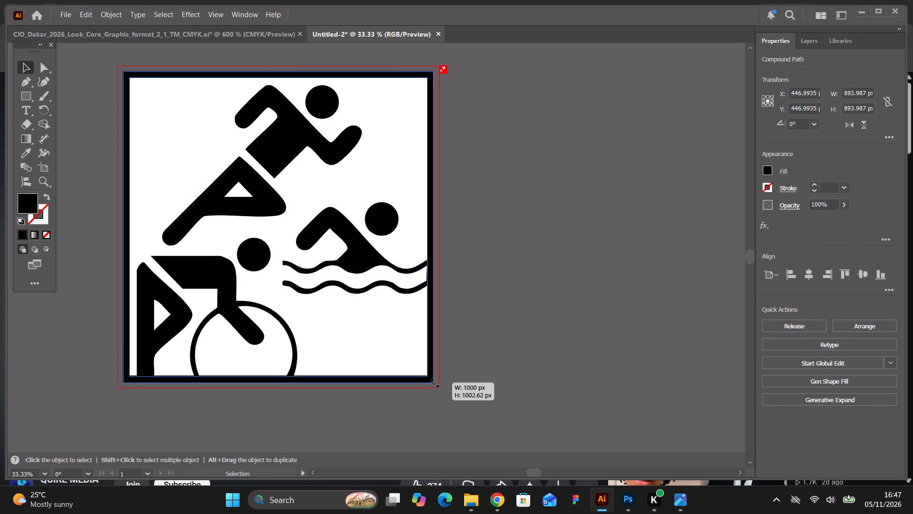
pyautogui.moveTo(434, 382); pyautogui.dragTo(434, 382)
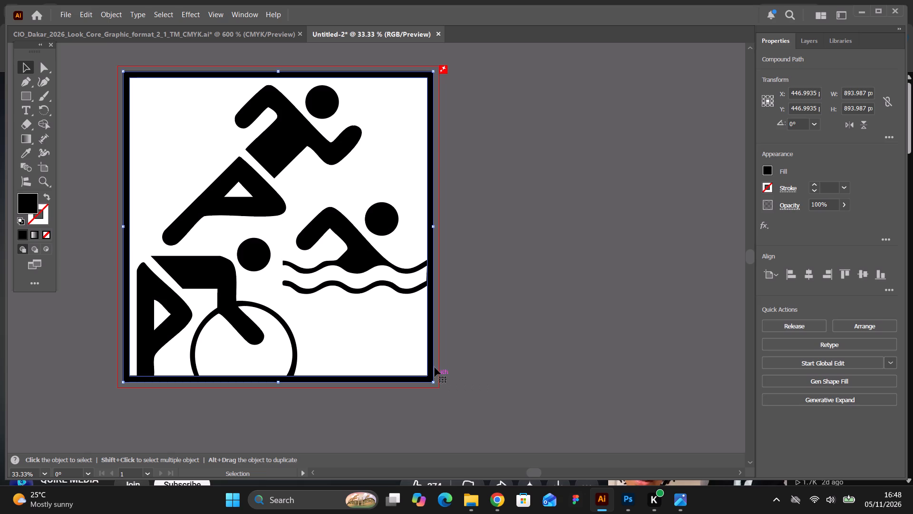
pyautogui.click(495, 329)
# Delete the triathlon pictogram group from the artboard, keeping the black frame.
pyautogui.click(366, 247)
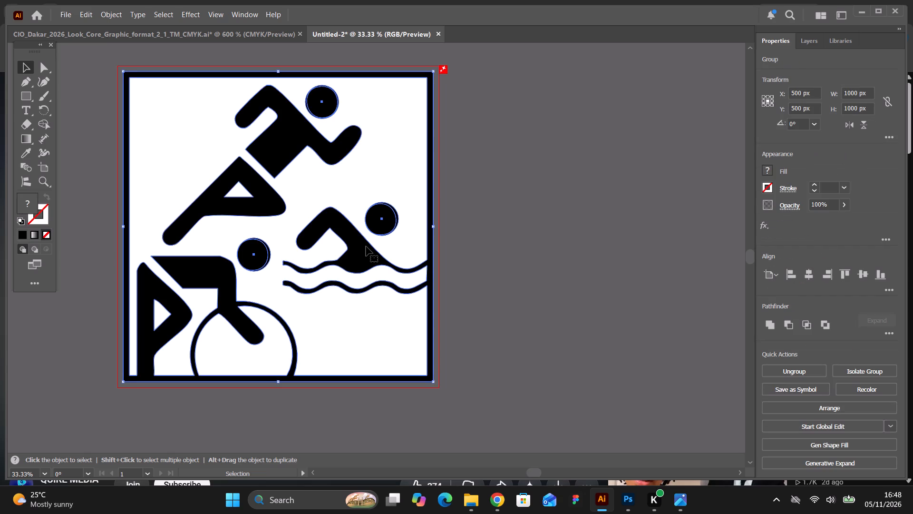
pyautogui.press('BackSpace')
# Group all parts of the redrawn Wushu Taolu figure above the artboard.
pyautogui.scroll(20, 395, 237)
pyautogui.scroll(7, 395, 237)
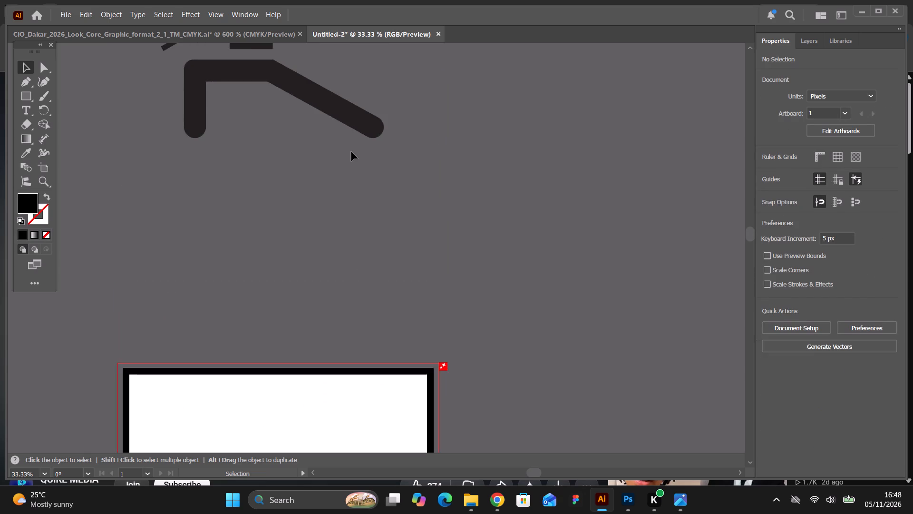
pyautogui.scroll(17, 351, 152)
pyautogui.moveTo(145, 126); pyautogui.dragTo(428, 365)
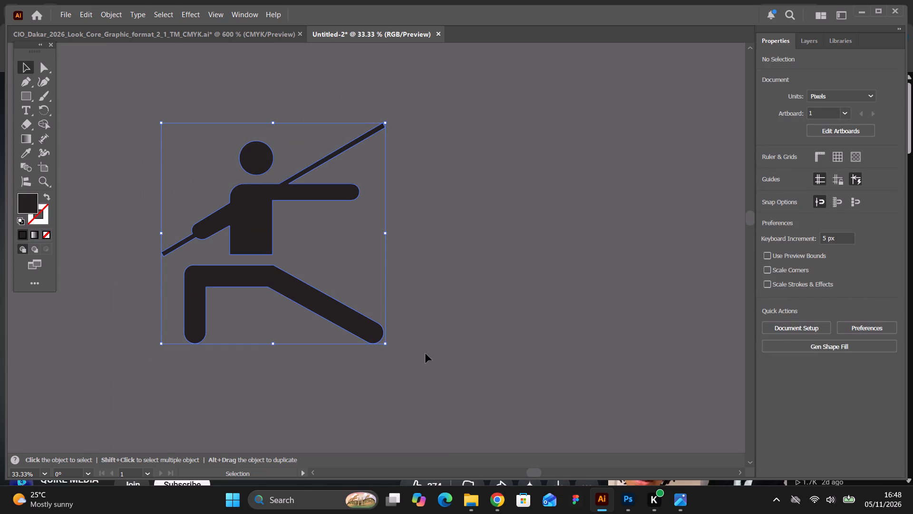
pyautogui.hotkey('ctrl', 'g')
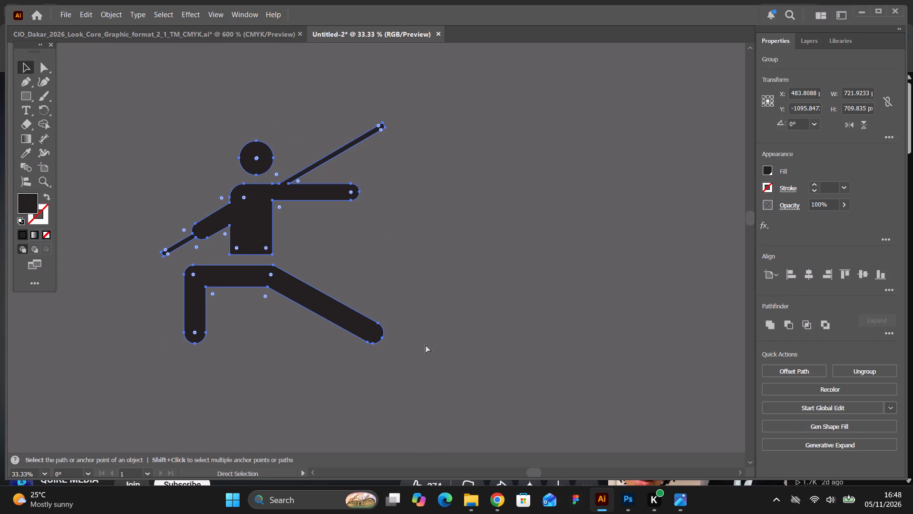
# Cut the grouped Wushu Taolu figure from above the artboard, paste it and place it inside the black square frame.
pyautogui.hotkey('ctrl', 'c')
pyautogui.hotkey('ctrl', 'x')
pyautogui.scroll(-20, 426, 345)
pyautogui.scroll(-14, 426, 345)
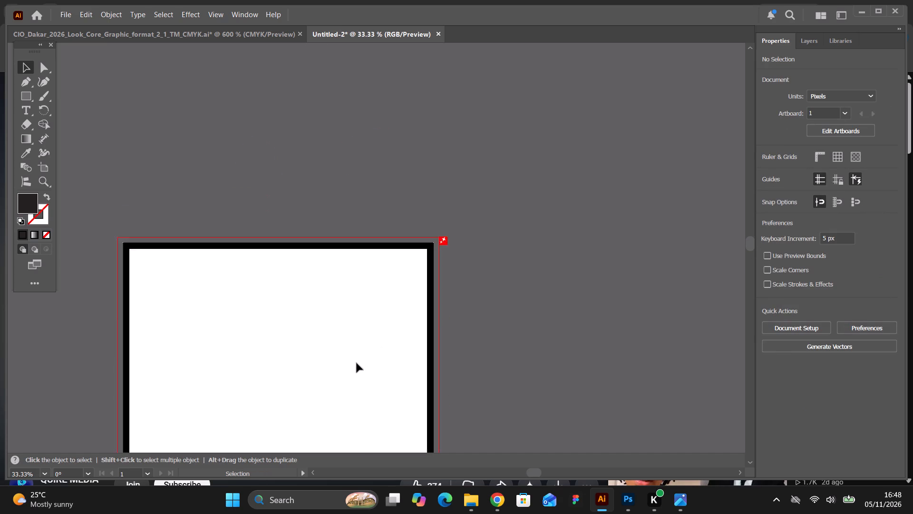
pyautogui.scroll(-1, 357, 363)
pyautogui.click(341, 346)
pyautogui.hotkey('ctrl', 'v')
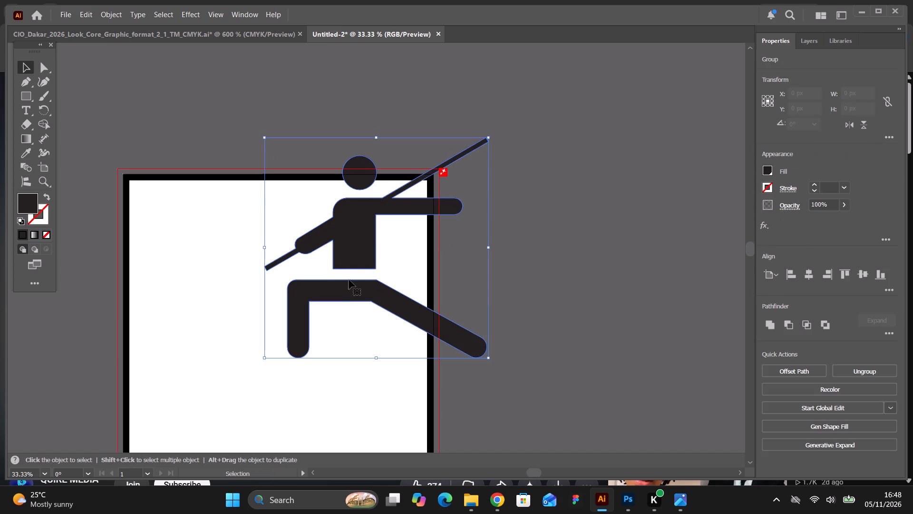
pyautogui.moveTo(354, 269); pyautogui.dragTo(275, 351)
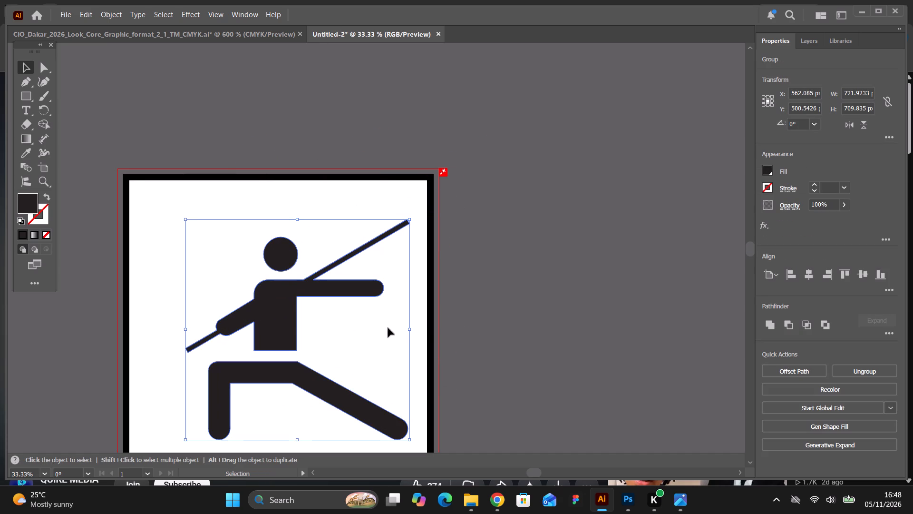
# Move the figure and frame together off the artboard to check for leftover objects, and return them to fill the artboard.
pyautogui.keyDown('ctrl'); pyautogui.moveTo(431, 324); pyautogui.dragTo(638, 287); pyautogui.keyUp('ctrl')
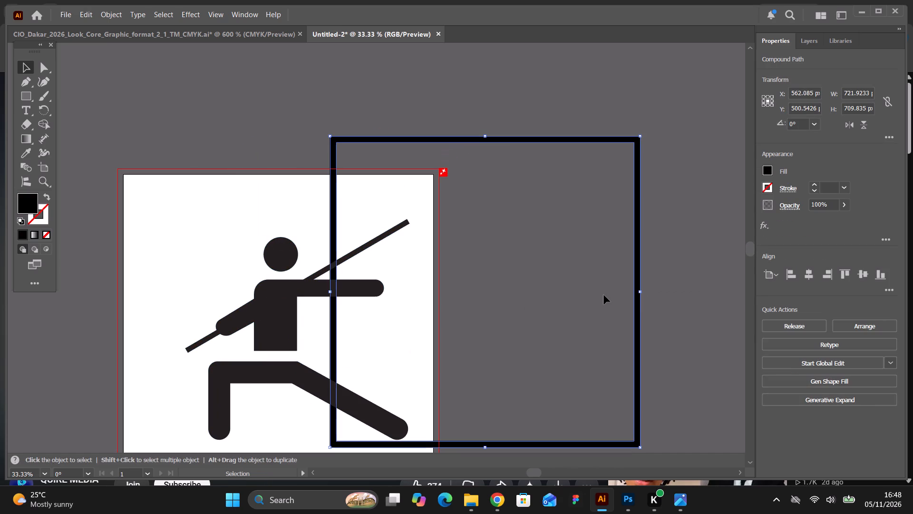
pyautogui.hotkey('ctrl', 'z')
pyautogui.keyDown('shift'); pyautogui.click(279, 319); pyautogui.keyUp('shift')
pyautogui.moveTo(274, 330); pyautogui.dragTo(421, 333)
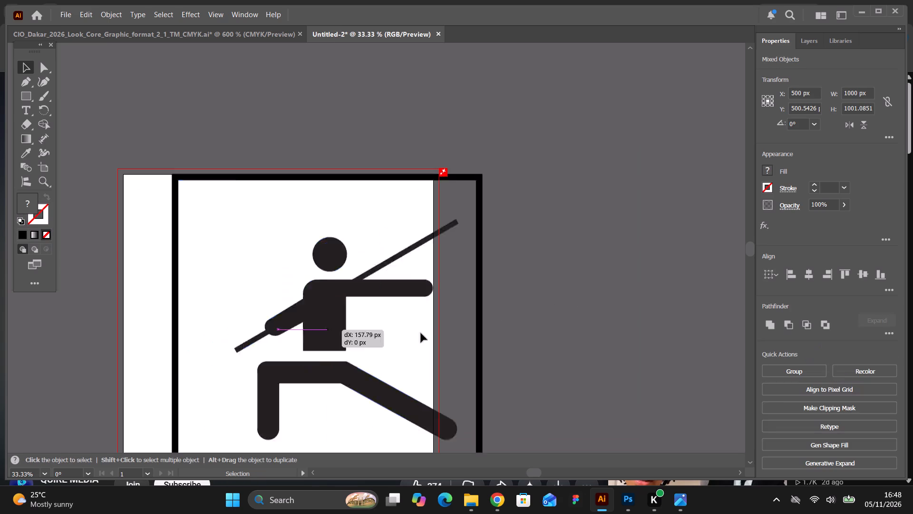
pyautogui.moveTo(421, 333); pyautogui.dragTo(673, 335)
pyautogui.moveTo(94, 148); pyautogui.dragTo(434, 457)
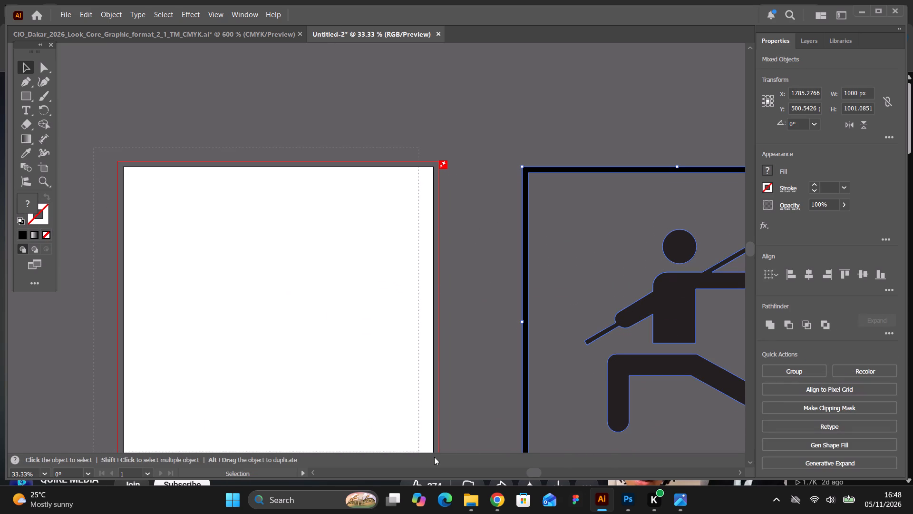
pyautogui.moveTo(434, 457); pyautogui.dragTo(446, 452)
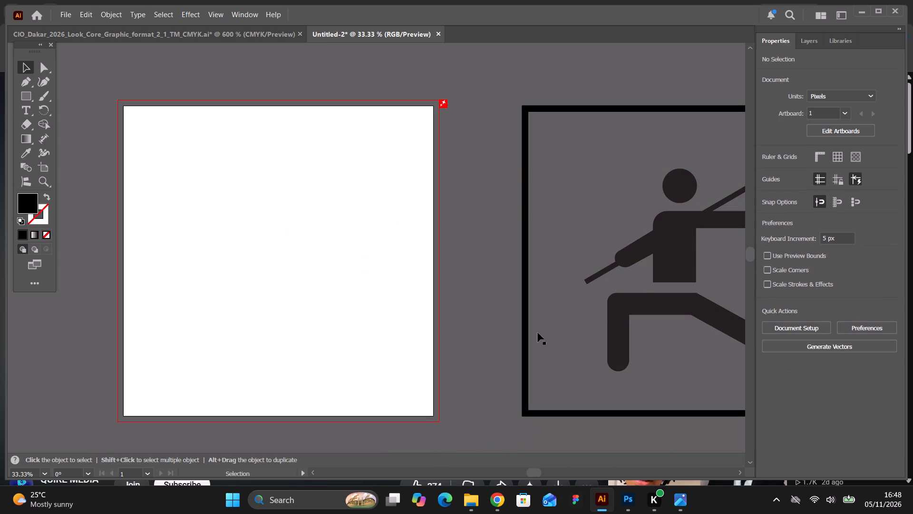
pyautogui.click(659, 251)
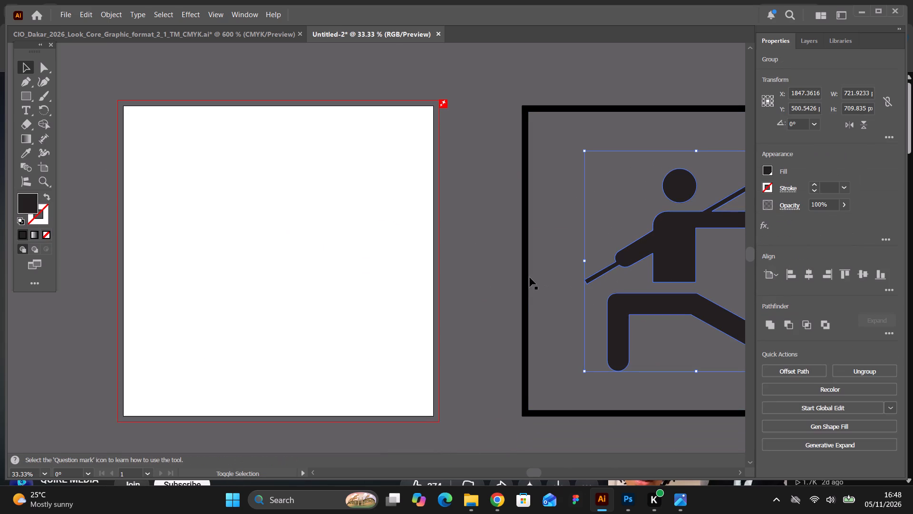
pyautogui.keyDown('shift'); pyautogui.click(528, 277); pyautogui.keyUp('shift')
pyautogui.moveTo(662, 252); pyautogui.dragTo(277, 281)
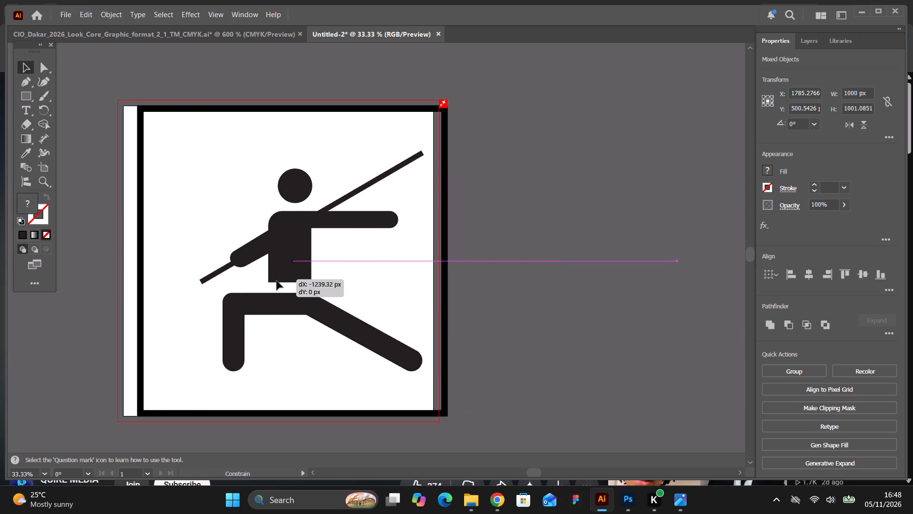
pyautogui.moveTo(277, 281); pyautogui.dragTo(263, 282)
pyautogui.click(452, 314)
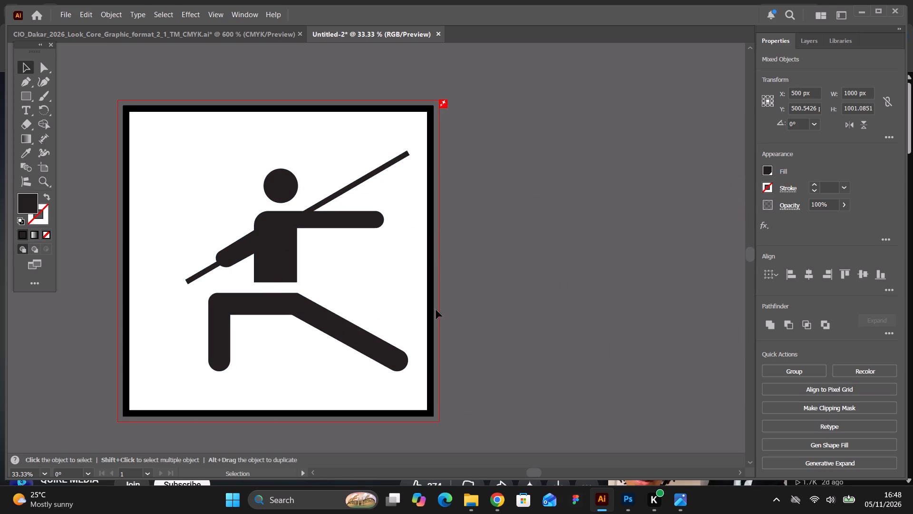
# Centre the Wushu figure horizontally with the black frame and shift both back so the frame fits the artboard edges.
pyautogui.click(273, 276)
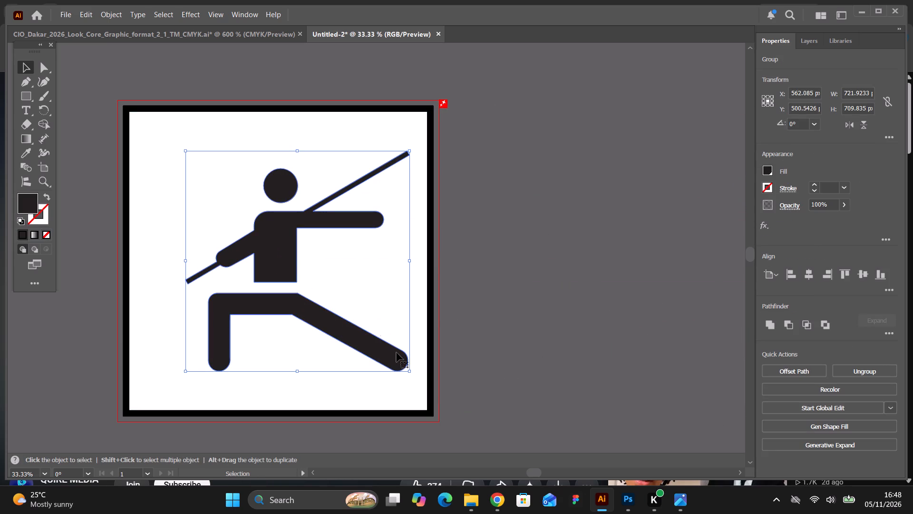
pyautogui.keyDown('ctrl'); pyautogui.click(430, 371); pyautogui.keyUp('ctrl')
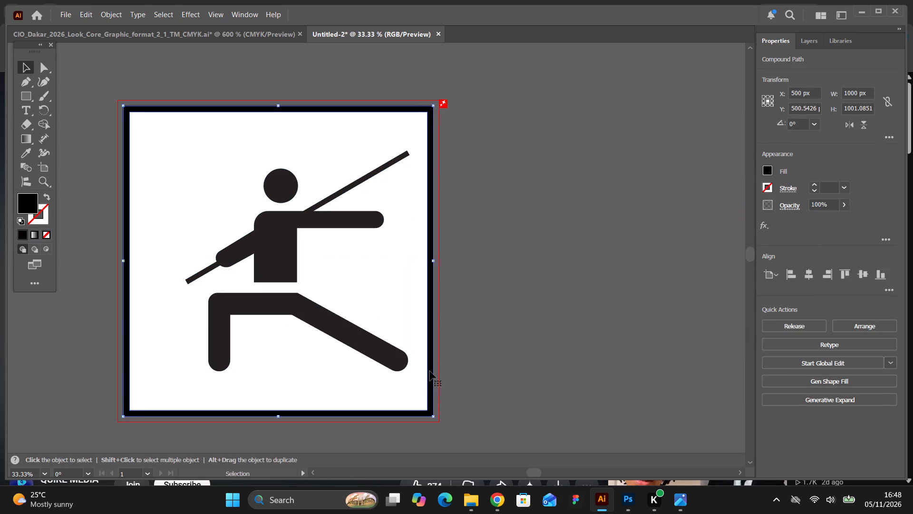
pyautogui.keyDown('shift'); pyautogui.click(372, 351); pyautogui.keyUp('shift')
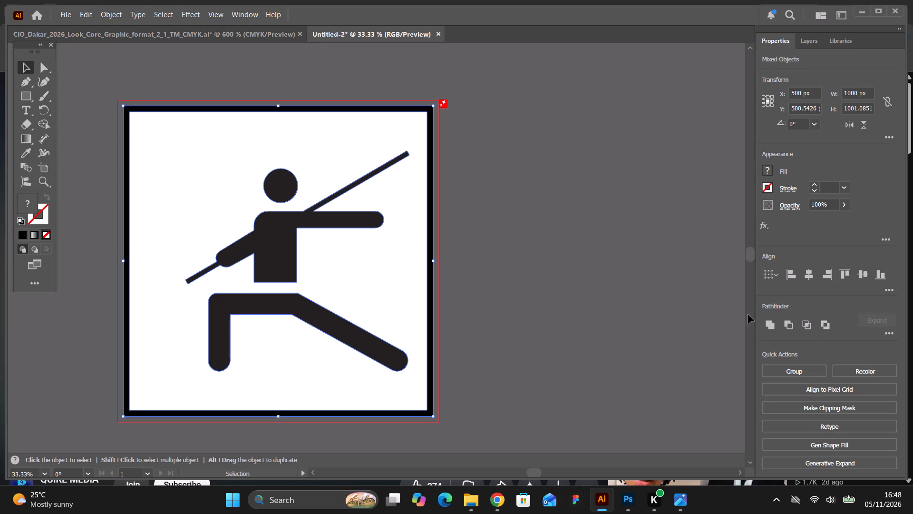
pyautogui.click(813, 271)
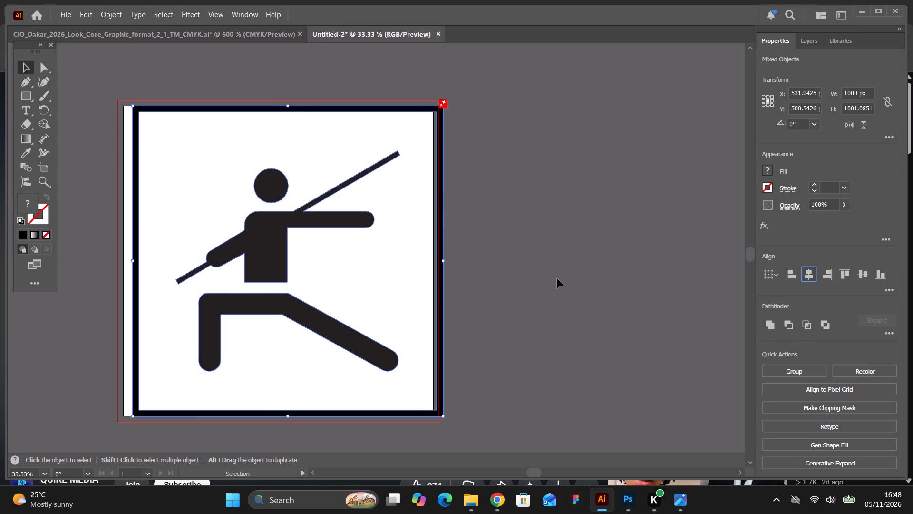
pyautogui.moveTo(442, 229); pyautogui.dragTo(434, 227)
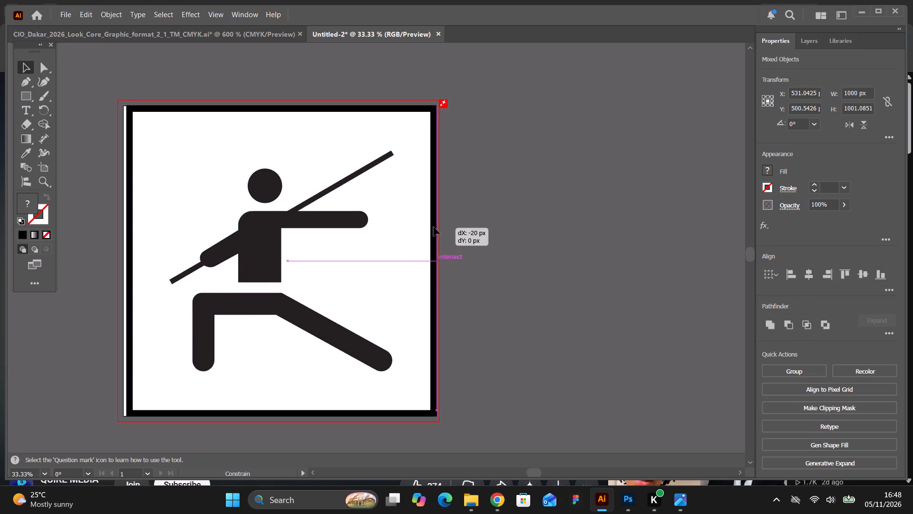
pyautogui.moveTo(434, 227); pyautogui.dragTo(432, 227)
pyautogui.click(531, 269)
# Match the Wushu figure's fill to the frame's pure black with the Eyedropper.
pyautogui.click(274, 248)
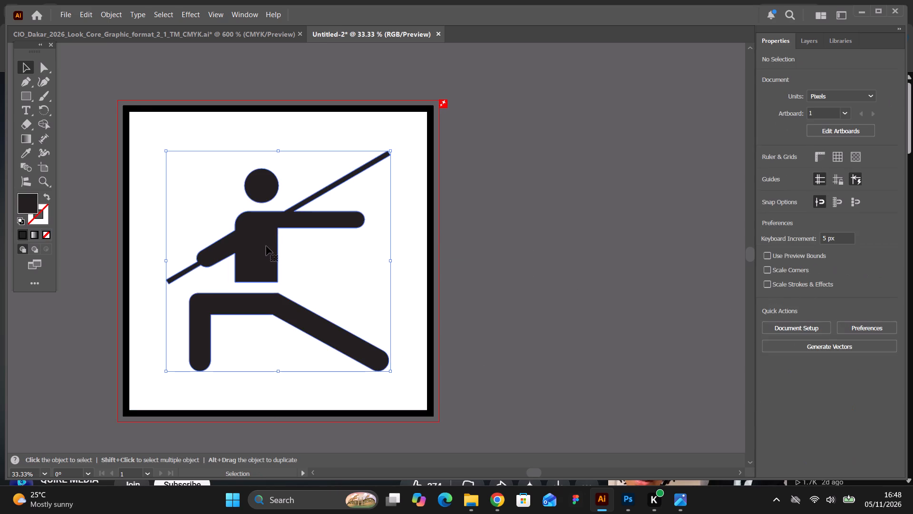
pyautogui.click(27, 157)
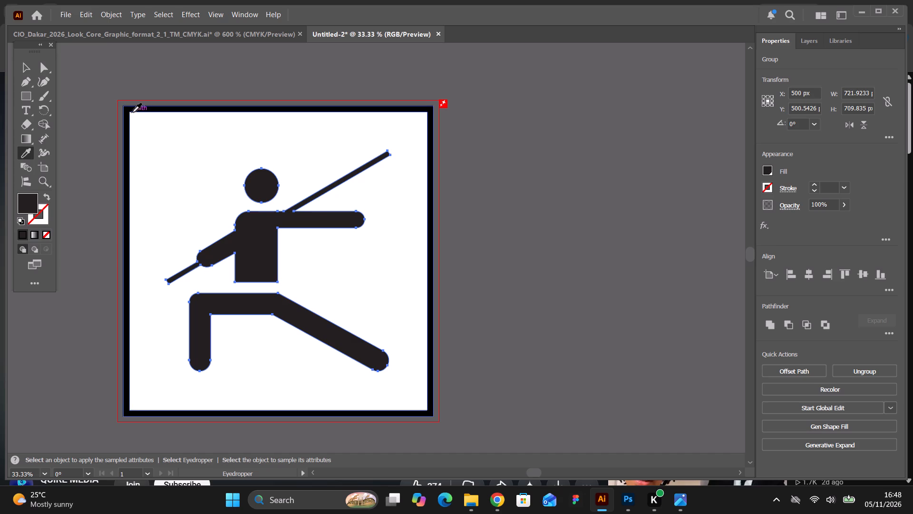
pyautogui.click(135, 109)
pyautogui.click(26, 68)
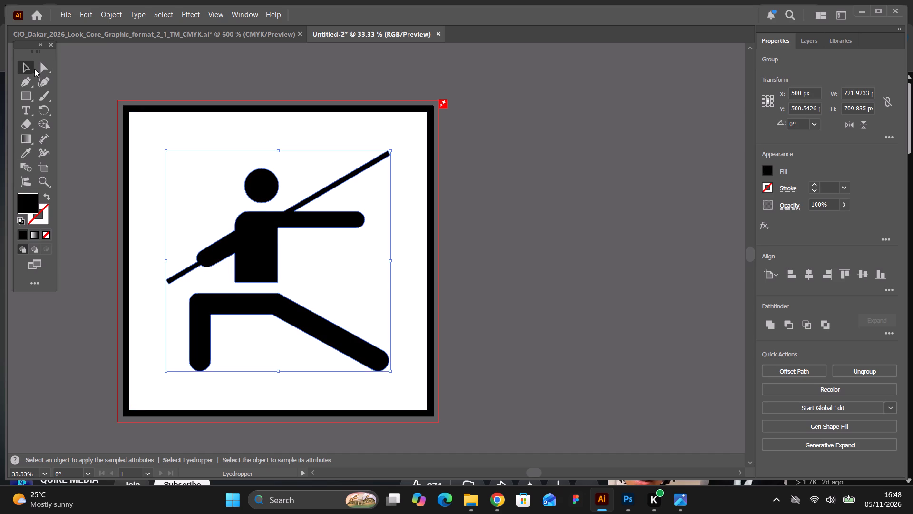
pyautogui.click(154, 72)
# Open the Export As dialog for the framed Wushu Taolu pictogram.
pyautogui.click(67, 15)
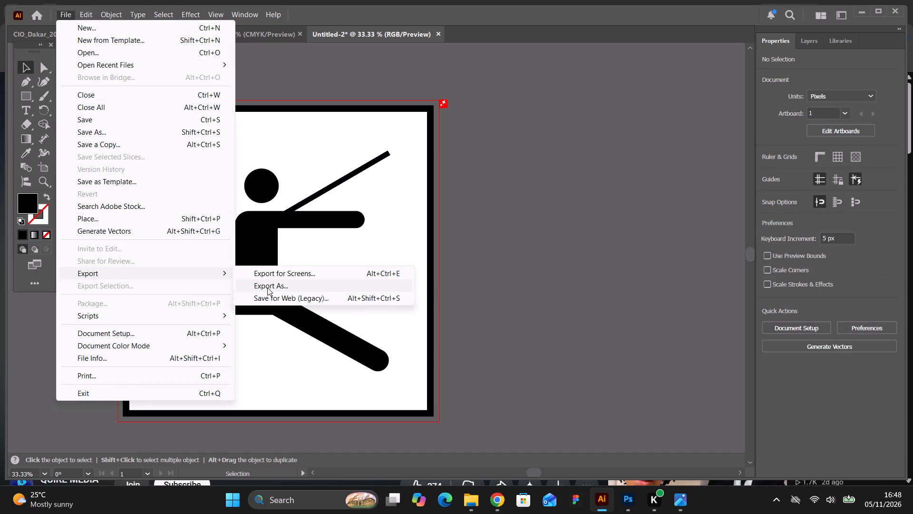
pyautogui.click(267, 287)
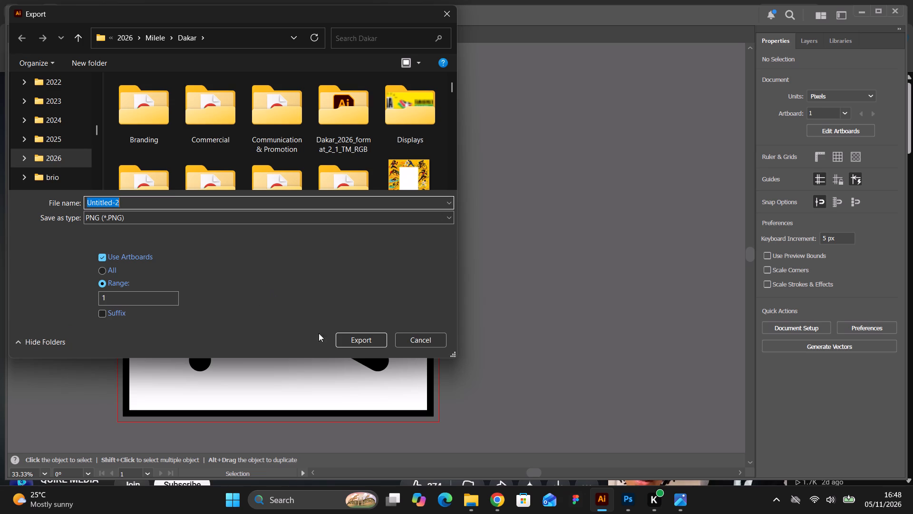
# Switch to the Canva design in Chrome and view the sport icons on page 3.
pyautogui.click(498, 504)
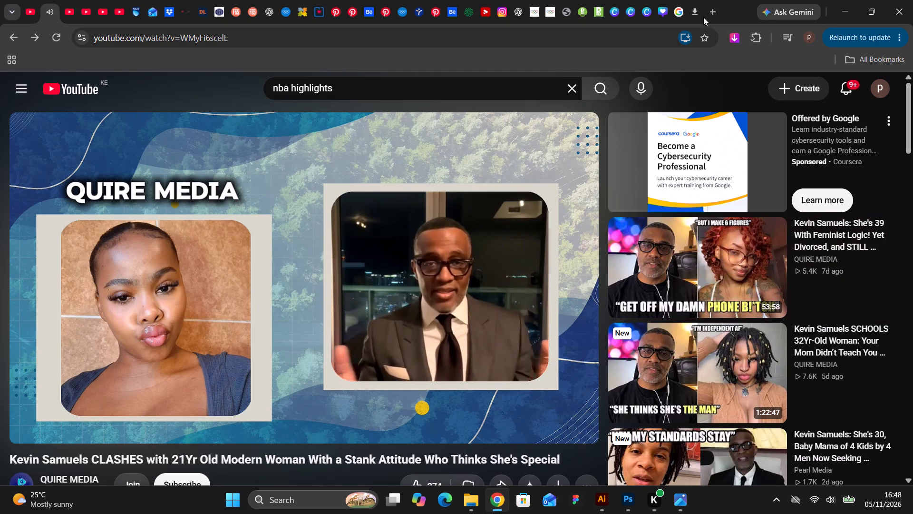
pyautogui.click(666, 10)
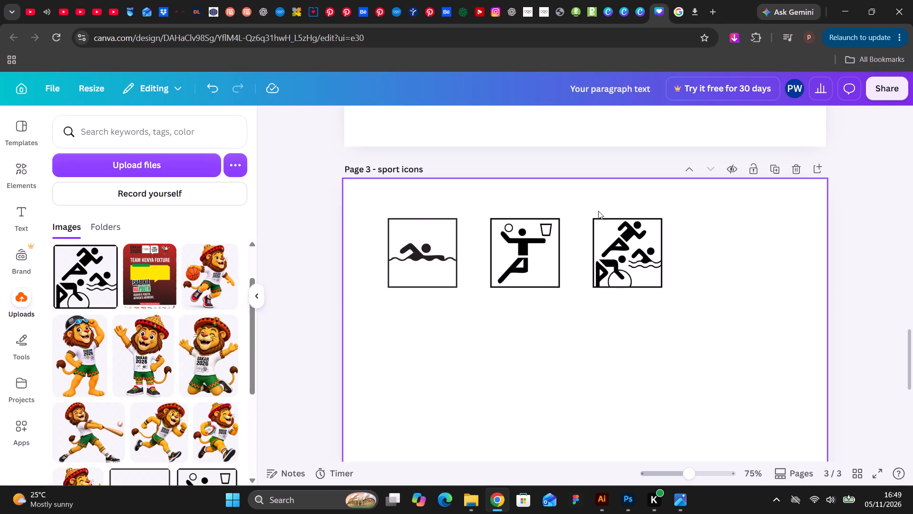
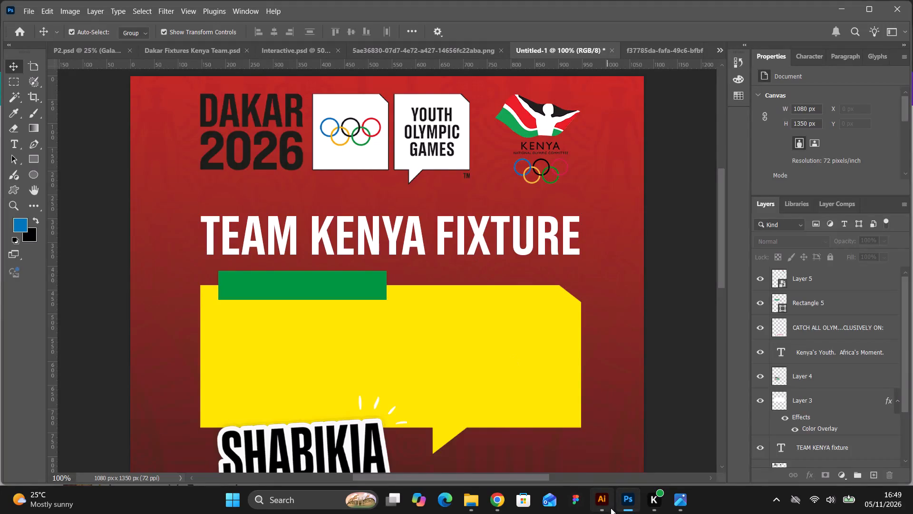
# Check the pictogram's sport name on the Dakar 2026 site and export the Illustrator artboard as a PNG named Wushu at High (300 ppi).
pyautogui.click(608, 502)
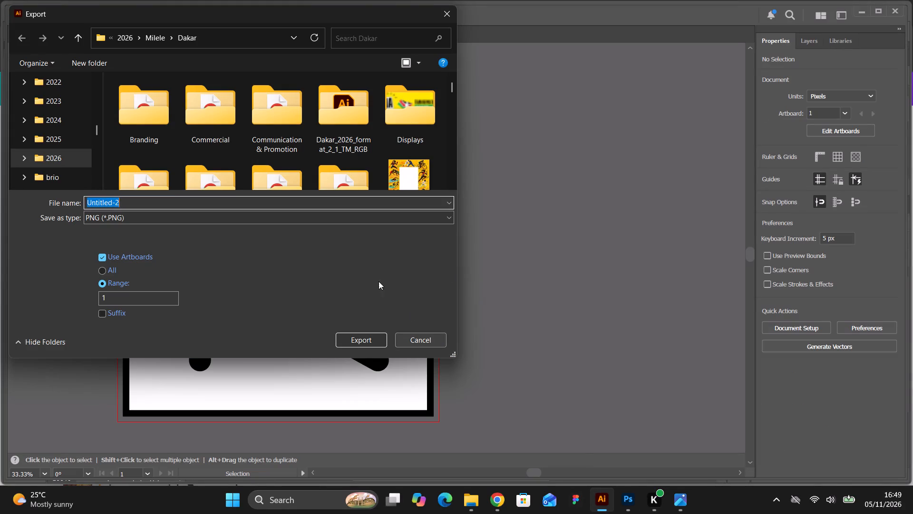
pyautogui.click(493, 497)
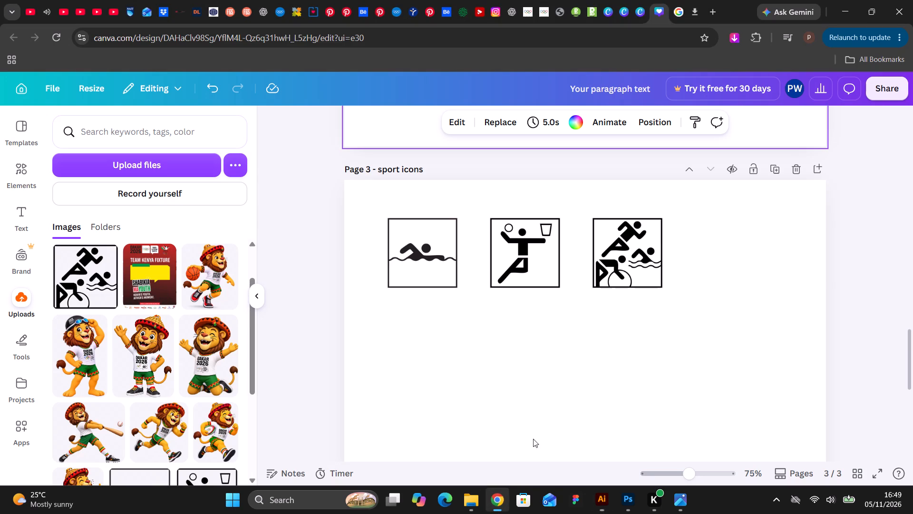
pyautogui.click(545, 12)
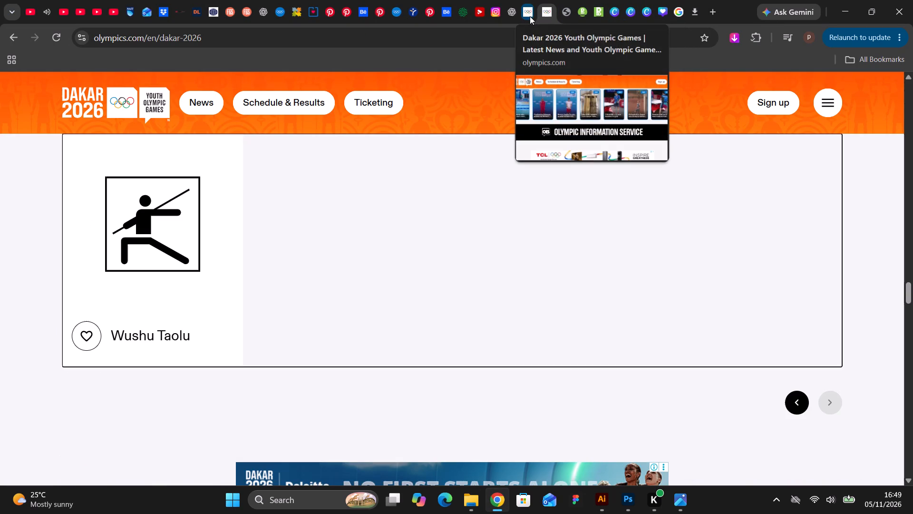
pyautogui.click(729, 395)
pyautogui.scroll(-5, 719, 318)
pyautogui.scroll(2, 719, 317)
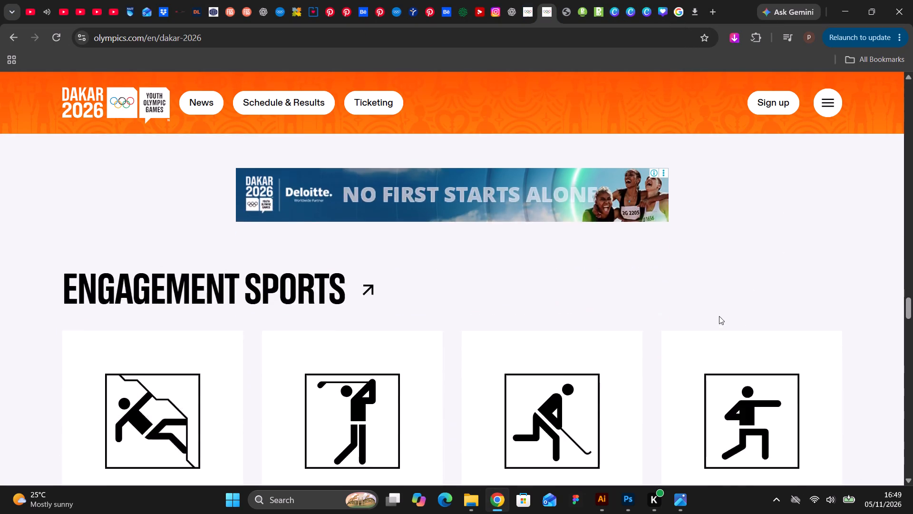
pyautogui.scroll(5, 719, 316)
pyautogui.scroll(-1, 712, 303)
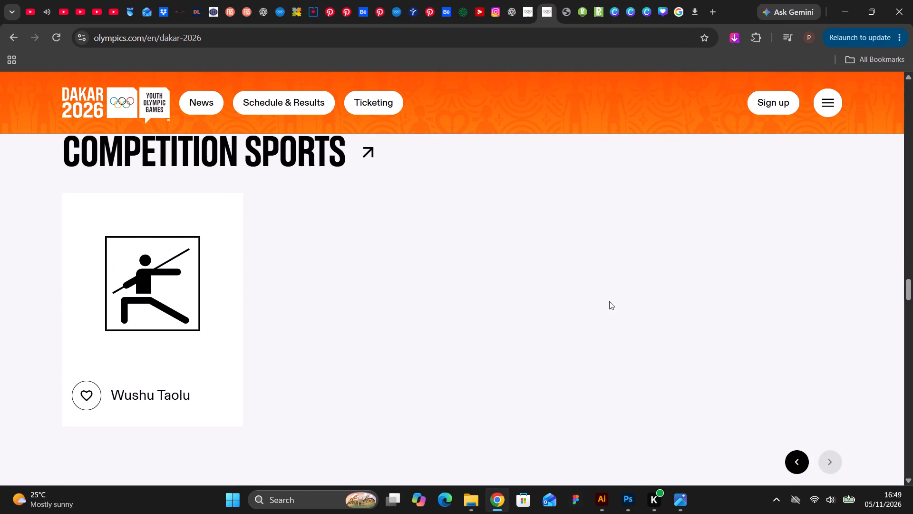
pyautogui.scroll(-1, 552, 302)
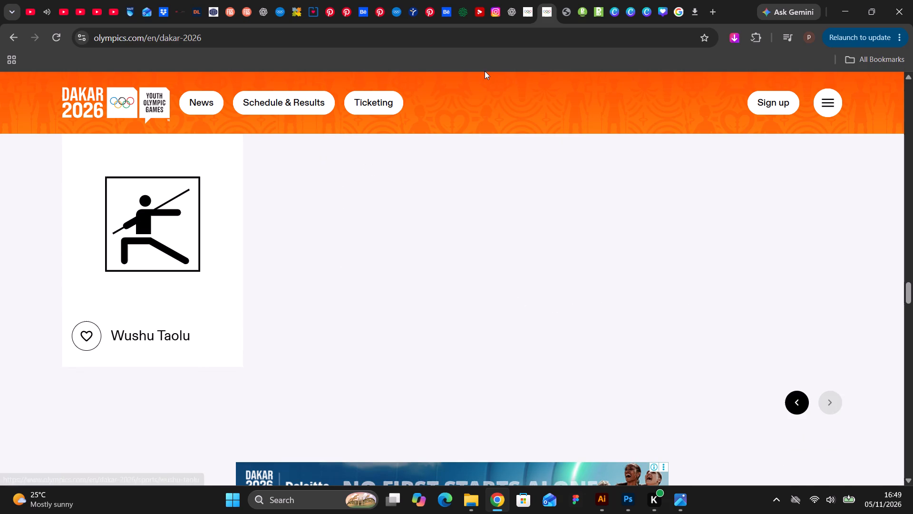
pyautogui.click(598, 495)
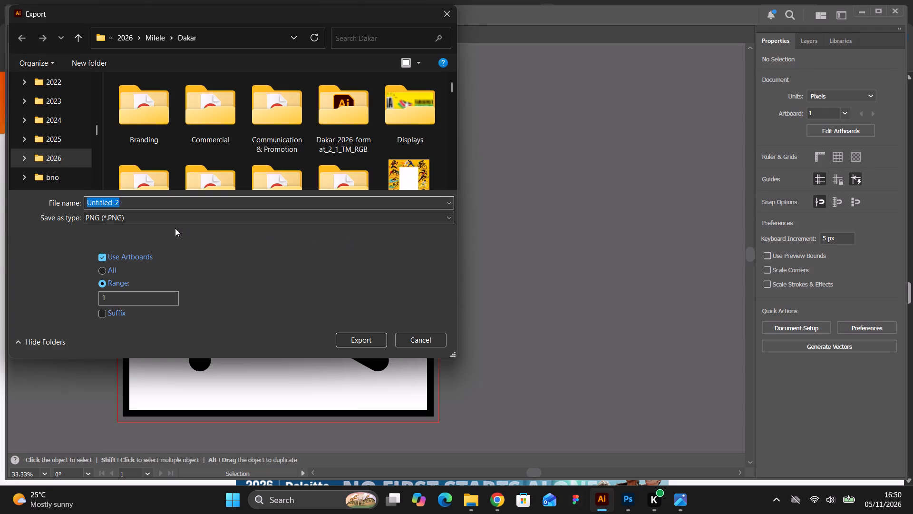
pyautogui.write('Wushu')
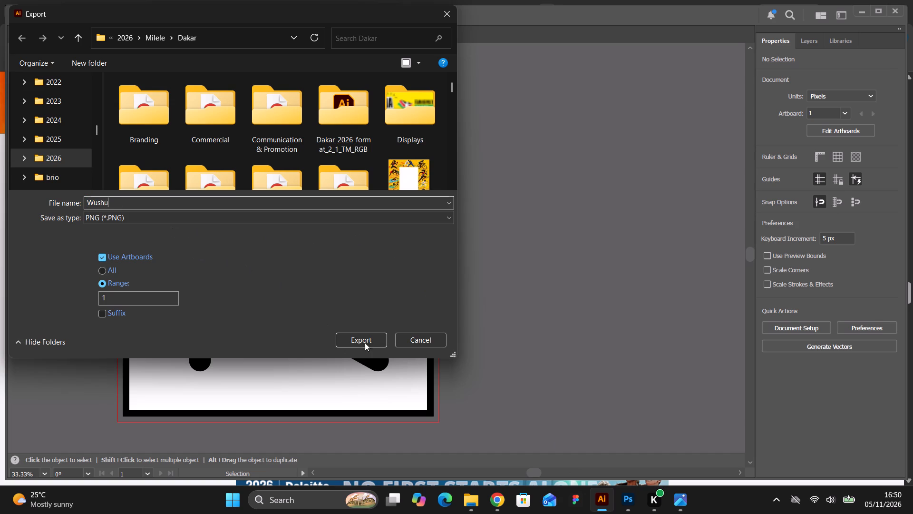
pyautogui.click(367, 341)
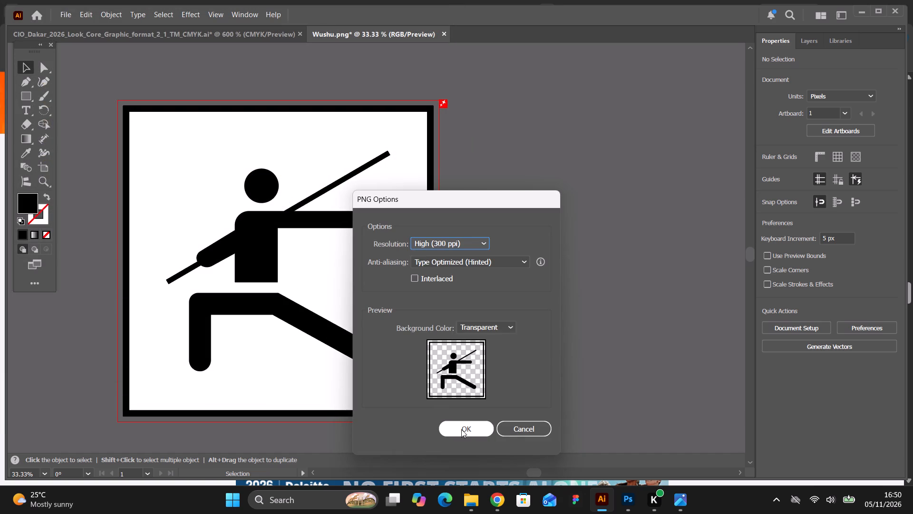
pyautogui.click(462, 429)
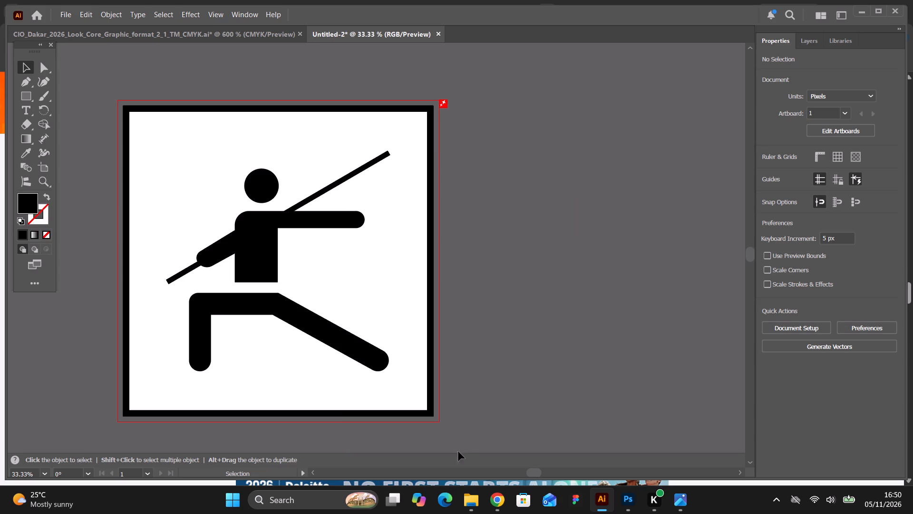
# Upload the Wushu-01 image from the Dakar folder to the Canva design's image uploads.
pyautogui.click(473, 495)
pyautogui.click(439, 463)
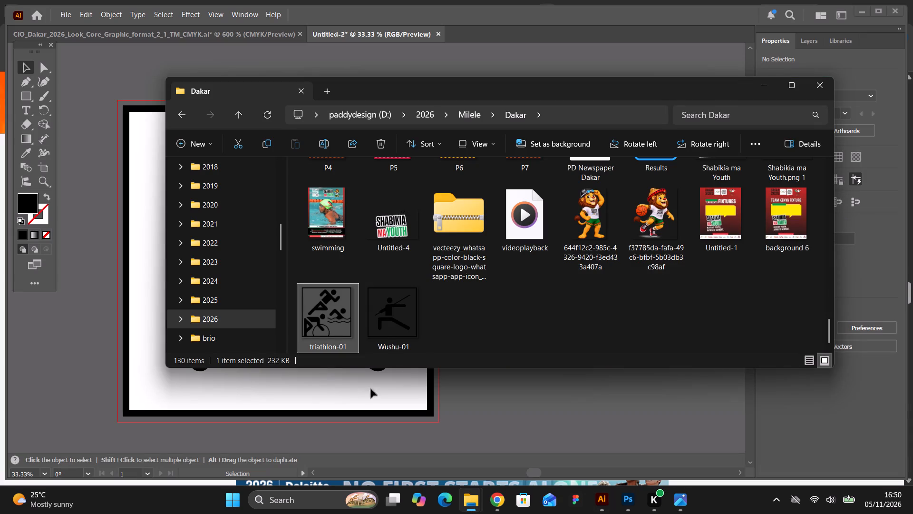
pyautogui.moveTo(388, 315); pyautogui.dragTo(506, 480)
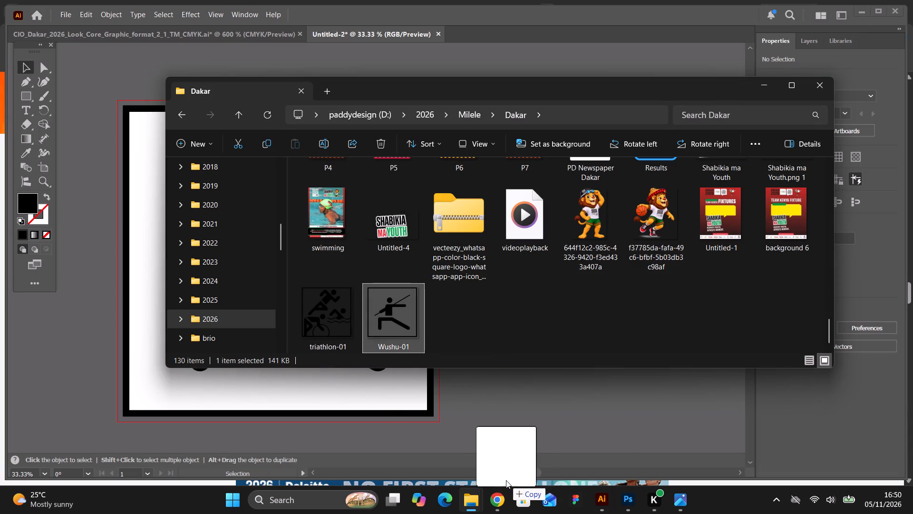
pyautogui.moveTo(506, 480); pyautogui.dragTo(658, 100)
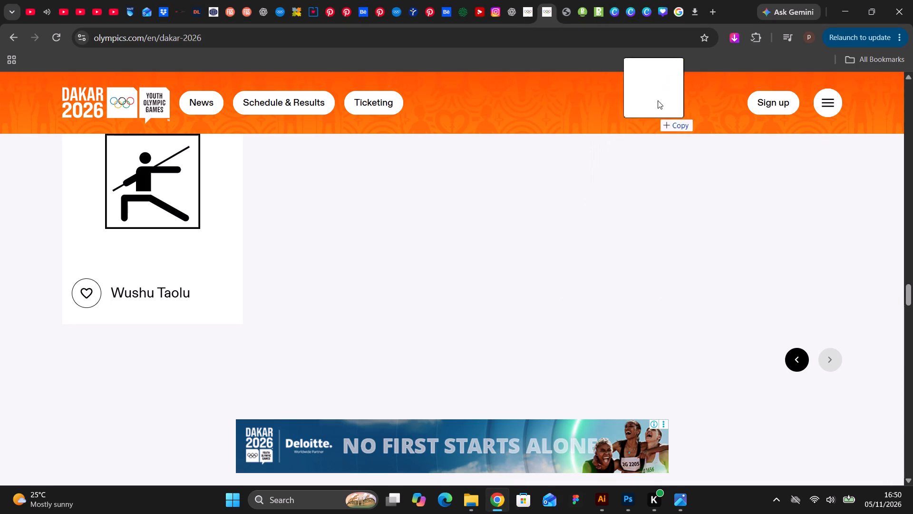
pyautogui.moveTo(658, 100); pyautogui.dragTo(665, 70)
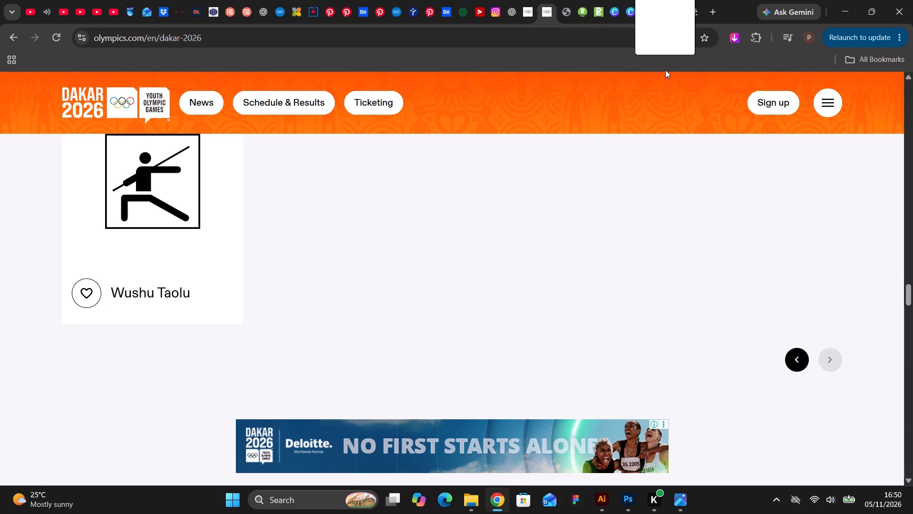
pyautogui.moveTo(665, 70); pyautogui.dragTo(729, 506)
pyautogui.click(662, 17)
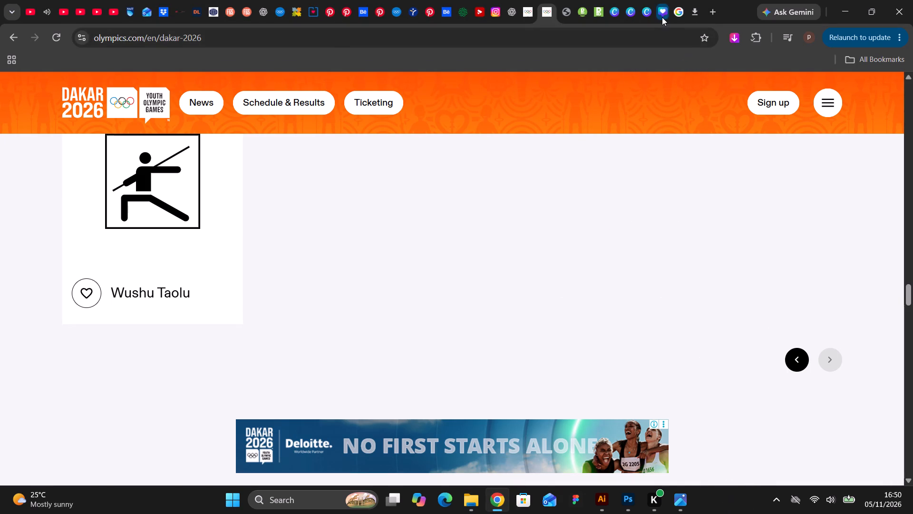
pyautogui.click(470, 500)
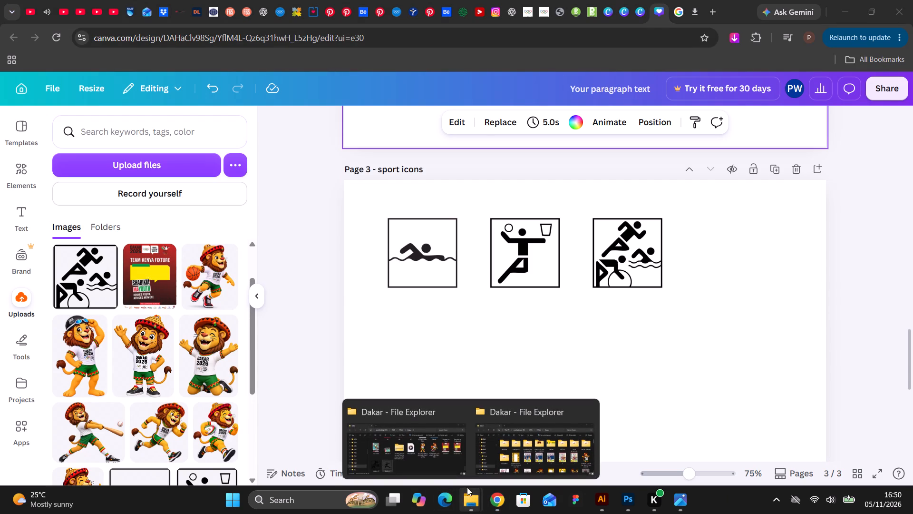
pyautogui.click(441, 459)
pyautogui.moveTo(392, 316); pyautogui.dragTo(278, 380)
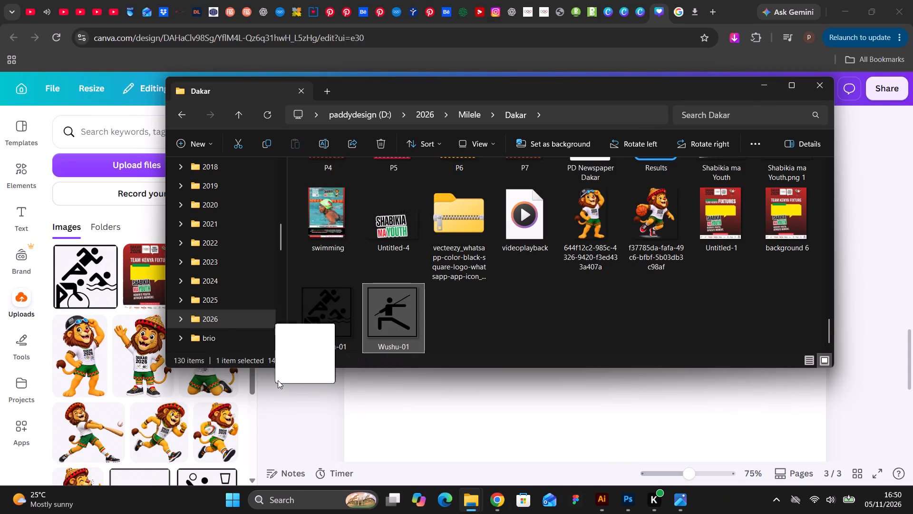
pyautogui.moveTo(278, 380); pyautogui.dragTo(149, 385)
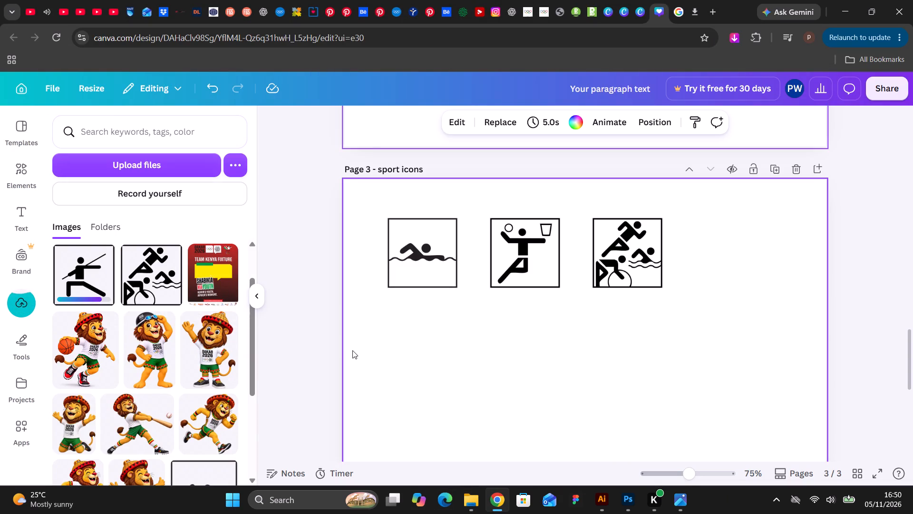
# Duplicate the triathlon icon to the end of the row on the sport icons page and replace the copy with the wushu image.
pyautogui.click(619, 248)
pyautogui.moveTo(619, 247); pyautogui.dragTo(702, 246)
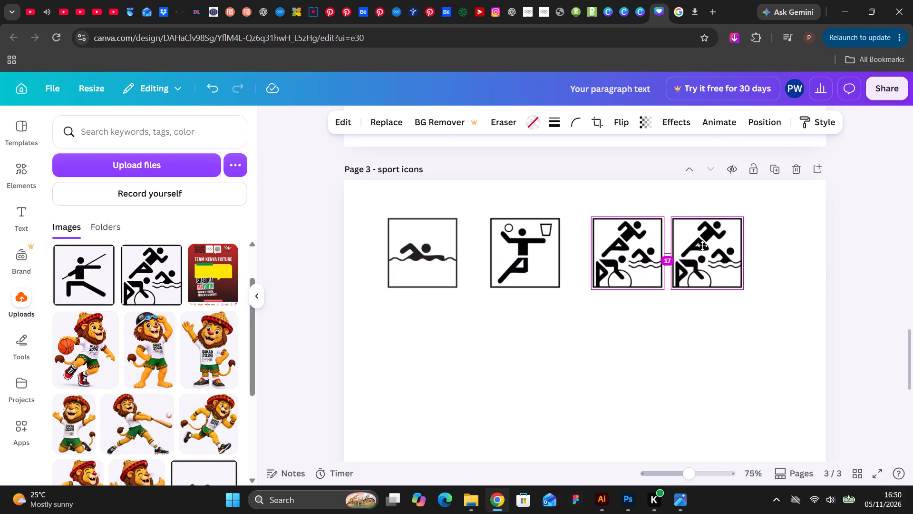
pyautogui.moveTo(702, 246); pyautogui.dragTo(724, 246)
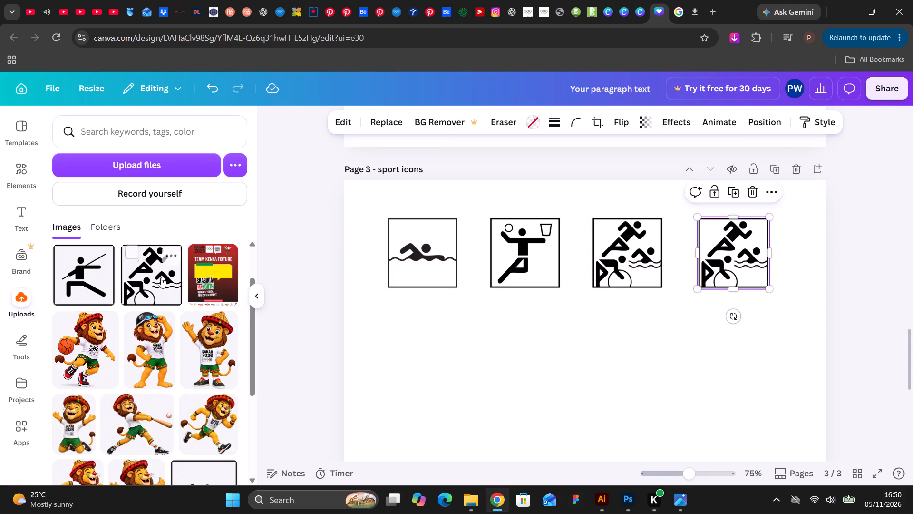
pyautogui.moveTo(87, 271); pyautogui.dragTo(624, 207)
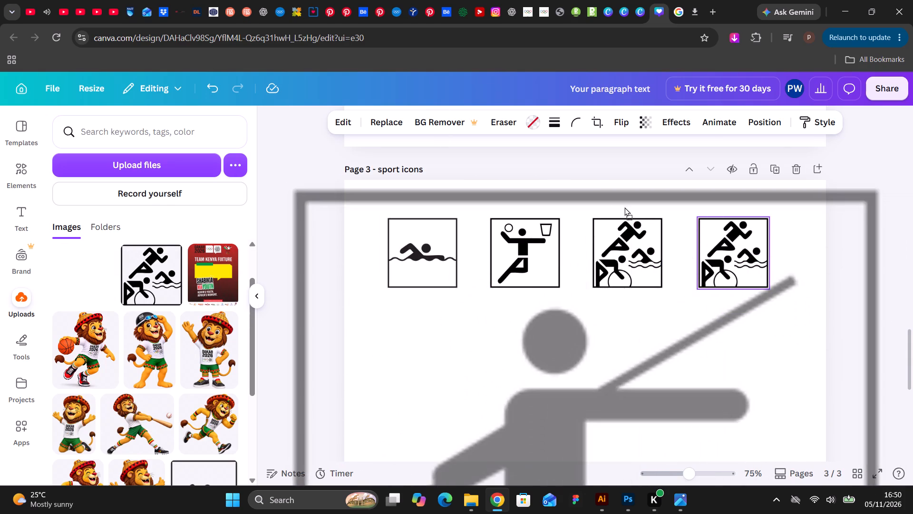
pyautogui.moveTo(624, 207); pyautogui.dragTo(712, 237)
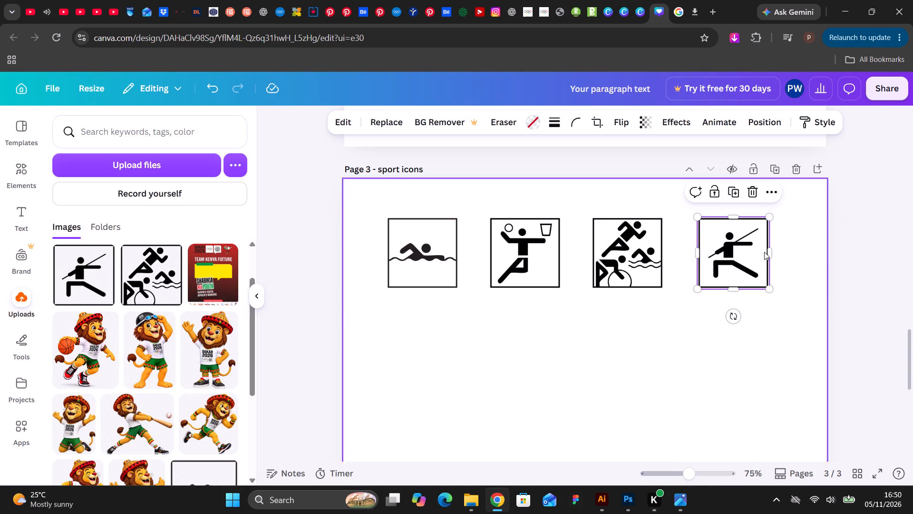
pyautogui.scroll(-5, 752, 246)
pyautogui.scroll(5, 752, 246)
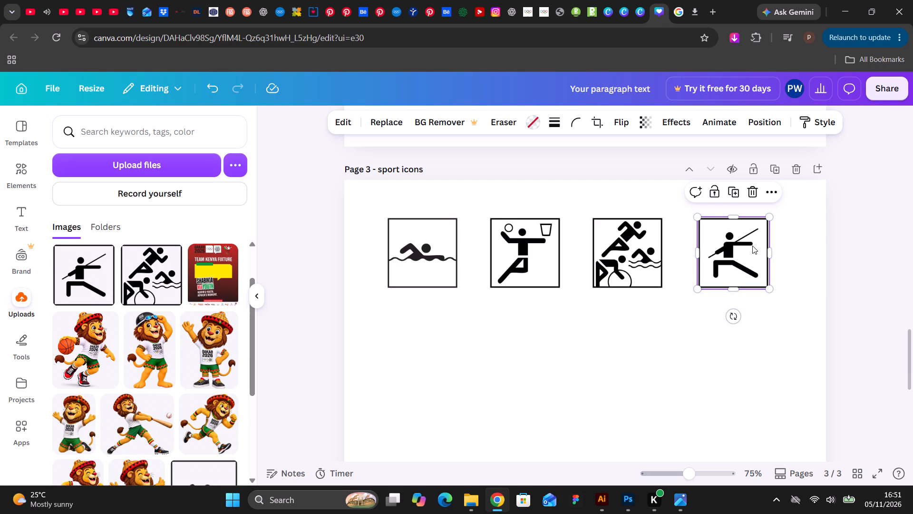
pyautogui.click(851, 234)
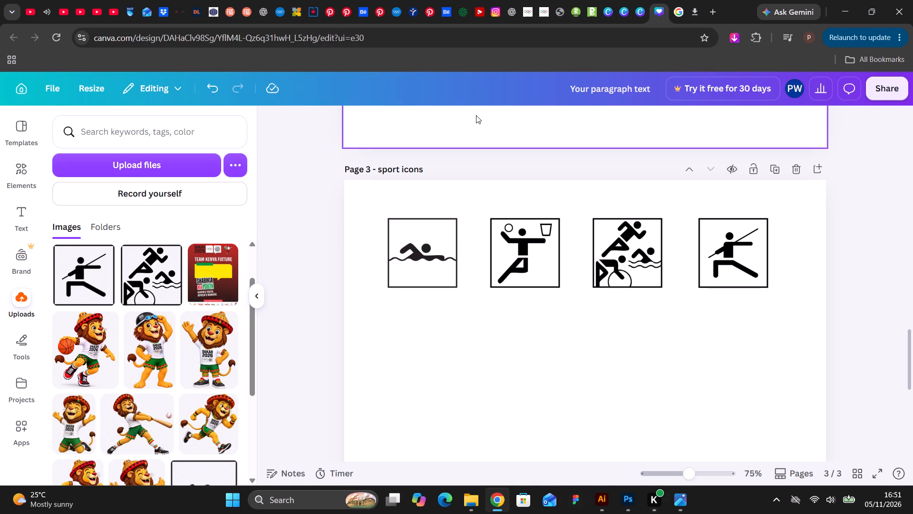
# Browse the competition sports pictograms on the olympics.com Dakar 2026 page, going back through to the first sports listed.
pyautogui.click(529, 15)
pyautogui.click(546, 14)
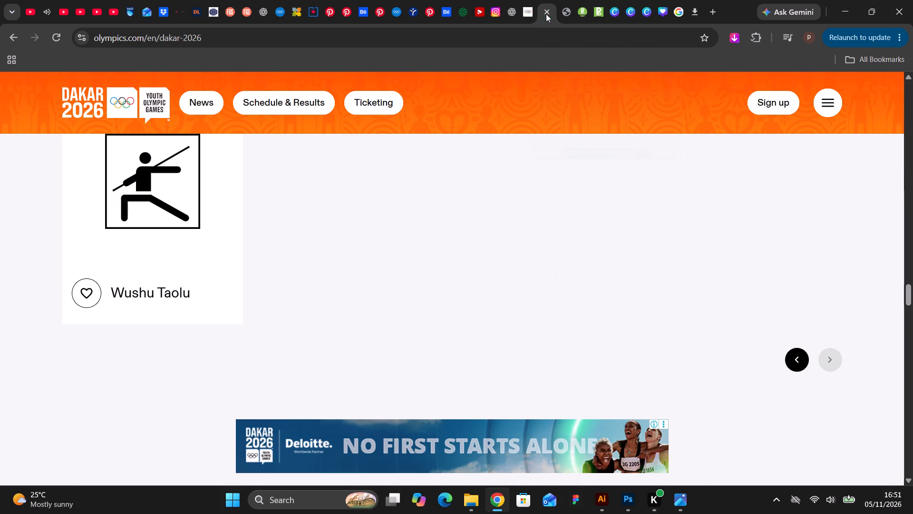
pyautogui.click(792, 365)
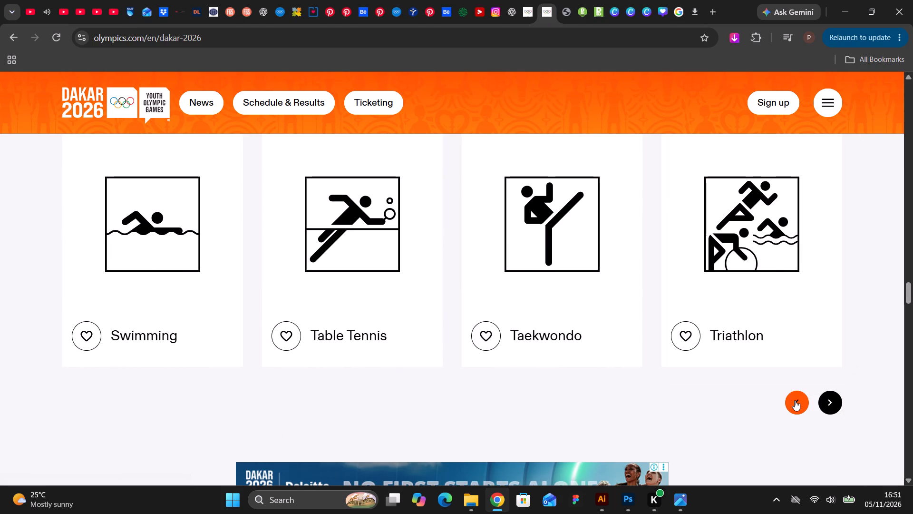
pyautogui.click(795, 400)
pyautogui.click(795, 400)
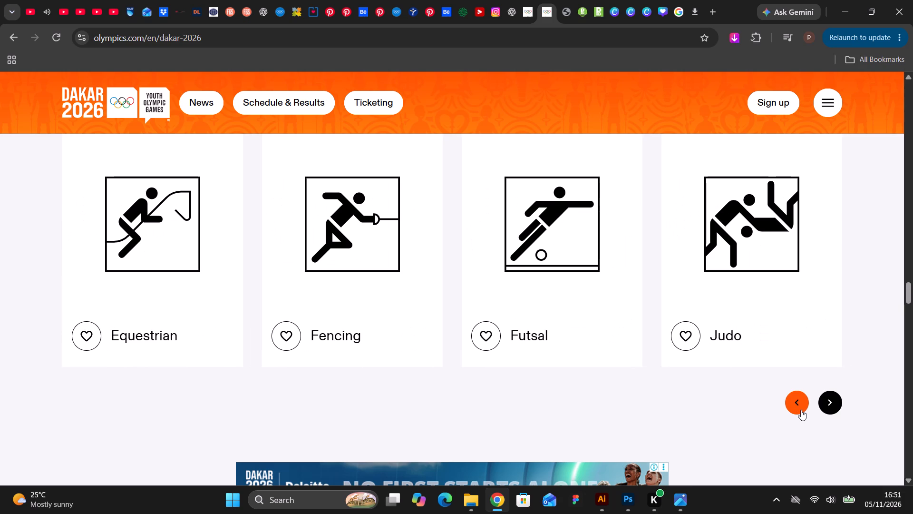
pyautogui.click(801, 410)
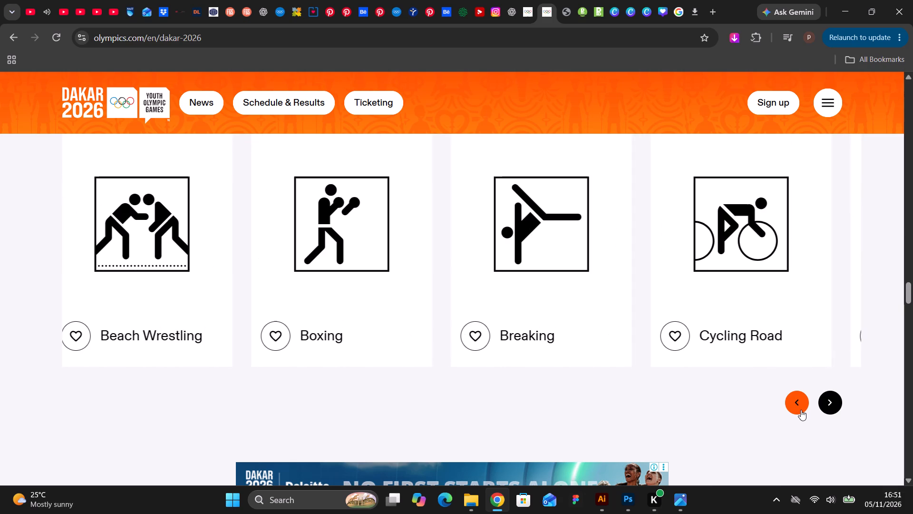
pyautogui.click(825, 407)
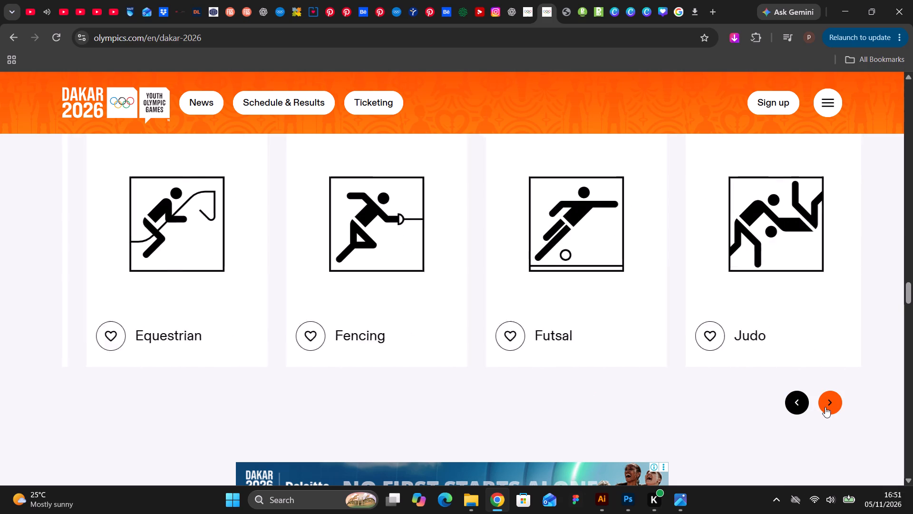
pyautogui.click(825, 407)
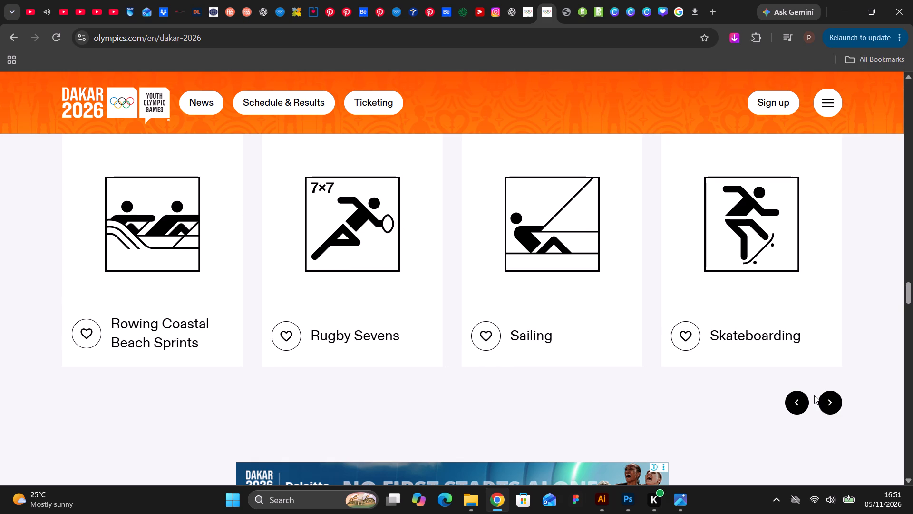
pyautogui.click(798, 398)
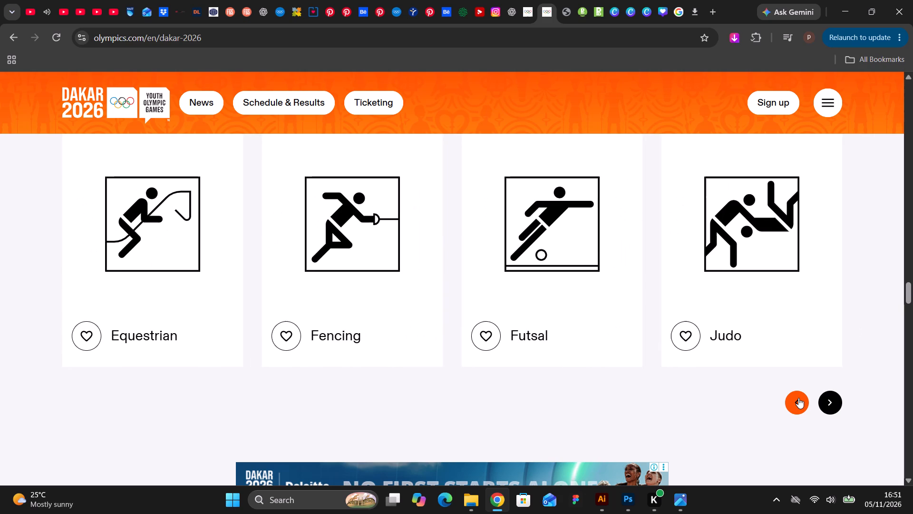
pyautogui.click(798, 398)
pyautogui.click(798, 398)
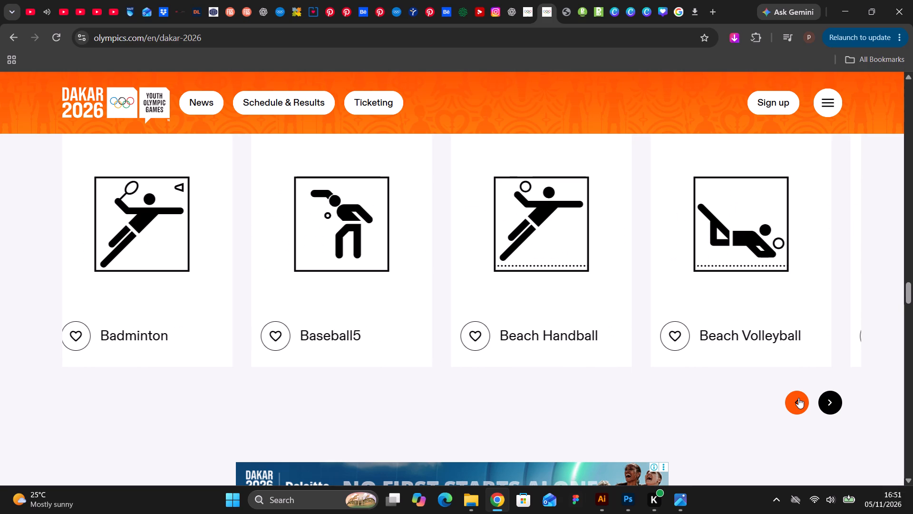
pyautogui.click(798, 398)
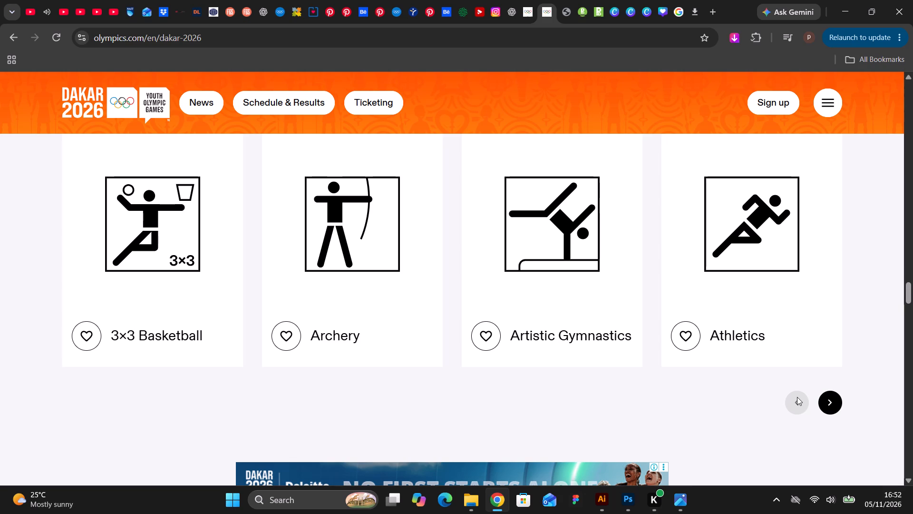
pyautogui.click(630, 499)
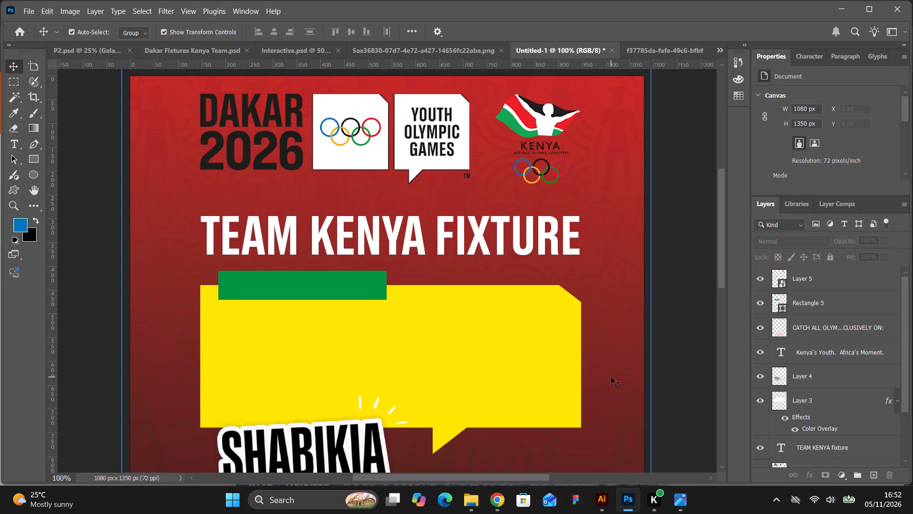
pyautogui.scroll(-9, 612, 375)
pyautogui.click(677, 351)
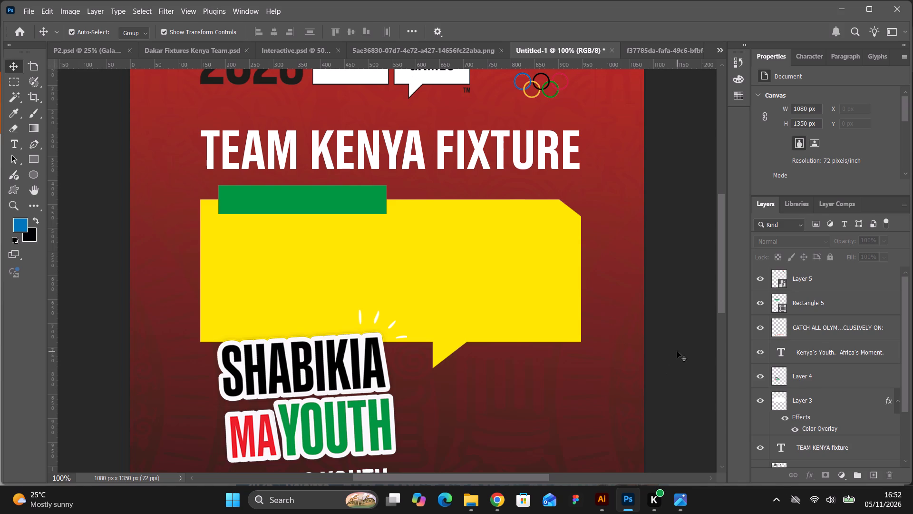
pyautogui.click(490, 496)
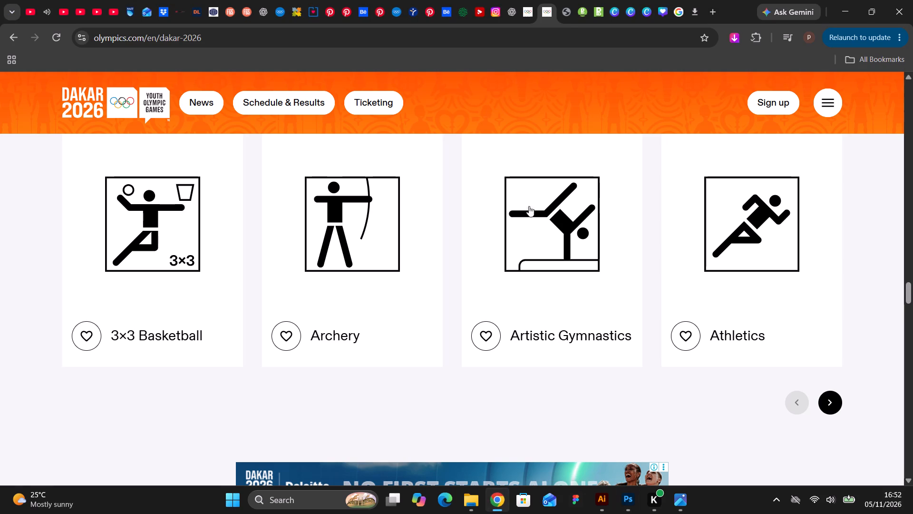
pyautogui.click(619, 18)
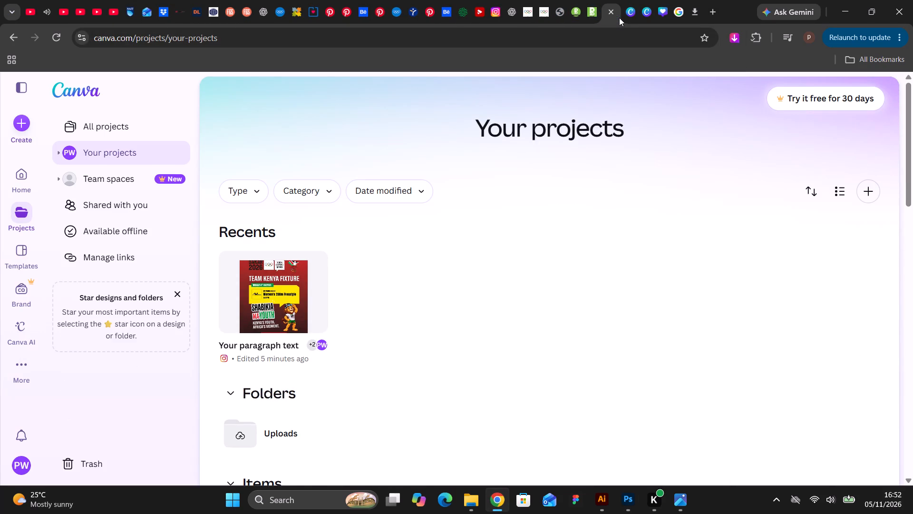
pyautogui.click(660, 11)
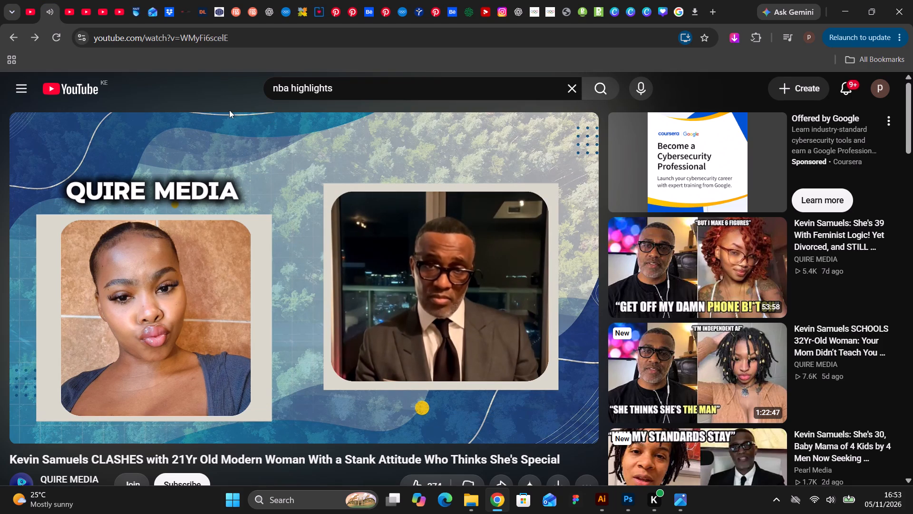
pyautogui.click(97, 95)
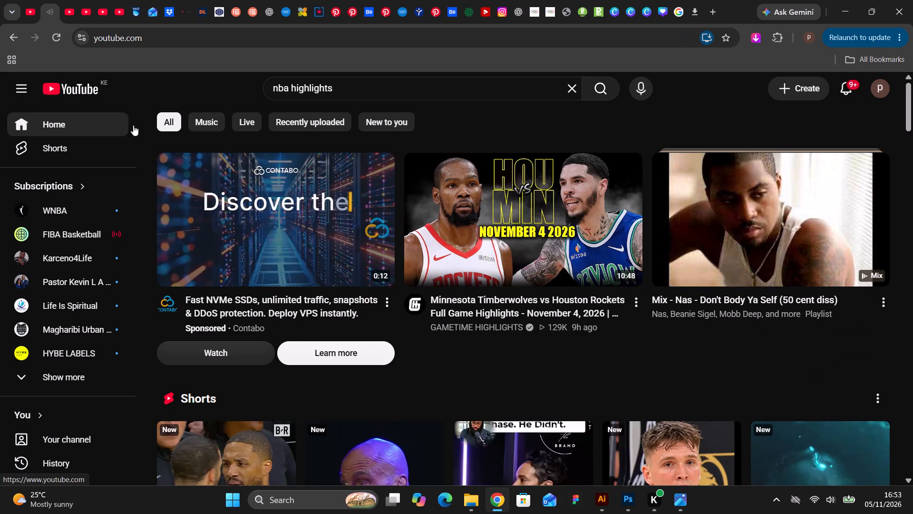
pyautogui.click(467, 221)
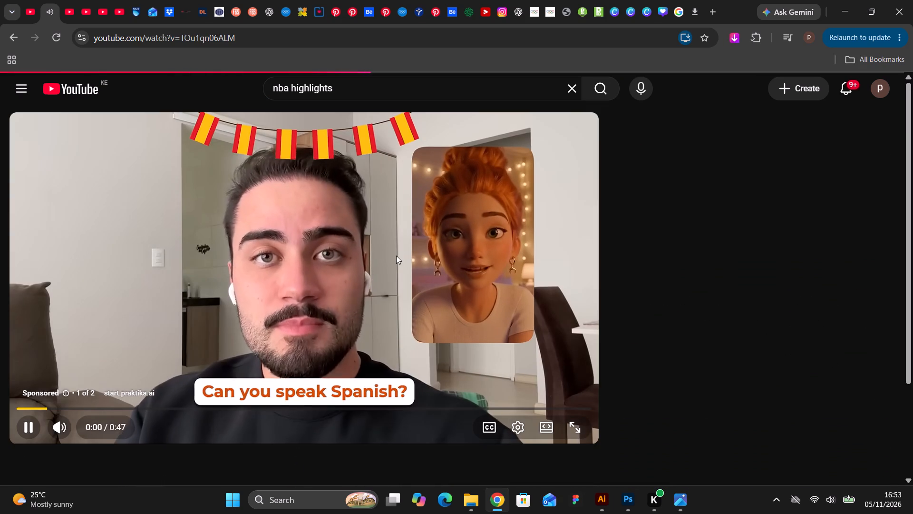
# Switch to Photoshop and examine the Interactive.psd fixtures banner, including its swimming mascot and schedule text, with the Type tool ready.
pyautogui.click(632, 499)
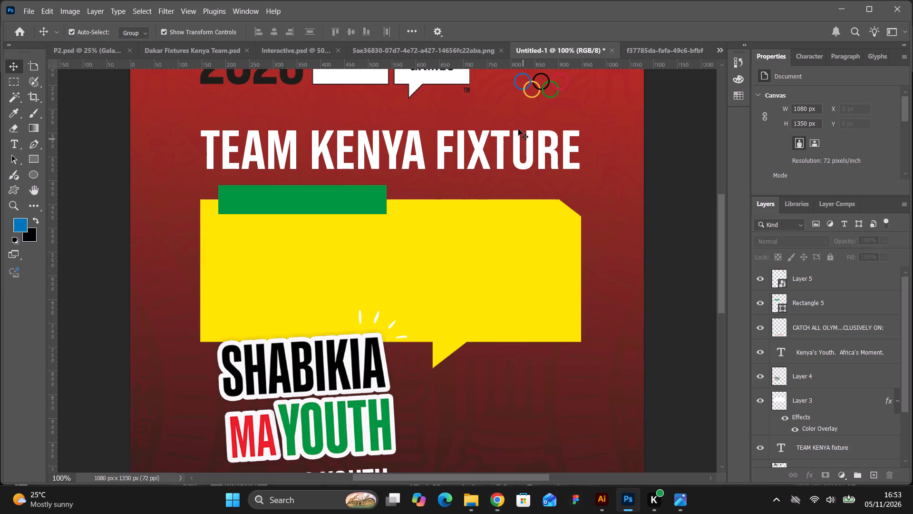
pyautogui.click(444, 49)
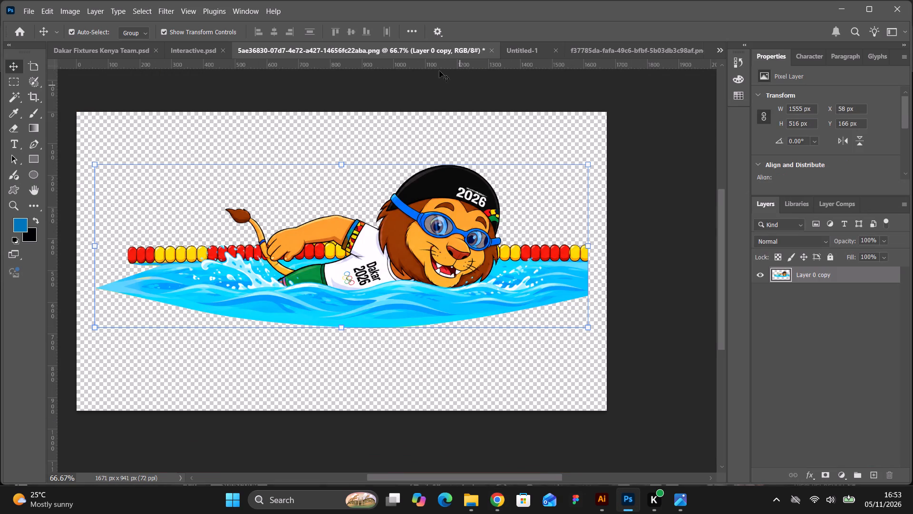
pyautogui.click(210, 54)
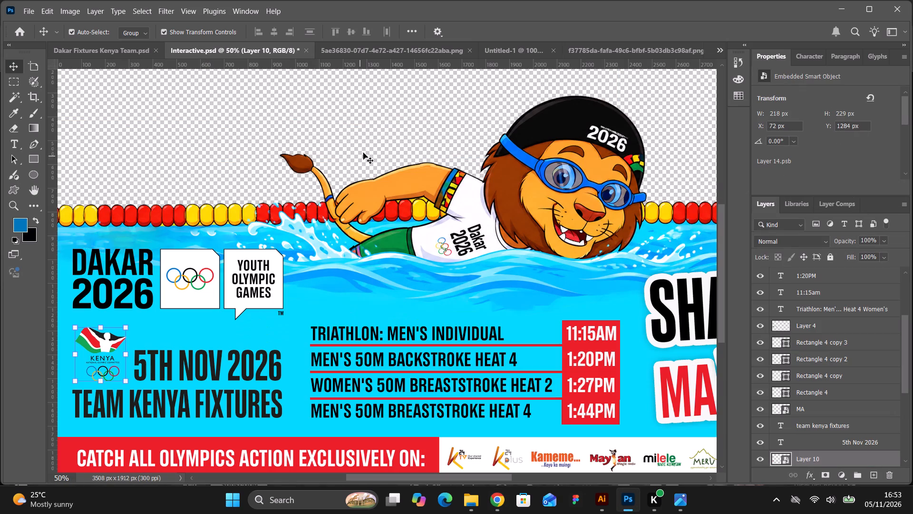
pyautogui.click(366, 148)
pyautogui.scroll(-6, 379, 196)
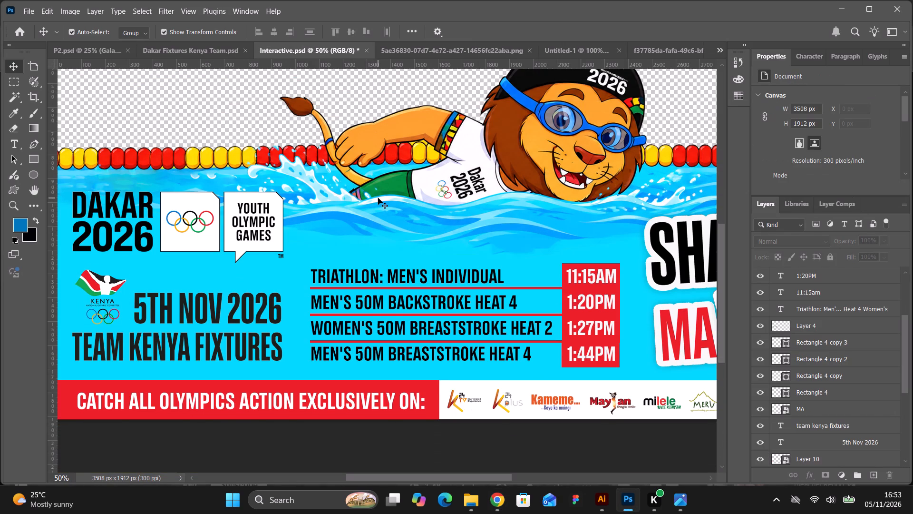
pyautogui.scroll(-1, 378, 198)
pyautogui.scroll(1, 378, 198)
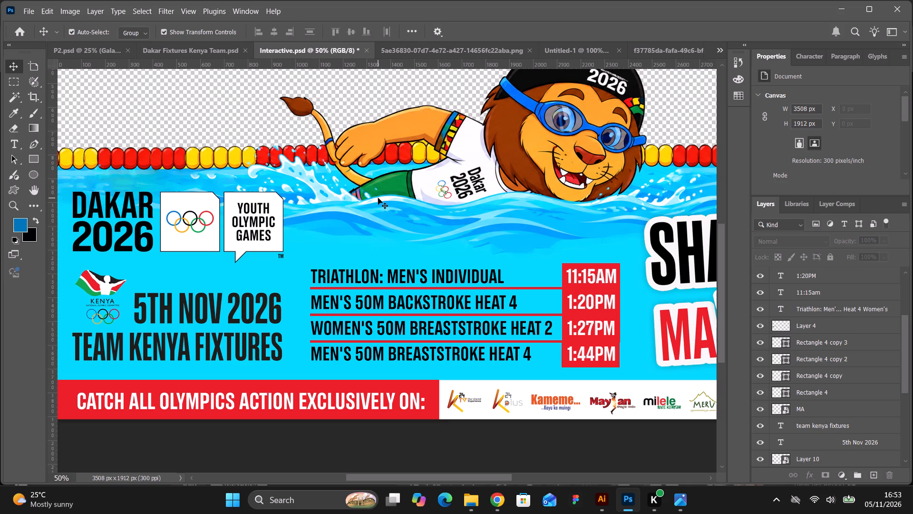
pyautogui.scroll(2, 378, 198)
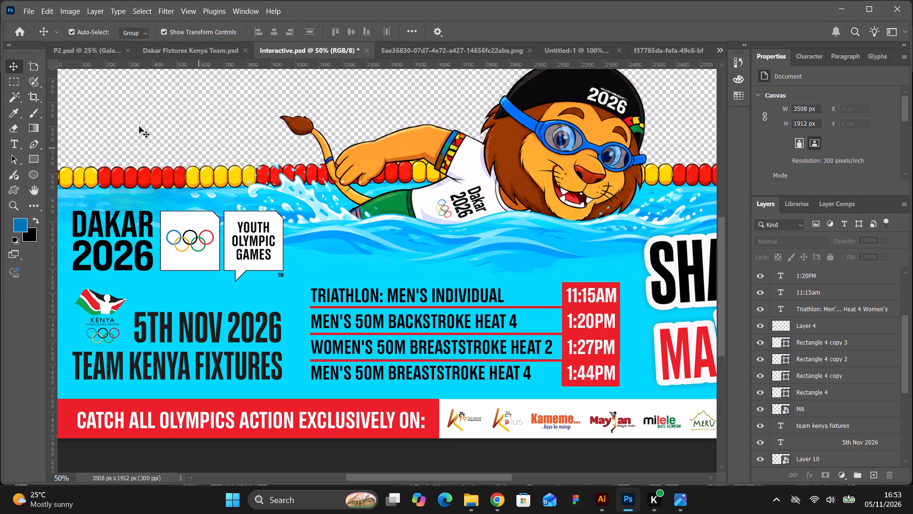
pyautogui.click(10, 140)
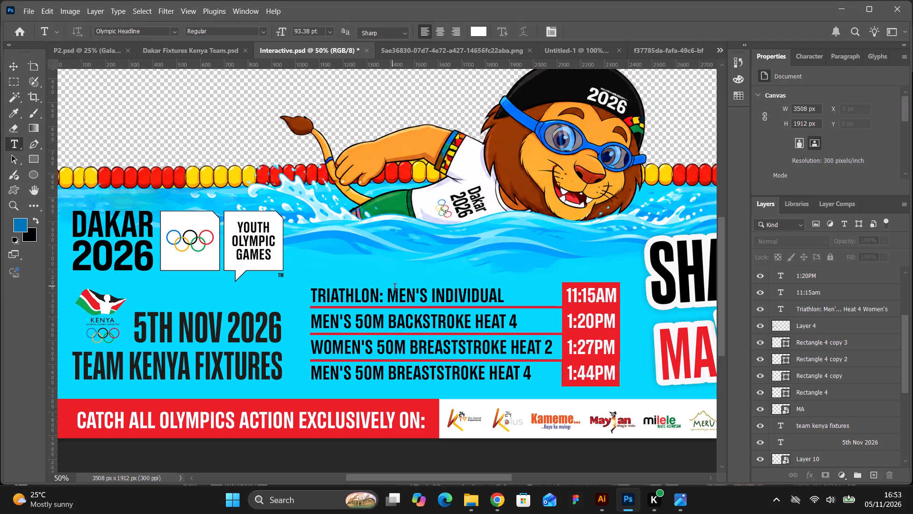
# Return to YouTube and skip the advert before the basketball highlights video.
pyautogui.click(500, 499)
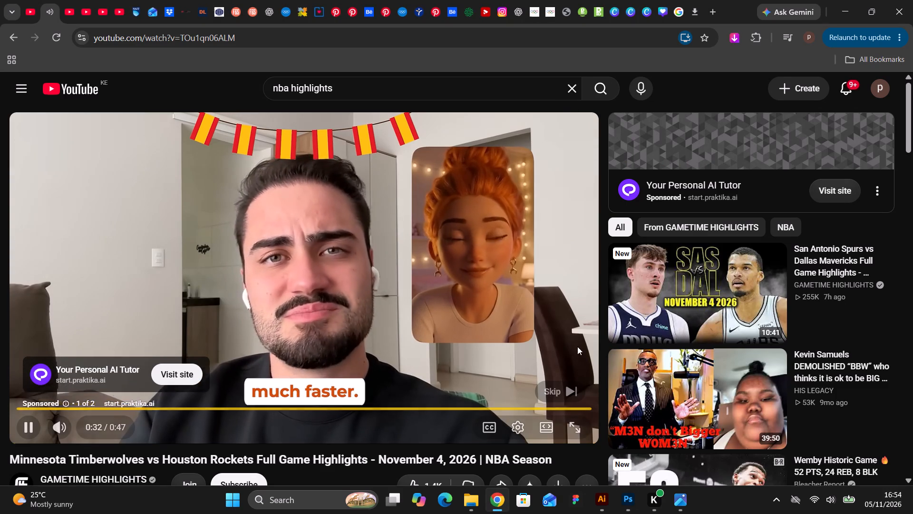
pyautogui.click(555, 389)
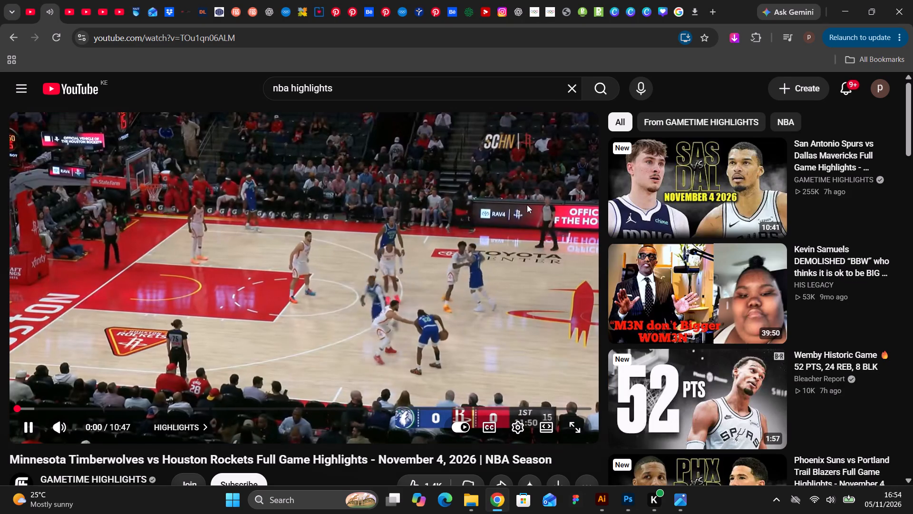
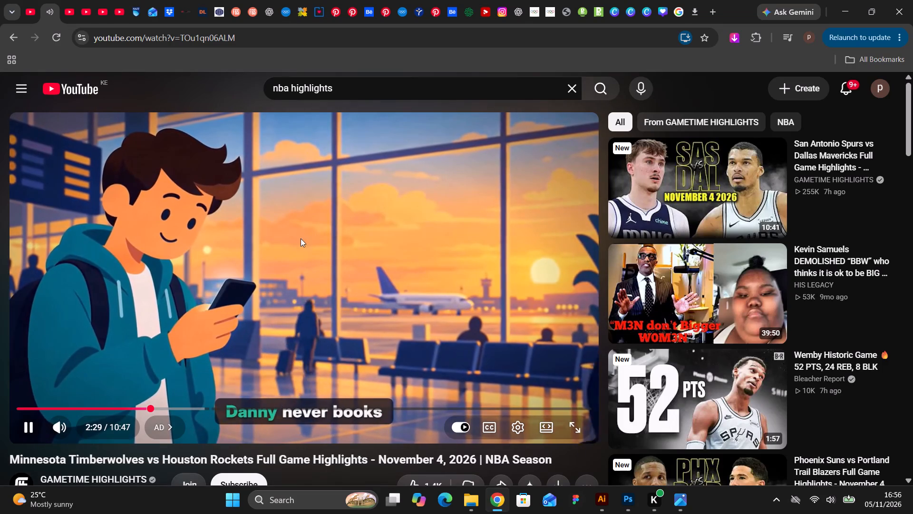
# Pause the Minnesota Timberwolves vs Houston Rockets highlights video.
pyautogui.click(369, 289)
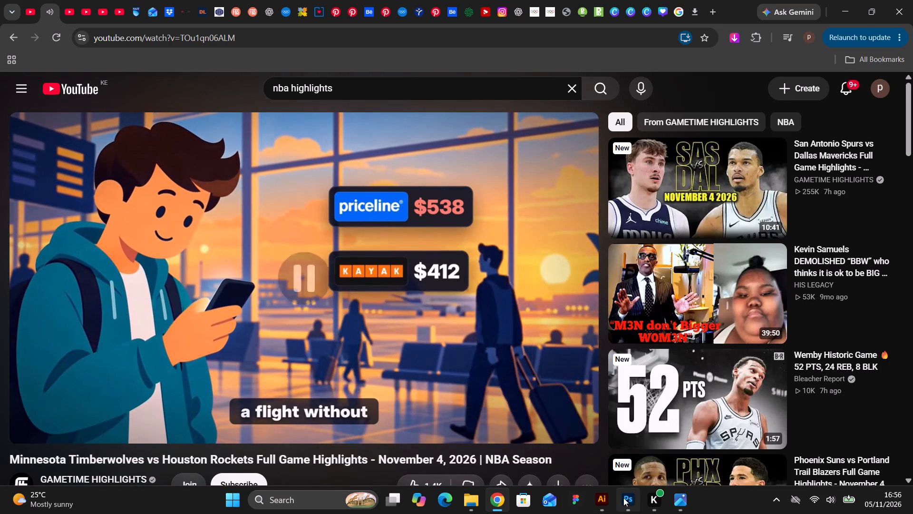
# Switch to Photoshop and examine the Interactive.psd banner's fixture times, Shabikia Ma Youth slogan and broadcaster logos.
pyautogui.click(623, 498)
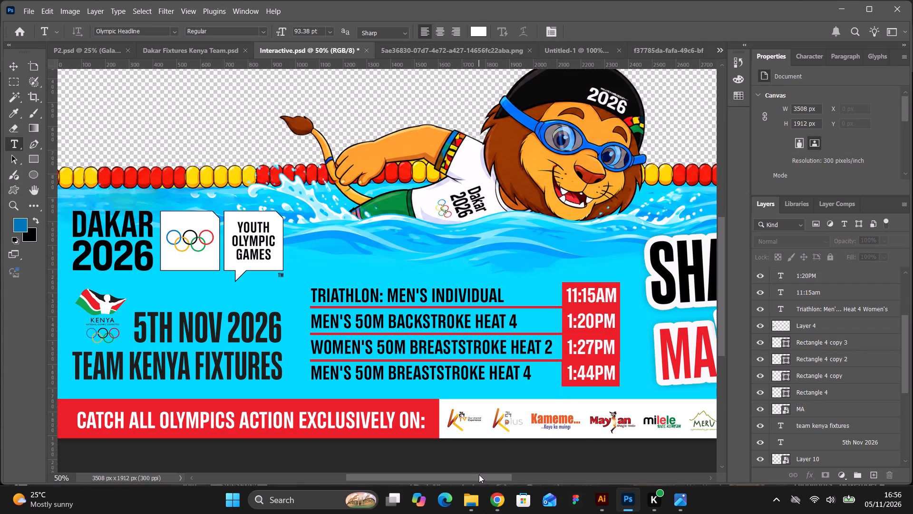
pyautogui.moveTo(480, 478); pyautogui.dragTo(572, 475)
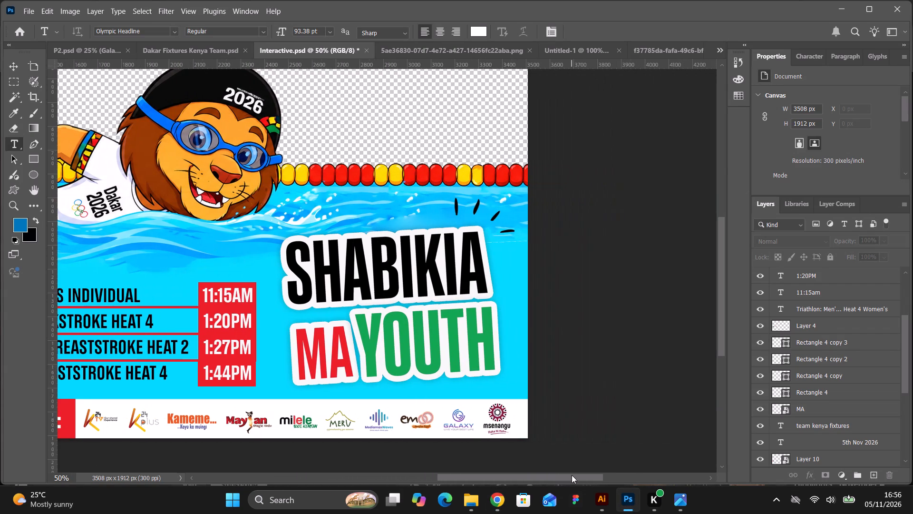
pyautogui.moveTo(572, 475); pyautogui.dragTo(505, 465)
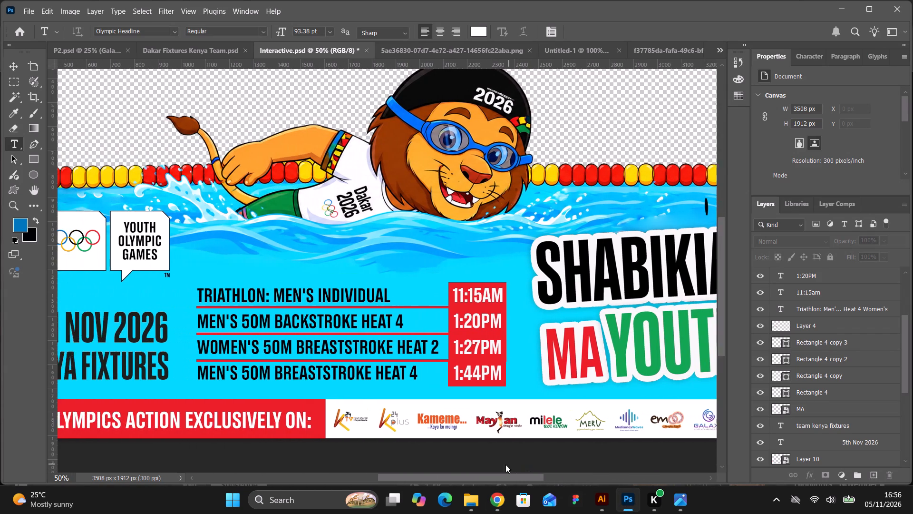
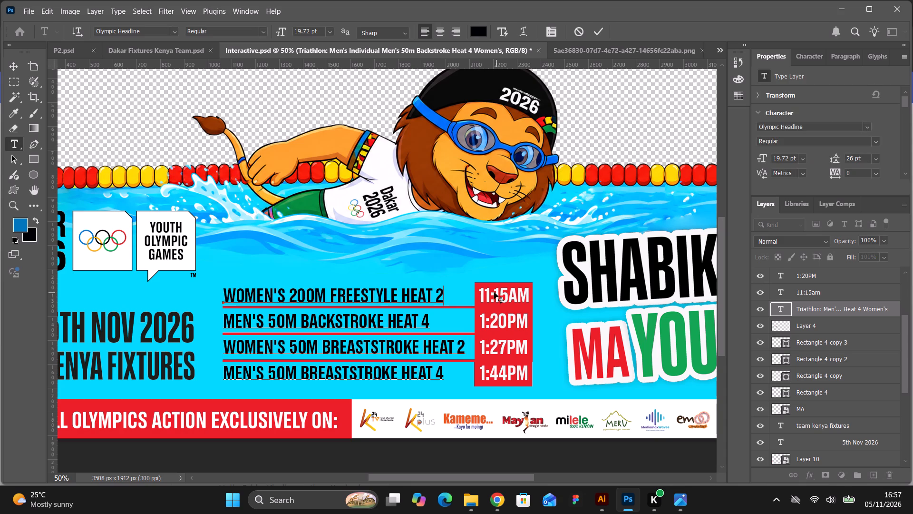
# Commit the edited swimming event list text, keeping the Type tool ready for a separate text edit.
pyautogui.click(17, 66)
pyautogui.click(15, 144)
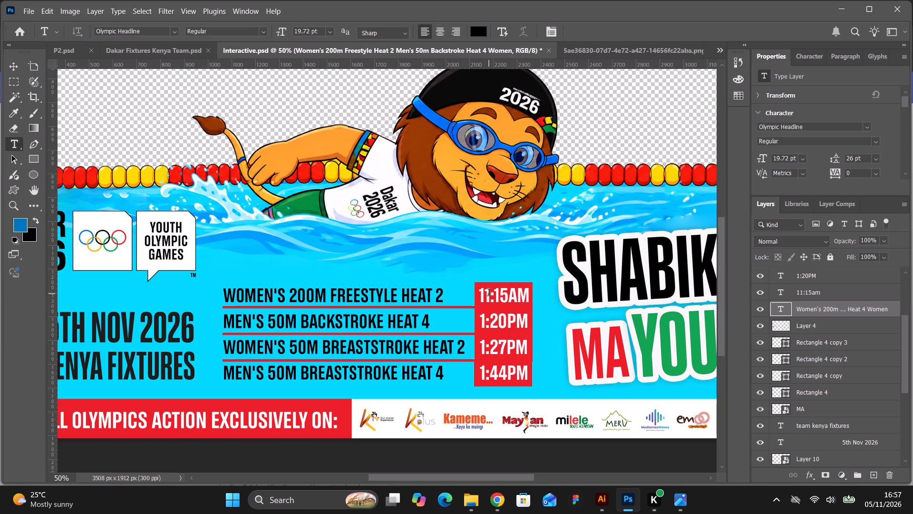
# Change the start time beside Women's 200m Freestyle Heat 2 in the fixtures list to 1:04PM.
pyautogui.moveTo(489, 294); pyautogui.dragTo(481, 294)
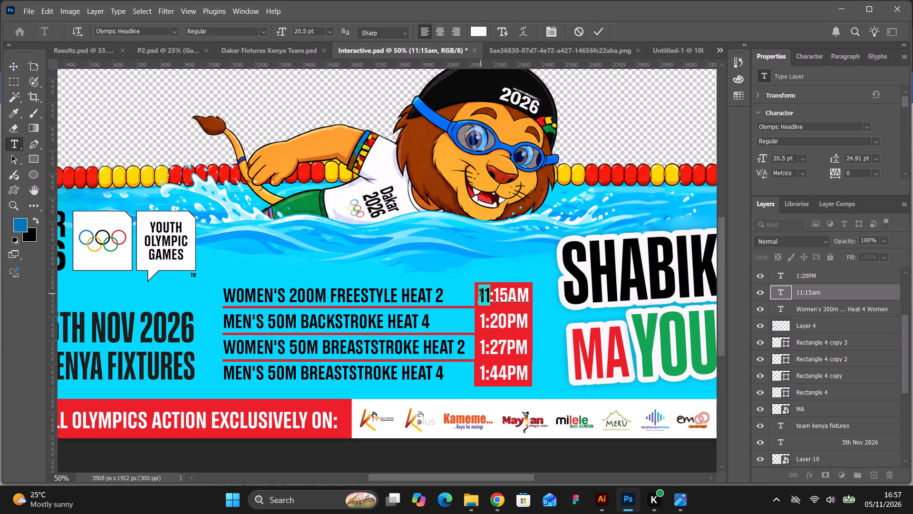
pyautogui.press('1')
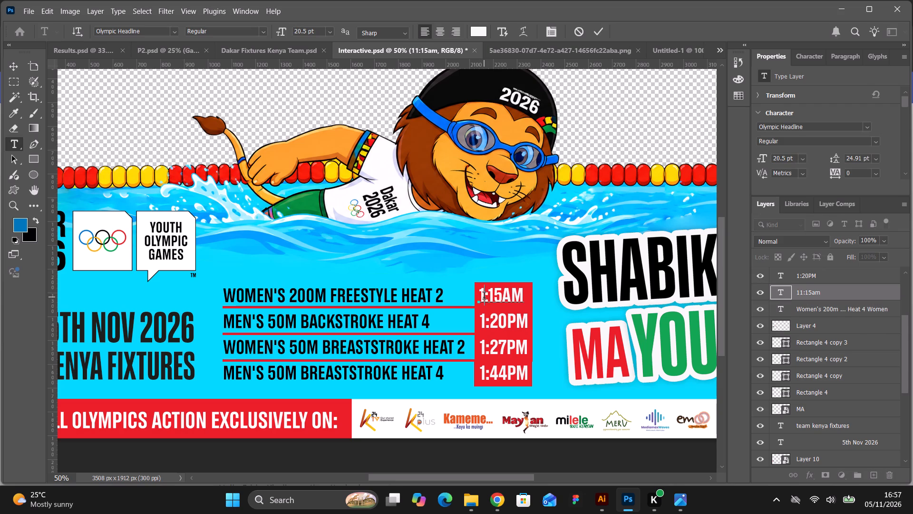
pyautogui.moveTo(501, 299); pyautogui.dragTo(490, 297)
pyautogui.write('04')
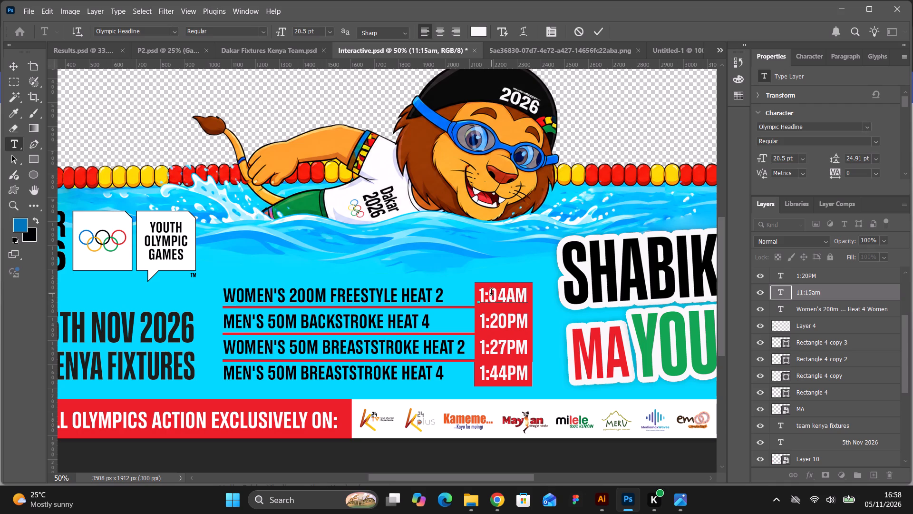
pyautogui.moveTo(507, 293); pyautogui.dragTo(516, 296)
pyautogui.moveTo(516, 296); pyautogui.dragTo(524, 298)
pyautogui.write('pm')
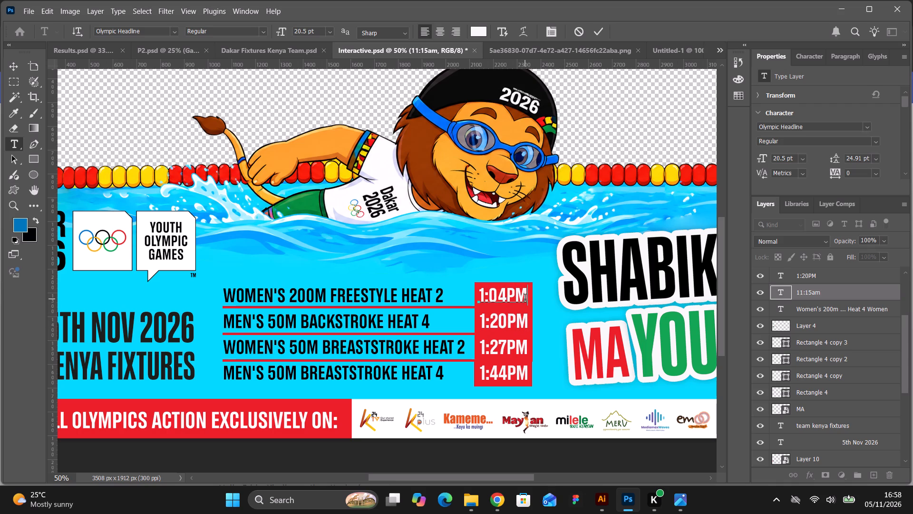
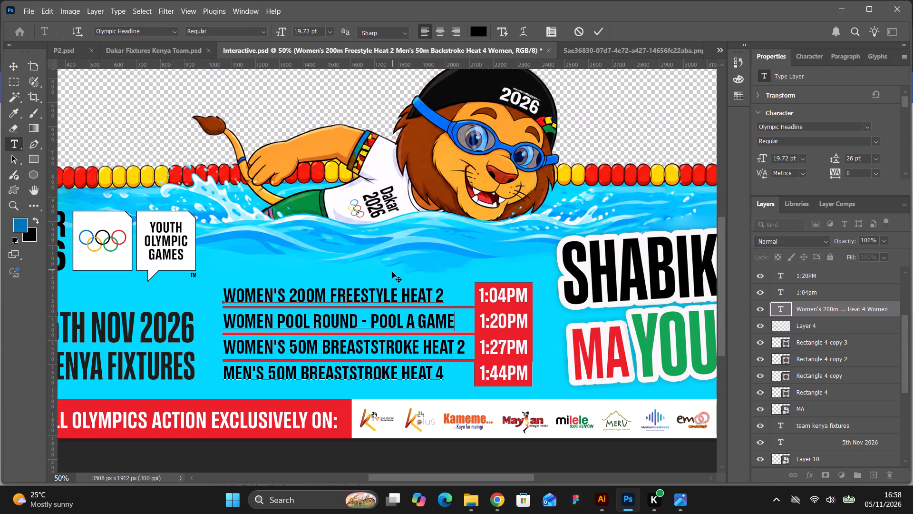
# Delete "- Pool A Game" from the second event line so it reads "Women Pool Round".
pyautogui.moveTo(363, 322); pyautogui.dragTo(451, 323)
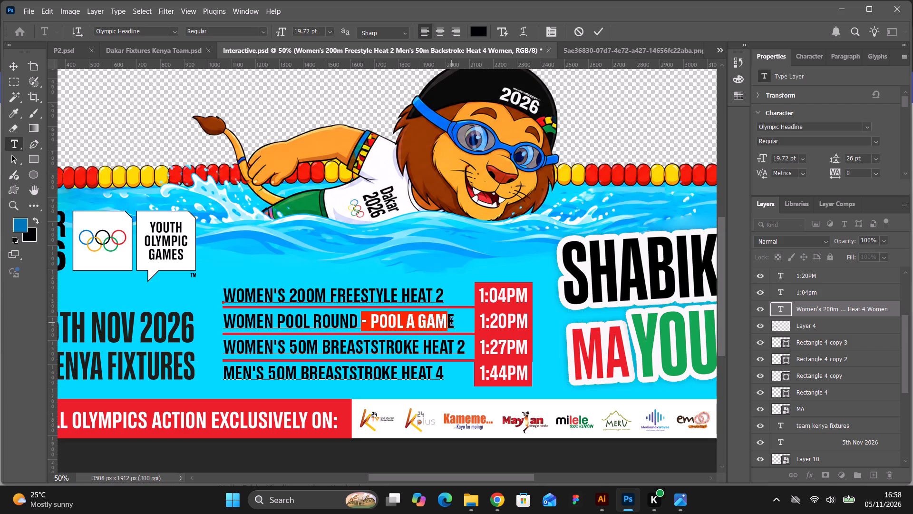
pyautogui.moveTo(451, 323); pyautogui.dragTo(454, 324)
pyautogui.press('BackSpace')
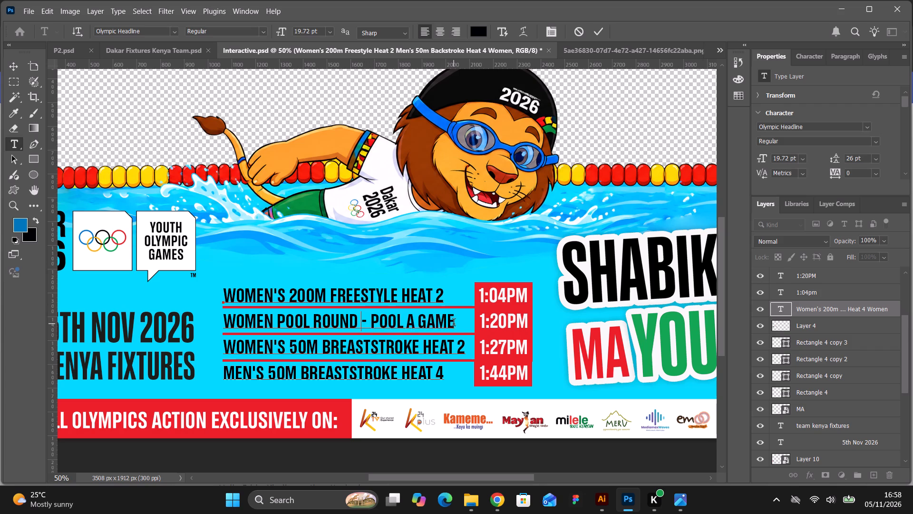
pyautogui.press('BackSpace')
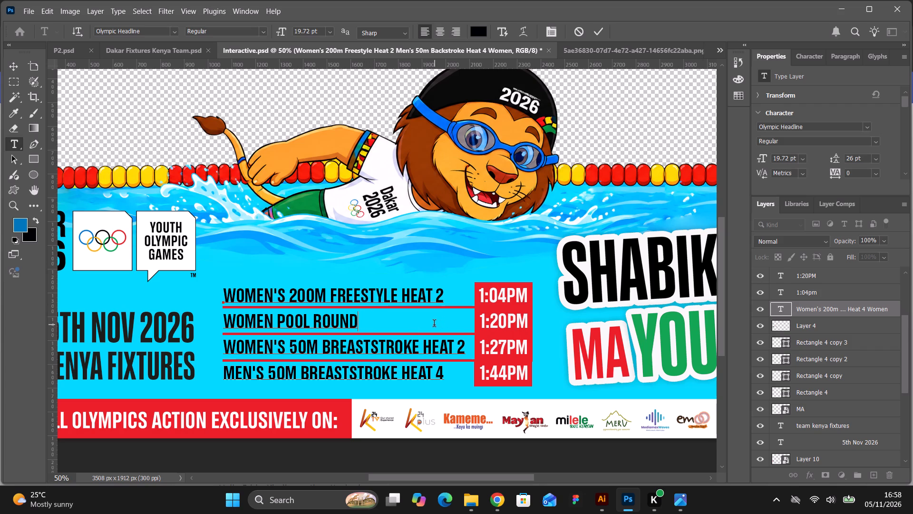
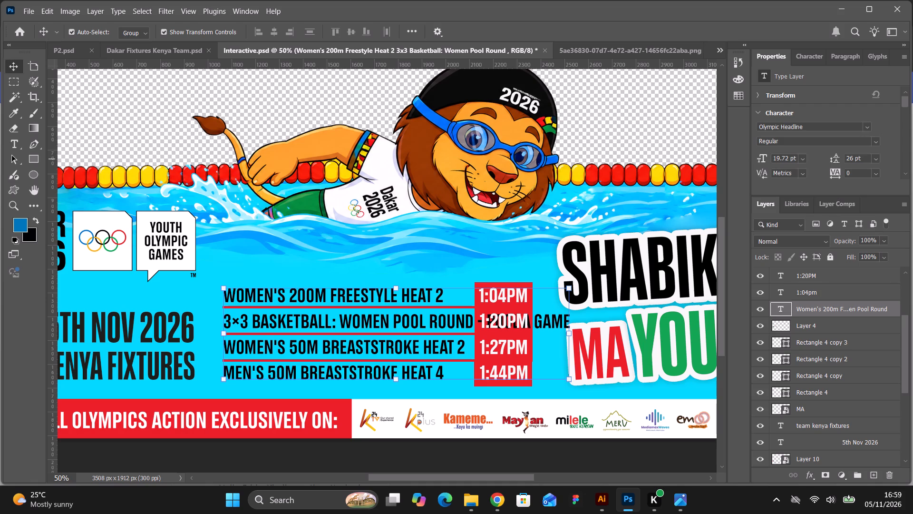
# Set the font size of the four-line event list text to 16 pt.
pyautogui.moveTo(787, 158); pyautogui.dragTo(760, 161)
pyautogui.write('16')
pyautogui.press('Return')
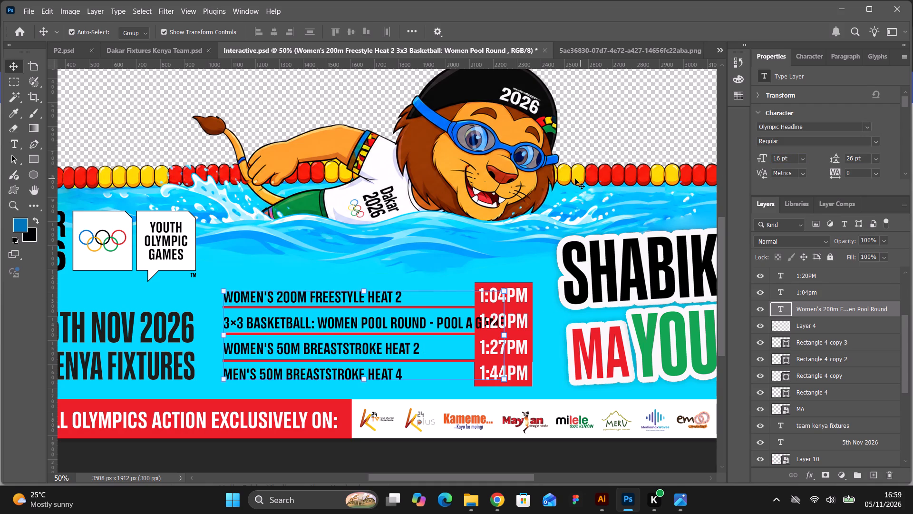
# Scale the event list text down proportionally to about 13.57 pt so its longest line ends before the red times column.
pyautogui.click(534, 217)
pyautogui.click(445, 327)
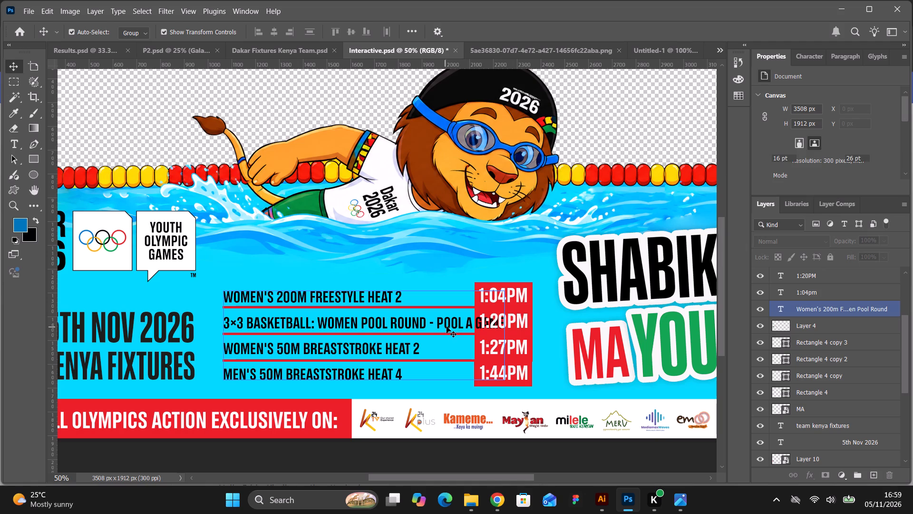
pyautogui.moveTo(506, 335); pyautogui.dragTo(488, 332)
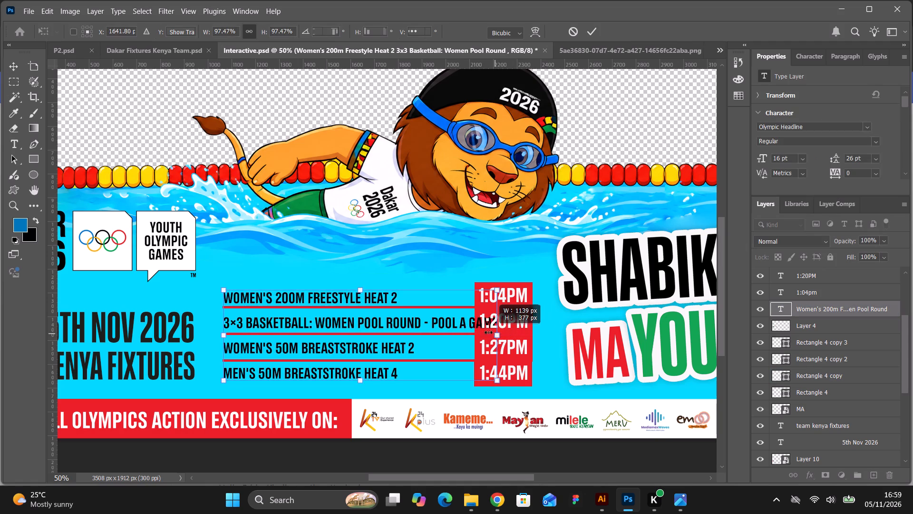
pyautogui.moveTo(488, 332); pyautogui.dragTo(463, 332)
pyautogui.click(590, 28)
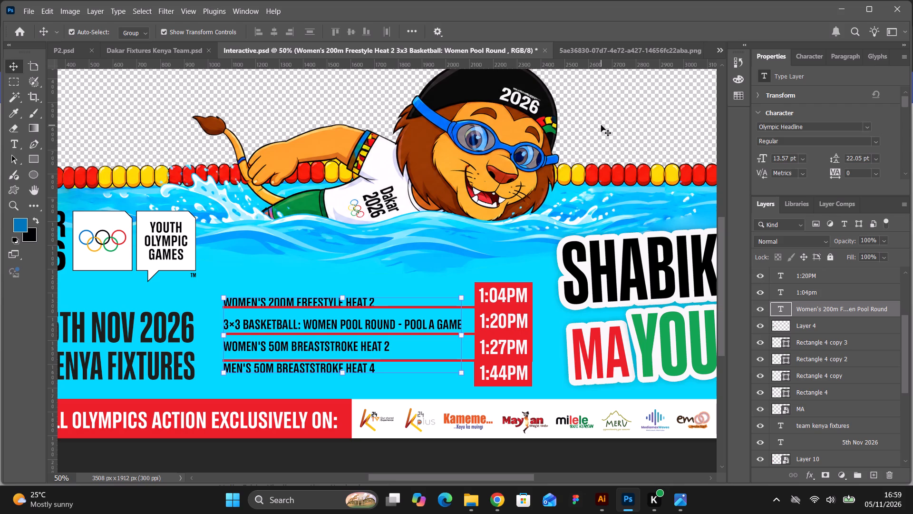
# Nudge the event list text up slightly so its first line sits just above the first red divider line.
pyautogui.press('Up')
pyautogui.press('Up')
pyautogui.press('Up')
pyautogui.press('Up')
pyautogui.press('Up')
pyautogui.press('Up')
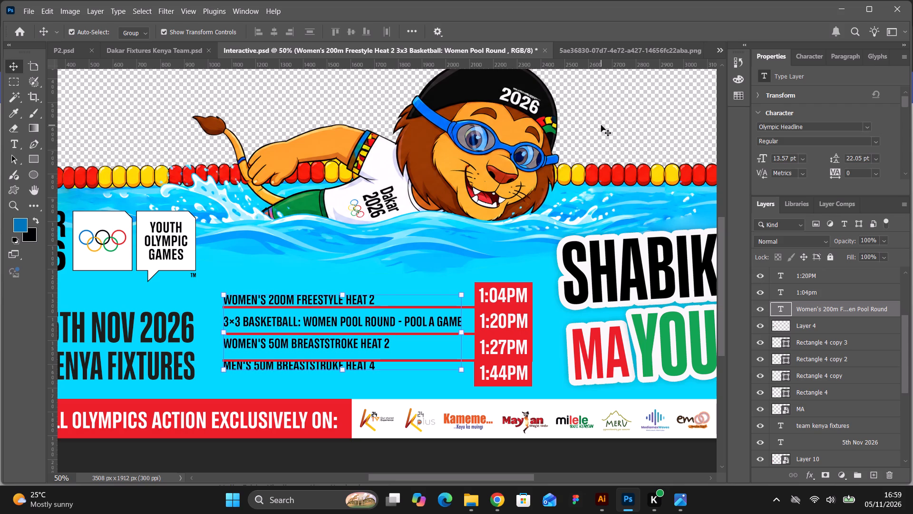
pyautogui.click(460, 242)
# Open the event list text for editing, then select all four event lines and cut them to the clipboard.
pyautogui.doubleClick(349, 297)
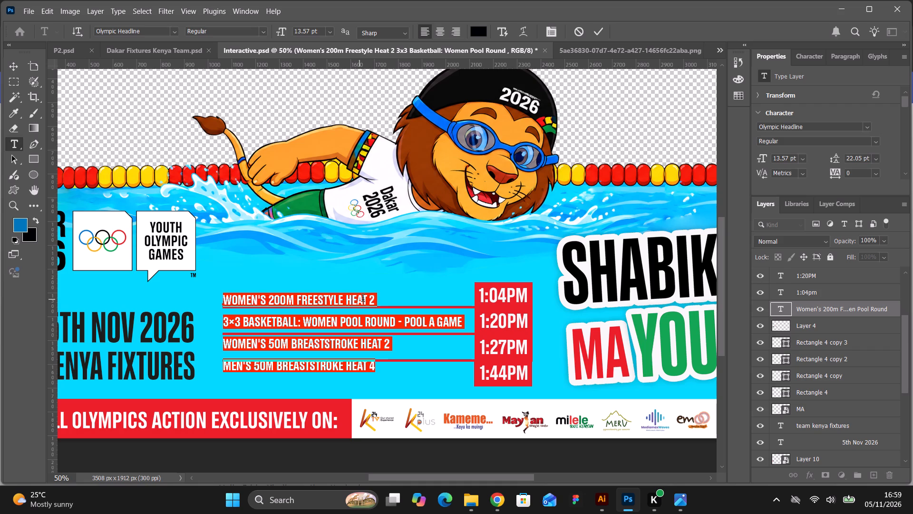
pyautogui.moveTo(381, 368); pyautogui.dragTo(269, 305)
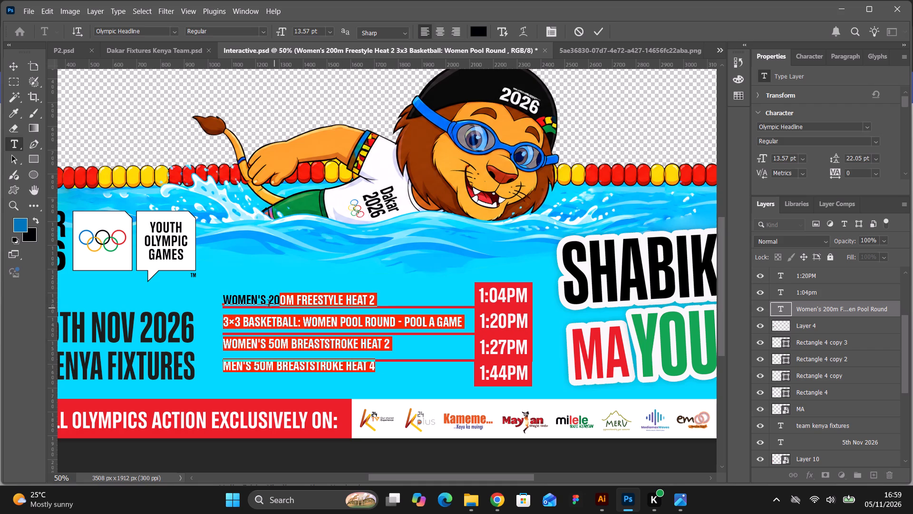
pyautogui.moveTo(269, 305); pyautogui.dragTo(215, 298)
pyautogui.hotkey('ctrl', 'c')
pyautogui.hotkey('ctrl', 'x')
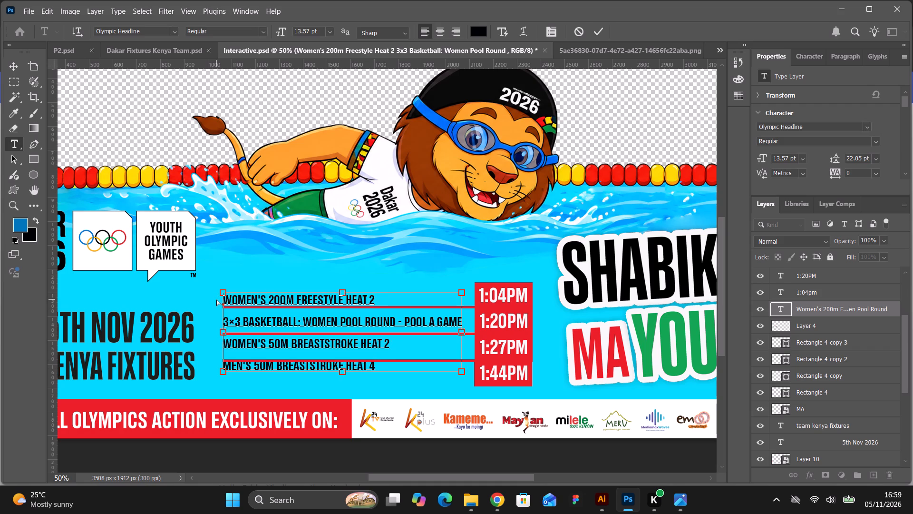
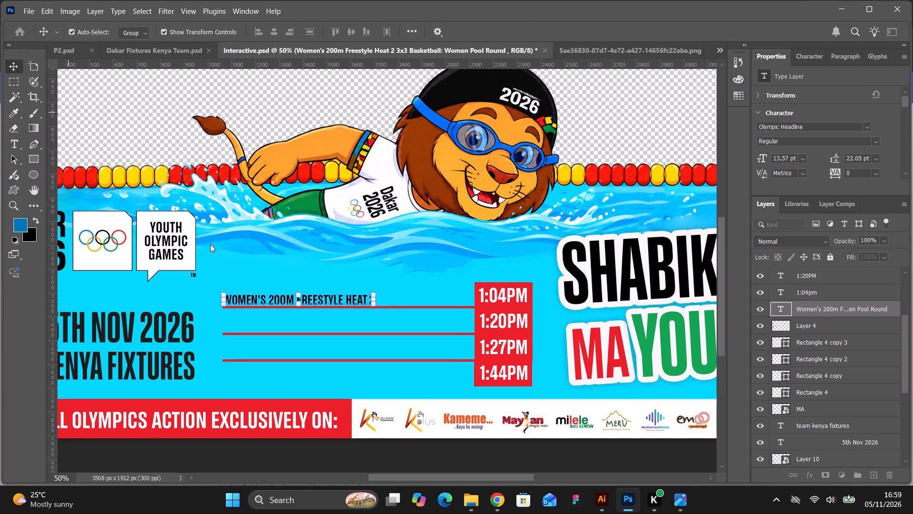
# Duplicate the "Women's 200m Freestyle Heat 2" text layer and place the copy on the second fixture row, level with 1:20PM.
pyautogui.hotkey('ctrl', 'j')
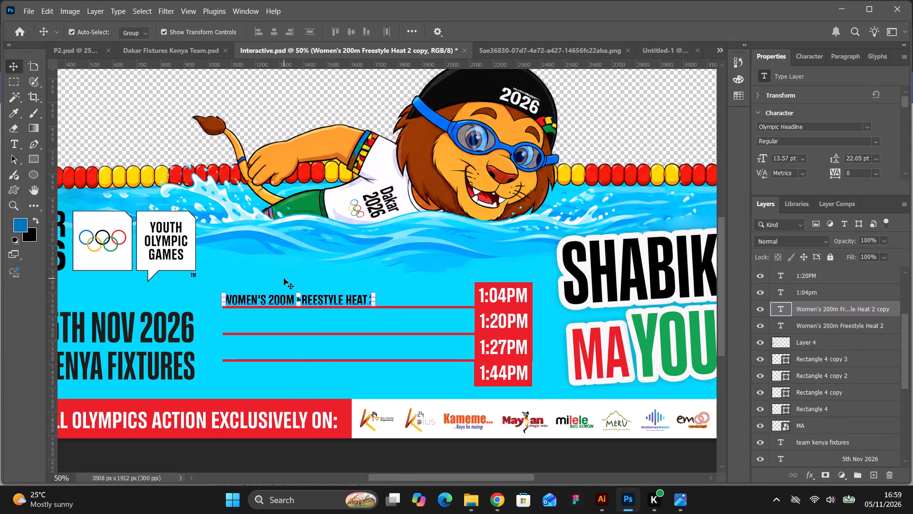
pyautogui.moveTo(319, 300); pyautogui.dragTo(319, 325)
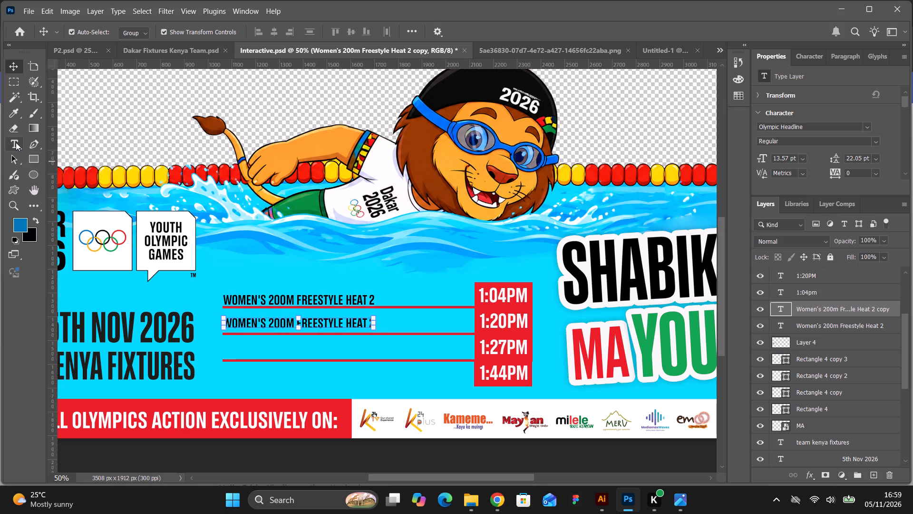
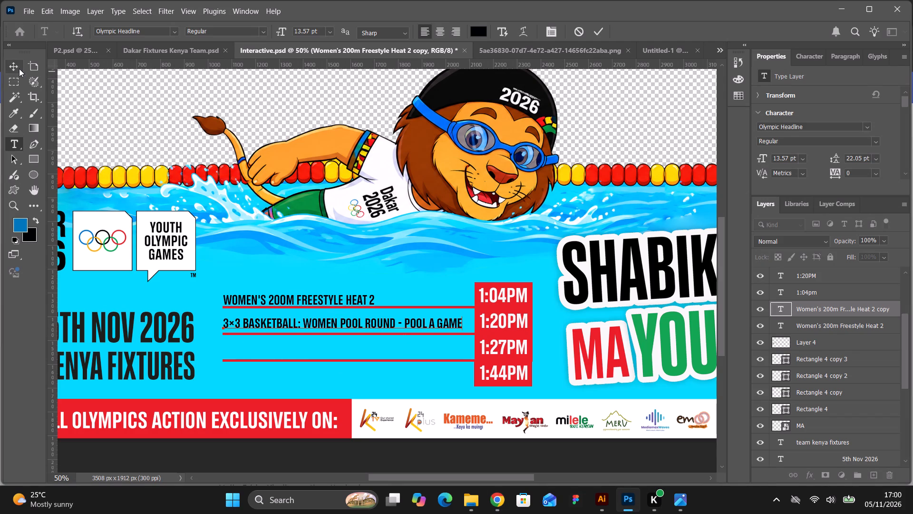
# Commit the edited 3×3 Basketball event text and deselect its layer.
pyautogui.click(16, 67)
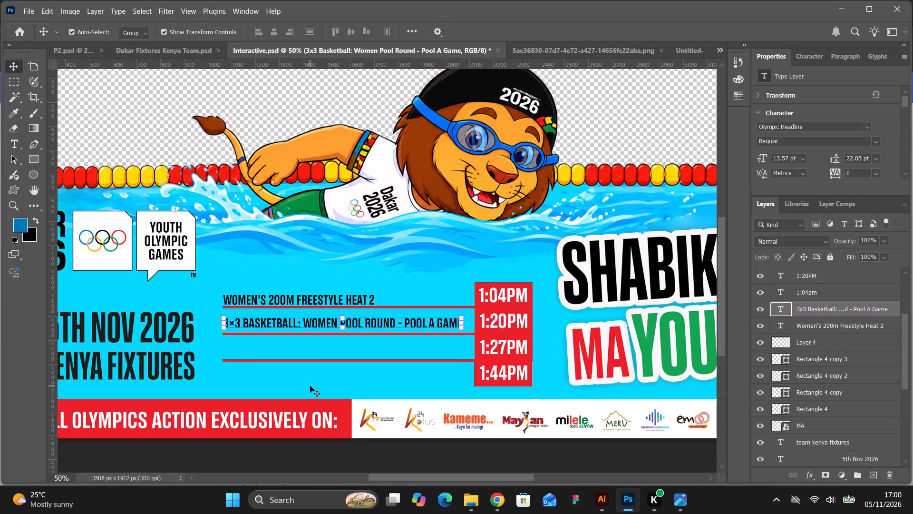
pyautogui.click(310, 386)
# Change the day in the banner's date heading so it reads 6th Nov 2026, and commit the text.
pyautogui.click(13, 141)
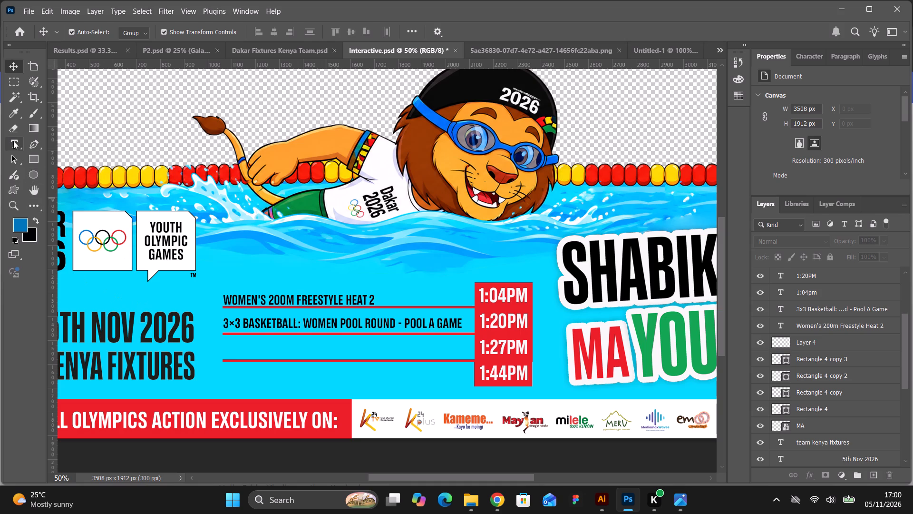
pyautogui.moveTo(418, 476); pyautogui.dragTo(403, 475)
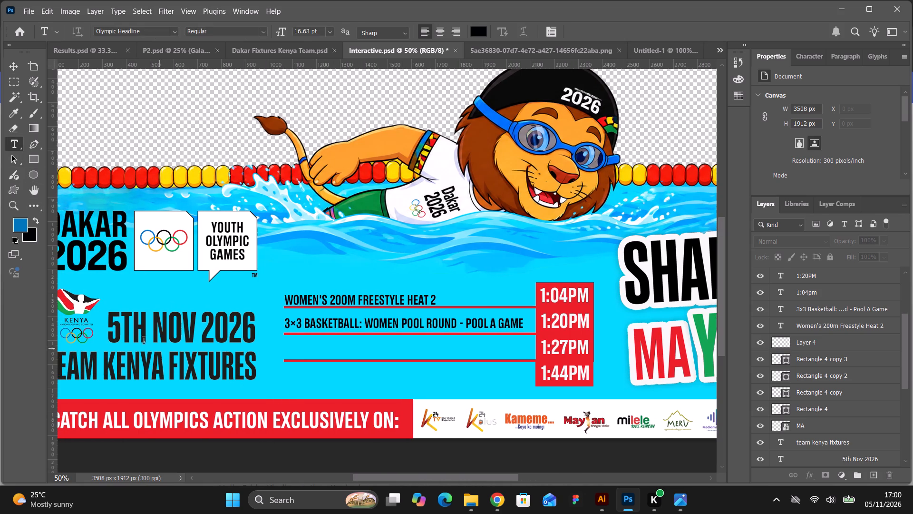
pyautogui.moveTo(119, 330); pyautogui.dragTo(112, 329)
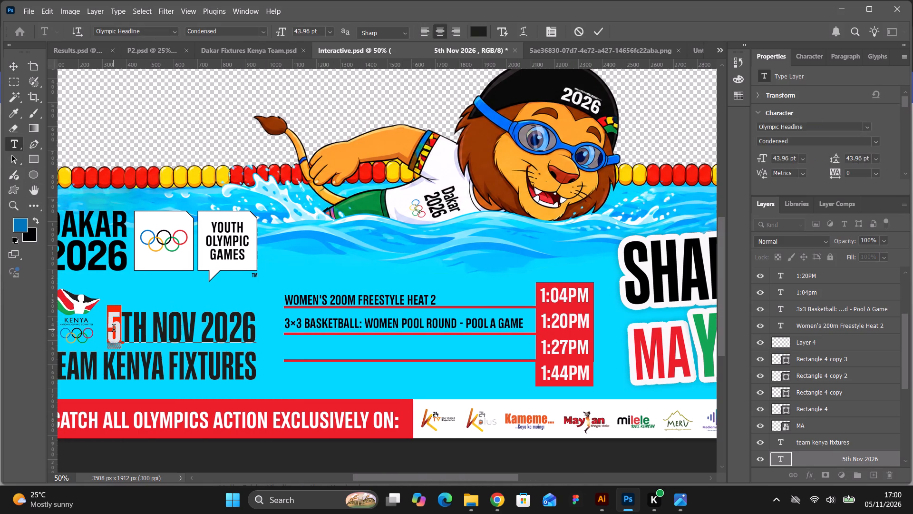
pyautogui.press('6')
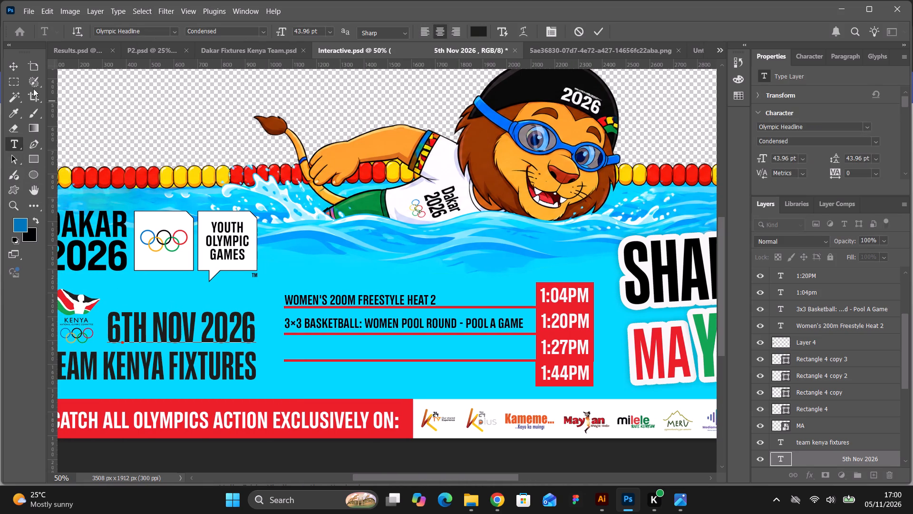
pyautogui.click(15, 63)
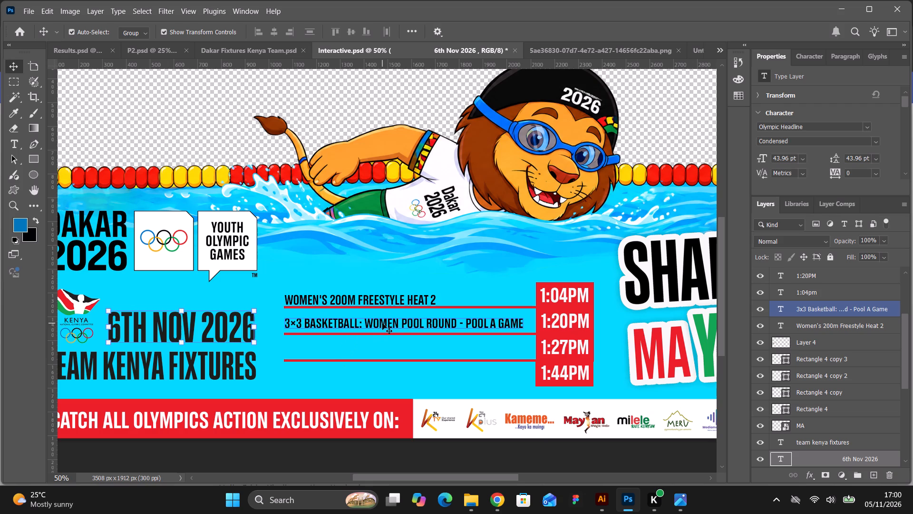
# Duplicate the 3×3 Basketball event line and place the copy in the empty row beside the 1:27PM time.
pyautogui.click(382, 323)
pyautogui.hotkey('ctrl', 'j')
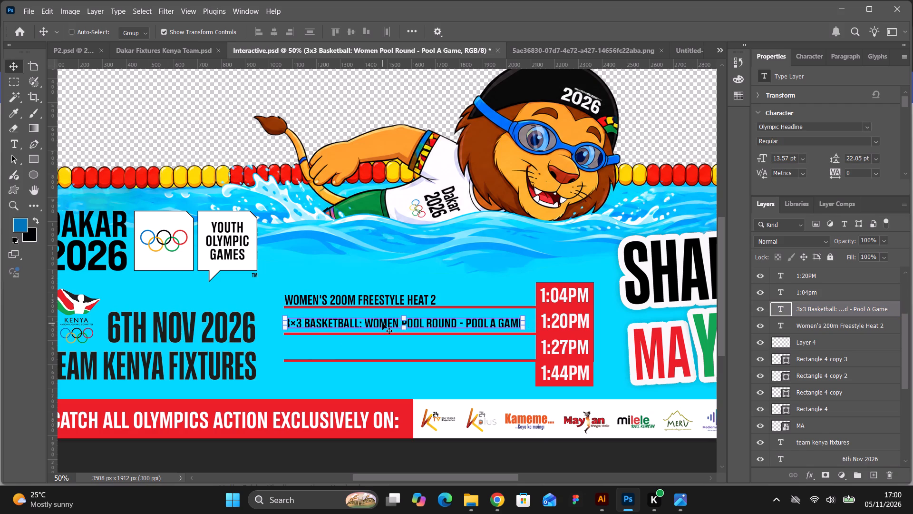
pyautogui.moveTo(382, 323); pyautogui.dragTo(390, 349)
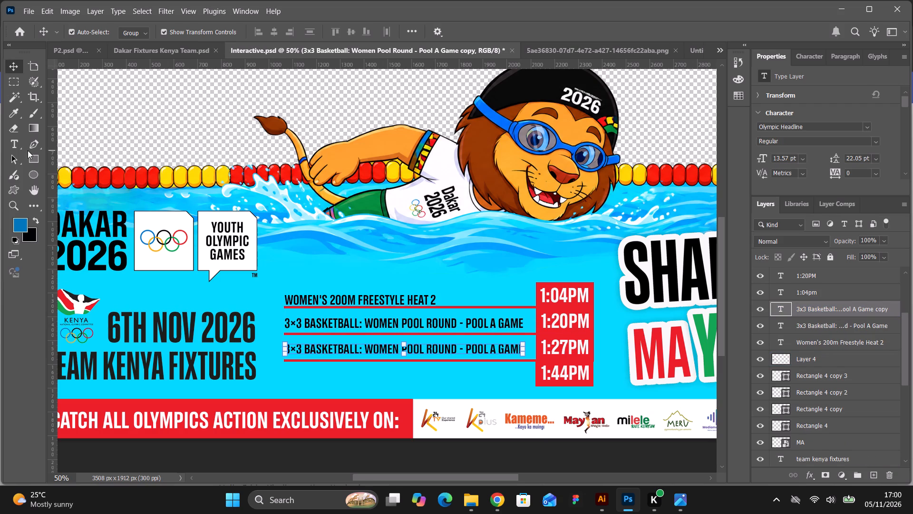
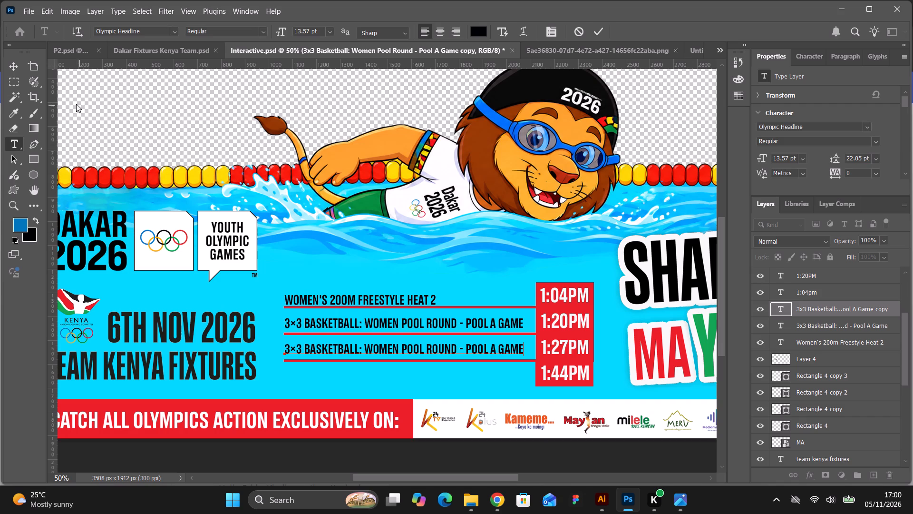
# Commit the text edit on the third-row 3×3 basketball event line beside 1:27PM and activate the Move tool.
pyautogui.click(16, 70)
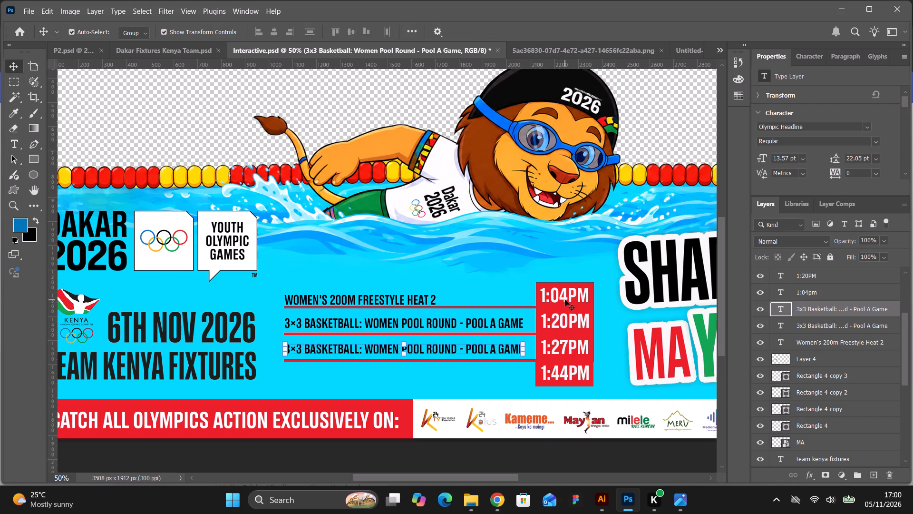
# Delete the 1:04PM and 1:20PM times, their red boxes, and the red divider line under the first 3×3 basketball event.
pyautogui.click(565, 299)
pyautogui.press('BackSpace')
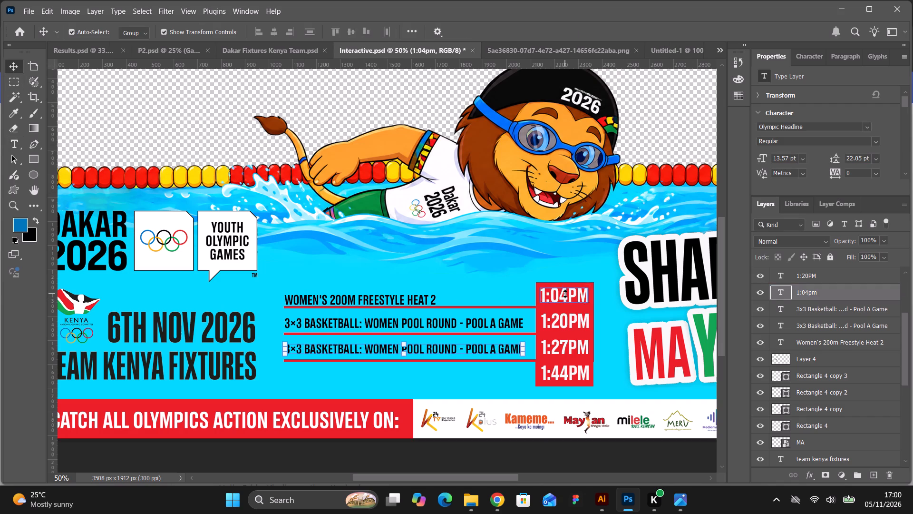
pyautogui.click(574, 295)
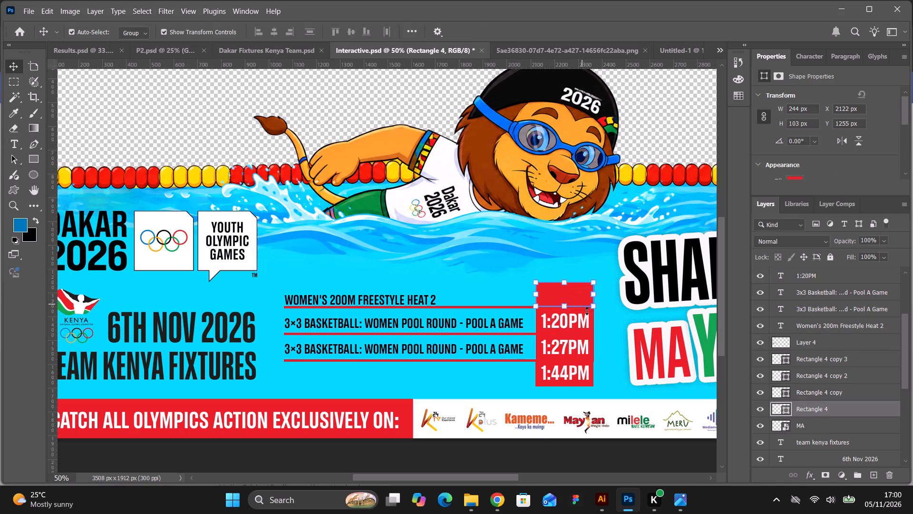
pyautogui.click(519, 334)
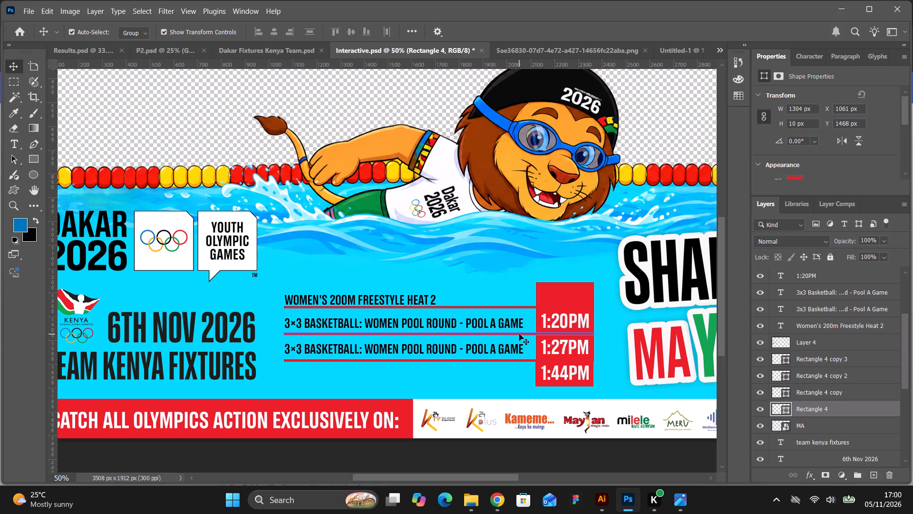
pyautogui.press('BackSpace')
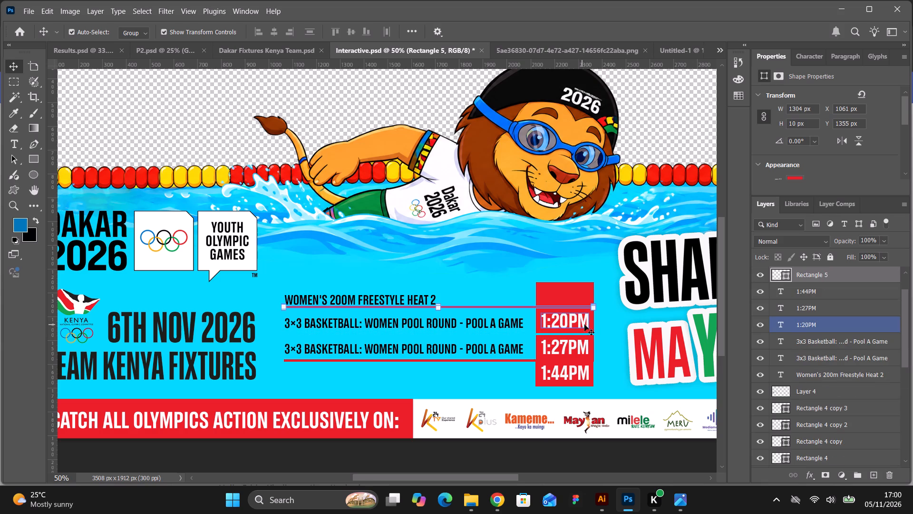
pyautogui.click(584, 325)
pyautogui.press('BackSpace')
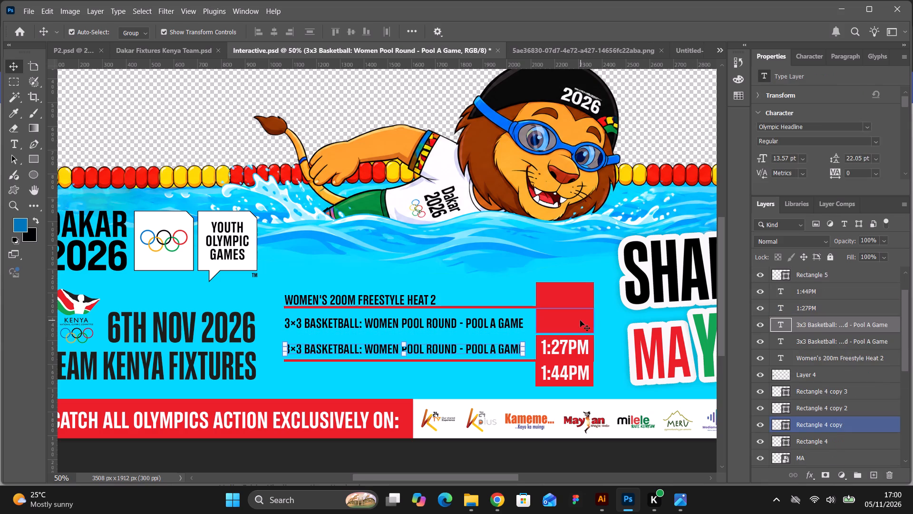
pyautogui.click(580, 320)
pyautogui.press('BackSpace')
pyautogui.press('BackSpace')
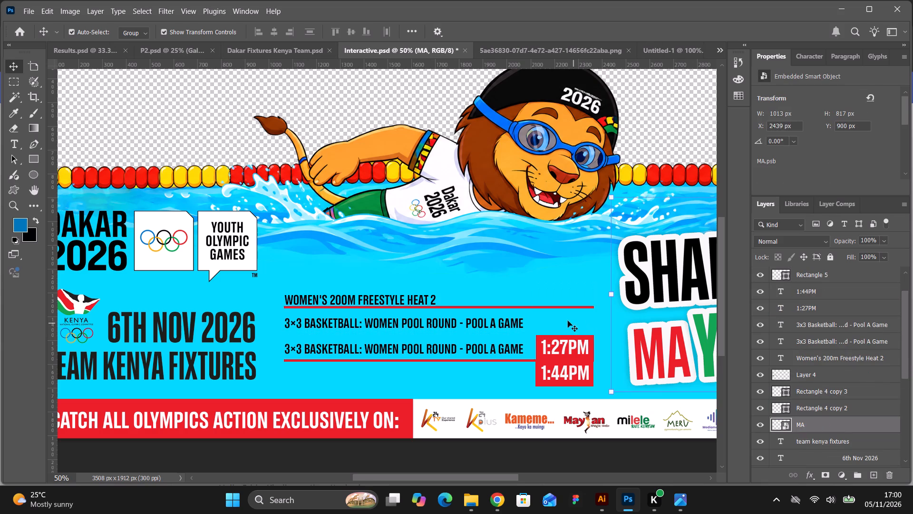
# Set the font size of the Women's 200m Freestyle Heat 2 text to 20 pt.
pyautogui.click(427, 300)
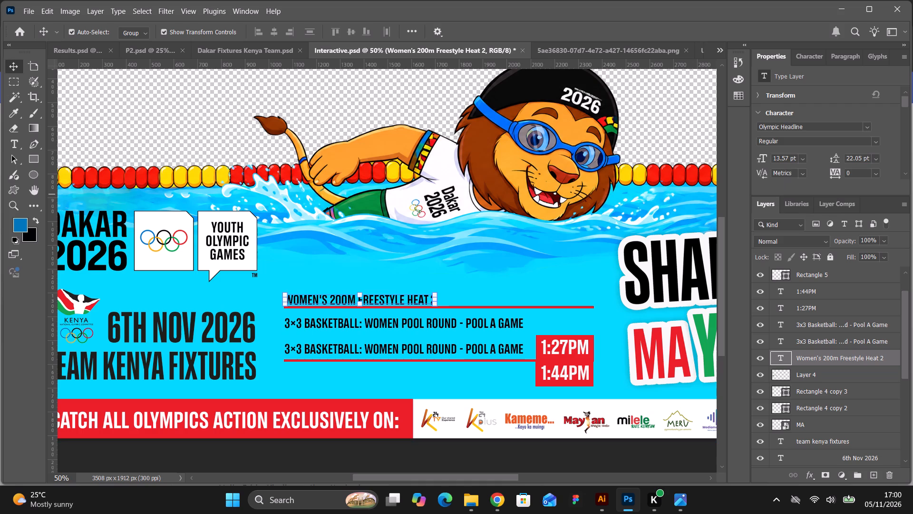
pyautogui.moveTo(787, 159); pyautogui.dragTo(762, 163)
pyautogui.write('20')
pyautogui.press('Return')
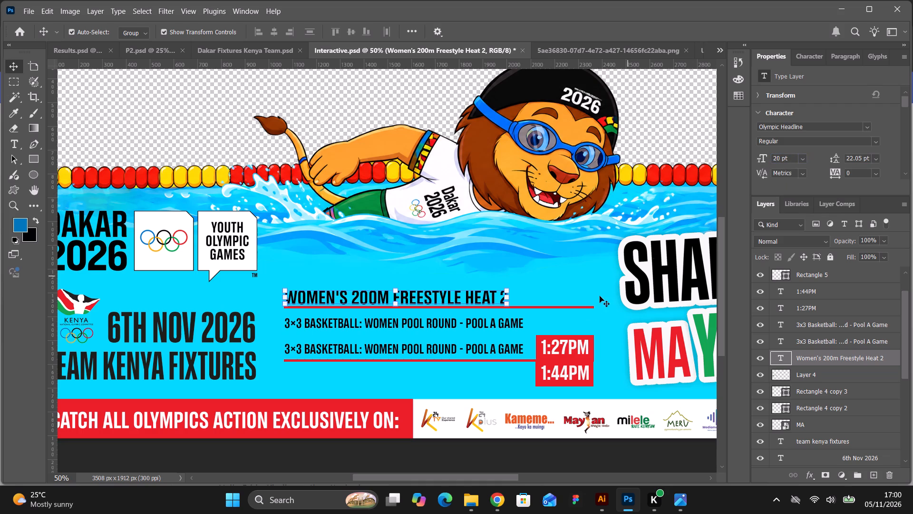
# Set the font size of the Women's 200m Freestyle Heat 2 text to 18 pt.
pyautogui.click(464, 325)
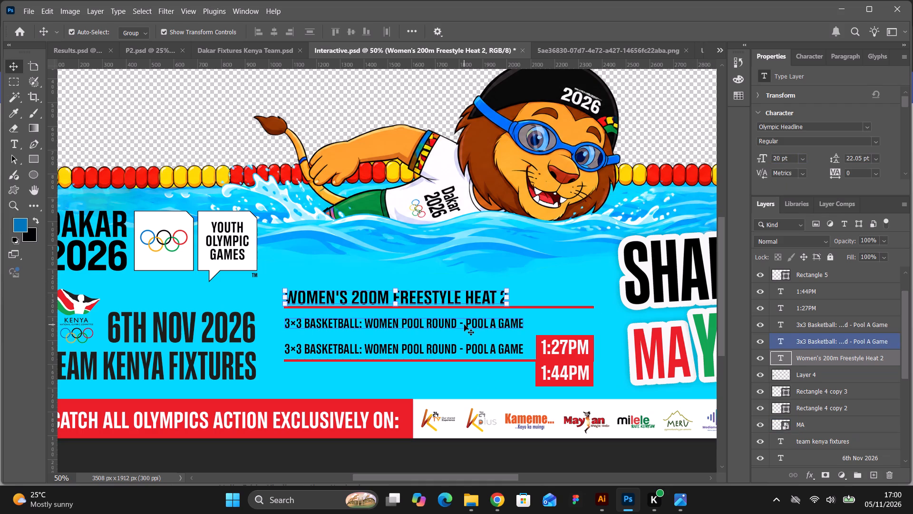
pyautogui.click(483, 296)
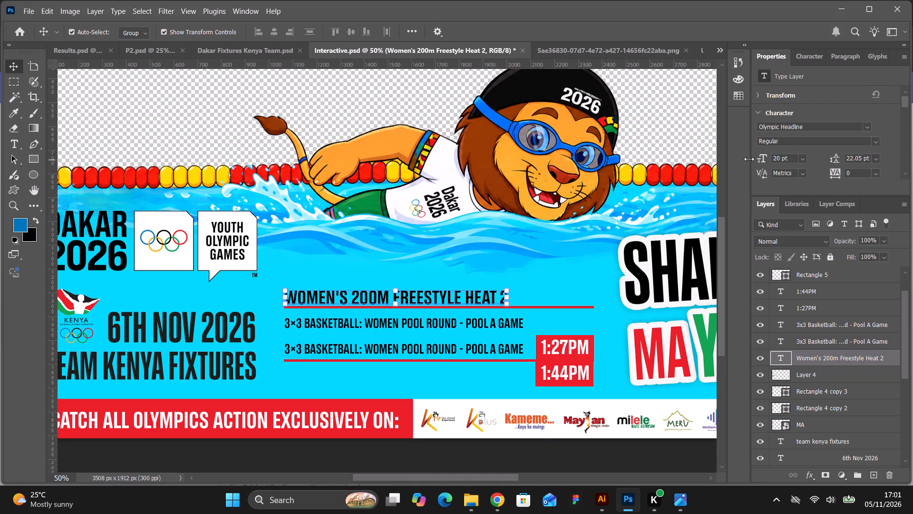
pyautogui.moveTo(779, 158); pyautogui.dragTo(768, 158)
pyautogui.write('18')
pyautogui.press('Return')
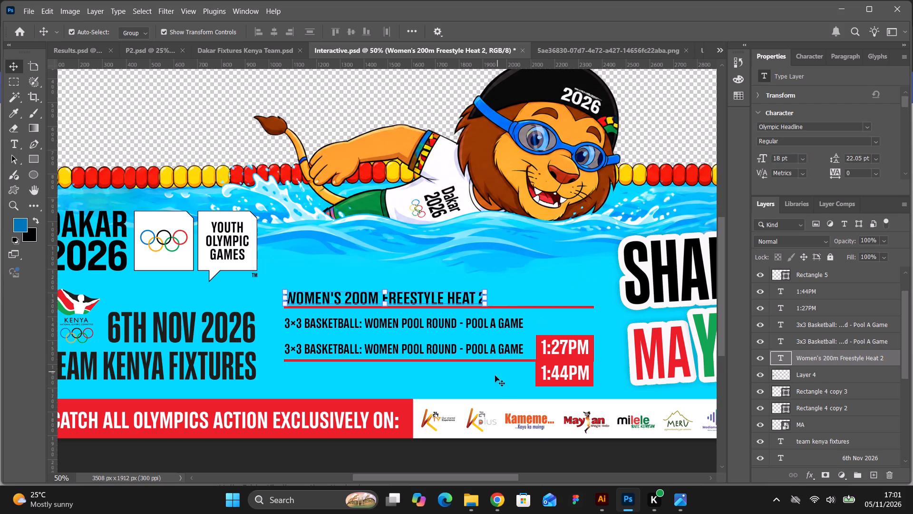
pyautogui.click(495, 394)
# Set the font size of both 3×3 basketball event lines to 18 pt.
pyautogui.click(436, 327)
pyautogui.click(438, 323)
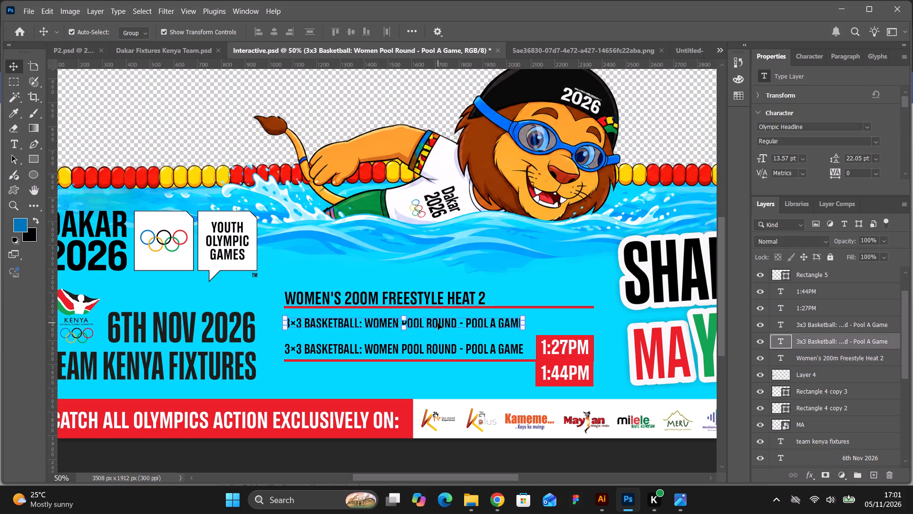
pyautogui.keyDown('shift'); pyautogui.click(440, 350); pyautogui.keyUp('shift')
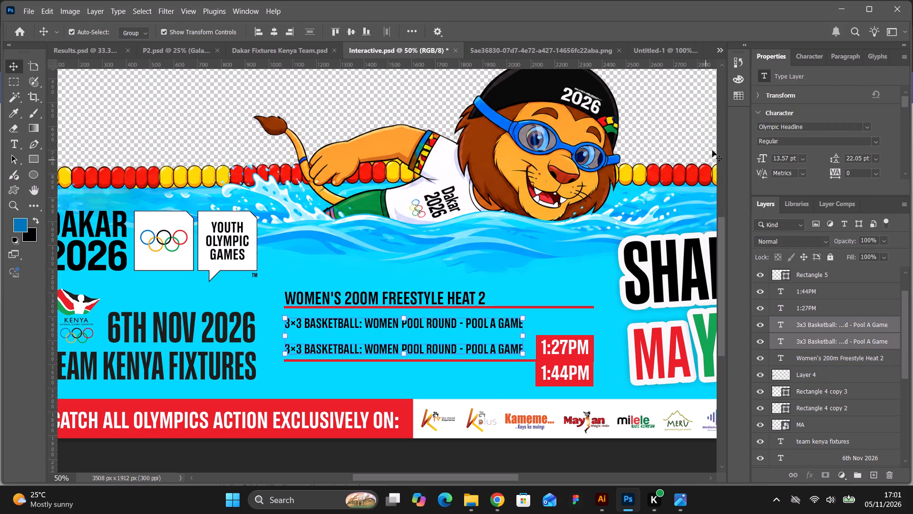
pyautogui.moveTo(787, 158); pyautogui.dragTo(741, 162)
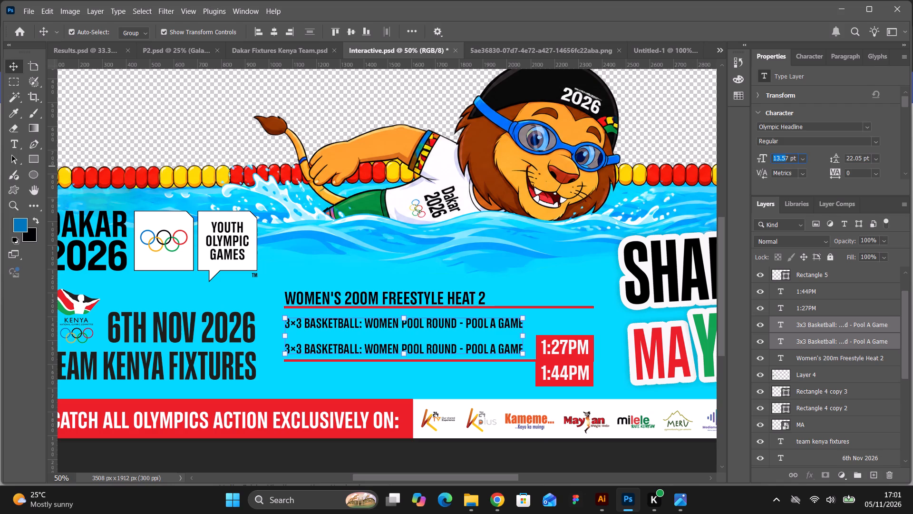
pyautogui.moveTo(788, 156); pyautogui.dragTo(755, 161)
pyautogui.write('18')
pyautogui.press('Return')
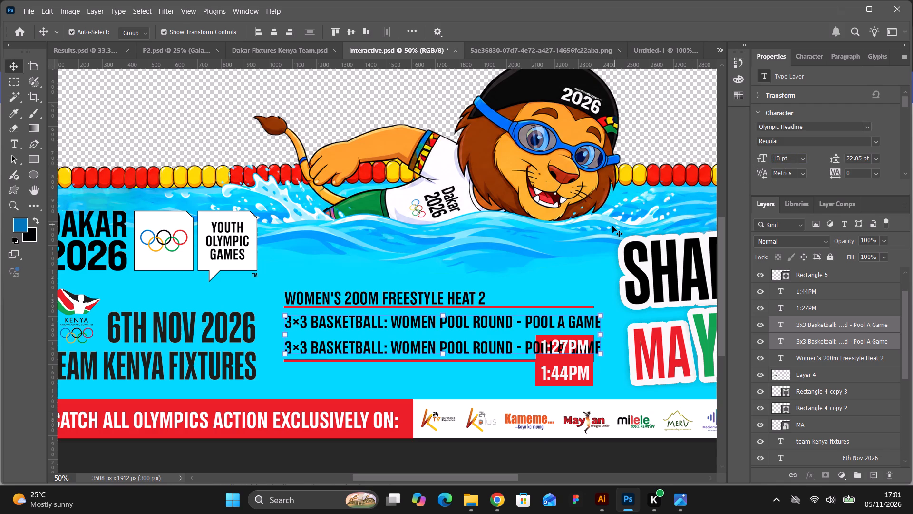
pyautogui.click(485, 376)
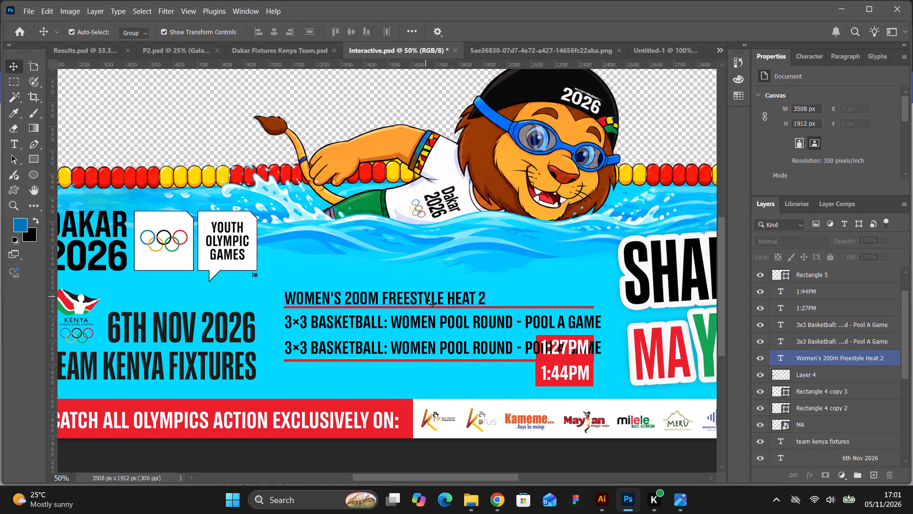
# Break the first 3×3 basketball event text onto a second line before "Women Pool Round - Pool A Game".
pyautogui.doubleClick(415, 321)
pyautogui.click(392, 321)
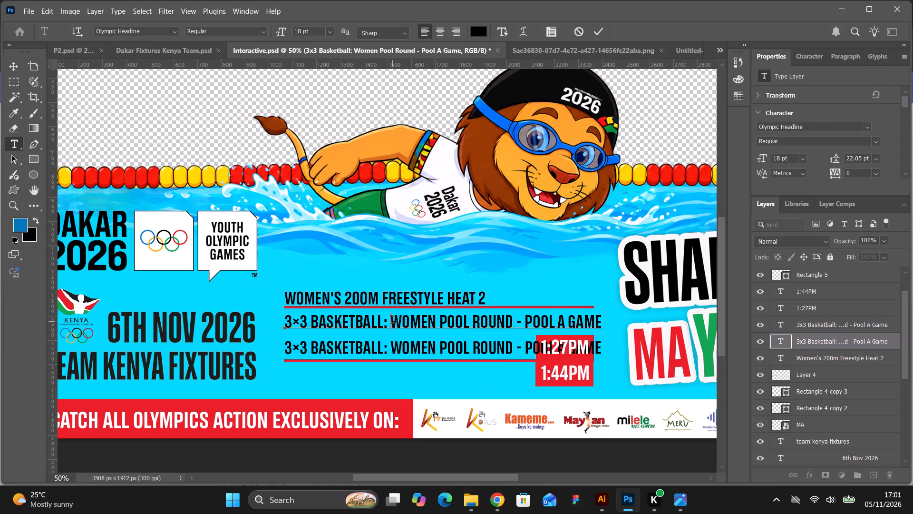
pyautogui.press('Return')
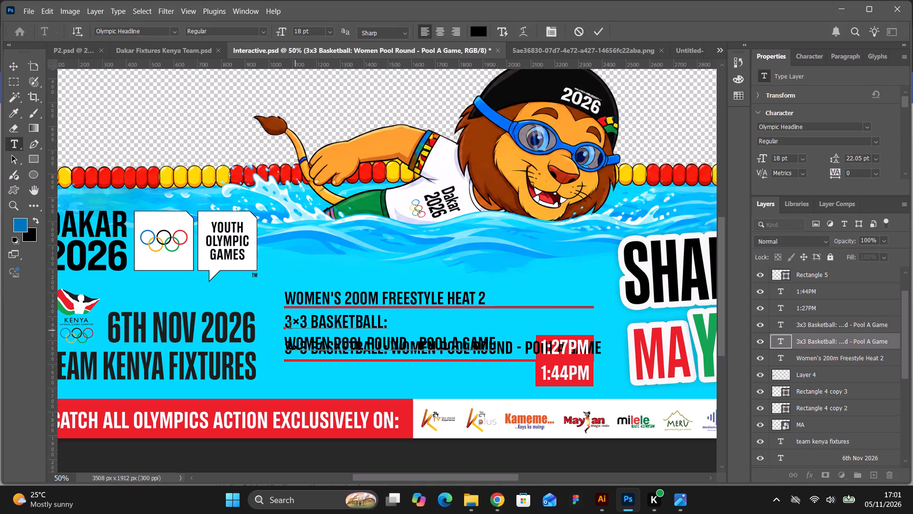
# Set the line spacing of the two-line 3×3 basketball event text to 19 pt.
pyautogui.moveTo(288, 323); pyautogui.dragTo(552, 370)
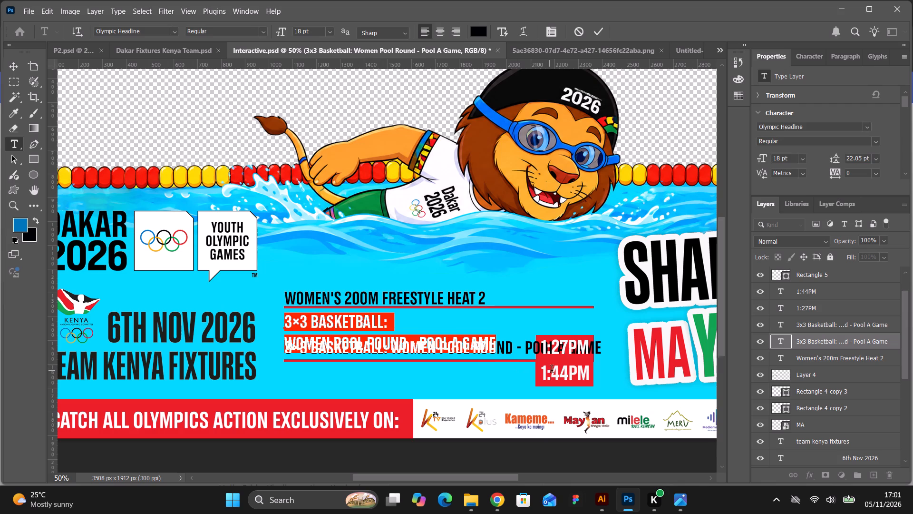
pyautogui.moveTo(552, 370); pyautogui.dragTo(566, 366)
pyautogui.moveTo(863, 158); pyautogui.dragTo(825, 163)
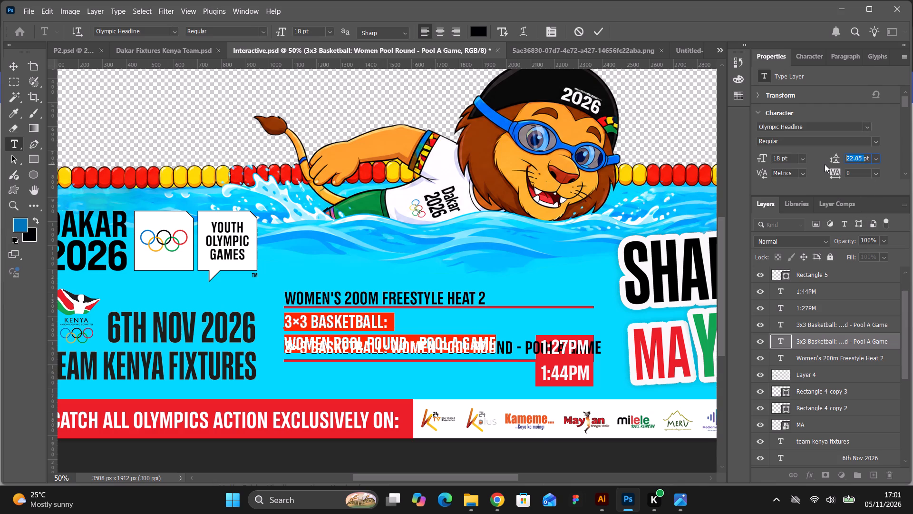
pyautogui.press('2')
pyautogui.press('BackSpace')
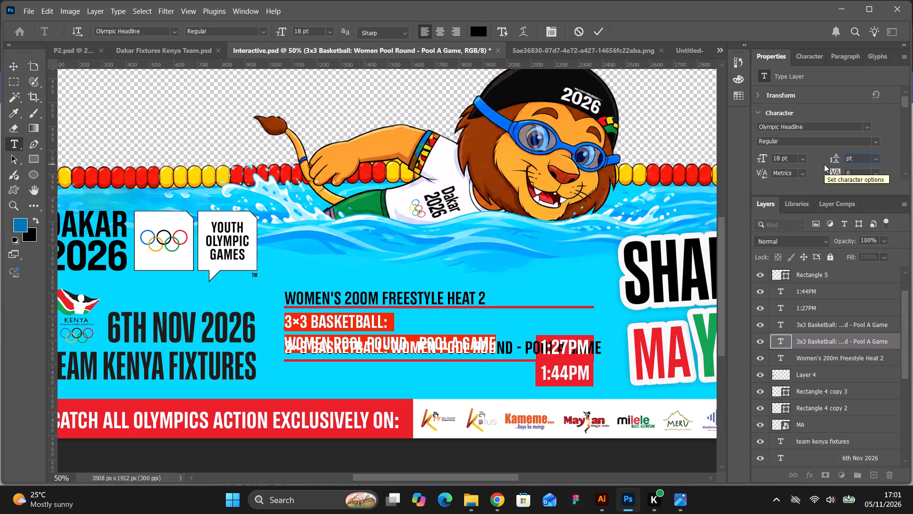
pyautogui.write('19')
pyautogui.press('Return')
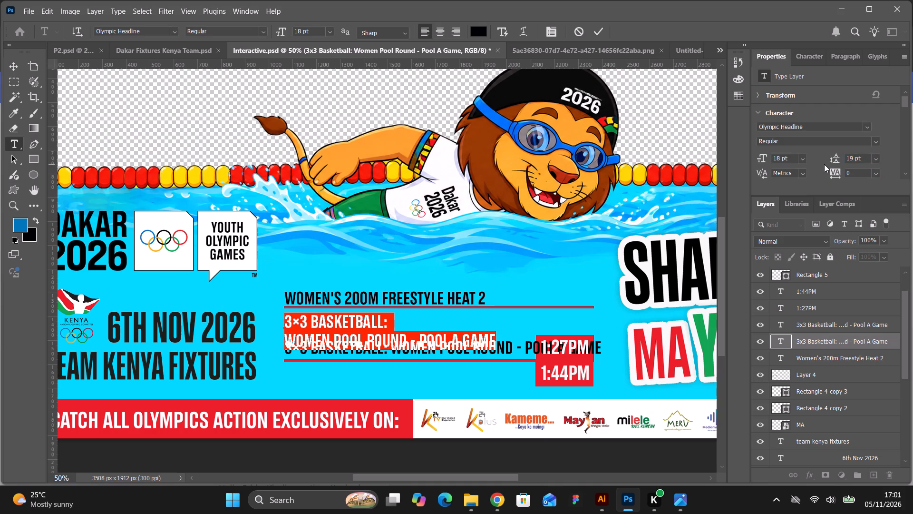
pyautogui.click(484, 380)
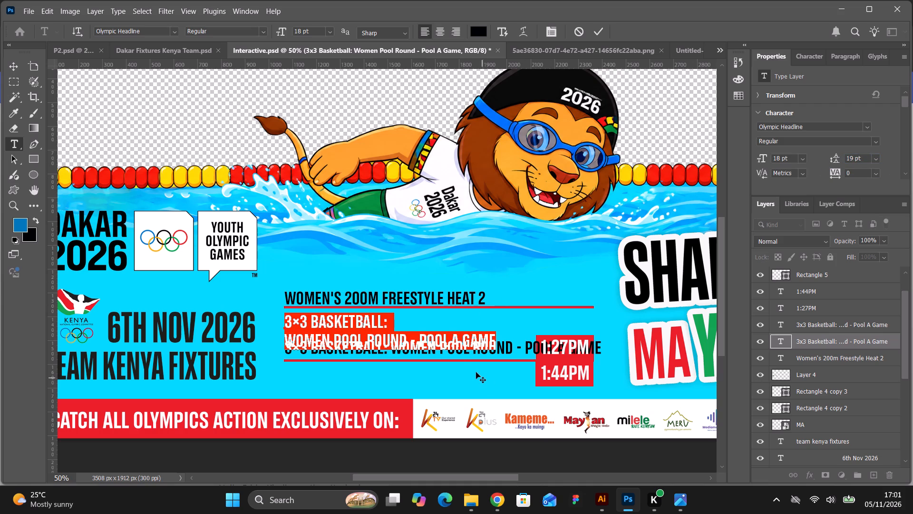
pyautogui.click(347, 266)
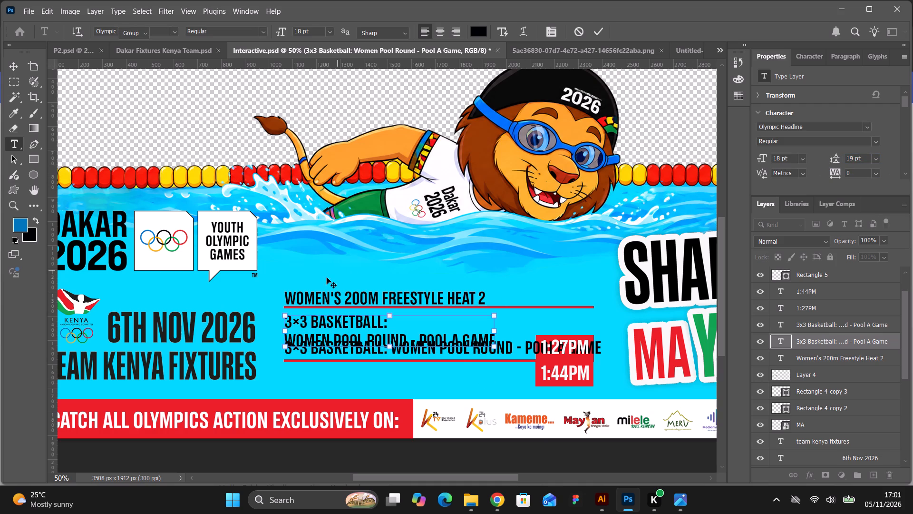
# Move the Women's 200m Freestyle text, its red divider line and the two-line basketball event up together, clear of the lower basketball event.
pyautogui.moveTo(278, 284); pyautogui.dragTo(350, 329)
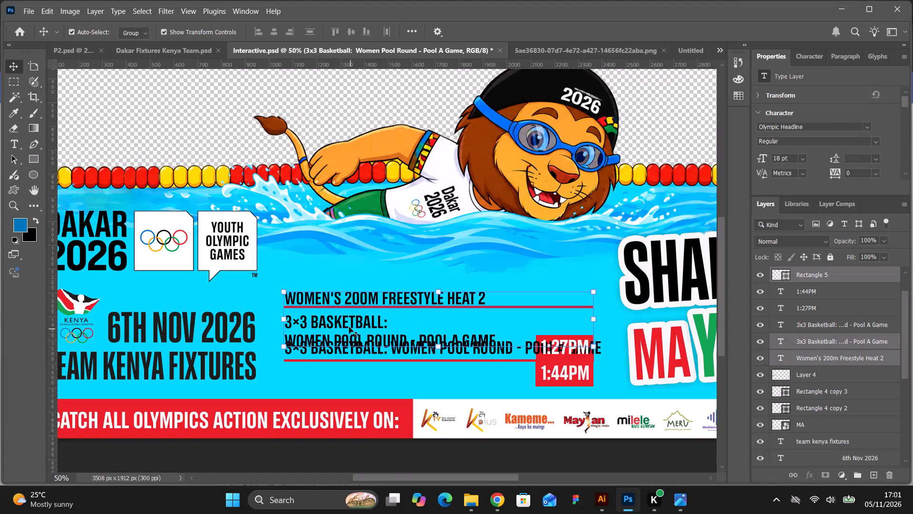
pyautogui.moveTo(348, 324); pyautogui.dragTo(345, 298)
pyautogui.click(434, 382)
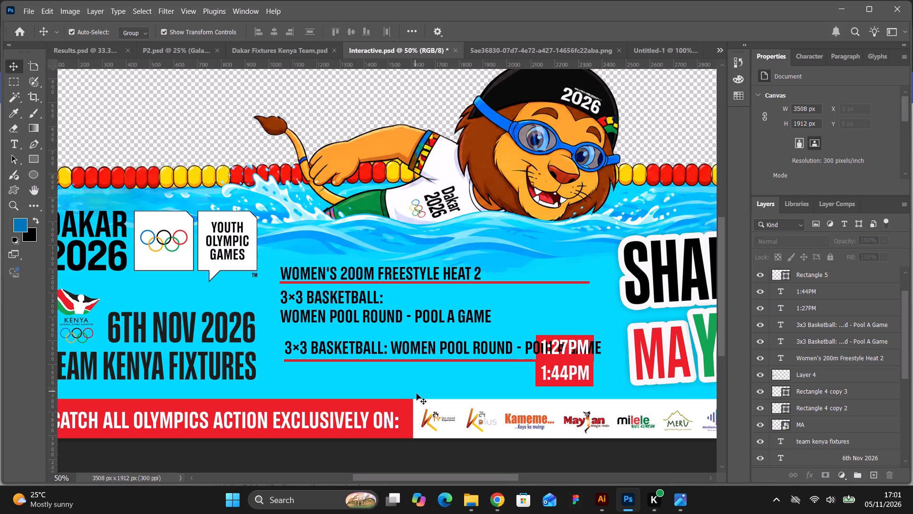
# Set the font size of the "3×3 Basketball:" line in the upper basketball event to 14 pt.
pyautogui.doubleClick(418, 322)
pyautogui.click(415, 318)
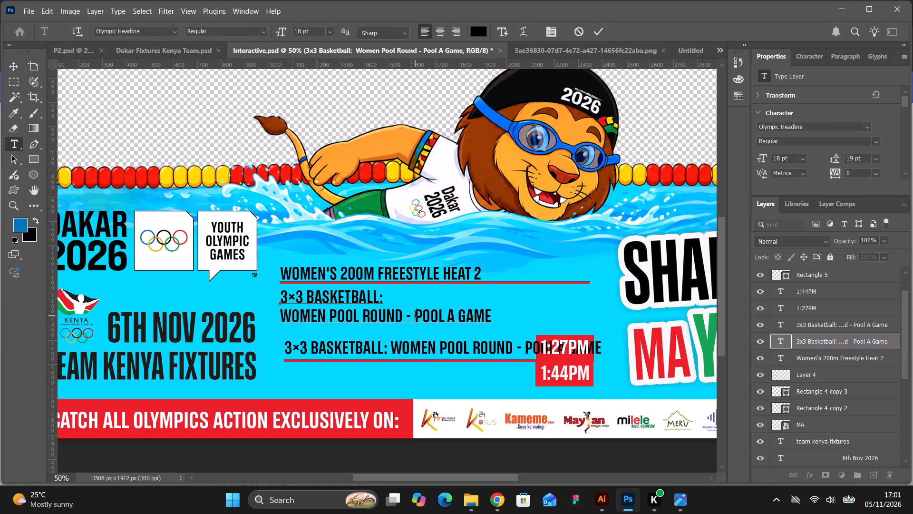
pyautogui.moveTo(385, 301); pyautogui.dragTo(277, 301)
pyautogui.moveTo(780, 159); pyautogui.dragTo(735, 166)
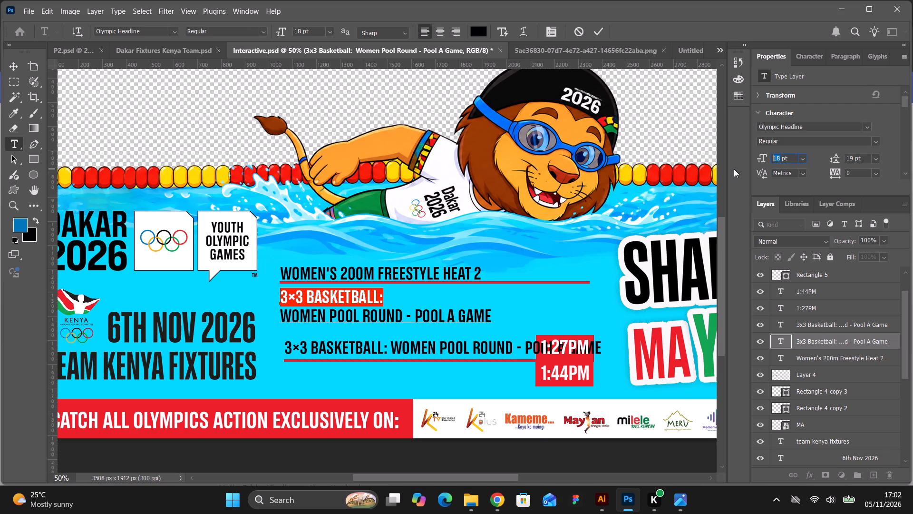
pyautogui.press('1')
pyautogui.press('4')
pyautogui.press('Return')
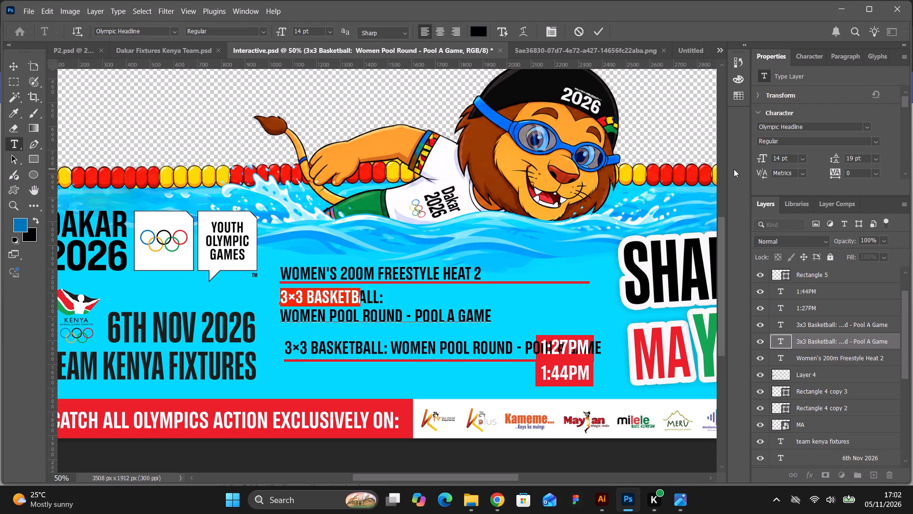
# Relocate "Pool A Game" to follow "3×3 Basketball:" in the upper basketball event, removing "- Pool A Game" from its second line.
pyautogui.click(440, 312)
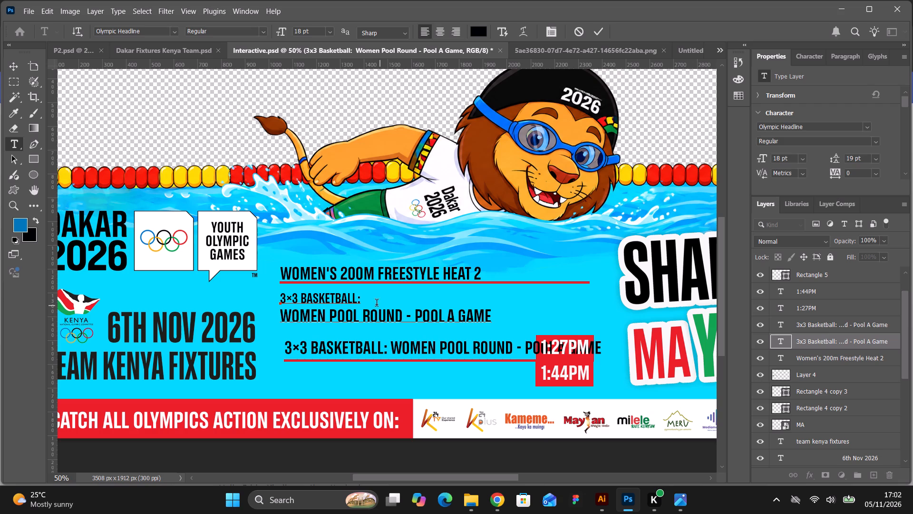
pyautogui.click(363, 299)
pyautogui.write('pool')
pyautogui.press('space')
pyautogui.write('a')
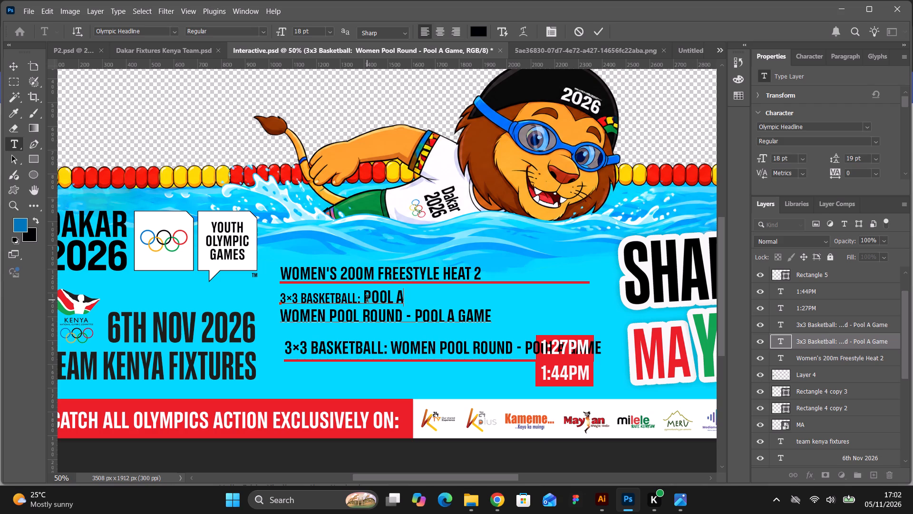
pyautogui.press('space')
pyautogui.write('game')
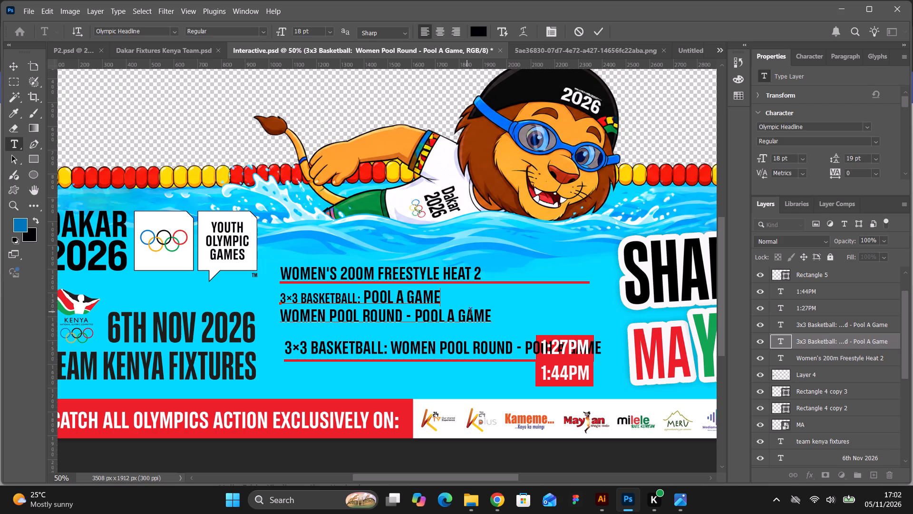
pyautogui.moveTo(406, 317); pyautogui.dragTo(516, 317)
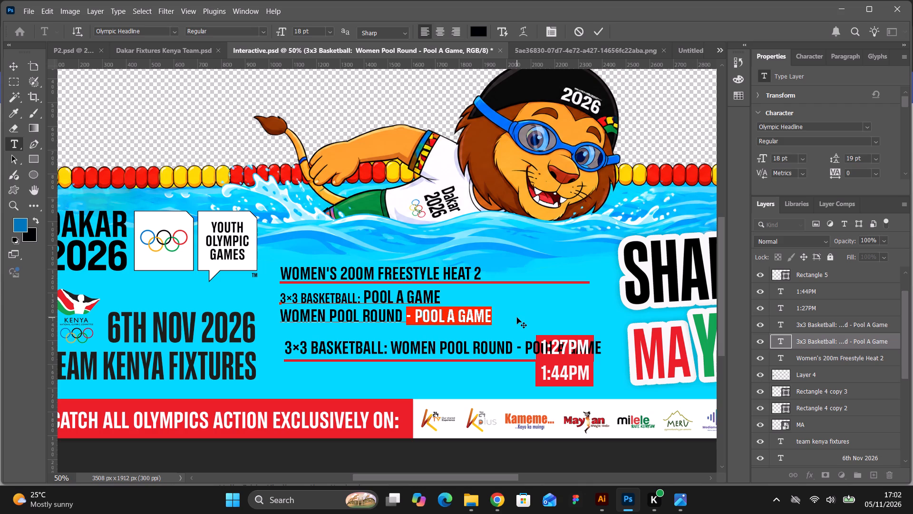
pyautogui.press('BackSpace')
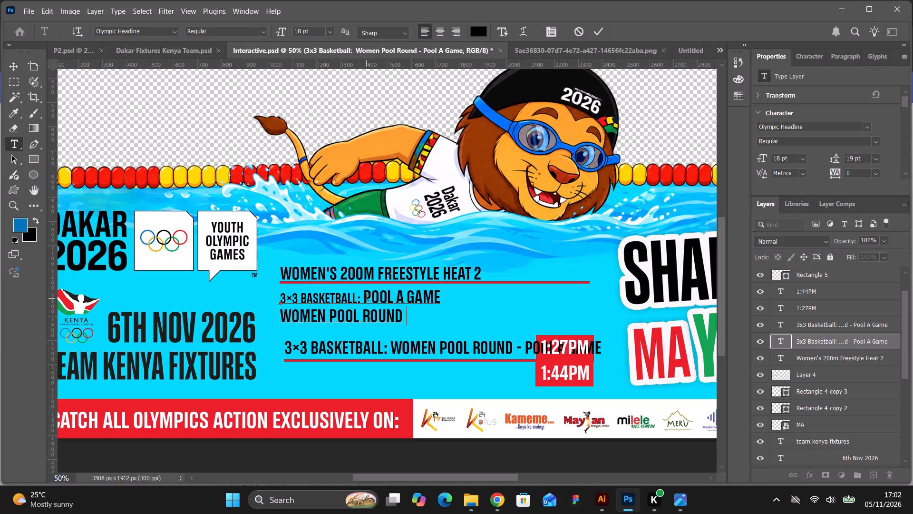
# Set the font size of "Pool A Game" in the upper basketball event's first line to 14 pt.
pyautogui.moveTo(364, 296); pyautogui.dragTo(453, 299)
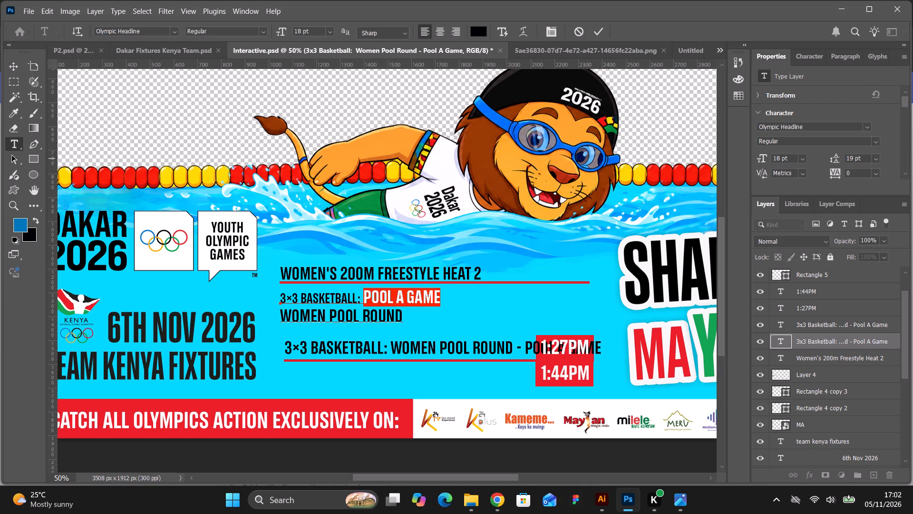
pyautogui.moveTo(779, 158); pyautogui.dragTo(758, 161)
pyautogui.write('14')
pyautogui.press('Return')
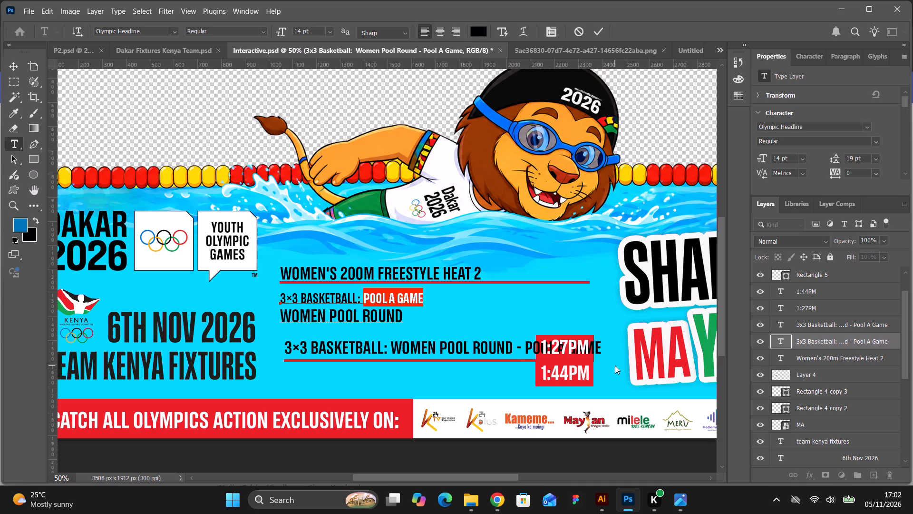
pyautogui.click(615, 366)
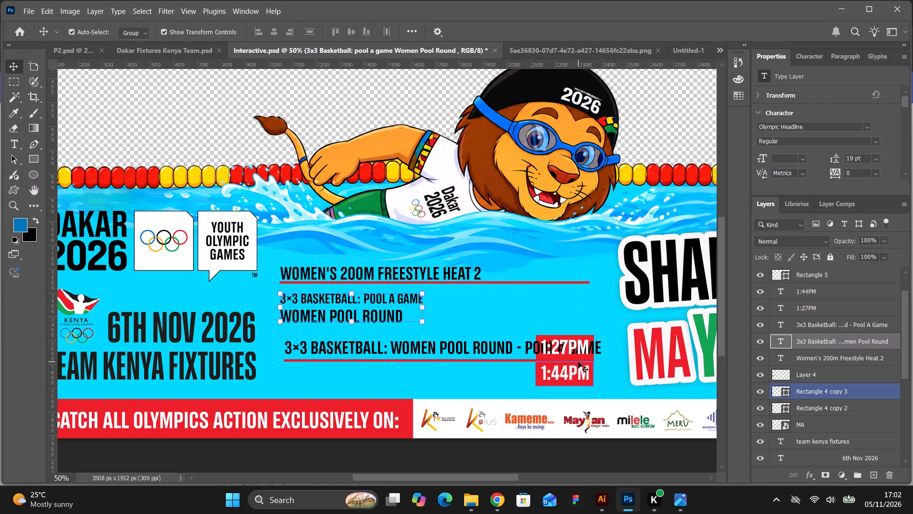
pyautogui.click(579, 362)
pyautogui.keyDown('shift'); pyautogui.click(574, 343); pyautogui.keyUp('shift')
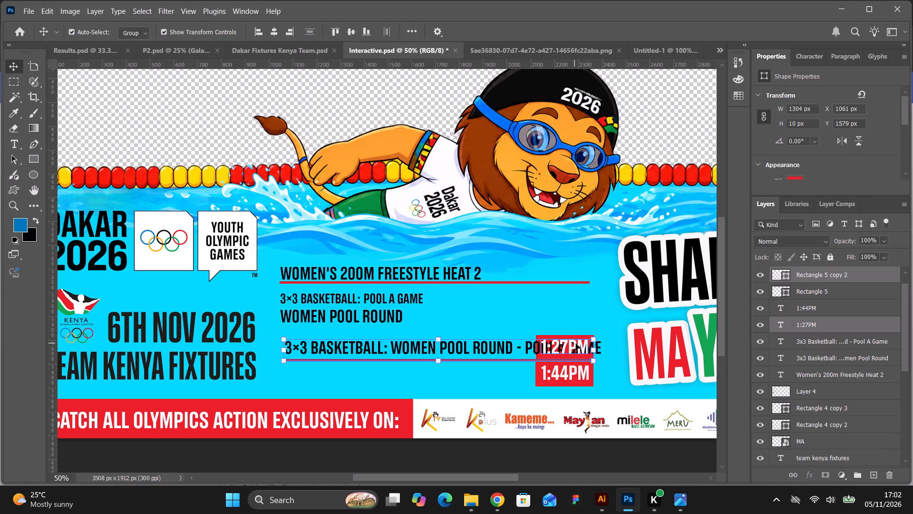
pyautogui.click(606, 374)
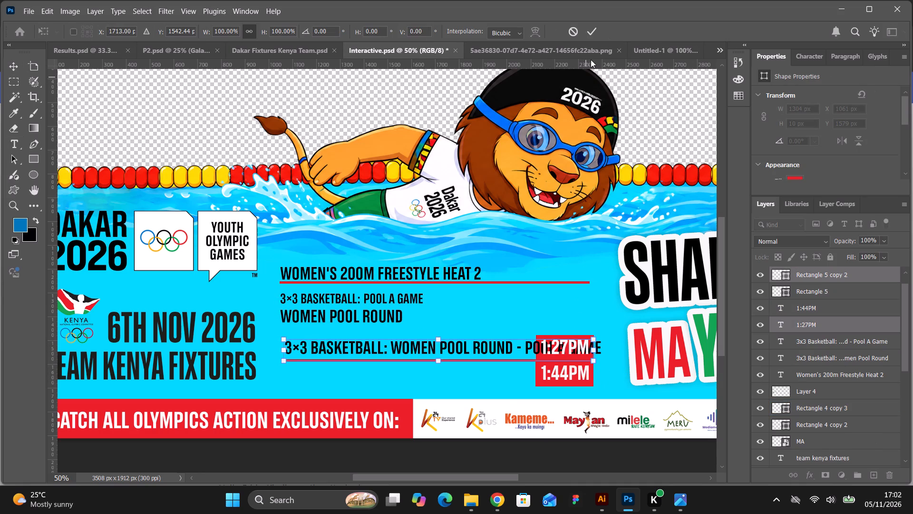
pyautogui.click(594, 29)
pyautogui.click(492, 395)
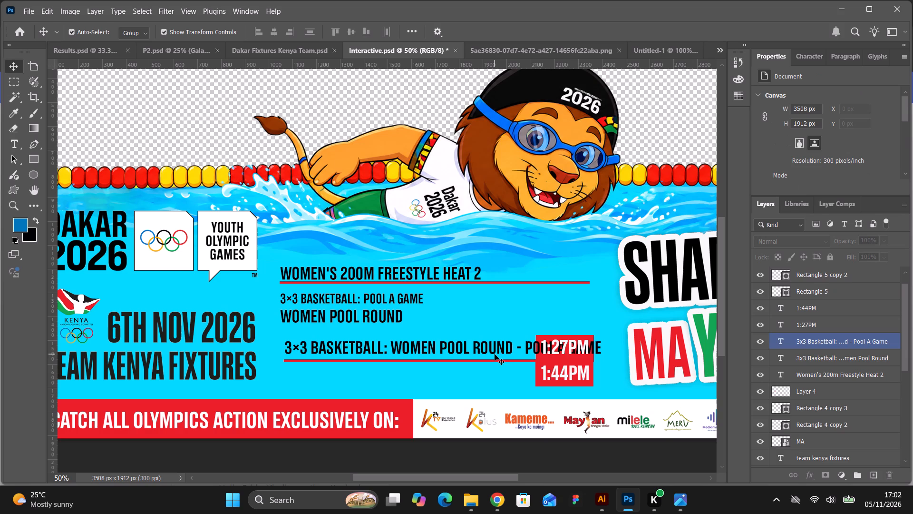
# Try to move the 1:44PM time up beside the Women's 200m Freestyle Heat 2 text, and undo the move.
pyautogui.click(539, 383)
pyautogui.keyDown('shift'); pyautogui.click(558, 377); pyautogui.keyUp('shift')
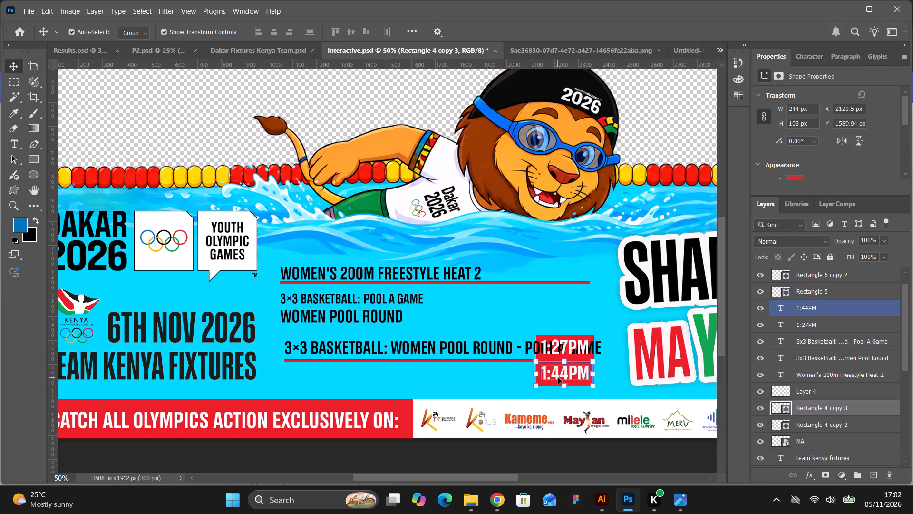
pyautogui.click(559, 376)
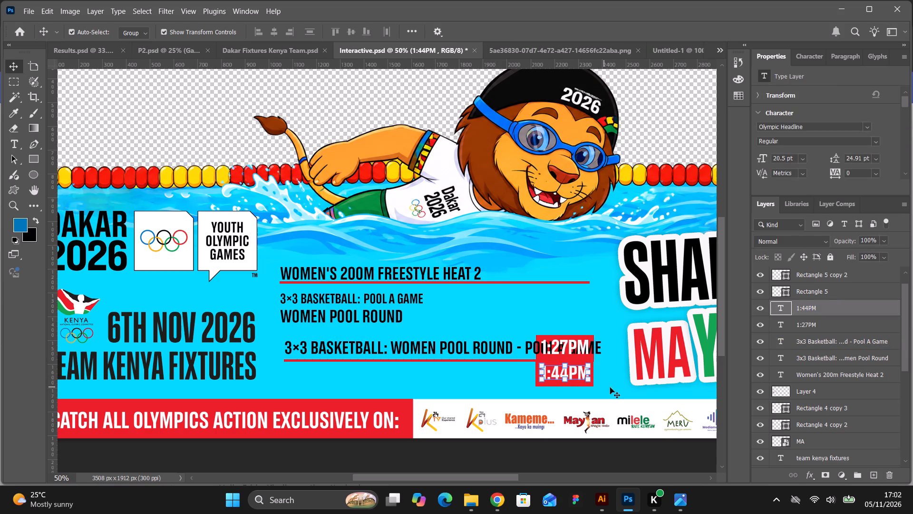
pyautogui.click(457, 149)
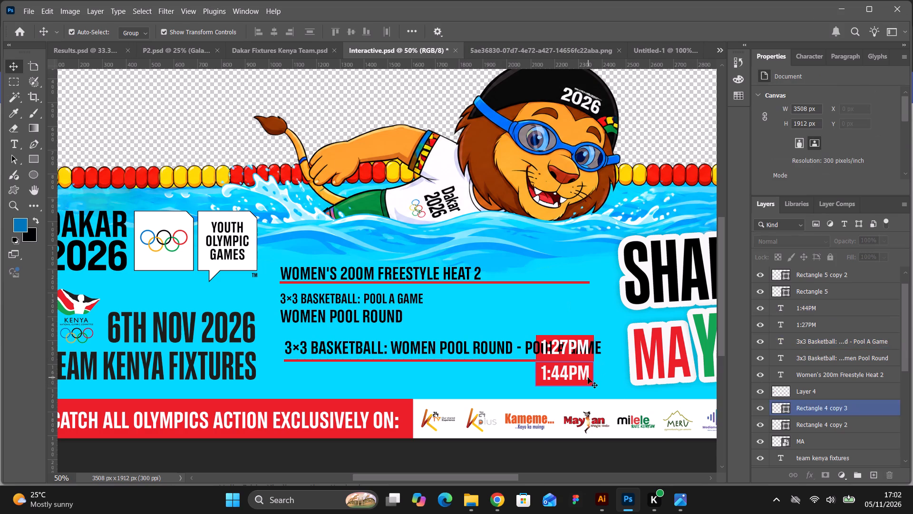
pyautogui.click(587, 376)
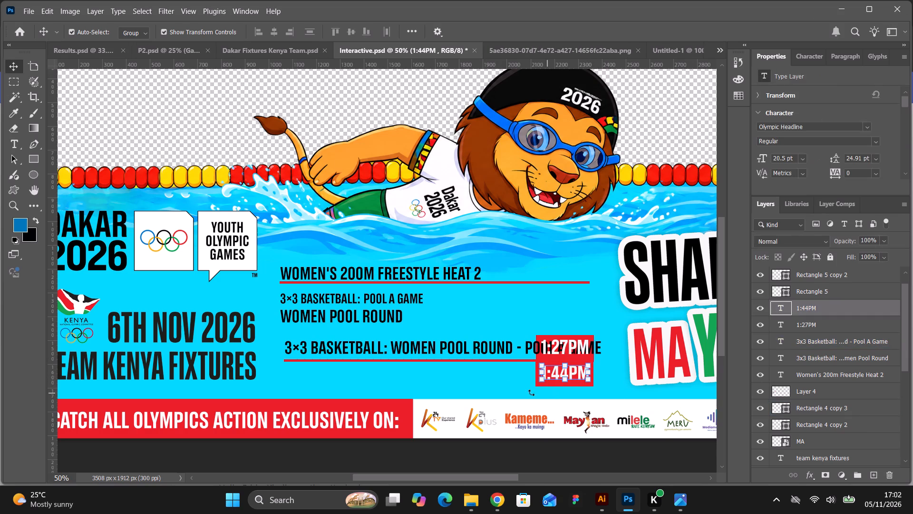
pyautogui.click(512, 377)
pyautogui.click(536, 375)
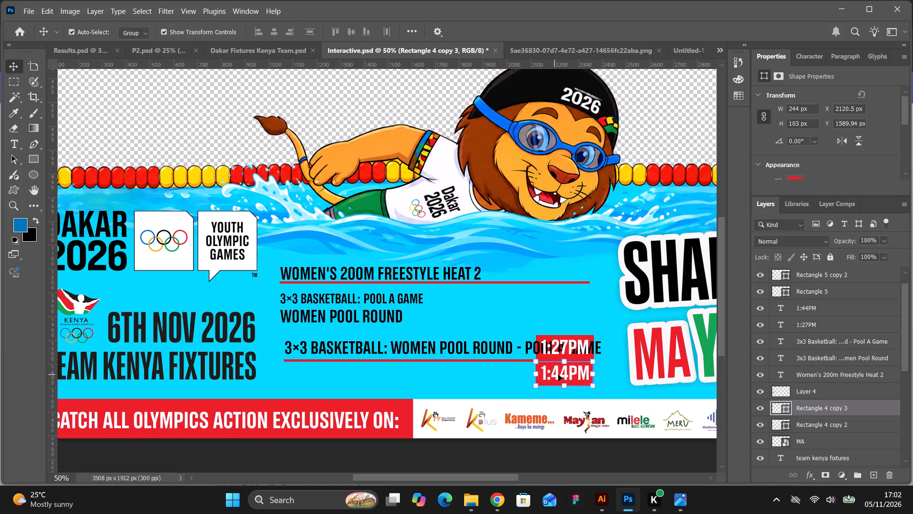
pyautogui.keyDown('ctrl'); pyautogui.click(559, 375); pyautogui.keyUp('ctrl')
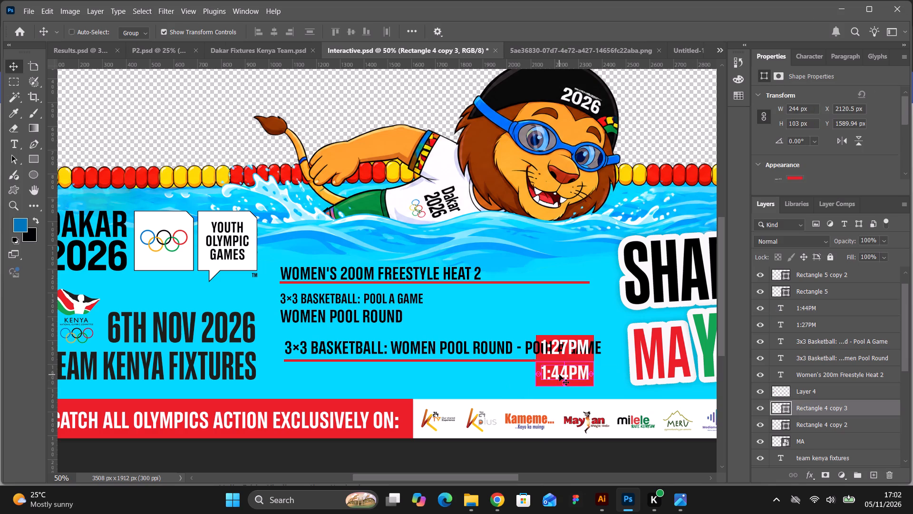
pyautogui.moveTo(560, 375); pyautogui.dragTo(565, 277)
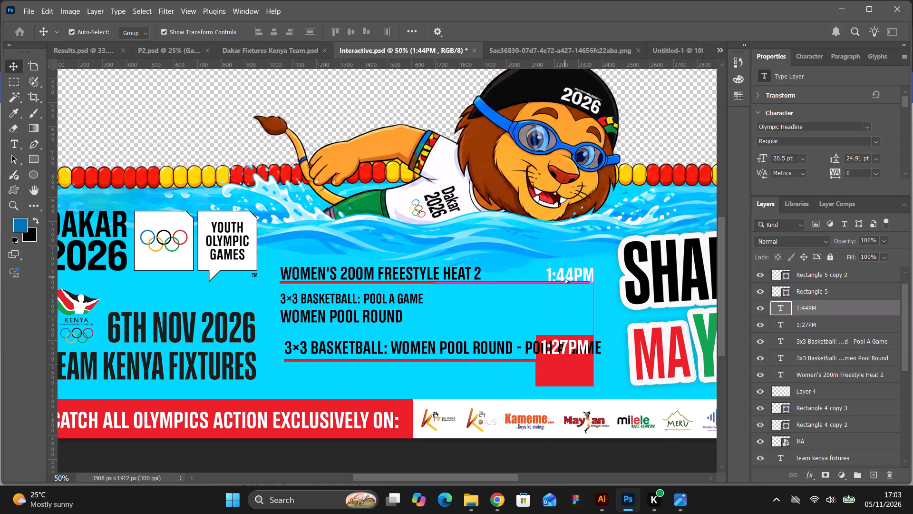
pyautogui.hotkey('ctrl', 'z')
# Move the 1:44PM time and its red box together up to the right end of the Women's 200m Freestyle divider line.
pyautogui.click(606, 376)
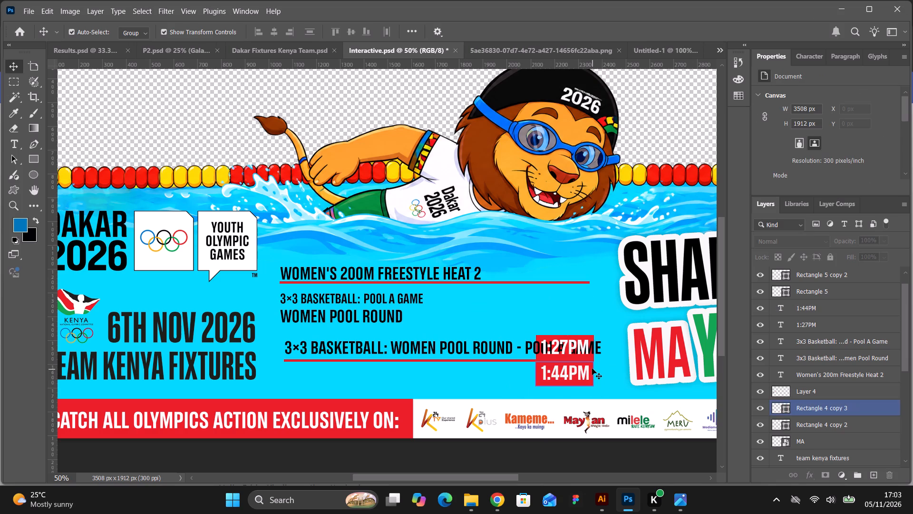
pyautogui.click(592, 367)
pyautogui.keyDown('shift'); pyautogui.click(580, 372); pyautogui.keyUp('shift')
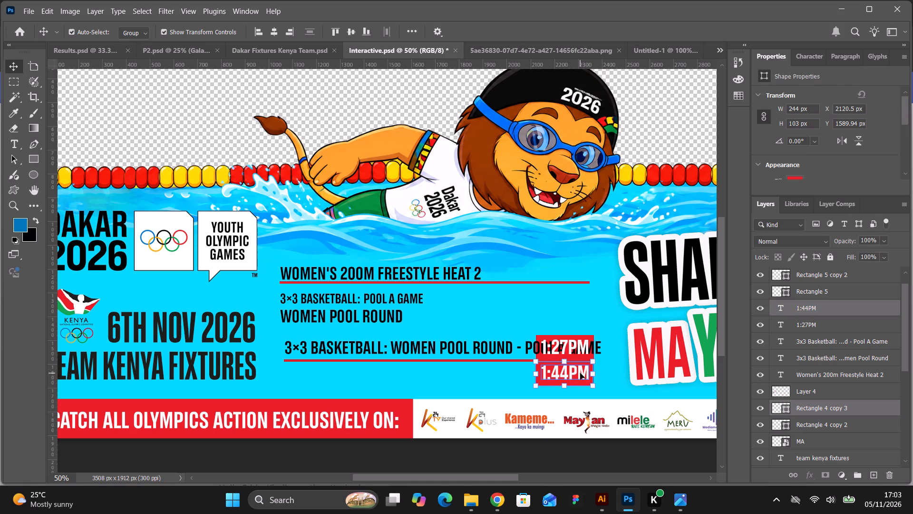
pyautogui.moveTo(580, 373); pyautogui.dragTo(580, 267)
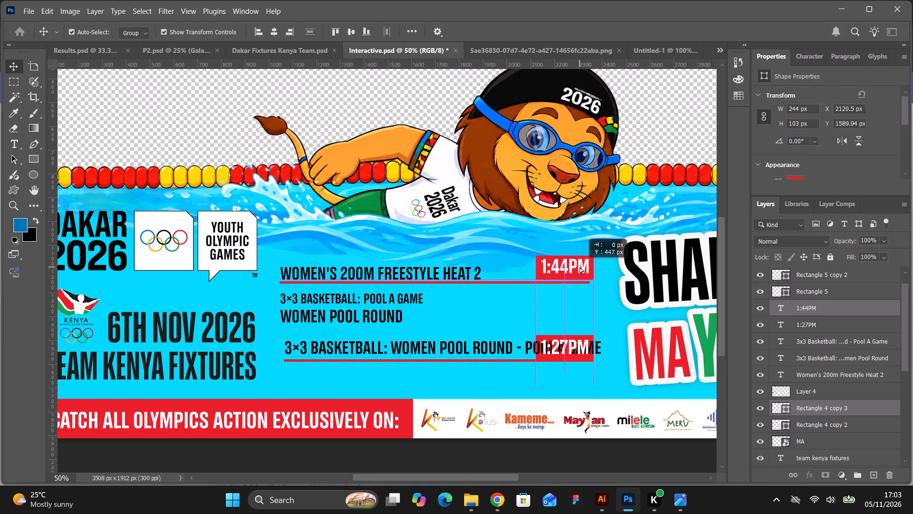
pyautogui.moveTo(580, 267); pyautogui.dragTo(578, 268)
pyautogui.click(609, 316)
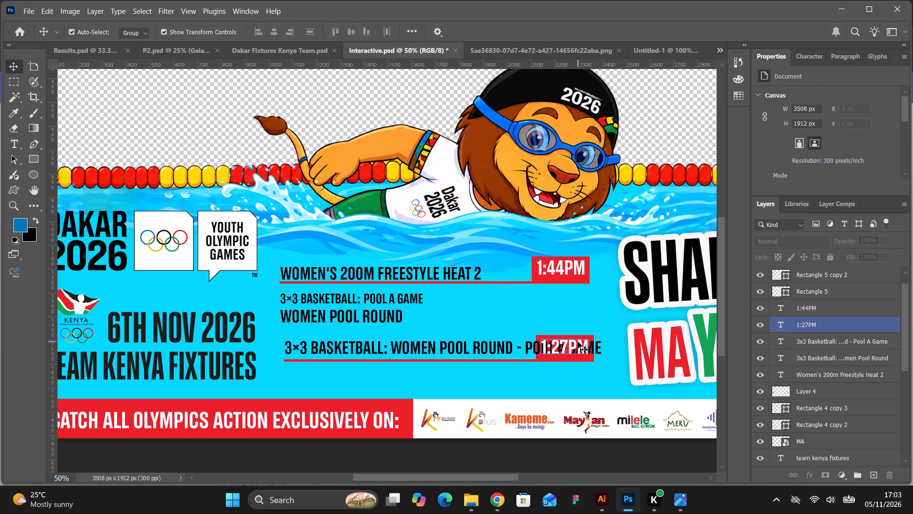
# Delete the 1:27PM time, its red box and the lower single-line 3×3 basketball event text.
pyautogui.click(578, 342)
pyautogui.press('BackSpace')
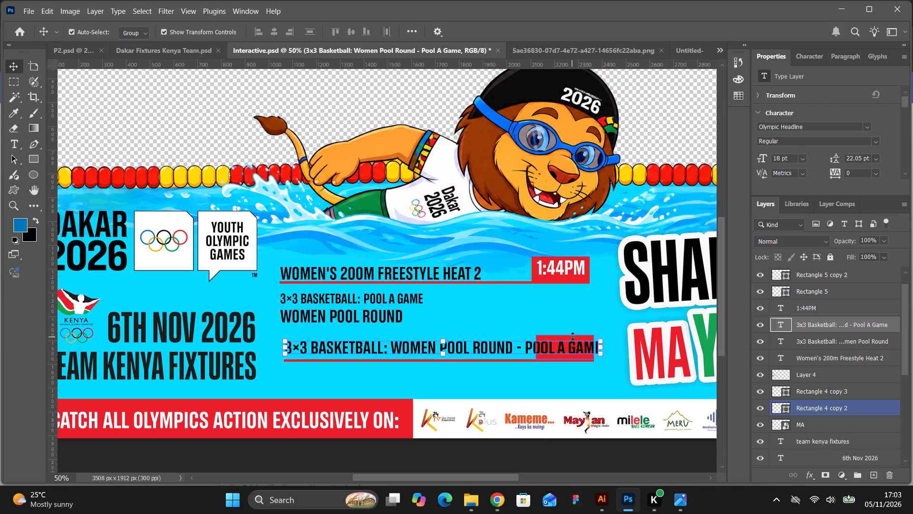
pyautogui.click(606, 374)
pyautogui.click(590, 359)
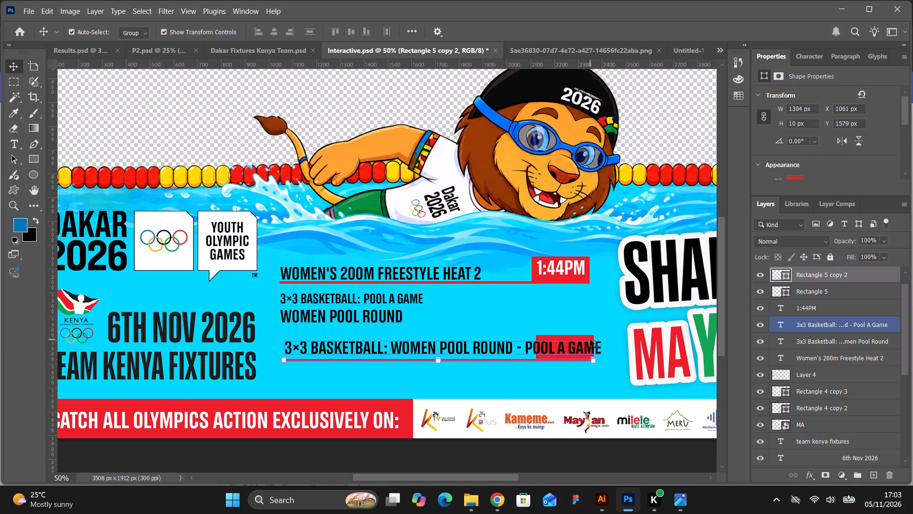
pyautogui.click(592, 336)
pyautogui.press('BackSpace')
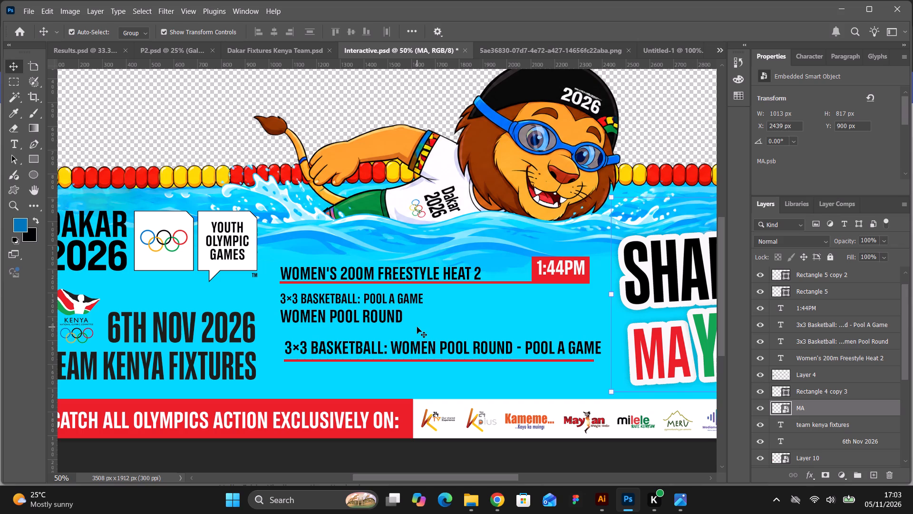
pyautogui.click(372, 346)
pyautogui.press('BackSpace')
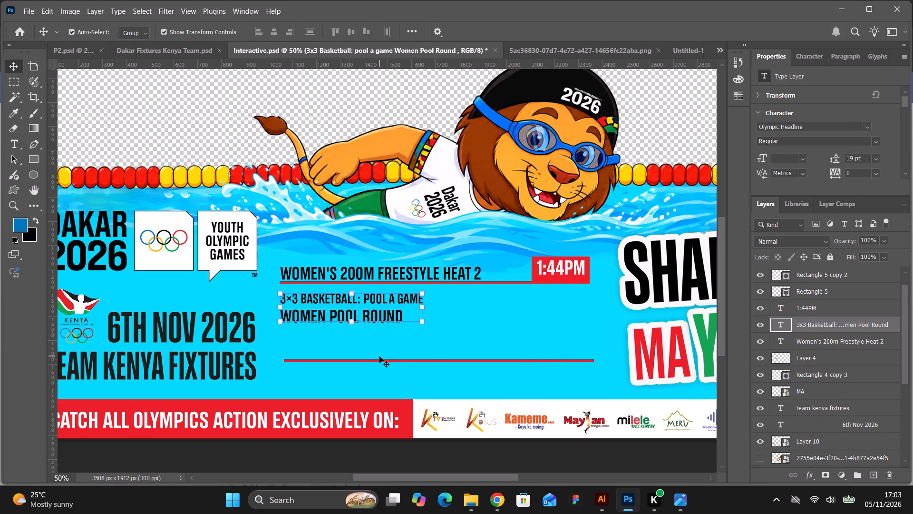
# Move the lower red divider line up to sit just beneath the two-line 3×3 basketball event.
pyautogui.moveTo(379, 360); pyautogui.dragTo(377, 333)
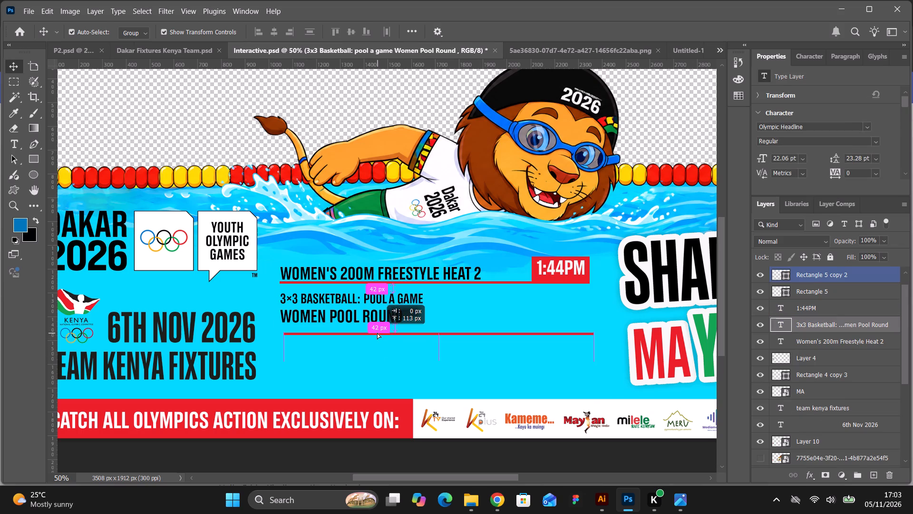
pyautogui.moveTo(377, 333); pyautogui.dragTo(377, 332)
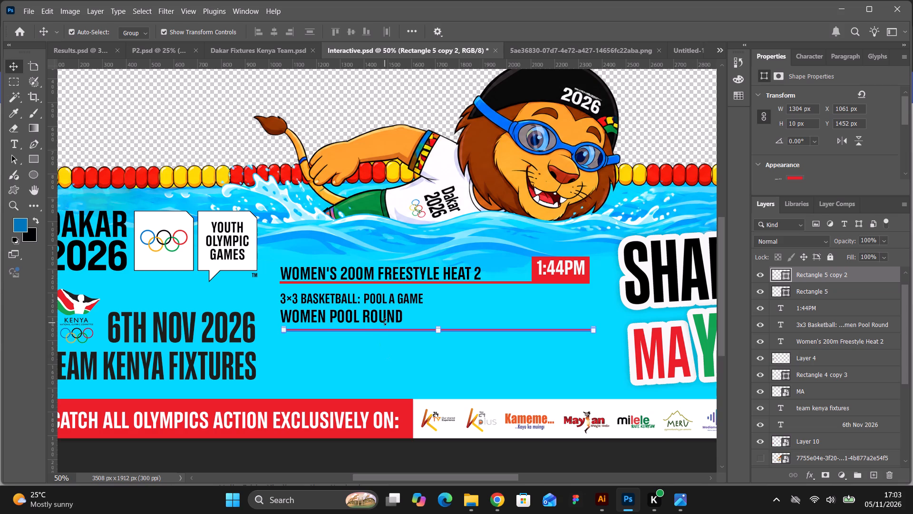
# Duplicate the two-line 3×3 basketball event text and place the copy directly below the lower red divider line.
pyautogui.click(389, 300)
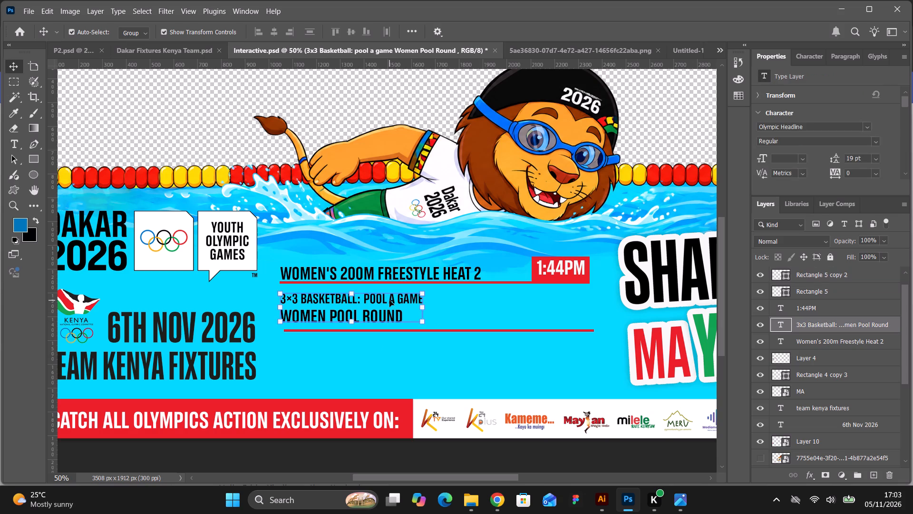
pyautogui.hotkey('ctrl', 'j')
pyautogui.moveTo(389, 300); pyautogui.dragTo(389, 356)
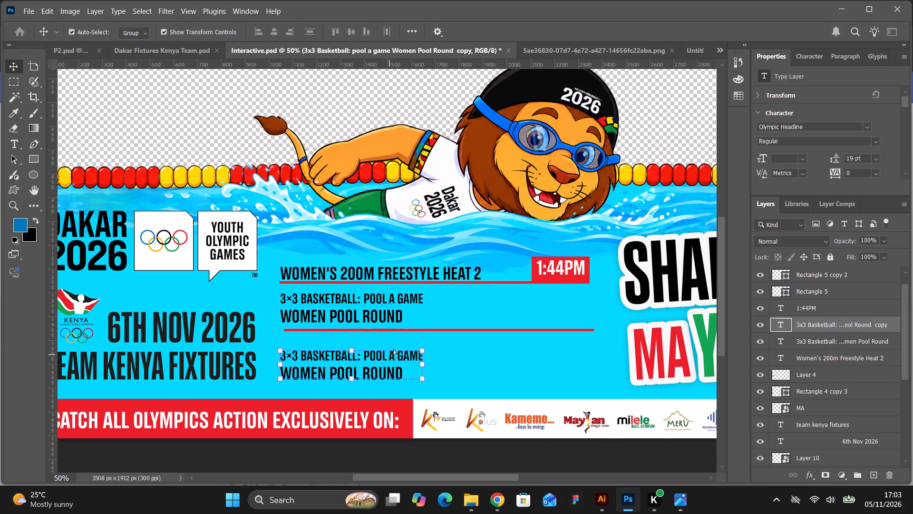
# Align the left edges of the three event texts and the lower red divider line.
pyautogui.keyDown('shift'); pyautogui.click(352, 319); pyautogui.keyUp('shift')
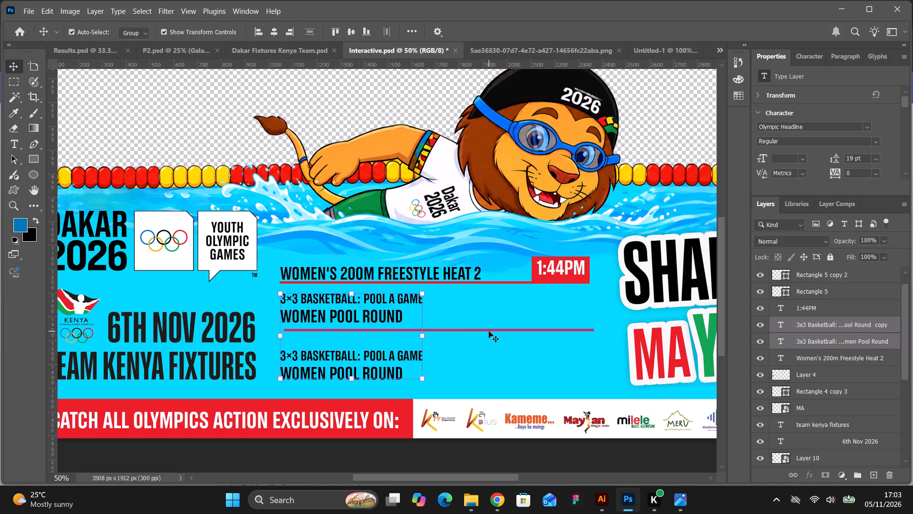
pyautogui.keyDown('shift'); pyautogui.click(489, 331); pyautogui.keyUp('shift')
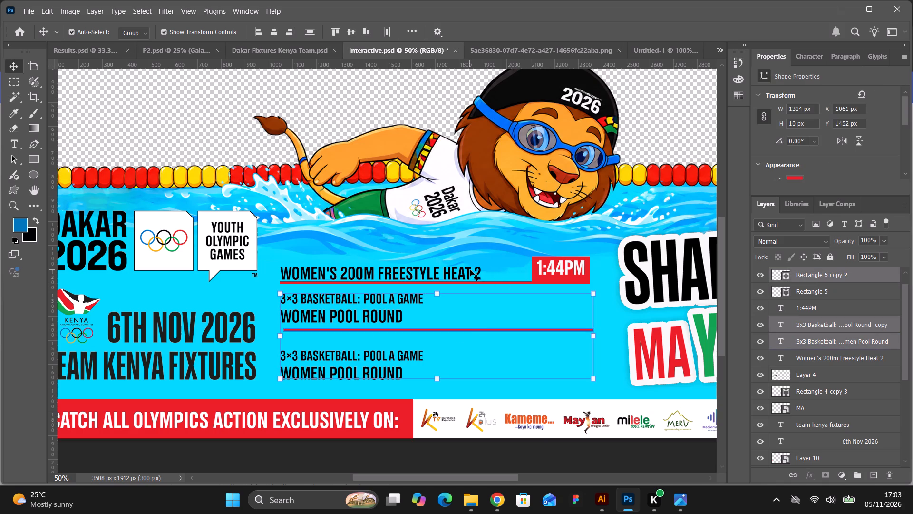
pyautogui.keyDown('shift'); pyautogui.click(470, 270); pyautogui.keyUp('shift')
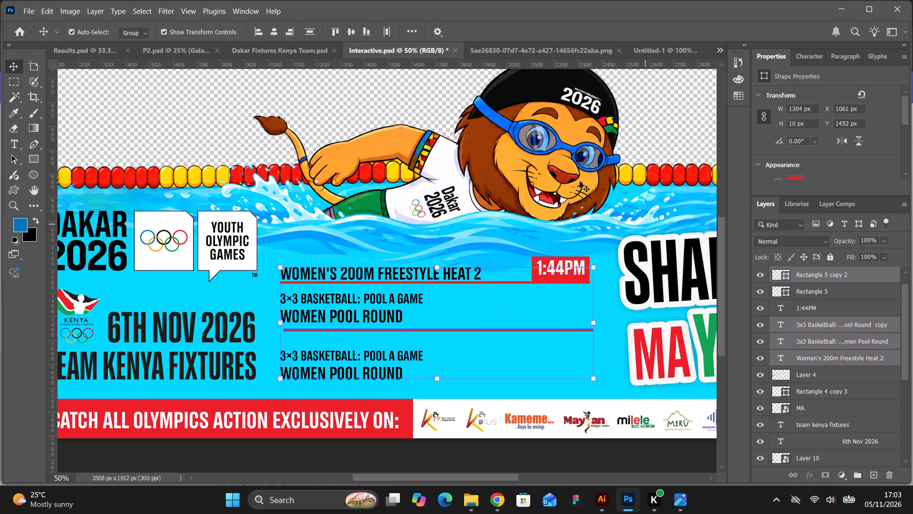
pyautogui.click(259, 28)
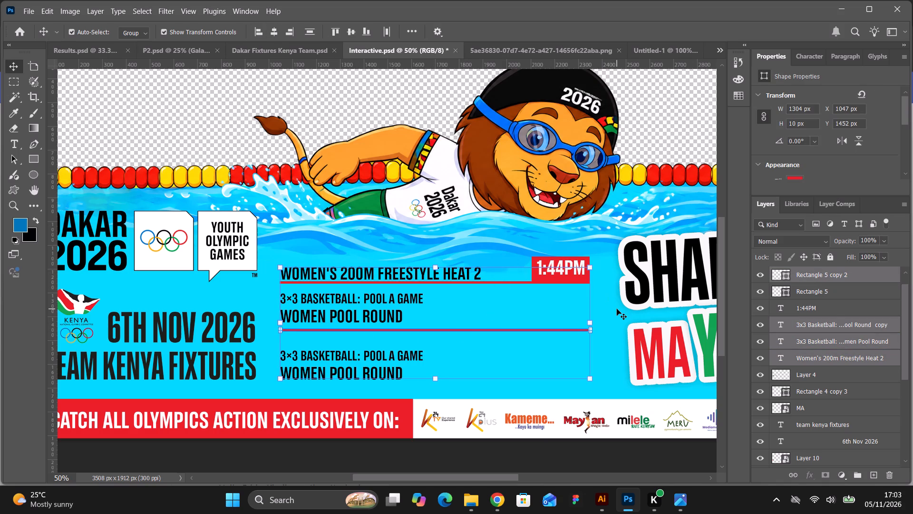
pyautogui.click(616, 309)
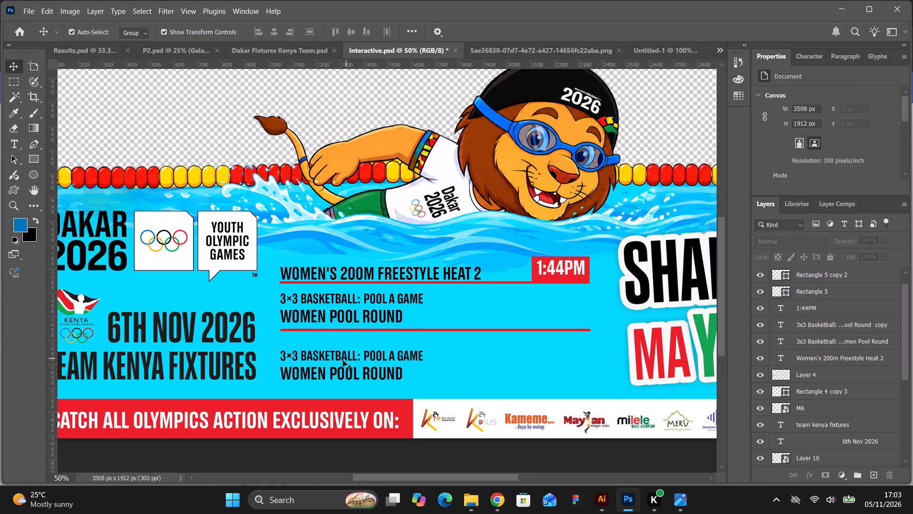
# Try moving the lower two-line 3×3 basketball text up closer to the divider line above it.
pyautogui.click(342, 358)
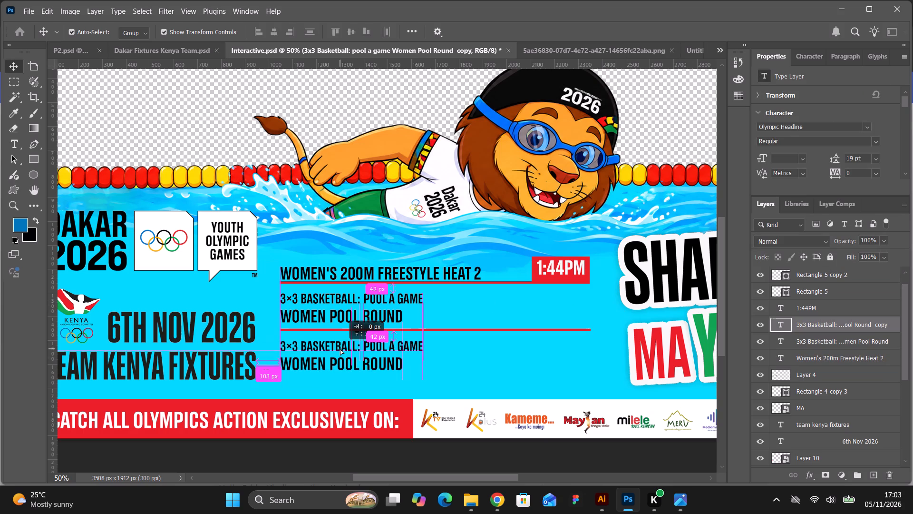
# Lower the second red divider line to about midway between the two 3×3 basketball entries.
pyautogui.click(446, 327)
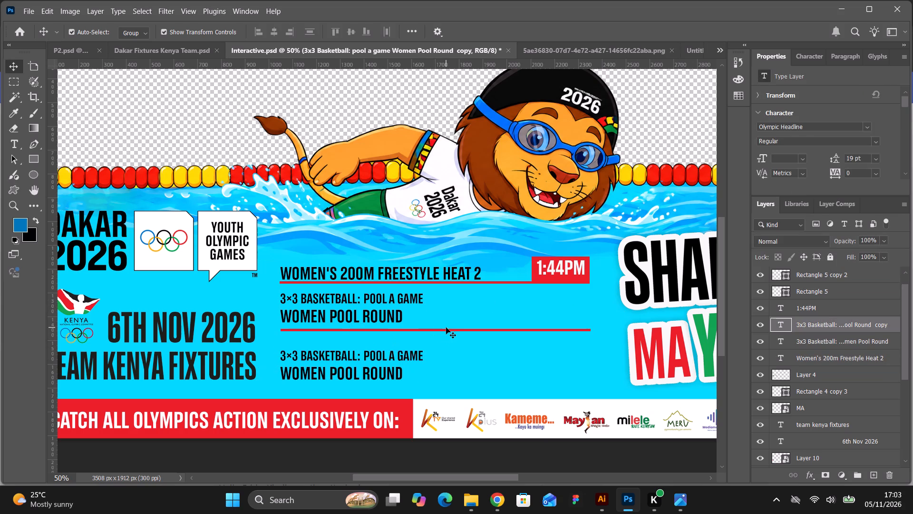
pyautogui.click(446, 330)
pyautogui.press('Down')
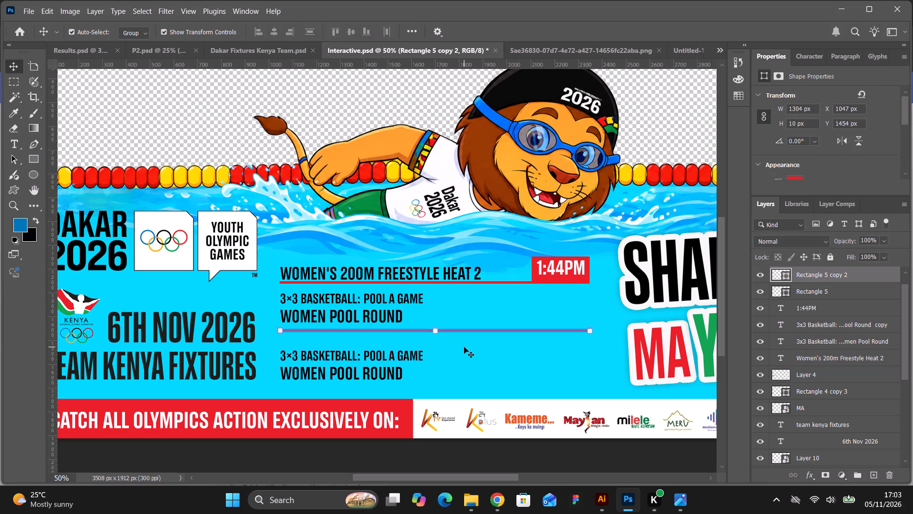
pyautogui.press('Down')
pyautogui.press('Down')
pyautogui.press('Down')
pyautogui.press('Down')
pyautogui.press('Down')
pyautogui.press('Down')
pyautogui.press('Down')
pyautogui.press('Down')
pyautogui.press('Down')
pyautogui.press('Down')
pyautogui.press('Down')
pyautogui.press('Down')
pyautogui.press('Down')
pyautogui.press('Down')
pyautogui.press('Down')
pyautogui.press('Down')
pyautogui.press('Down')
pyautogui.press('Down')
pyautogui.press('Down')
pyautogui.press('Down')
pyautogui.press('Down')
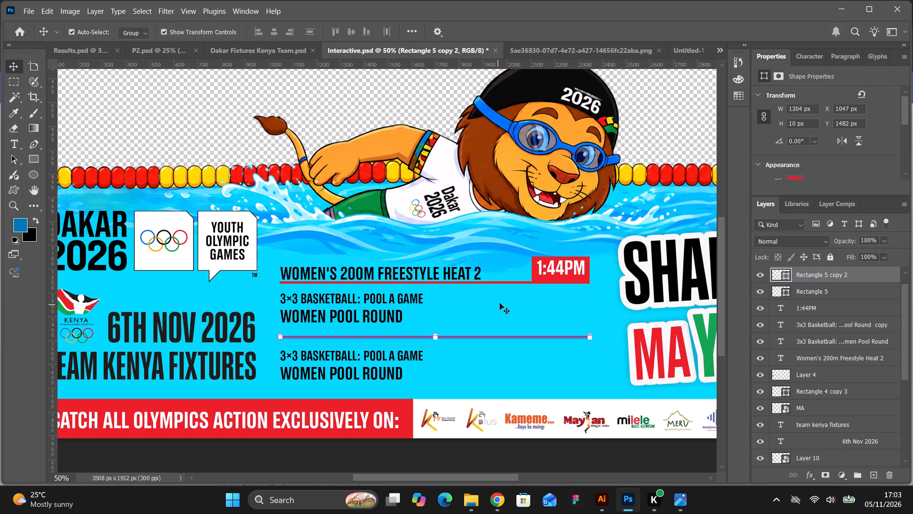
pyautogui.press('Down')
pyautogui.press('Down')
pyautogui.press('Down')
pyautogui.press('Down')
pyautogui.click(504, 309)
# Shift the 1:44PM time, its red box and the upper divider line down together, to a Y position of about 1176 px.
pyautogui.moveTo(528, 248); pyautogui.dragTo(548, 273)
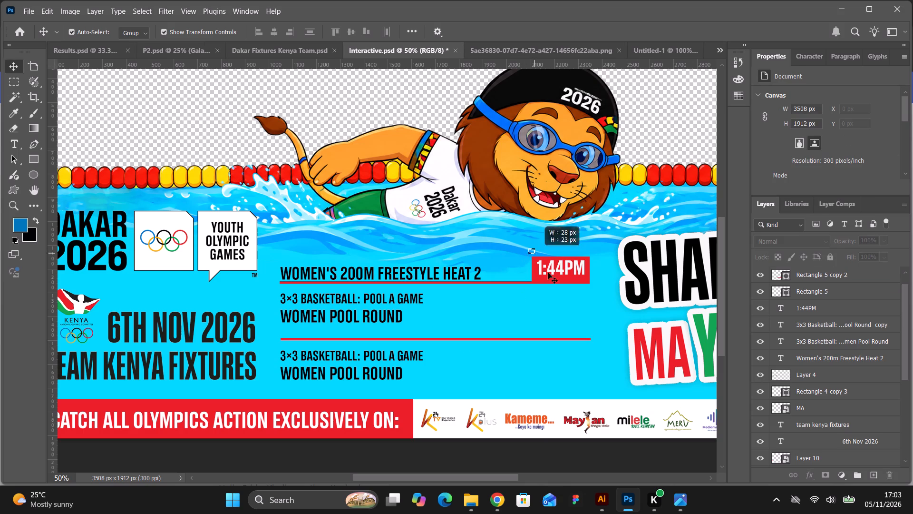
pyautogui.moveTo(548, 273); pyautogui.dragTo(576, 295)
pyautogui.press('Down')
pyautogui.press('Down')
pyautogui.press('Down')
pyautogui.press('Down')
pyautogui.press('Down')
pyautogui.press('Down')
pyautogui.press('Down')
pyautogui.press('Down')
pyautogui.press('Down')
pyautogui.press('Down')
pyautogui.press('Down')
pyautogui.press('Down')
pyautogui.press('Down')
pyautogui.press('Down')
pyautogui.press('Down')
pyautogui.press('Down')
pyautogui.press('Down')
pyautogui.press('Down')
pyautogui.press('Down')
pyautogui.press('Down')
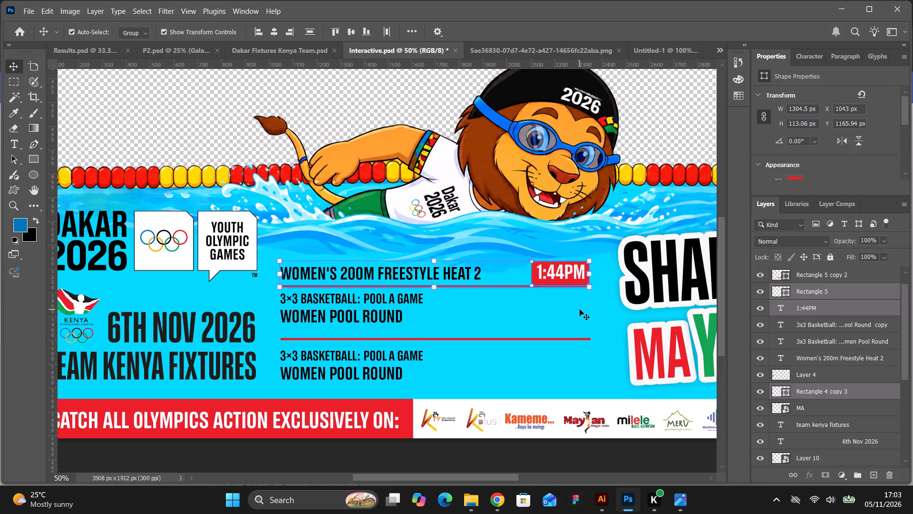
pyautogui.press('Down')
pyautogui.press('Down')
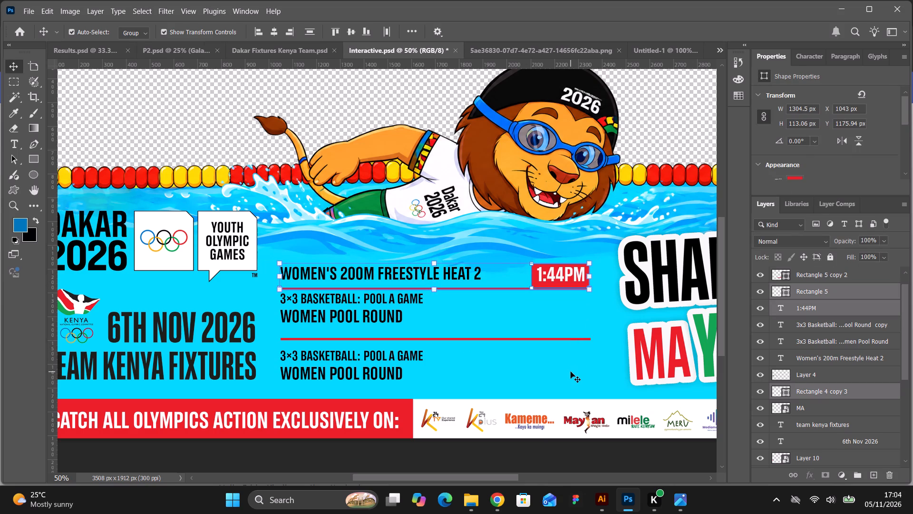
pyautogui.press('Down')
pyautogui.press('Up')
pyautogui.press('Up')
pyautogui.press('Up')
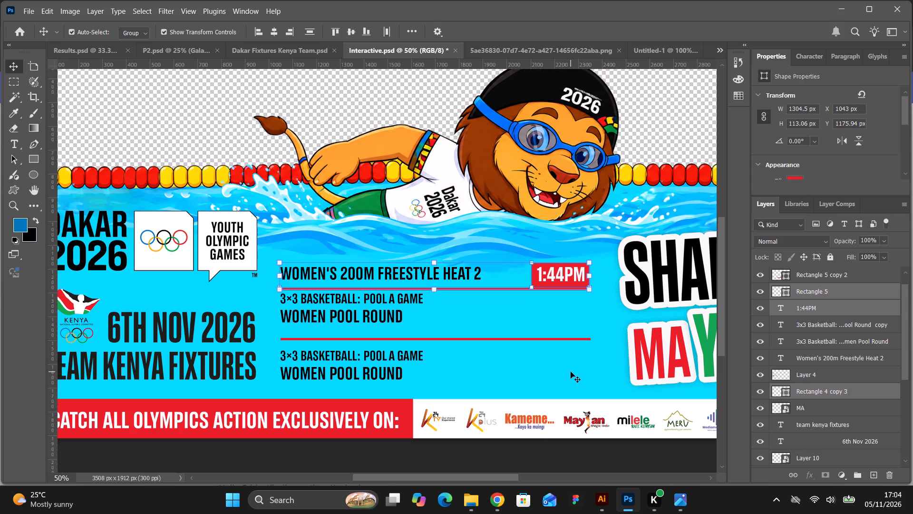
pyautogui.click(561, 365)
# Nudge the first 3×3 basketball event text down so it sits centred between the two red divider lines.
pyautogui.click(389, 318)
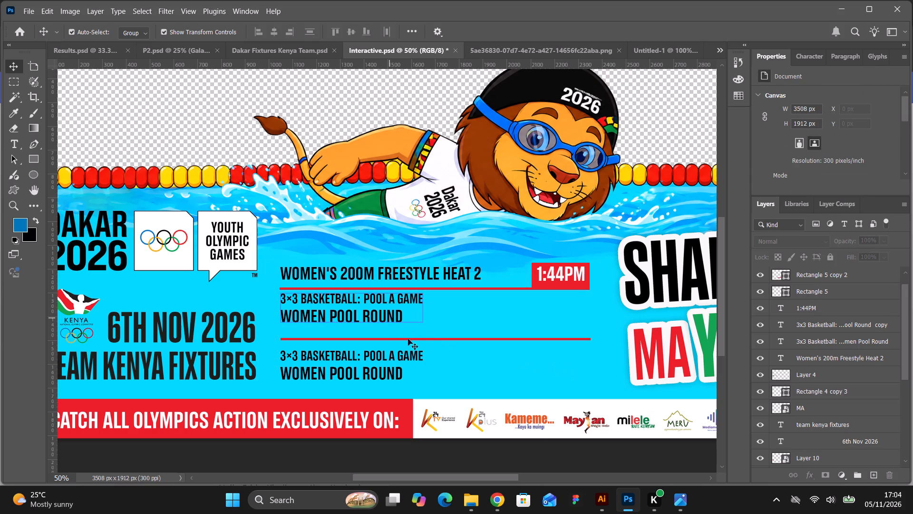
pyautogui.press('Down')
pyautogui.press('Down')
pyautogui.press('Down')
pyautogui.press('Down')
pyautogui.press('Down')
pyautogui.press('Down')
pyautogui.press('Down')
pyautogui.press('Down')
pyautogui.press('Down')
pyautogui.press('Down')
pyautogui.press('Down')
pyautogui.press('Down')
pyautogui.press('Down')
pyautogui.press('Down')
pyautogui.press('Down')
pyautogui.press('Down')
pyautogui.press('Down')
pyautogui.press('Down')
pyautogui.press('Down')
pyautogui.press('Down')
pyautogui.press('Down')
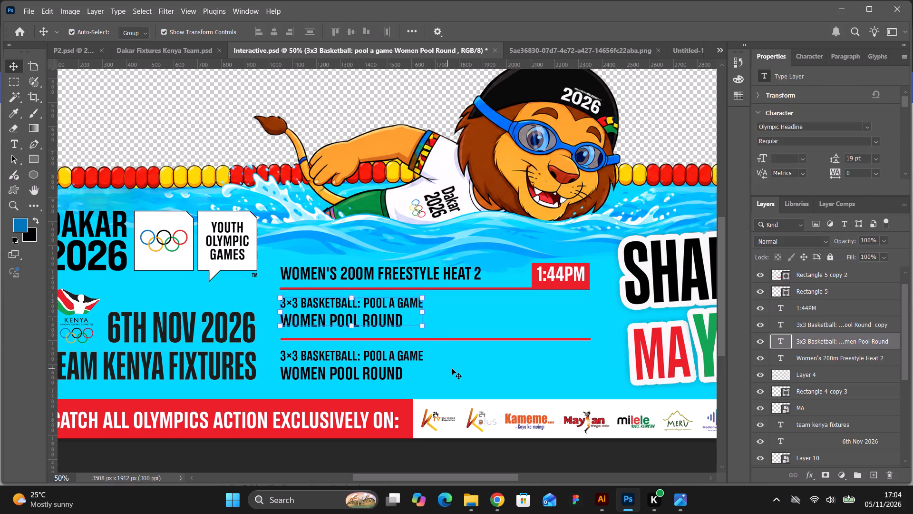
pyautogui.click(453, 368)
# Raise the 1:44PM time and its red box slightly above the upper divider line, to a Y position of about 1160 px.
pyautogui.moveTo(526, 257); pyautogui.dragTo(545, 263)
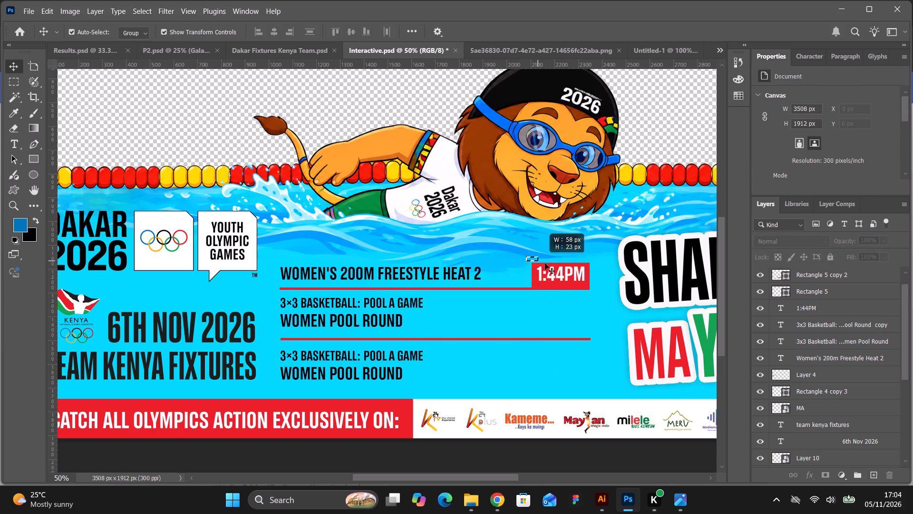
pyautogui.moveTo(545, 263); pyautogui.dragTo(580, 275)
pyautogui.press('Up')
pyautogui.press('Up')
pyautogui.press('Up')
pyautogui.press('Up')
pyautogui.press('Up')
pyautogui.press('Up')
pyautogui.press('Up')
pyautogui.press('Up')
pyautogui.press('Up')
pyautogui.press('Up')
pyautogui.press('Up')
pyautogui.press('Up')
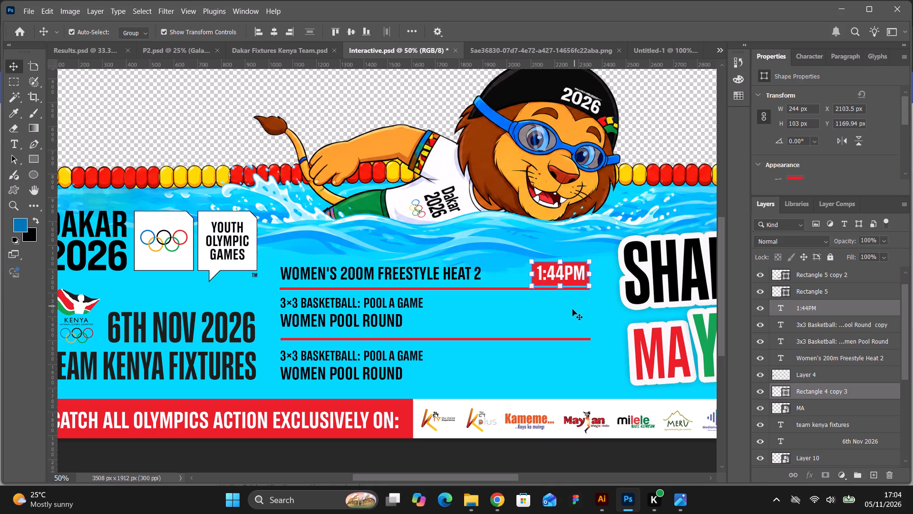
pyautogui.press('Up')
pyautogui.press('Up')
pyautogui.press('Down')
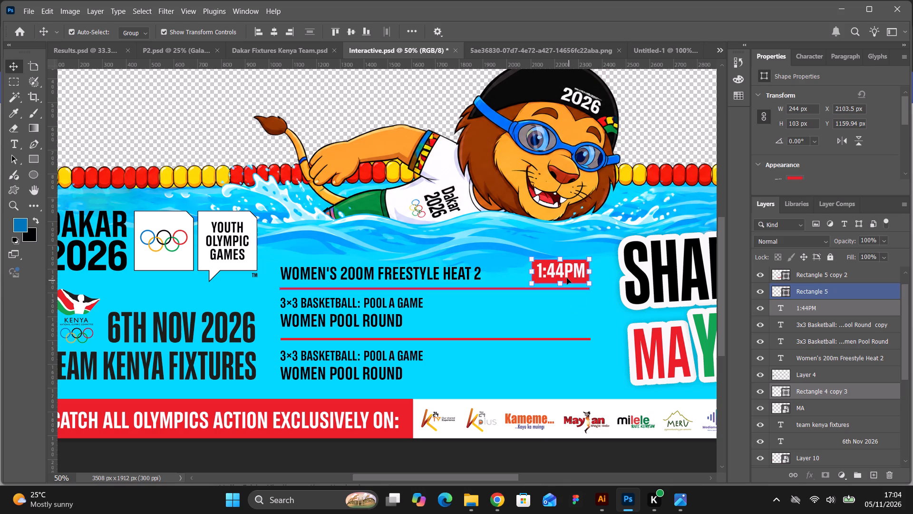
# Duplicate the 1:44PM time with its red box and place the copy directly below, beside the first 3×3 basketball event.
pyautogui.hotkey('ctrl', 'j')
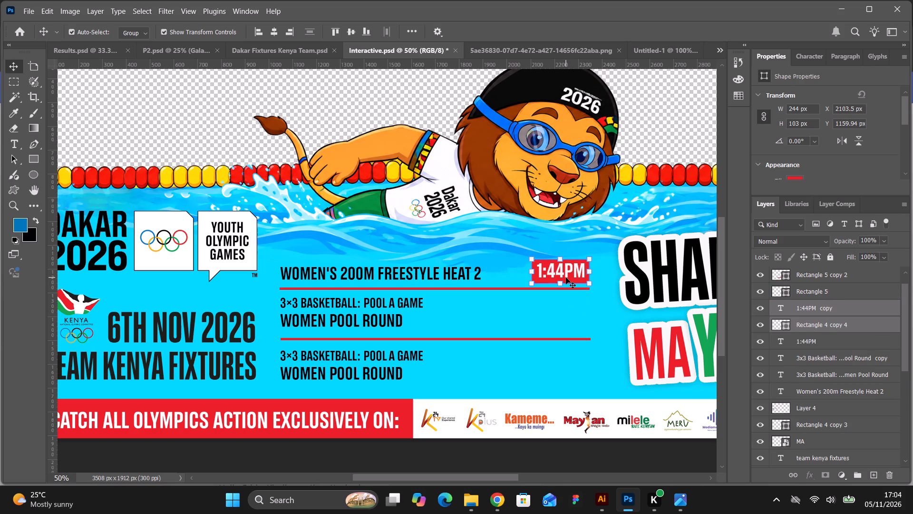
pyautogui.moveTo(566, 277); pyautogui.dragTo(561, 319)
# Duplicate the middle 1:44PM time with its red box and place the copy beside the lowest 3×3 basketball event.
pyautogui.hotkey('ctrl', 'j')
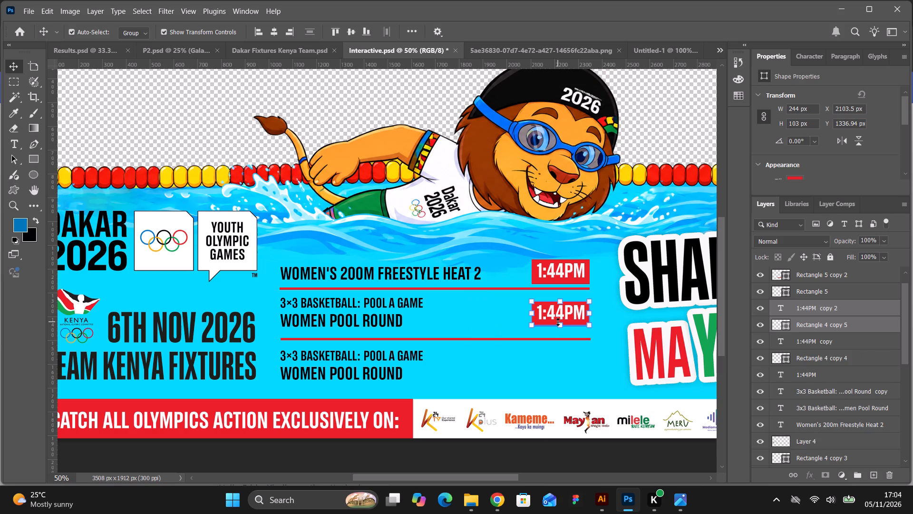
pyautogui.moveTo(555, 315); pyautogui.dragTo(561, 349)
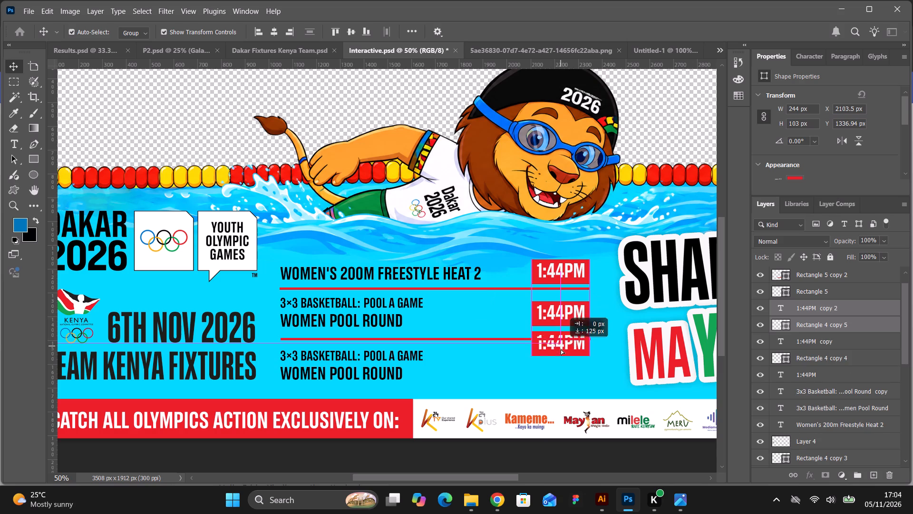
pyautogui.moveTo(561, 349); pyautogui.dragTo(557, 366)
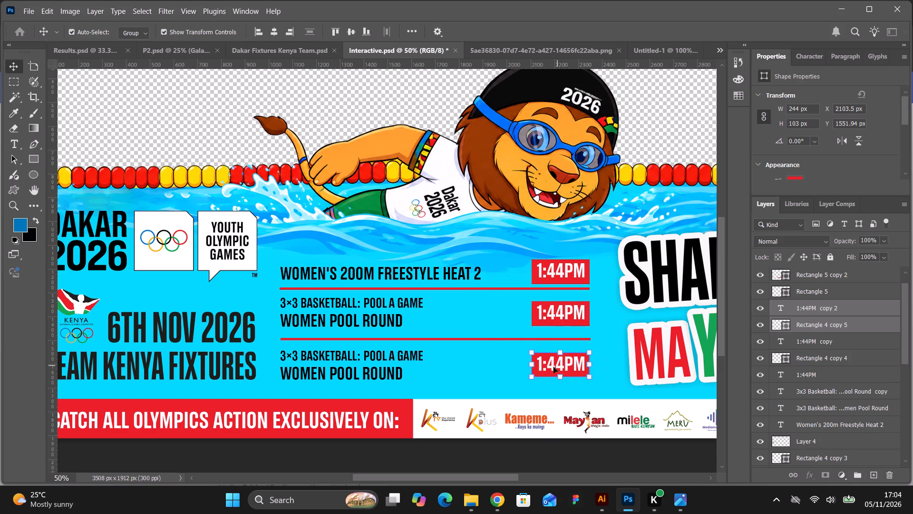
pyautogui.click(491, 372)
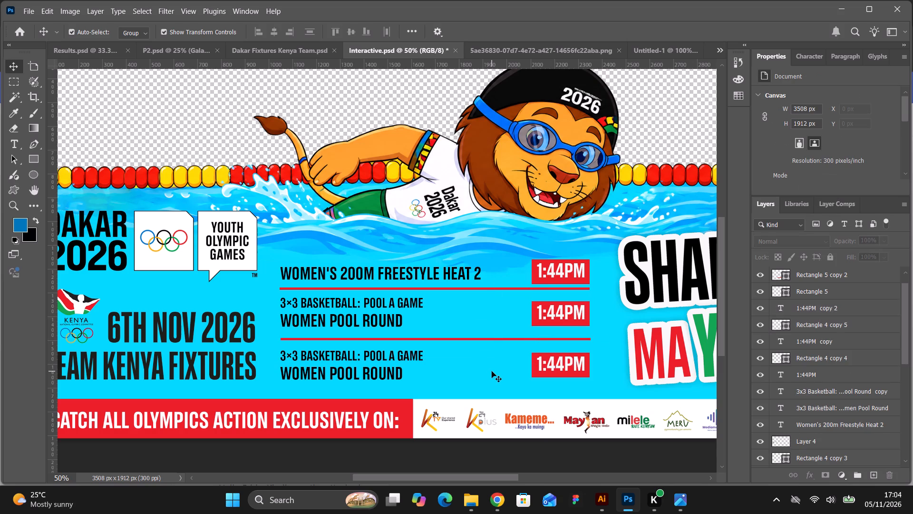
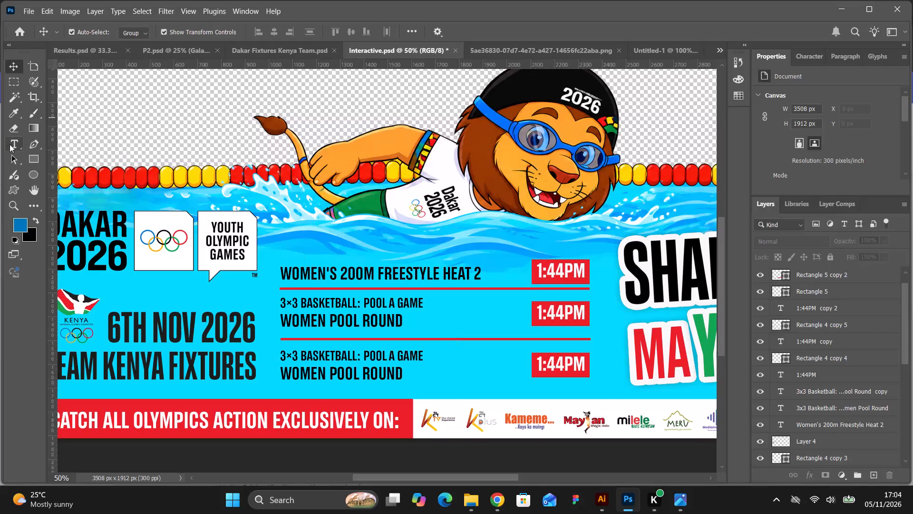
# Add a space at the end of the "Women Pool Round" line in the first 3×3 basketball event text.
pyautogui.click(10, 144)
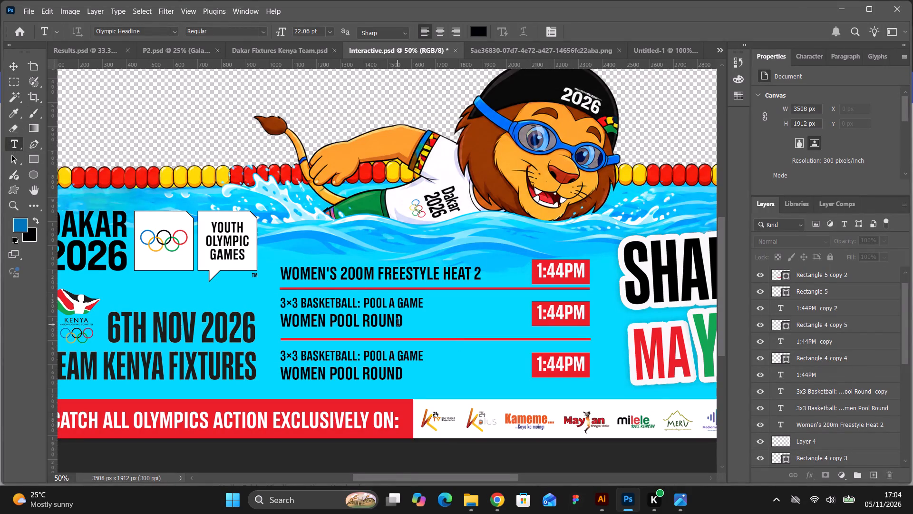
pyautogui.click(403, 324)
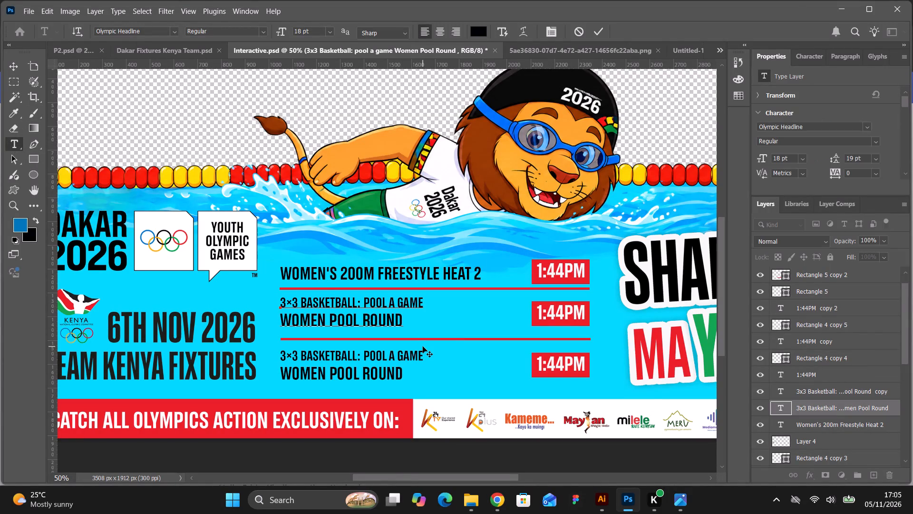
pyautogui.press('space')
# In the first 3×3 basketball event, move "pool a game" from the heading line to the end of the "Women Pool Round" line.
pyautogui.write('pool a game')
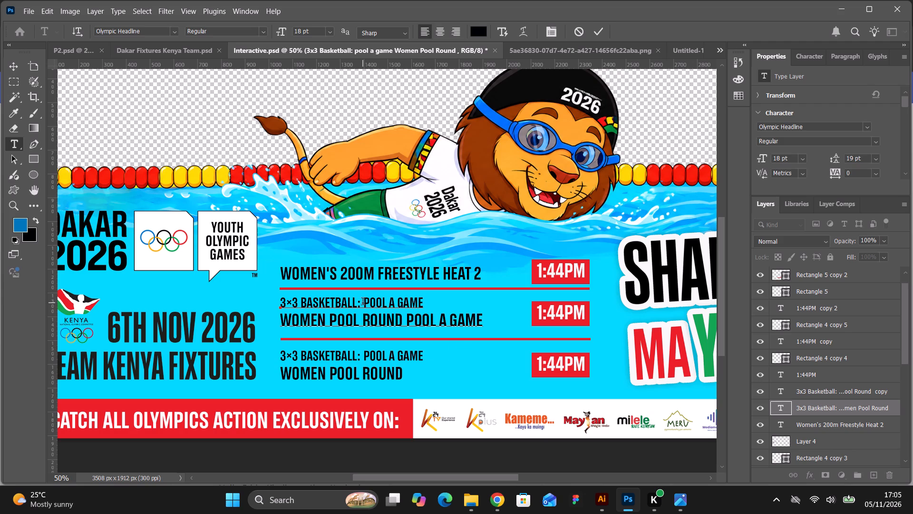
pyautogui.moveTo(364, 302); pyautogui.dragTo(437, 303)
pyautogui.press('BackSpace')
pyautogui.press('BackSpace')
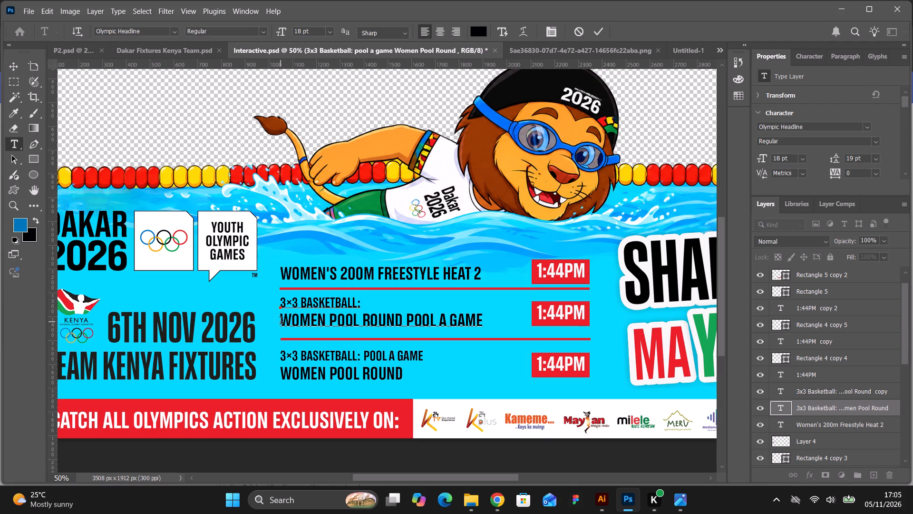
# Copy the line "Women Pool Round pool a game" over the second line of the lowest 3×3 basketball event.
pyautogui.moveTo(282, 322); pyautogui.dragTo(534, 325)
pyautogui.hotkey('ctrl', 'c')
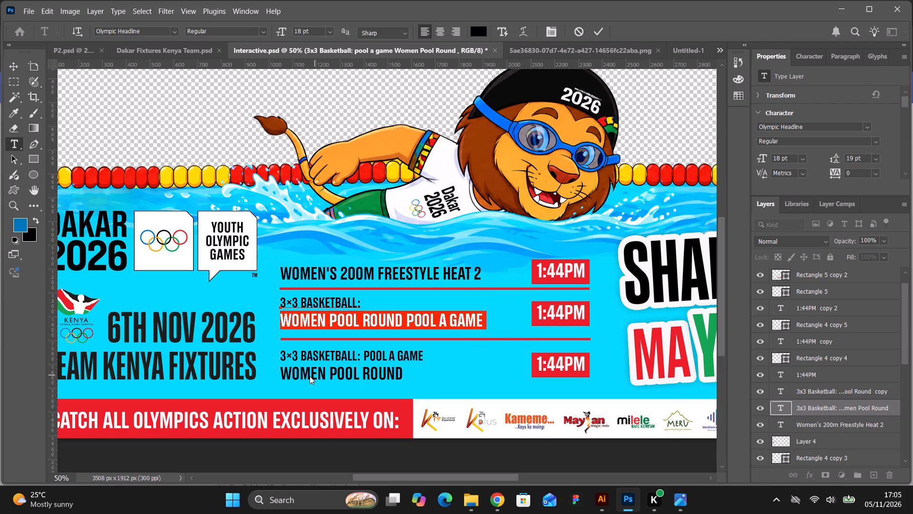
pyautogui.click(287, 369)
pyautogui.moveTo(283, 375); pyautogui.dragTo(423, 373)
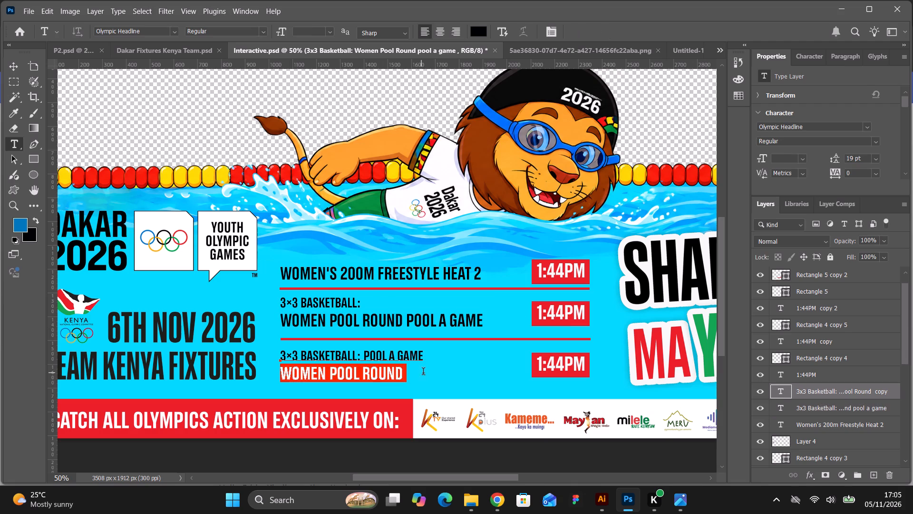
pyautogui.moveTo(423, 373); pyautogui.dragTo(430, 374)
pyautogui.hotkey('ctrl', 'v')
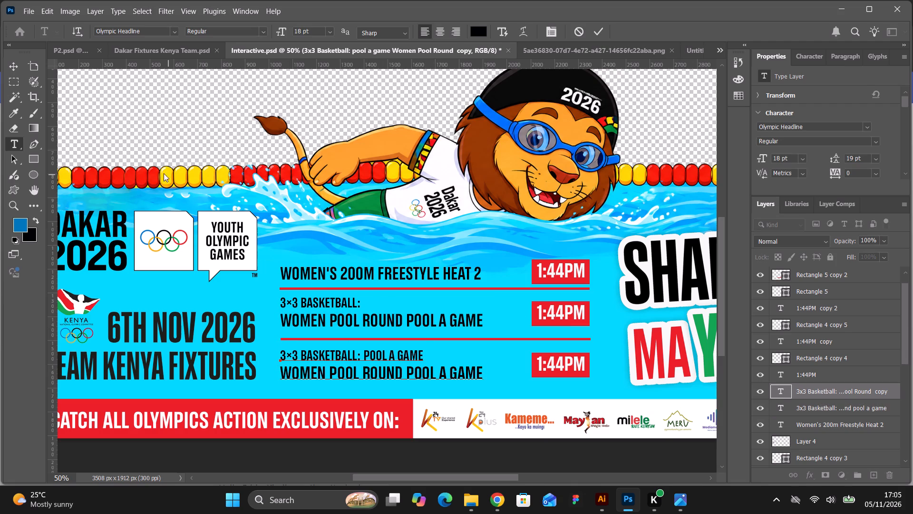
pyautogui.click(19, 66)
pyautogui.click(190, 108)
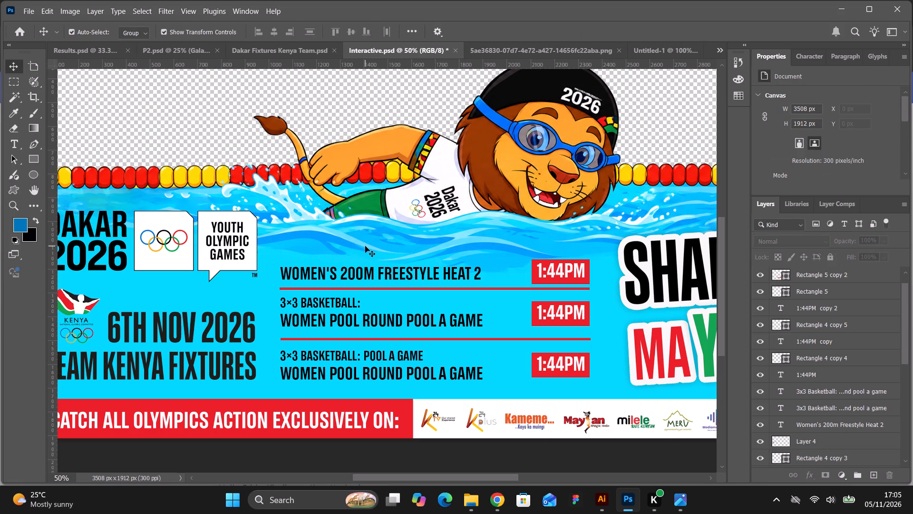
# Activate the Type tool for further editing of the fixtures text.
pyautogui.click(20, 143)
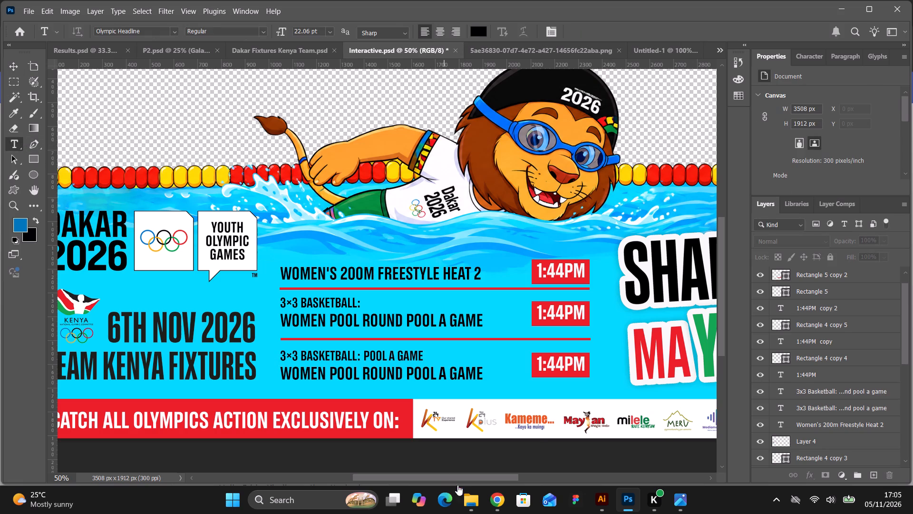
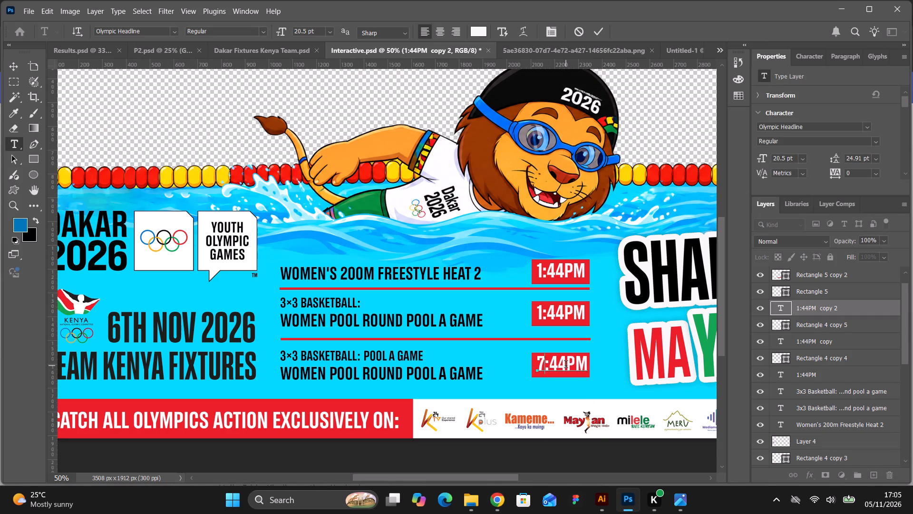
# Change the minutes of the start time beside the lowest 3×3 basketball event to 00, making it 7:00PM.
pyautogui.moveTo(566, 366); pyautogui.dragTo(553, 365)
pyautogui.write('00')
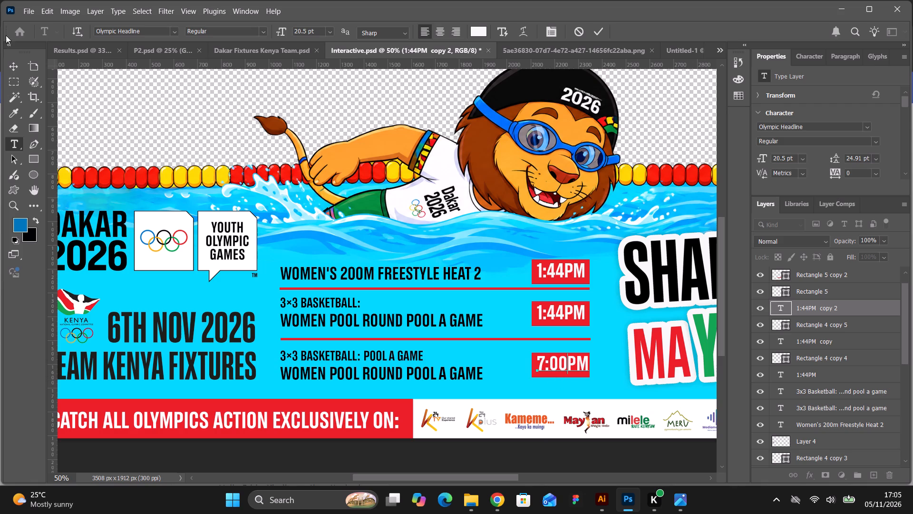
# Nudge the 7:00PM text two steps left and two steps down within its red box.
pyautogui.click(15, 62)
pyautogui.press('Left')
pyautogui.press('Left')
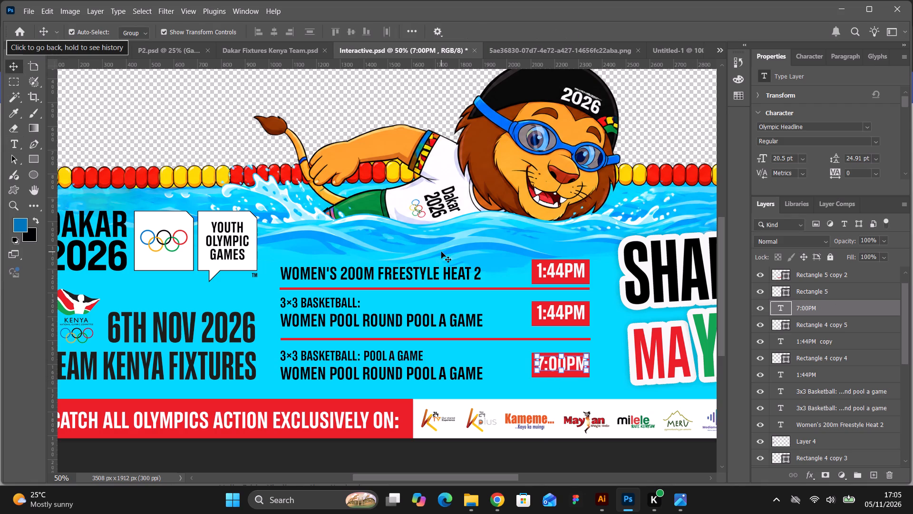
pyautogui.press('Down')
pyautogui.press('Down')
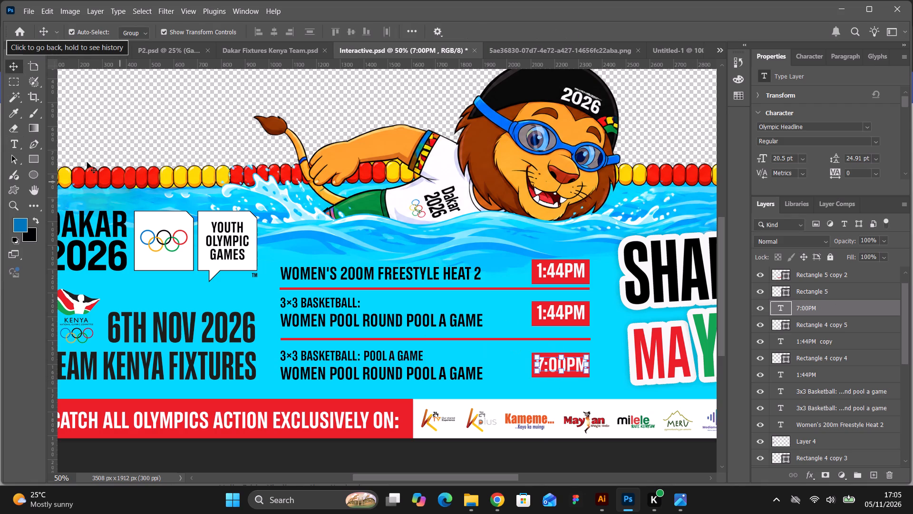
# Activate the Type tool for text editing.
pyautogui.click(14, 145)
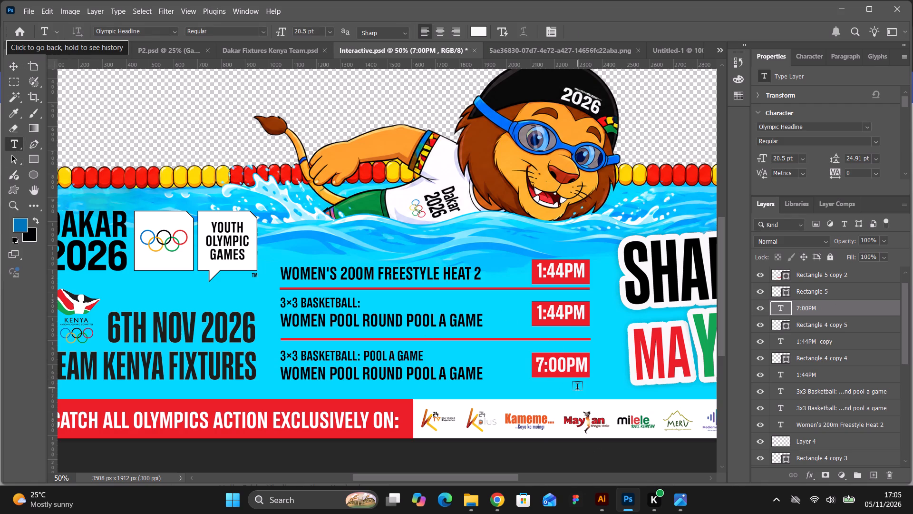
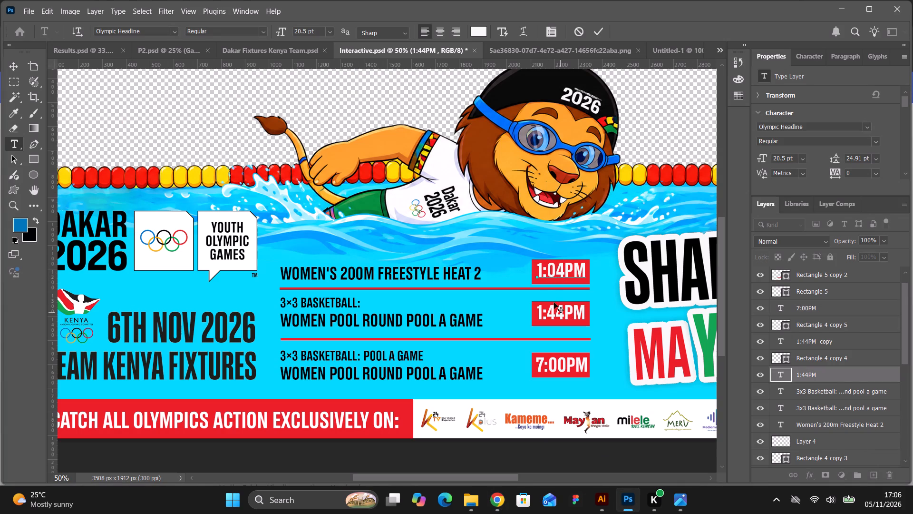
# Apply the 1:04PM start time beside the Women's 200m Freestyle Heat 2 event.
pyautogui.click(596, 31)
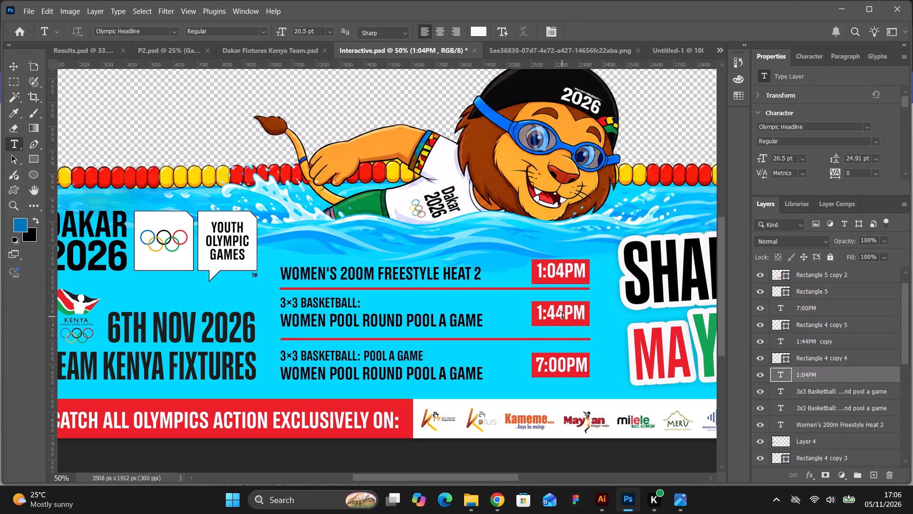
# Open the middle start time, beside the first 3×3 basketball event, for editing with its minutes selected.
pyautogui.moveTo(562, 316); pyautogui.dragTo(547, 315)
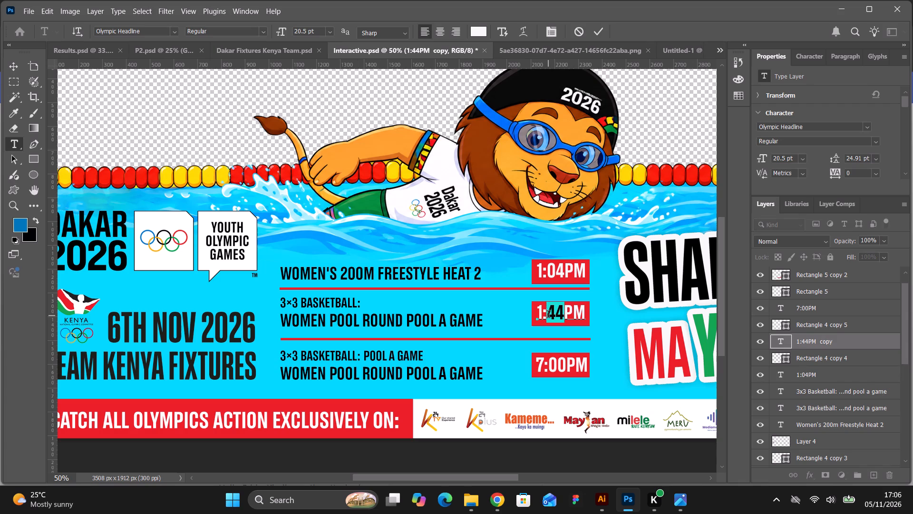
# Change the time label of the first 3×3 basketball event to 2:50PM.
pyautogui.write('50')
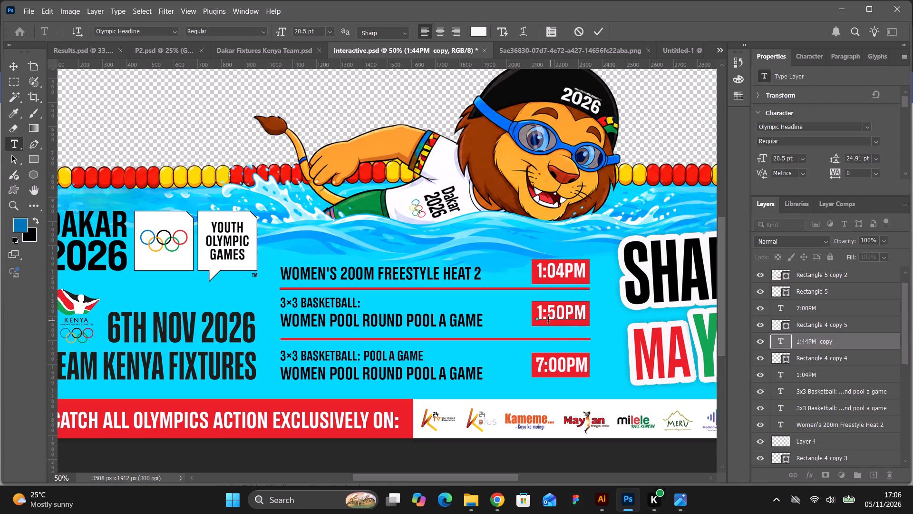
pyautogui.moveTo(543, 313); pyautogui.dragTo(537, 314)
pyautogui.press('2')
pyautogui.click(11, 69)
# Nudge the 2:50PM text left and slightly down, and the 1:04PM text down, centring each inside its red box.
pyautogui.press('Left')
pyautogui.press('Left')
pyautogui.press('Left')
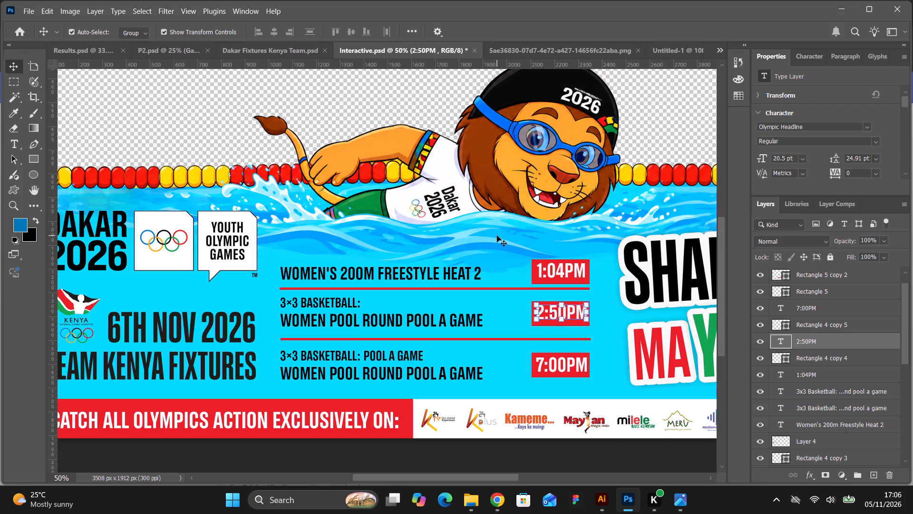
pyautogui.press('Down')
pyautogui.click(568, 270)
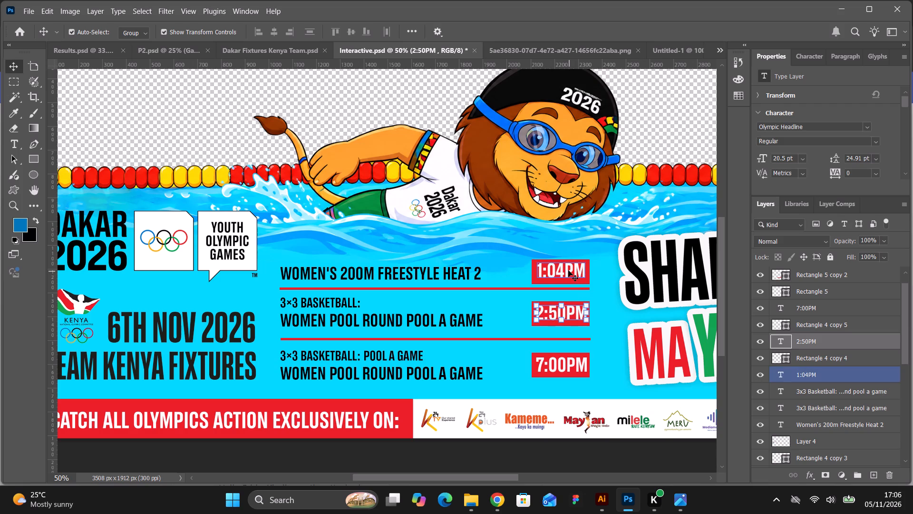
pyautogui.press('Down')
pyautogui.press('Down')
pyautogui.press('Down')
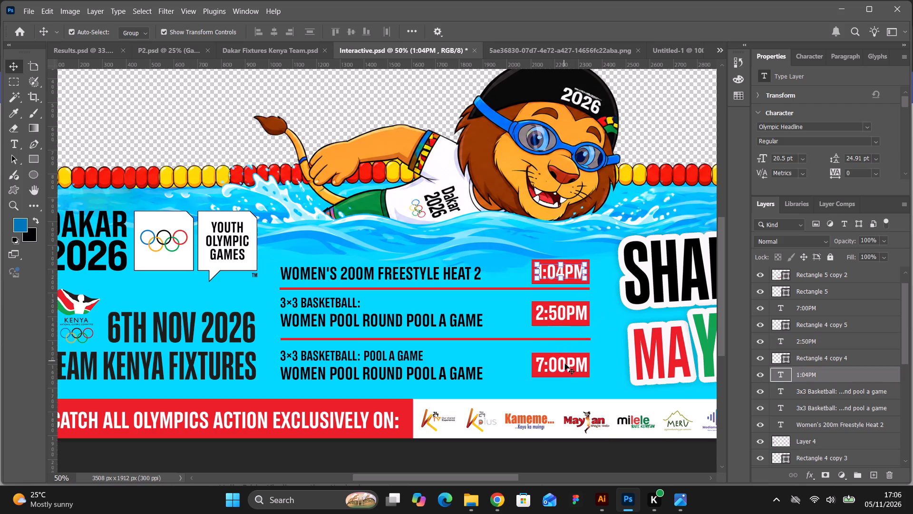
pyautogui.click(565, 367)
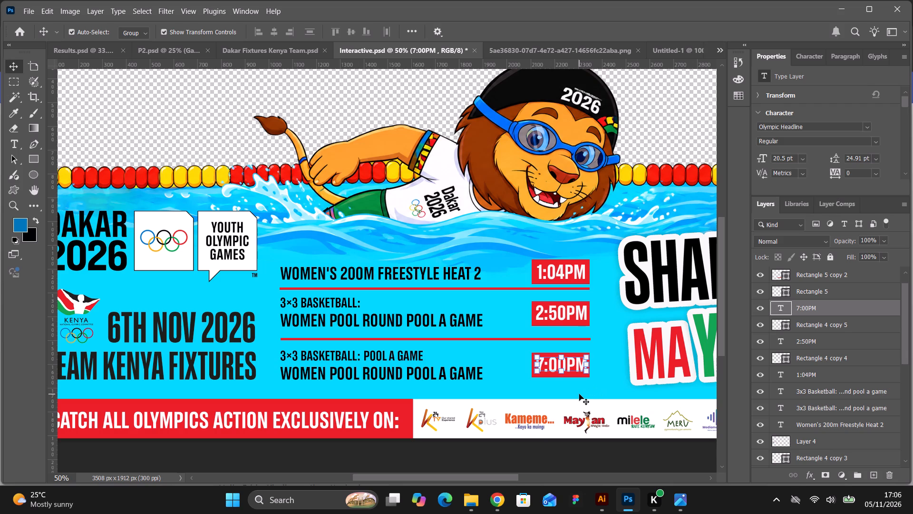
pyautogui.click(550, 455)
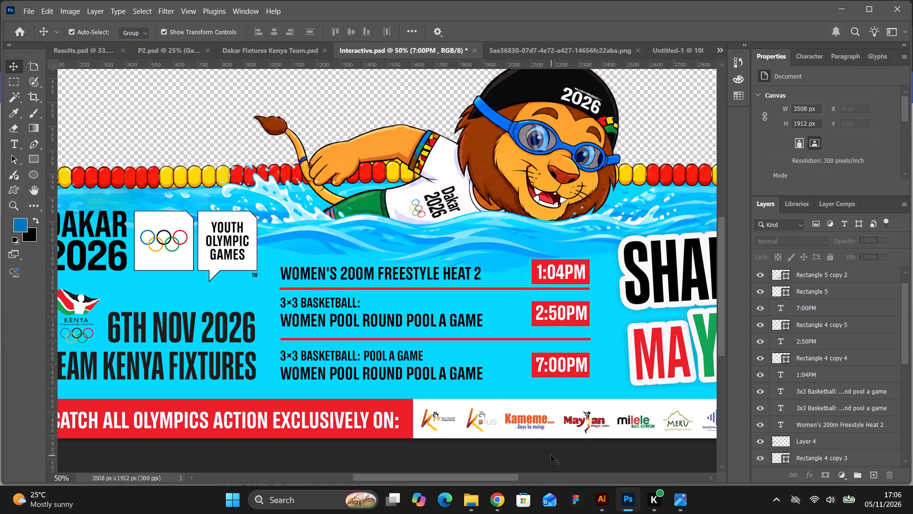
pyautogui.scroll(-1, 549, 444)
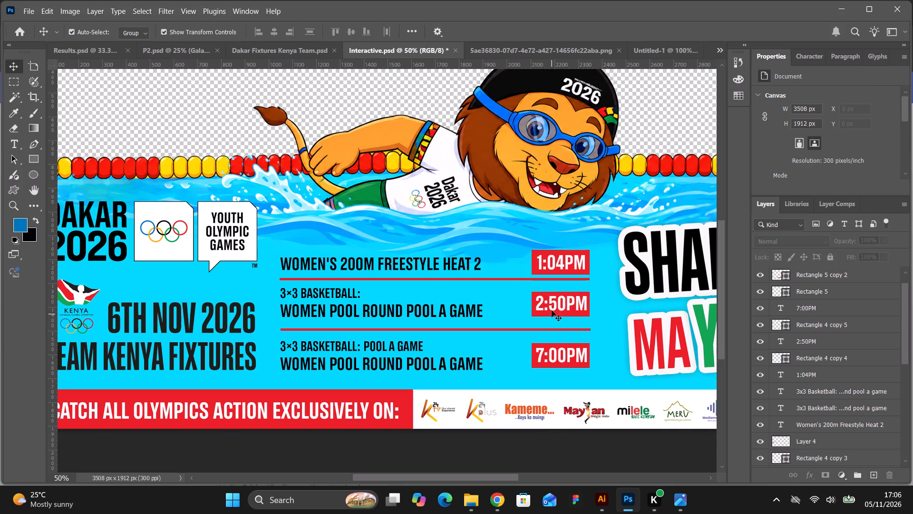
# Move the 2:50PM text together with its red box down about 8 px, centring it between the divider lines.
pyautogui.click(550, 306)
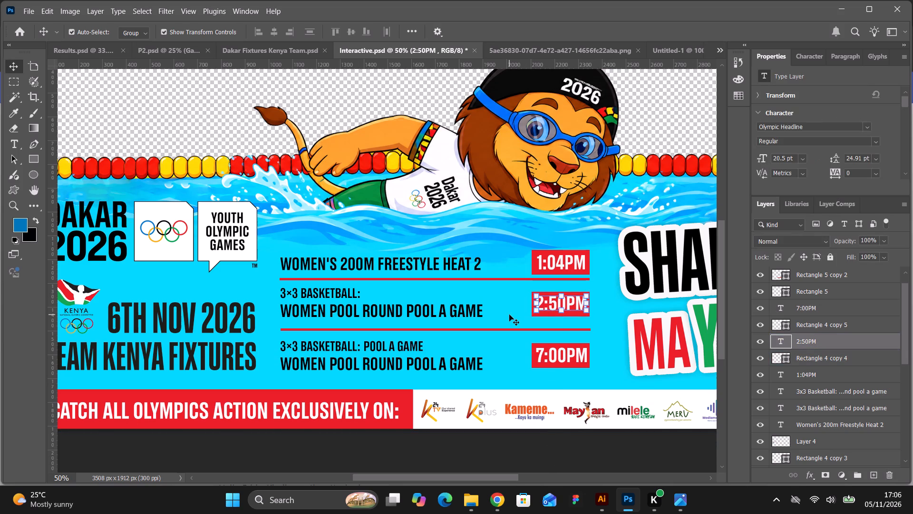
pyautogui.click(509, 315)
pyautogui.click(532, 295)
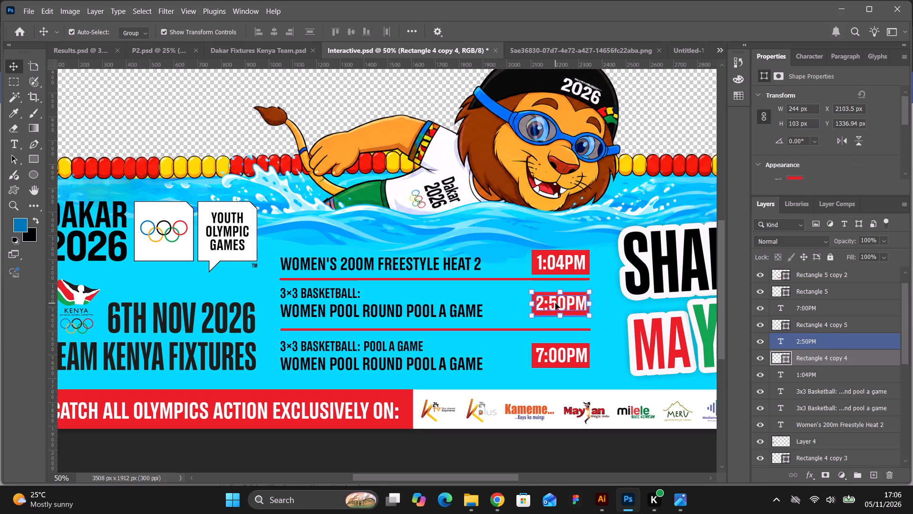
pyautogui.keyDown('shift'); pyautogui.click(555, 303); pyautogui.keyUp('shift')
pyautogui.press('Down')
pyautogui.press('Down')
pyautogui.press('Down')
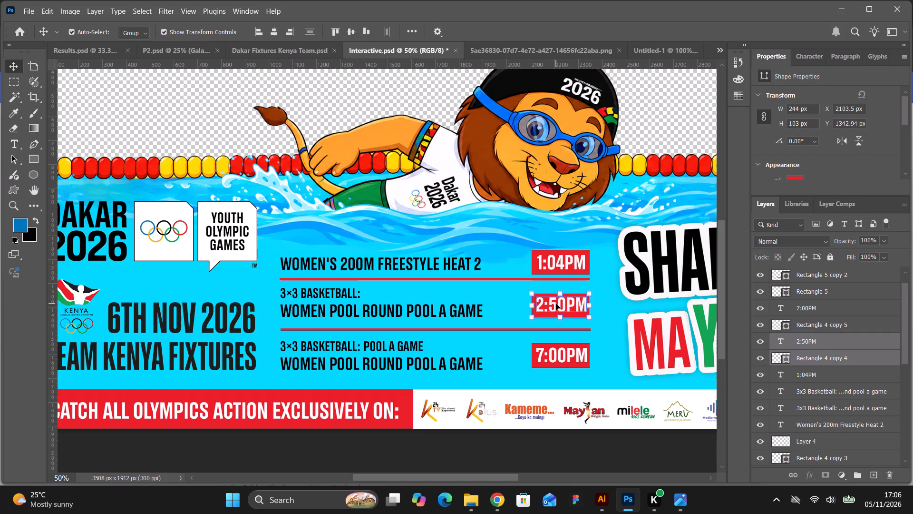
pyautogui.press('Down')
# Nudge the 7:00PM text slightly left, and move it with its red box down 14 px.
pyautogui.click(563, 357)
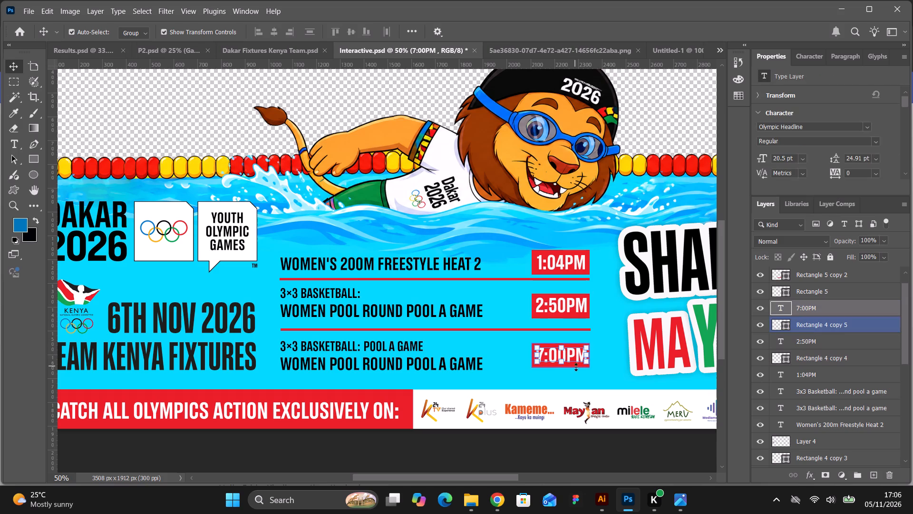
pyautogui.press('Left')
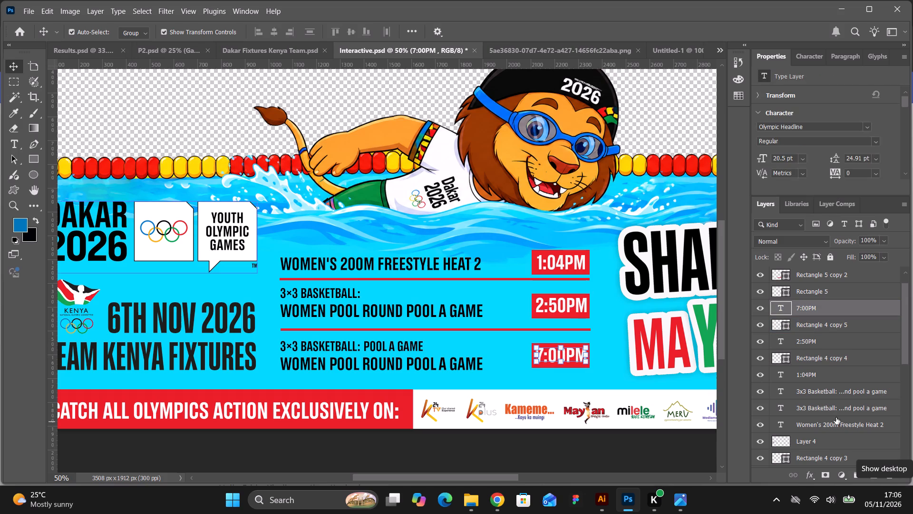
pyautogui.click(631, 348)
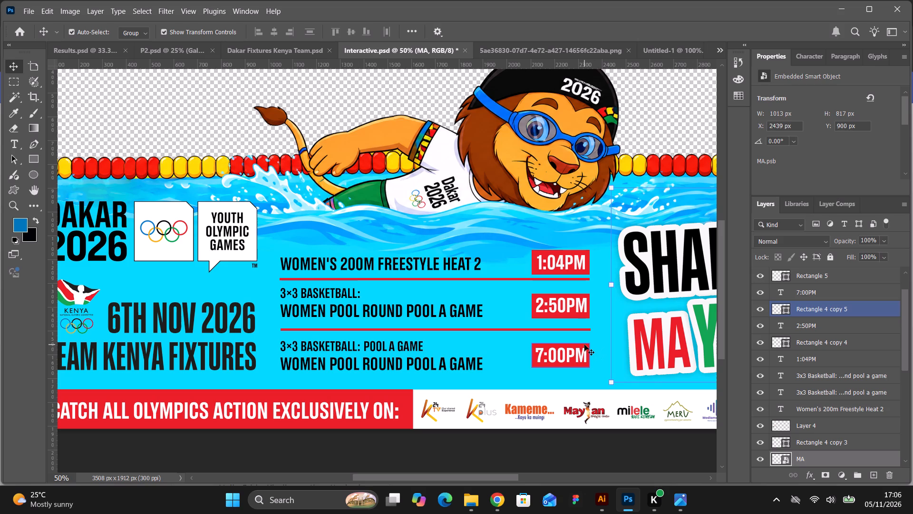
pyautogui.click(584, 345)
pyautogui.keyDown('shift'); pyautogui.click(573, 355); pyautogui.keyUp('shift')
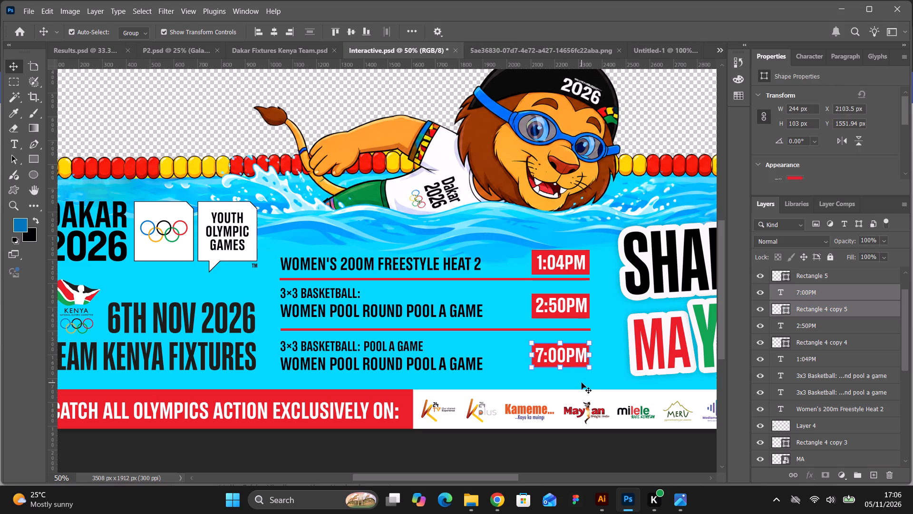
pyautogui.press('Down')
pyautogui.press('Down')
pyautogui.press('Down')
pyautogui.press('Down')
pyautogui.press('Down')
pyautogui.press('Down')
pyautogui.press('Down')
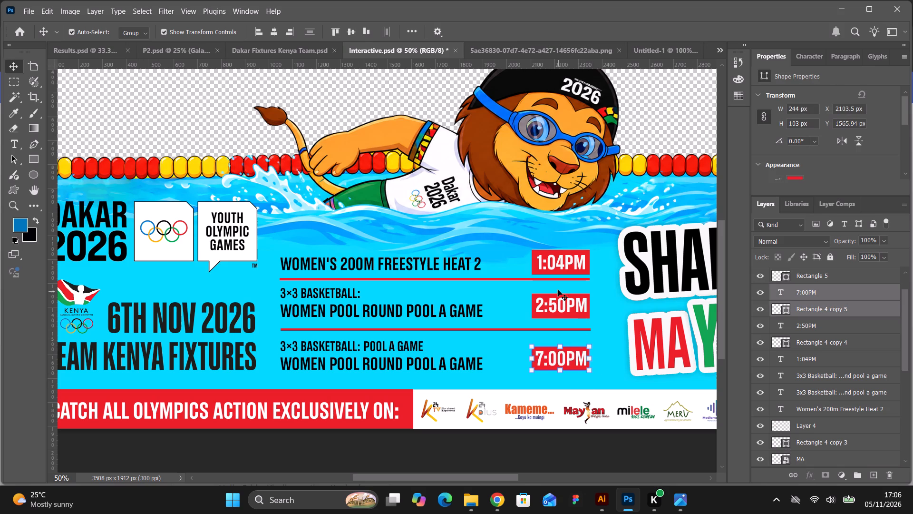
# Move the 1:04PM text together with its red box up 14 px, away from the divider line below.
pyautogui.click(567, 251)
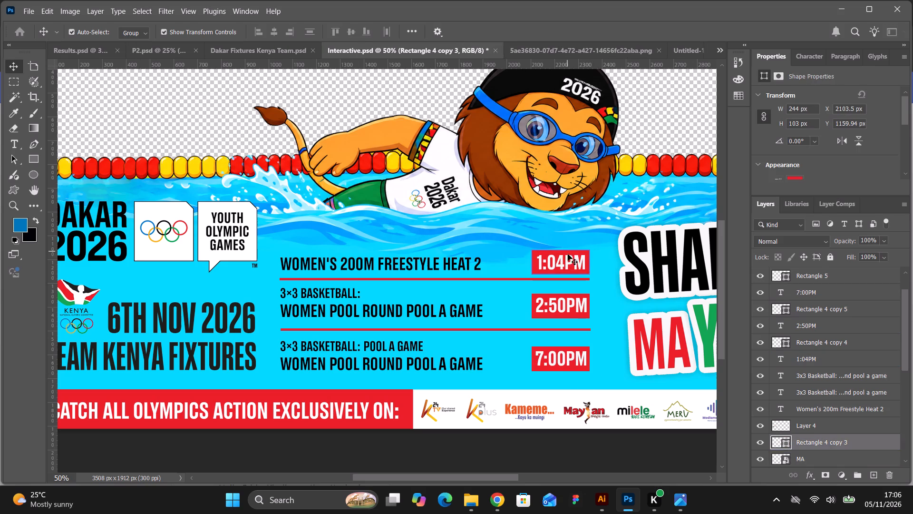
pyautogui.keyDown('shift'); pyautogui.click(567, 266); pyautogui.keyUp('shift')
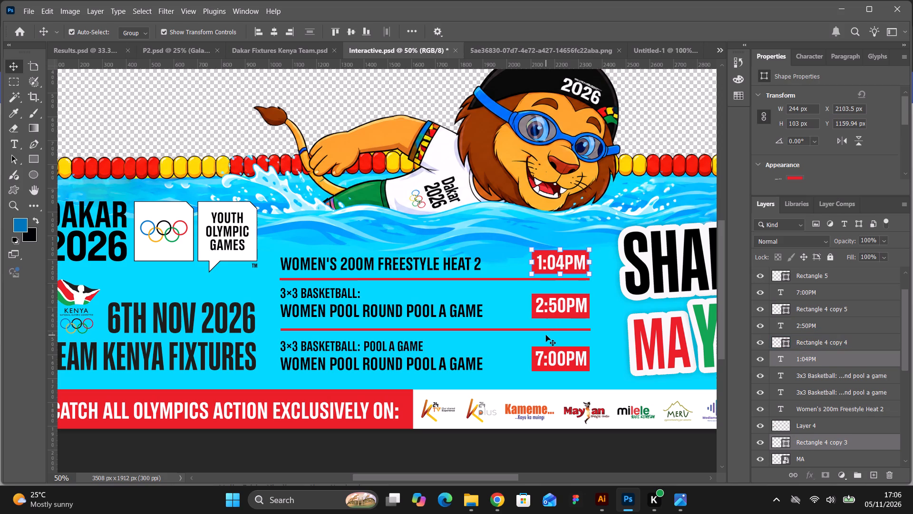
pyautogui.press('Up')
pyautogui.press('Up')
pyautogui.press('Up')
pyautogui.press('Up')
pyautogui.press('Up')
pyautogui.press('Up')
pyautogui.press('Up')
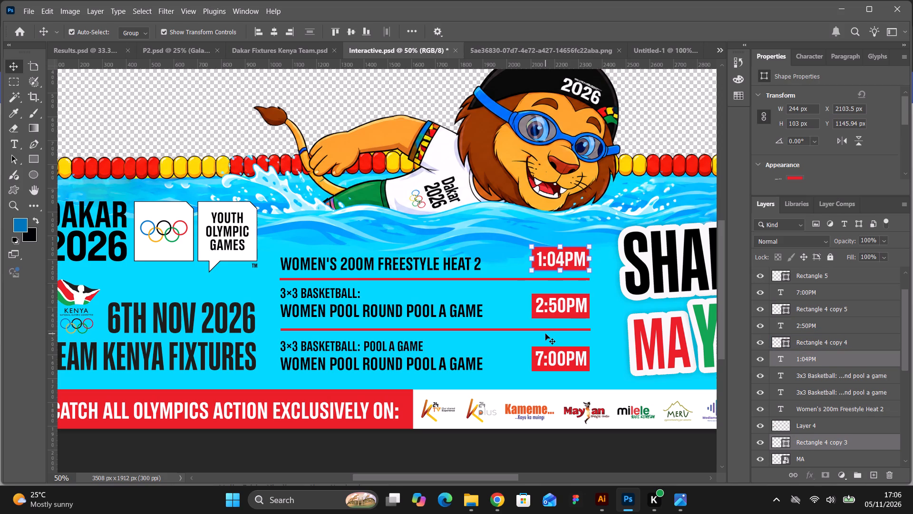
pyautogui.scroll(-2, 551, 426)
pyautogui.click(562, 437)
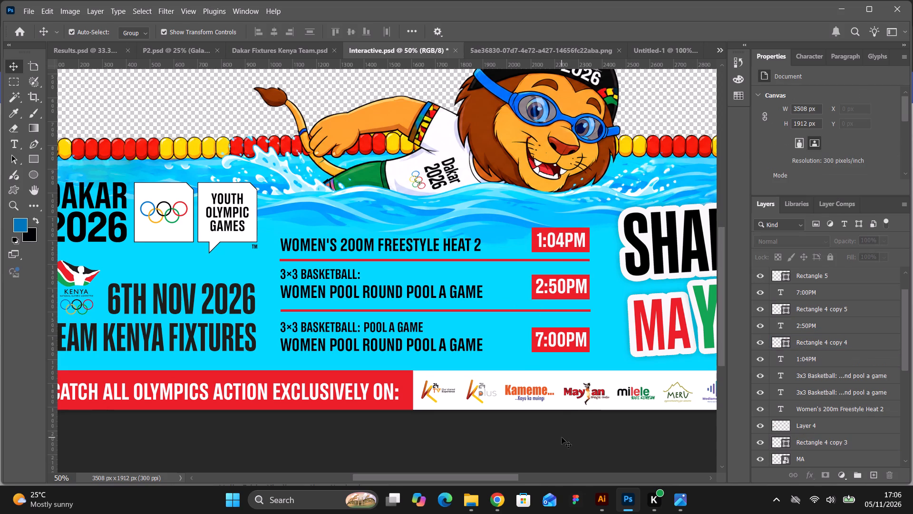
# Recolour the upper divider line to near-black 020202, sampled from the Olympic rings logo after trying the artwork's yellow and green.
pyautogui.click(498, 261)
pyautogui.doubleClick(787, 279)
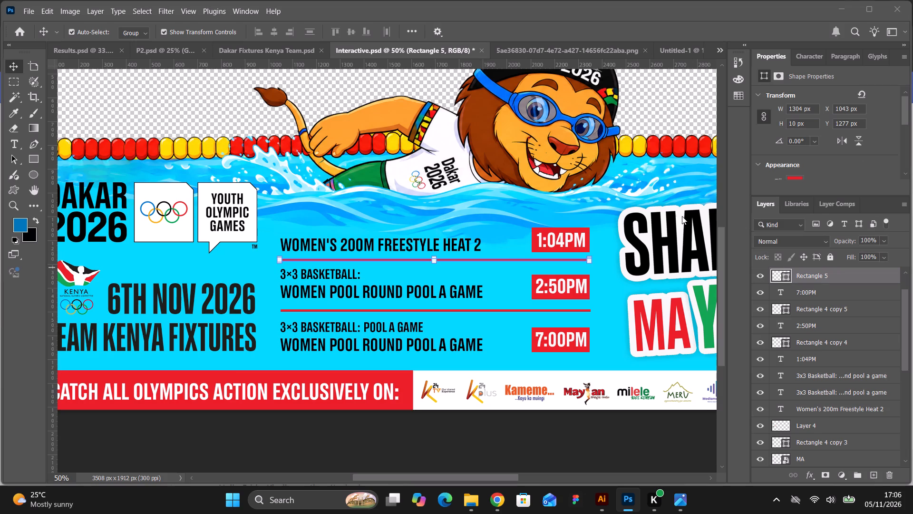
pyautogui.click(396, 143)
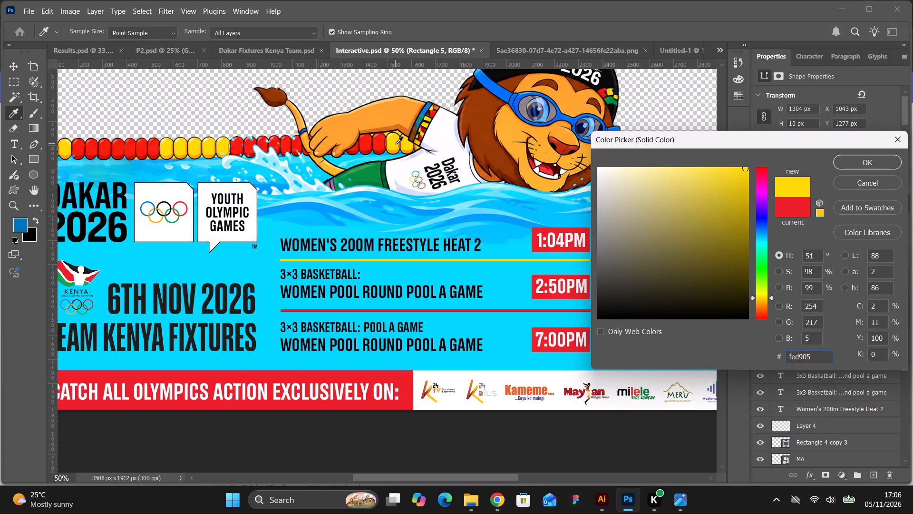
pyautogui.click(374, 169)
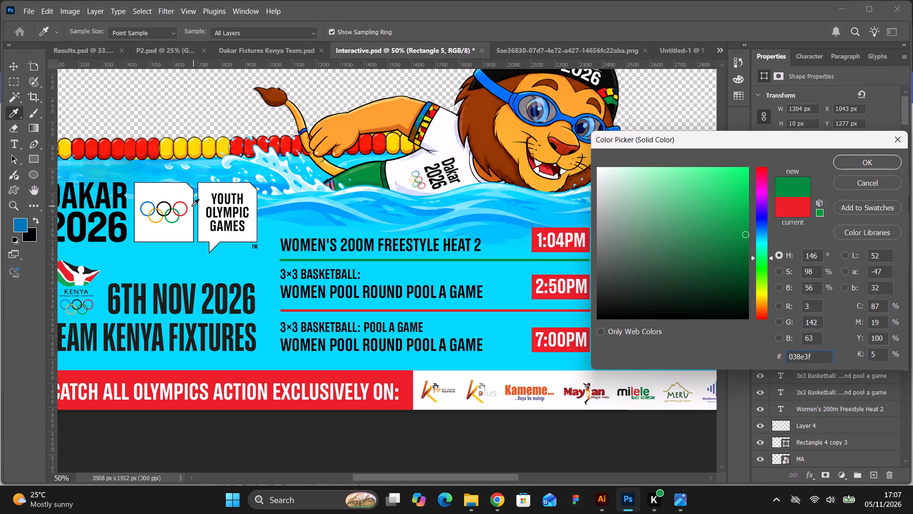
pyautogui.click(168, 204)
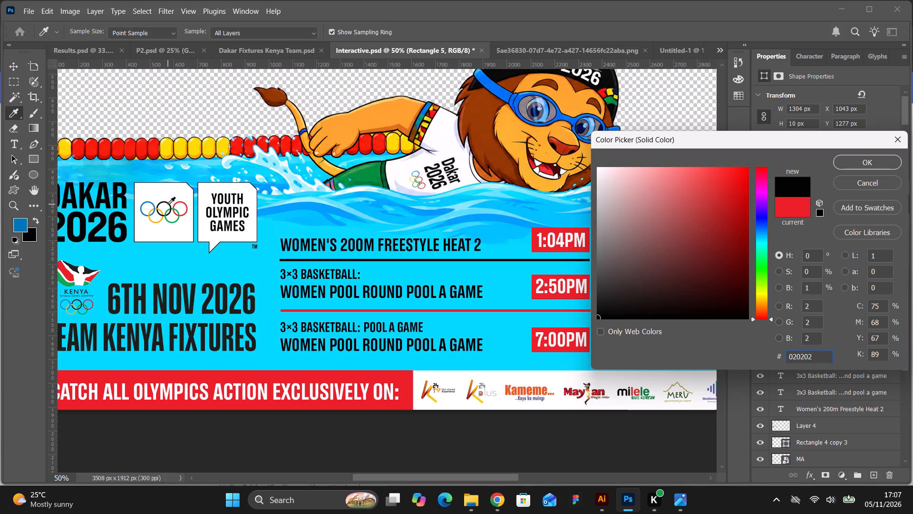
pyautogui.click(845, 163)
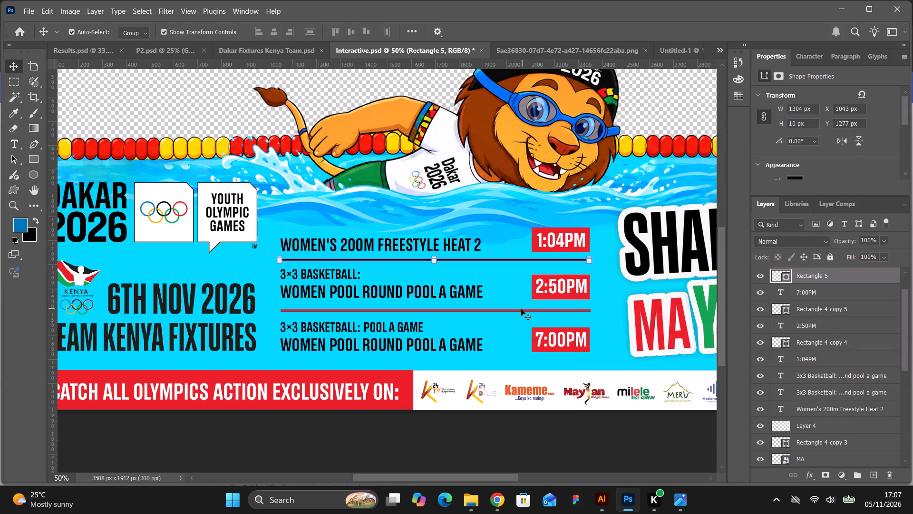
# Recolour the lower divider line to dark 1d1d1b, sampled from the "6th Nov 2026" date text.
pyautogui.click(522, 311)
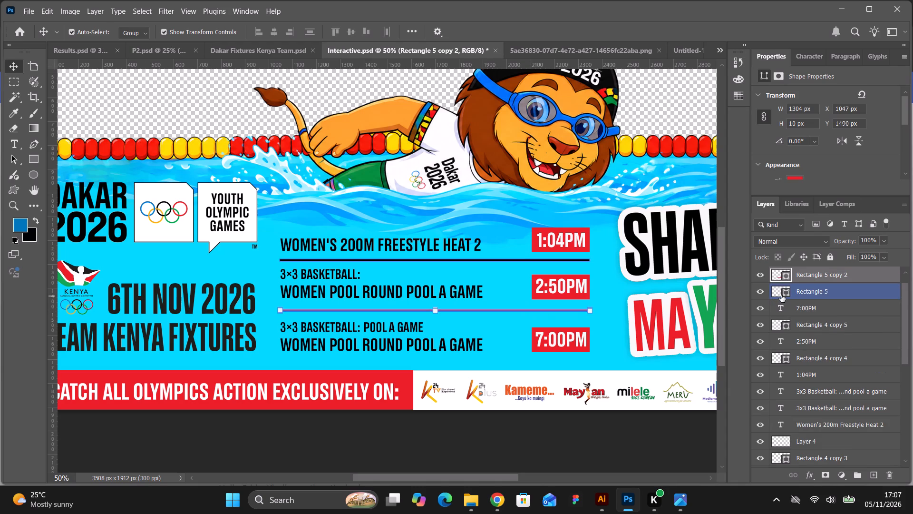
pyautogui.doubleClick(784, 274)
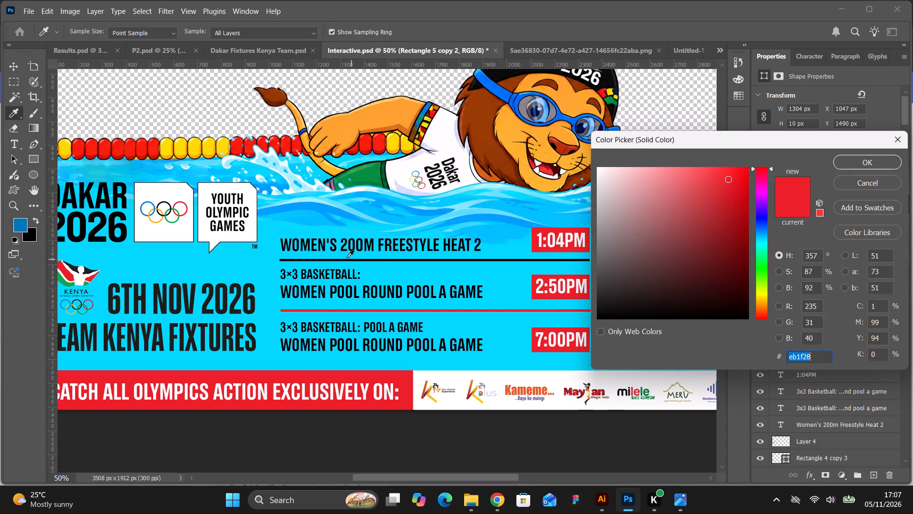
pyautogui.click(226, 296)
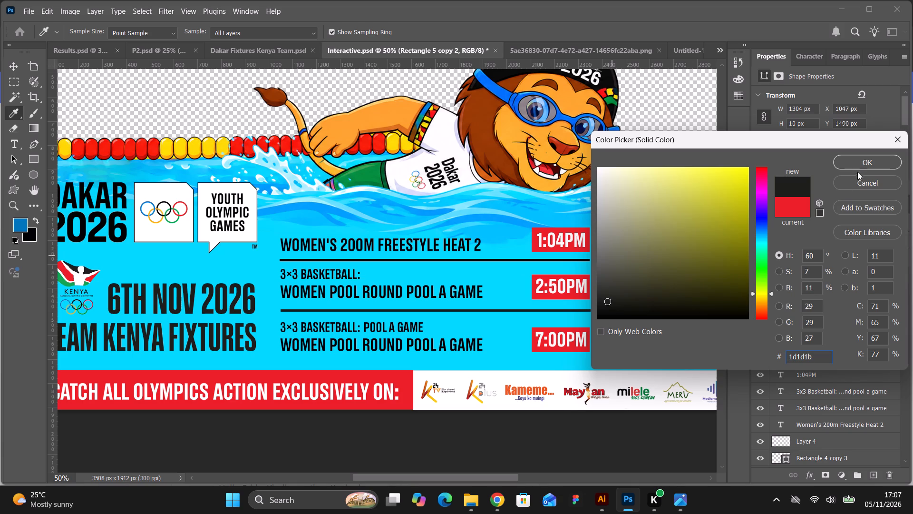
pyautogui.click(857, 166)
pyautogui.click(651, 425)
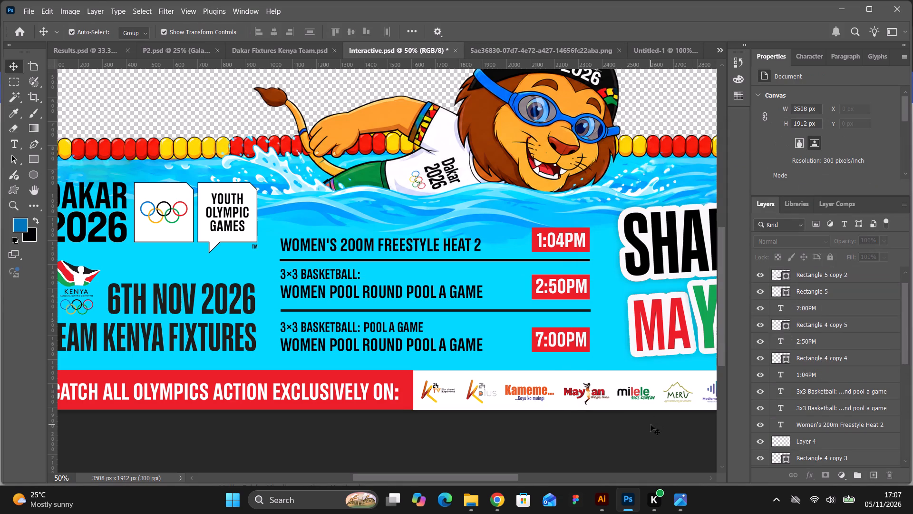
# Review the whole fixtures banner to check the layout of the event list, divider lines and time labels.
pyautogui.hotkey('ctrl', '-')
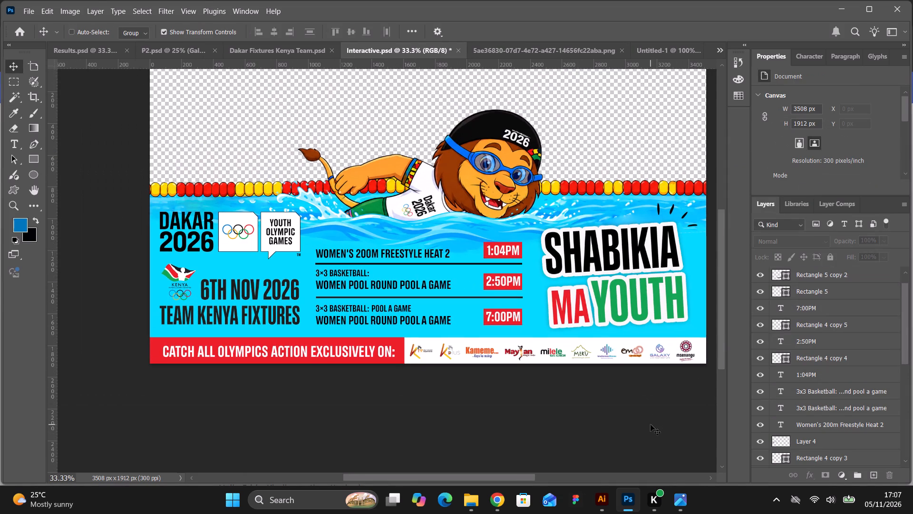
pyautogui.hotkey('ctrl', '-')
pyautogui.scroll(2, 667, 436)
pyautogui.scroll(-1, 626, 414)
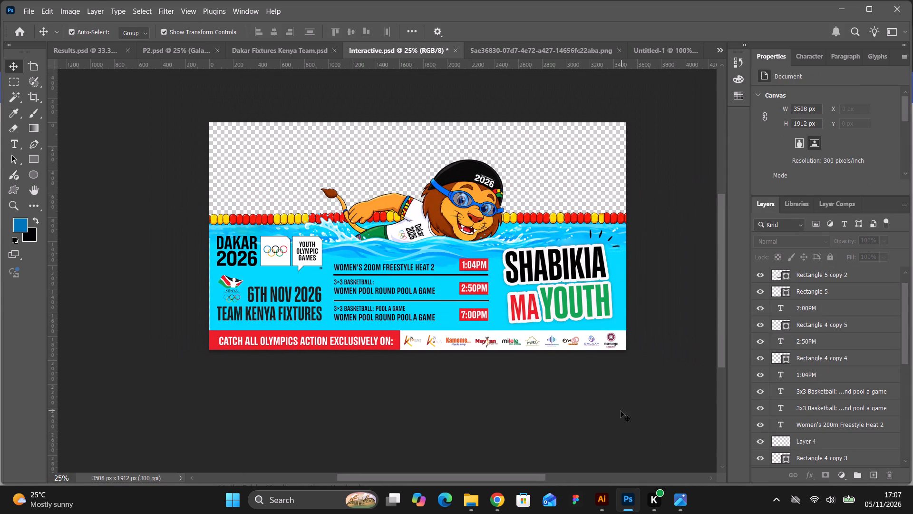
pyautogui.scroll(-1, 621, 411)
pyautogui.click(610, 385)
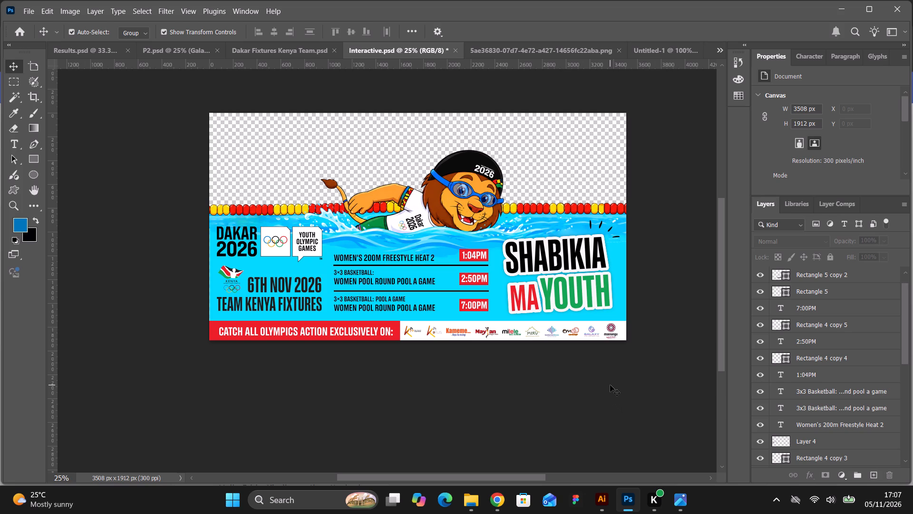
pyautogui.hotkey('ctrl', '=')
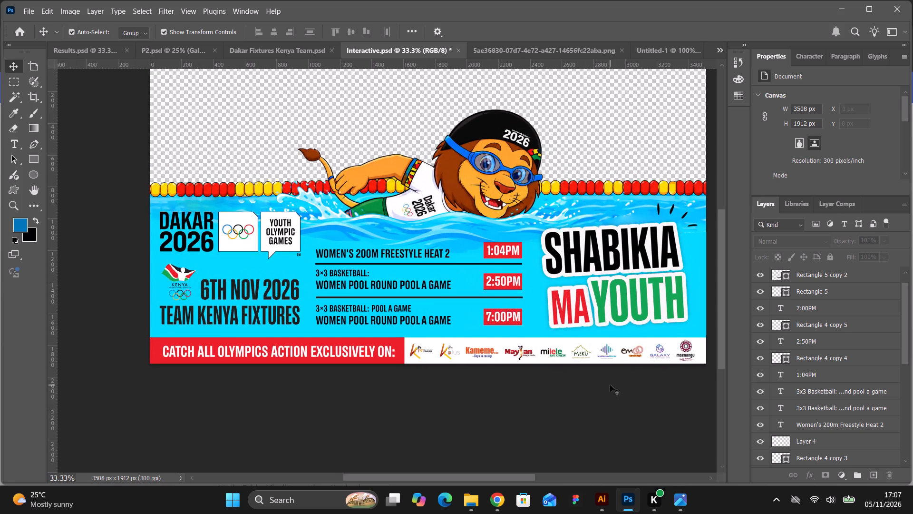
pyautogui.scroll(5, 599, 374)
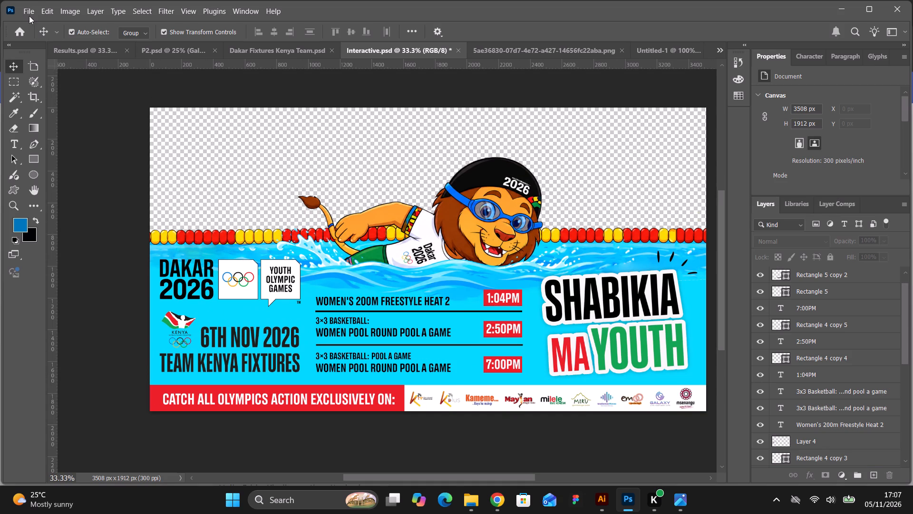
# Export the banner as a transparent PNG at 15000 x 8176 px, proceeding to the choice of save location.
pyautogui.click(28, 10)
pyautogui.click(194, 202)
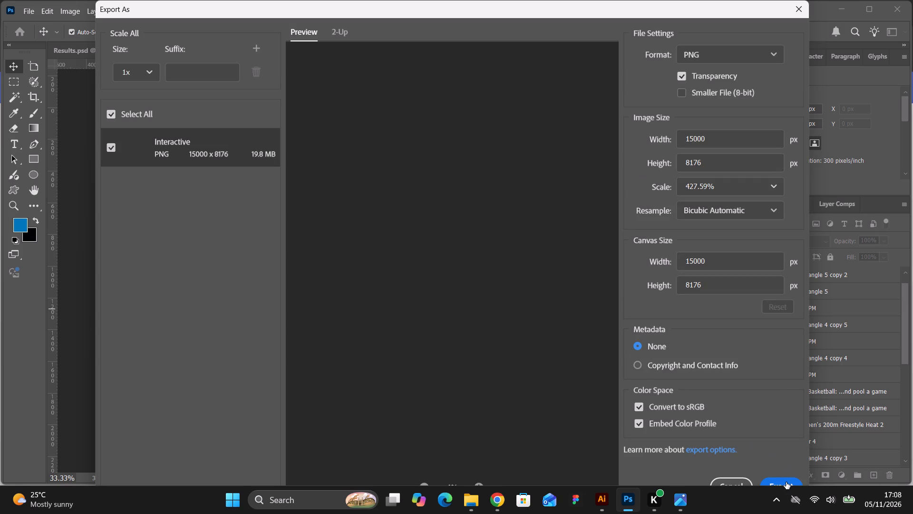
pyautogui.click(786, 482)
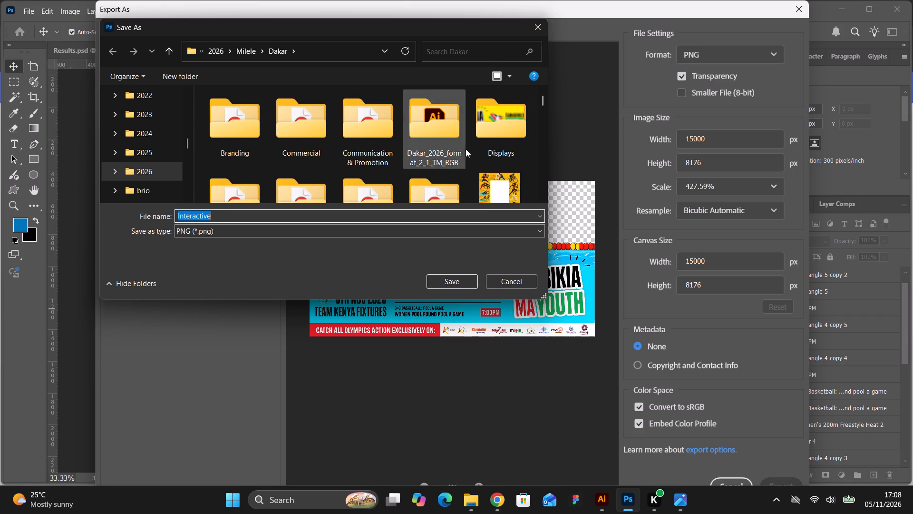
# Look through the existing files in the Dakar folder to check the names of earlier exports.
pyautogui.scroll(-9, 466, 149)
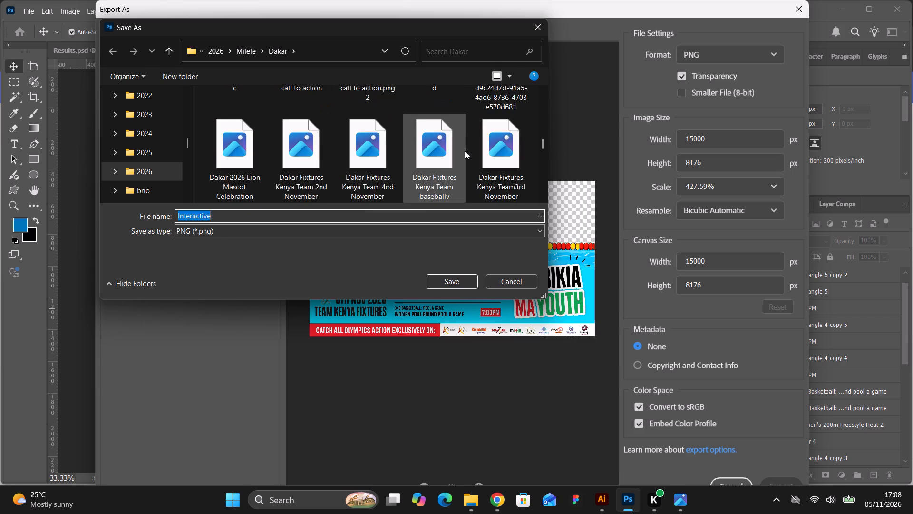
pyautogui.scroll(-7, 465, 151)
pyautogui.scroll(1, 465, 151)
pyautogui.scroll(-2, 465, 151)
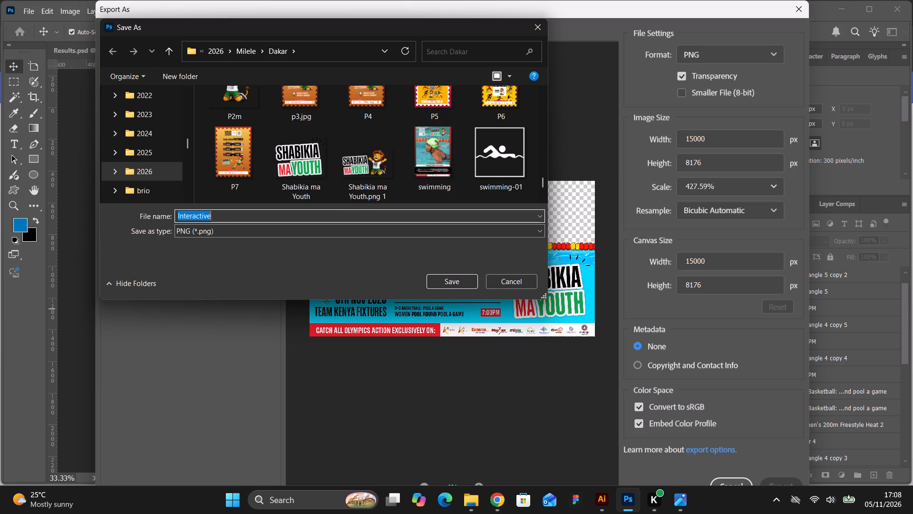
pyautogui.scroll(-2, 285, 171)
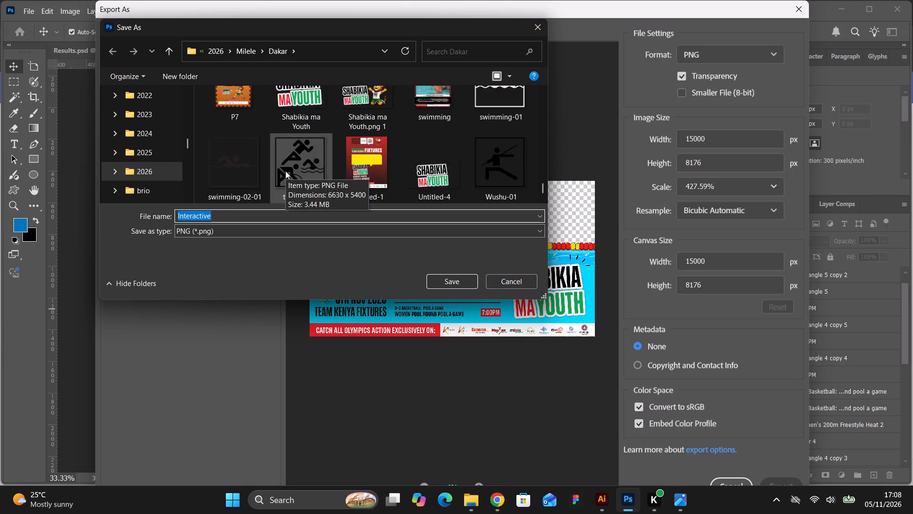
# Name the exported file "Interaptive Banner 3.png", based on the existing Interaptive Banner 2 name, and save it in the Dakar folder.
pyautogui.click(220, 212)
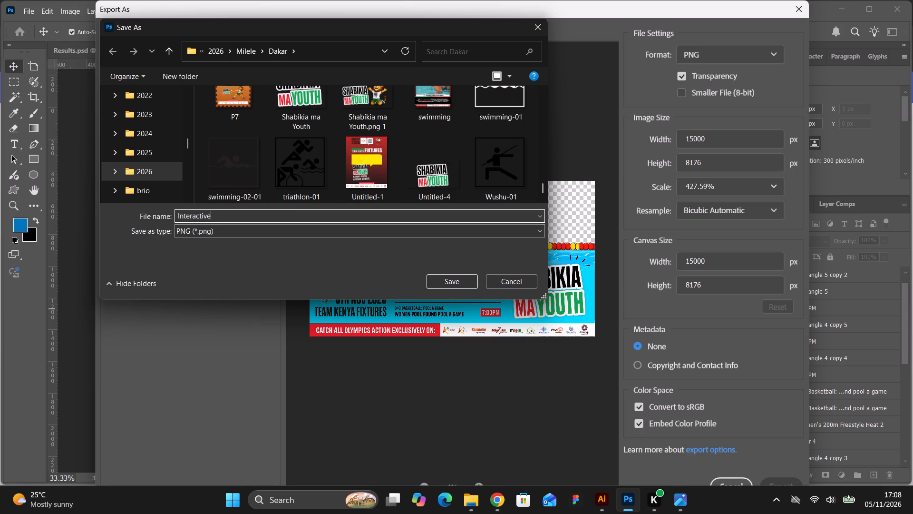
pyautogui.moveTo(221, 215); pyautogui.dragTo(175, 217)
pyautogui.hotkey('shift', 'i')
pyautogui.press('n')
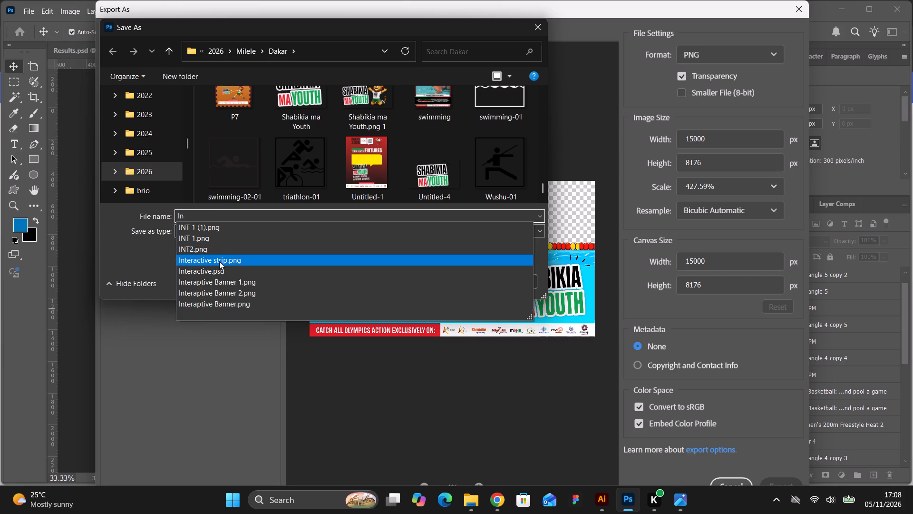
pyautogui.click(241, 292)
pyautogui.click(239, 216)
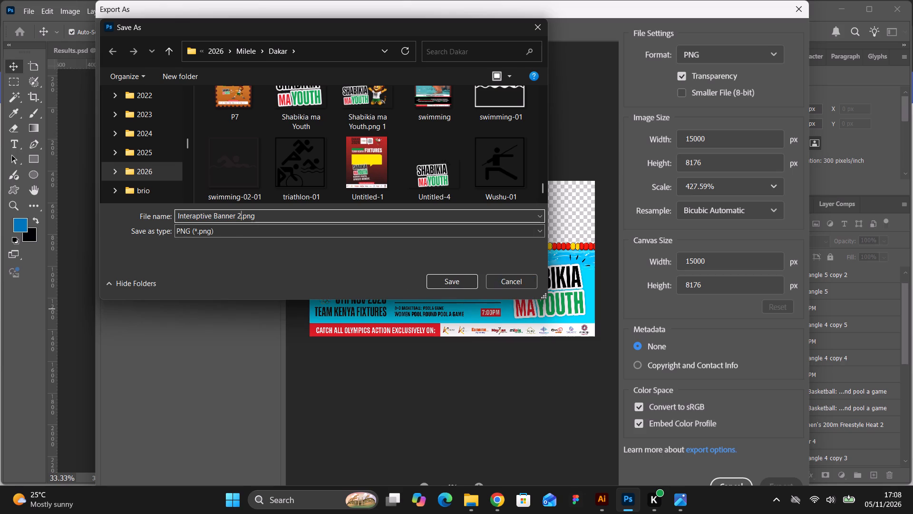
pyautogui.press('BackSpace')
pyautogui.press('3')
pyautogui.click(442, 278)
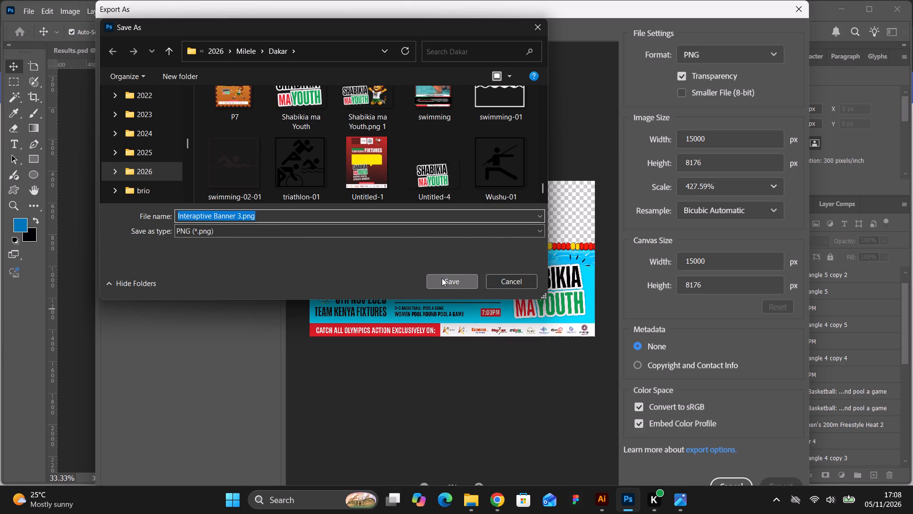
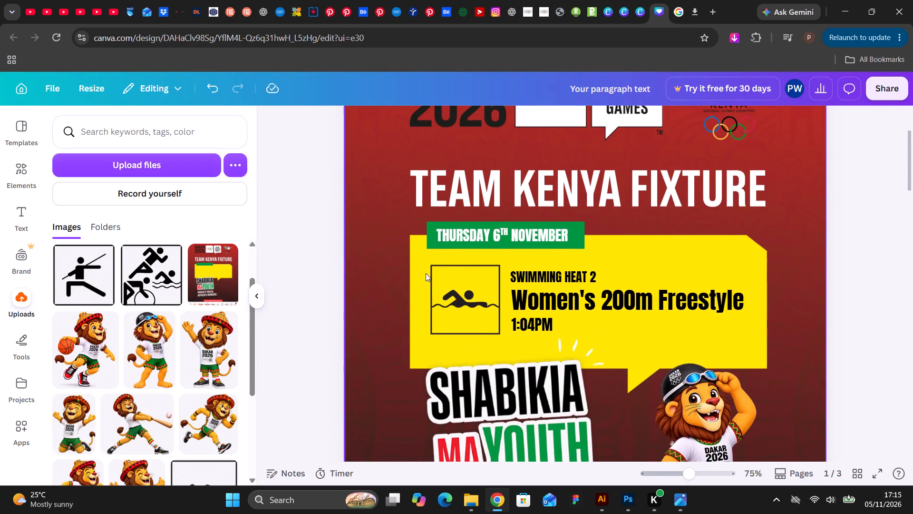
# Look over the Team Kenya fixture poster on page 1, from the swimming event card down to the broadcaster logos.
pyautogui.click(371, 258)
pyautogui.scroll(4, 559, 234)
pyautogui.scroll(-9, 566, 232)
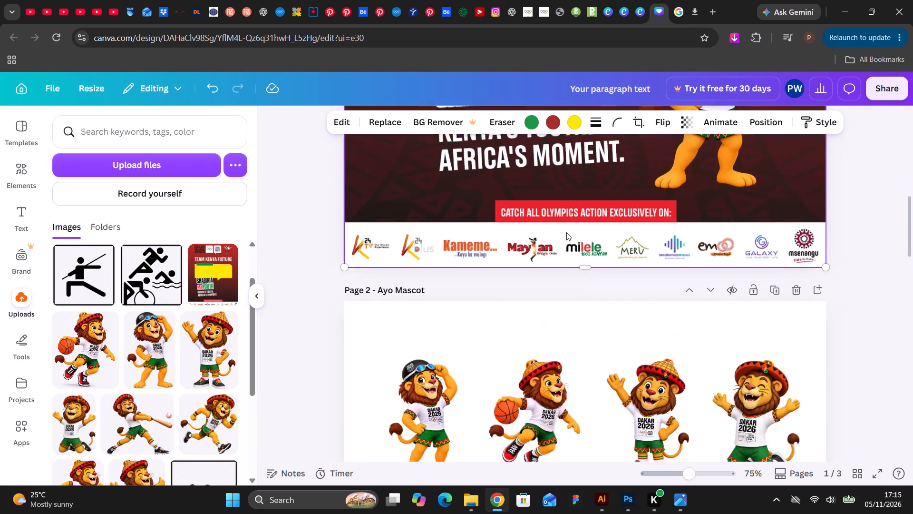
pyautogui.scroll(3, 566, 232)
pyautogui.scroll(1, 670, 219)
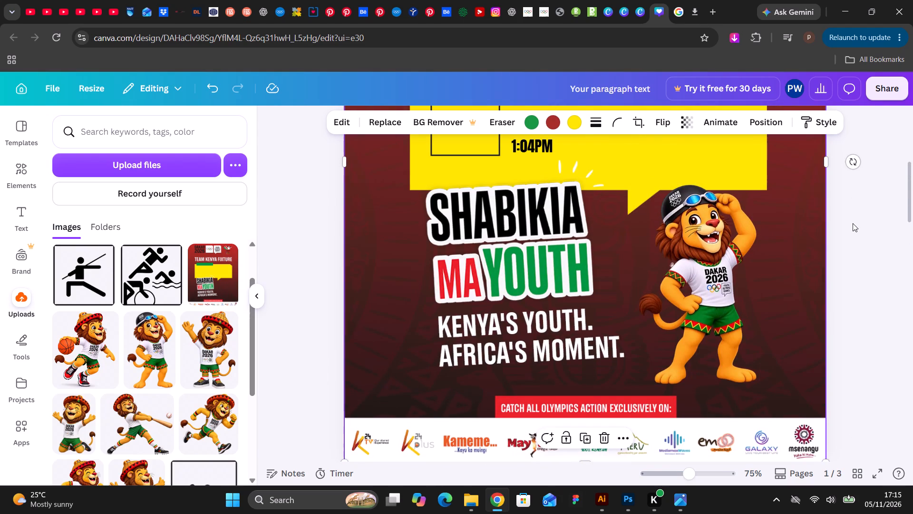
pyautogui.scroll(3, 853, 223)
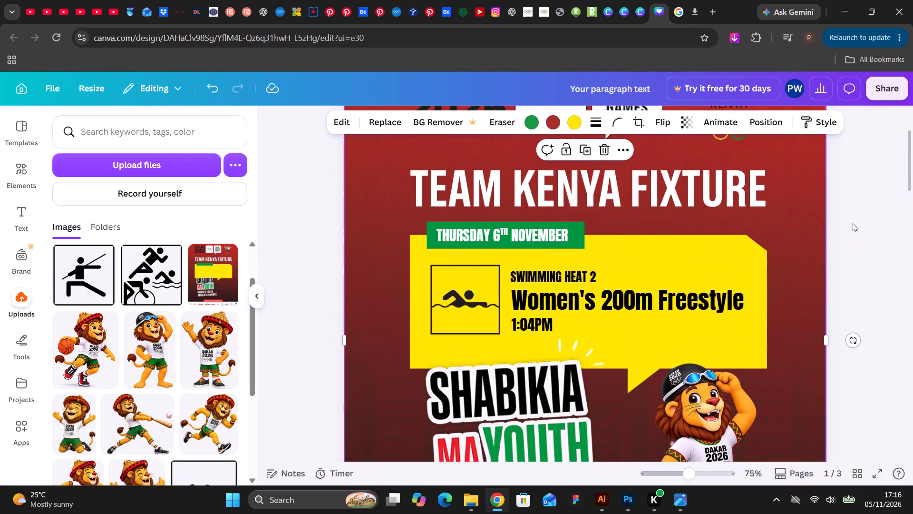
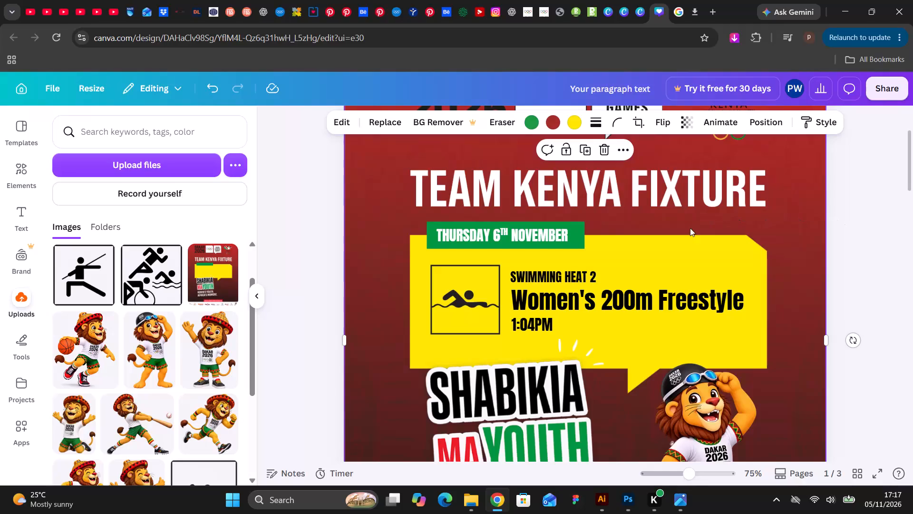
# Review the Thursday 6th November Team Kenya fixture poster and the lion poses on the Ayo Mascot page.
pyautogui.scroll(-2, 547, 297)
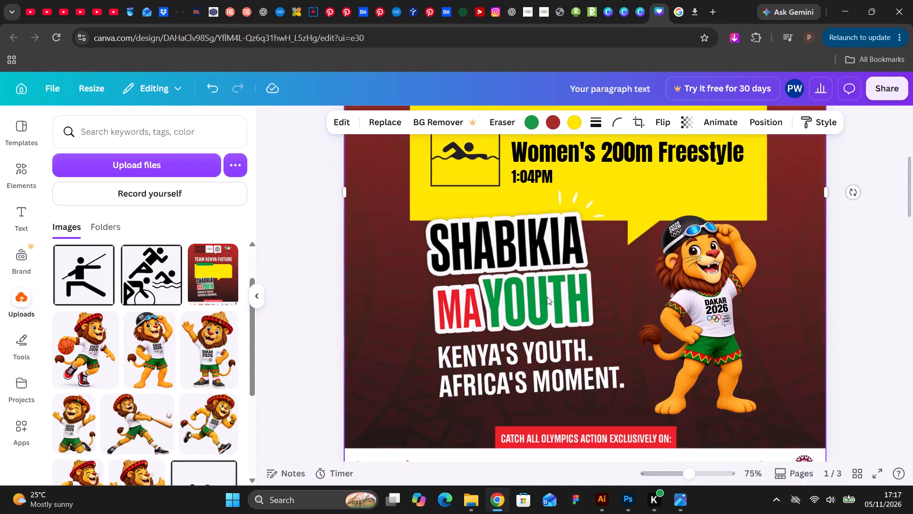
pyautogui.scroll(-7, 547, 297)
pyautogui.scroll(2, 547, 297)
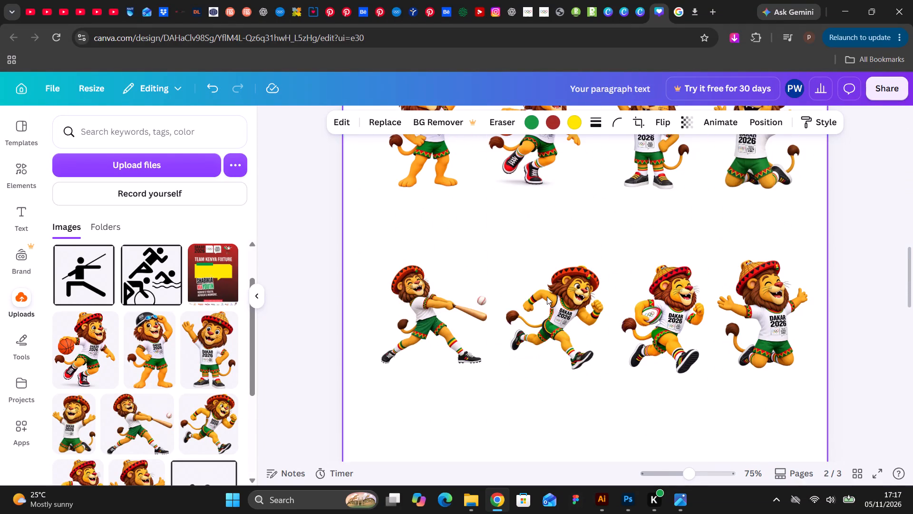
pyautogui.scroll(4, 811, 290)
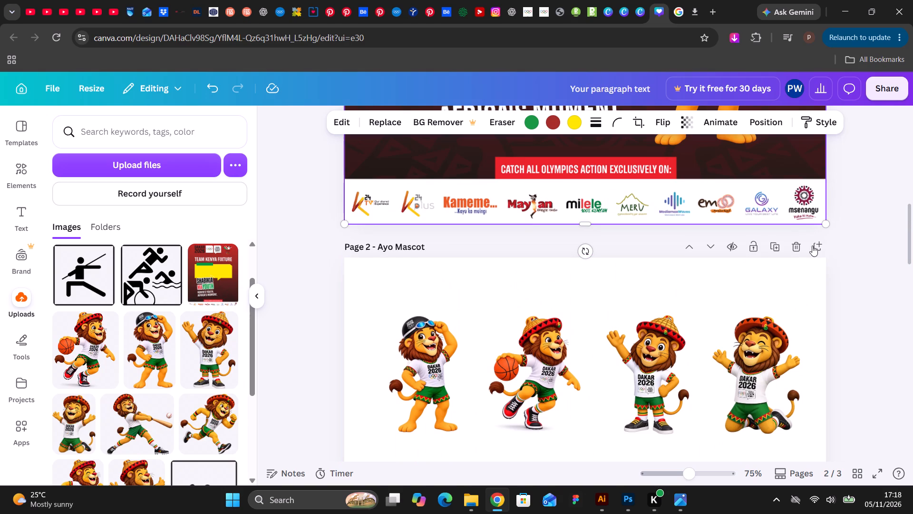
pyautogui.scroll(1, 849, 226)
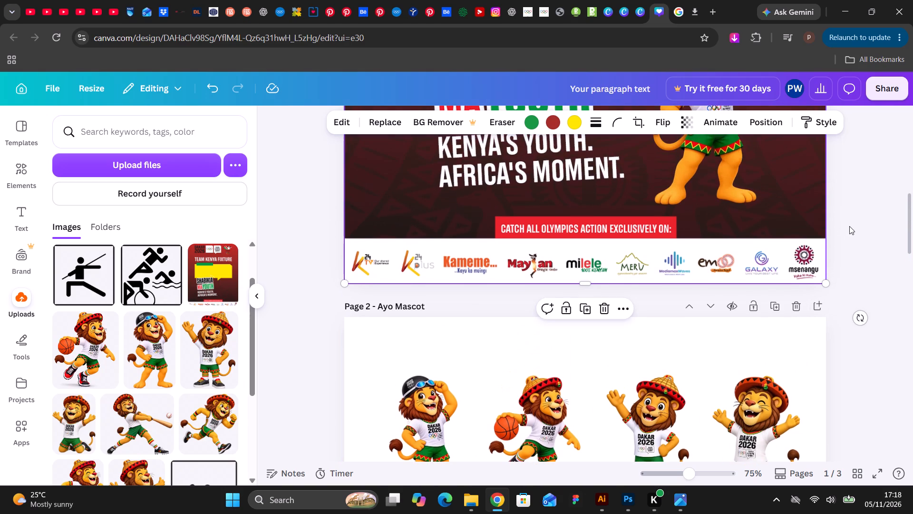
pyautogui.scroll(6, 849, 226)
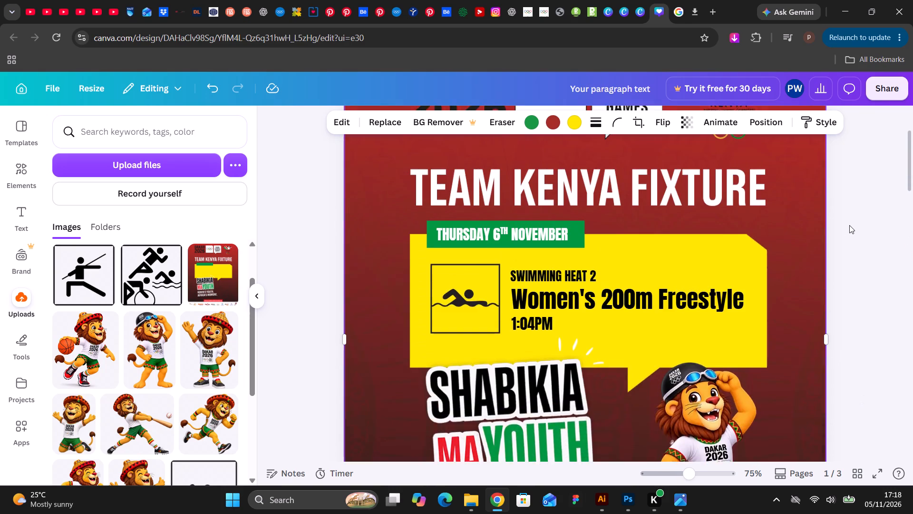
pyautogui.scroll(2, 849, 225)
pyautogui.scroll(-4, 849, 225)
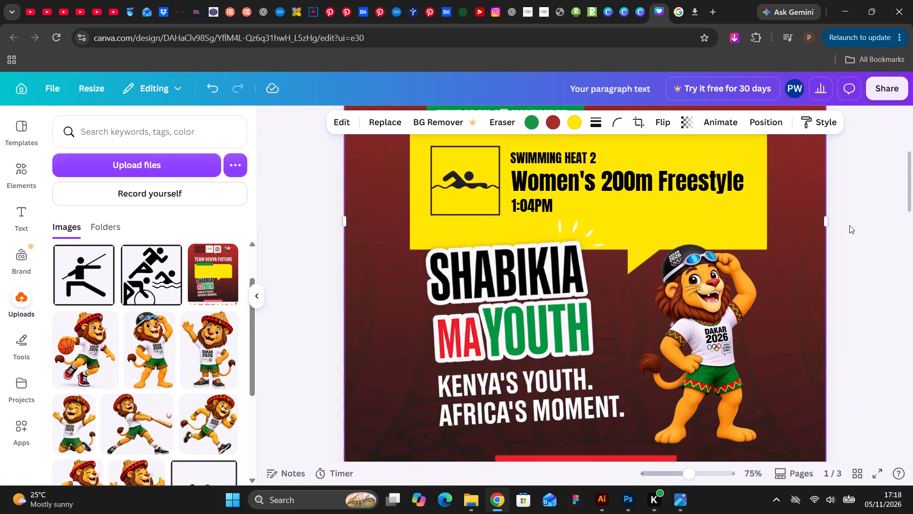
pyautogui.scroll(-1, 849, 225)
pyautogui.scroll(4, 849, 225)
pyautogui.scroll(-3, 849, 225)
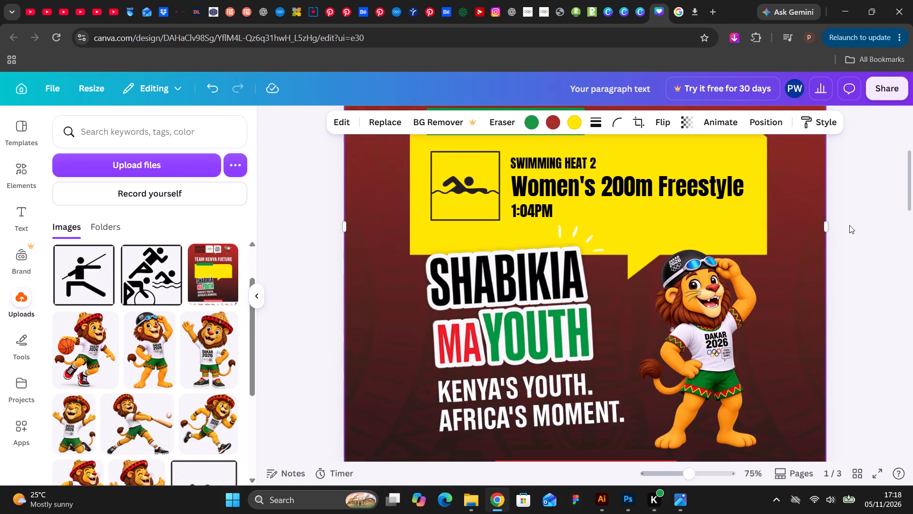
pyautogui.scroll(3, 849, 225)
pyautogui.scroll(-1, 849, 225)
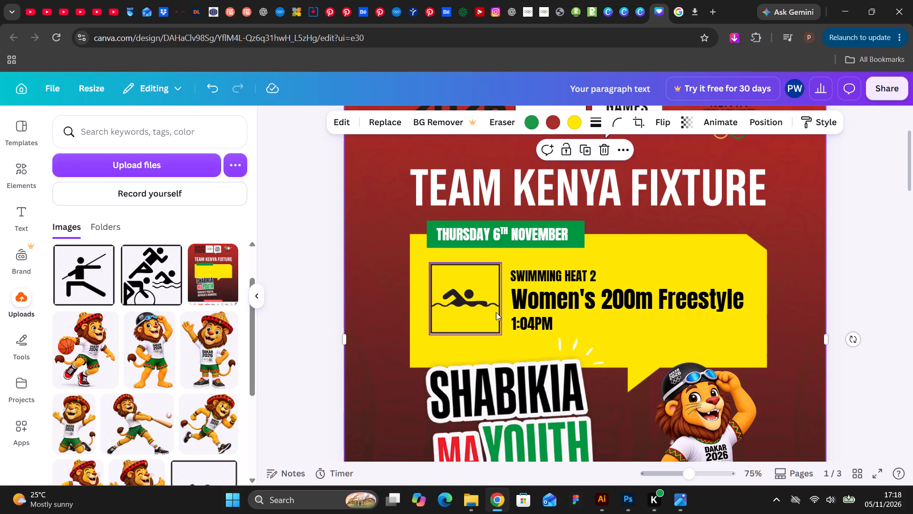
pyautogui.click(896, 268)
pyautogui.scroll(-3, 884, 280)
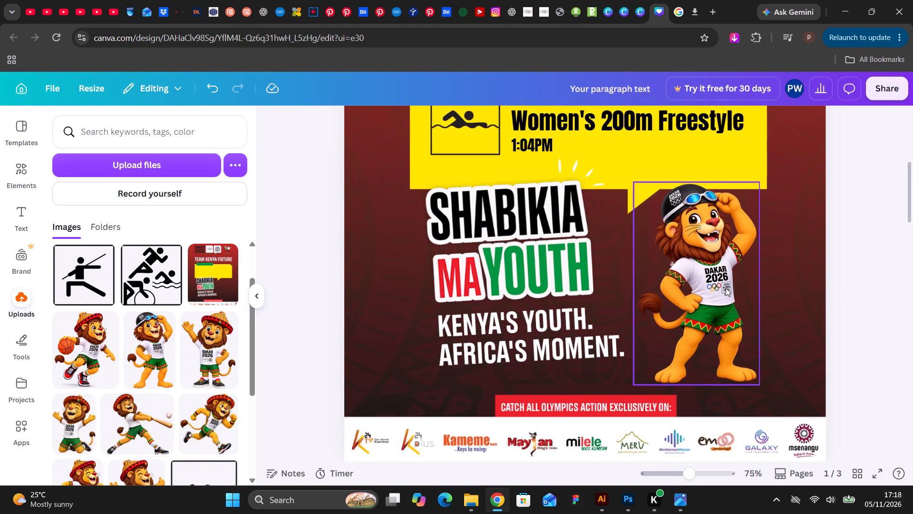
# Select the poster's swimmer lion mascot and compare it with the alternative poses on the Ayo Mascot page.
pyautogui.click(726, 288)
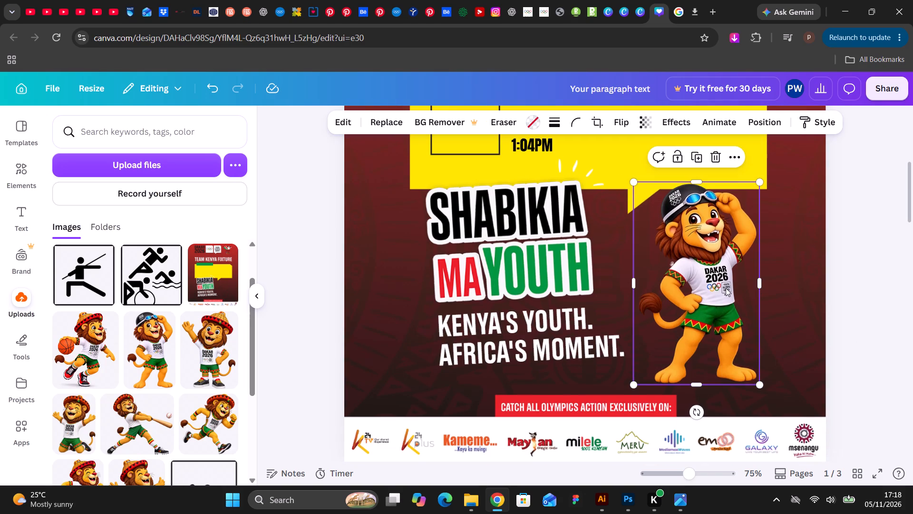
pyautogui.scroll(-9, 765, 290)
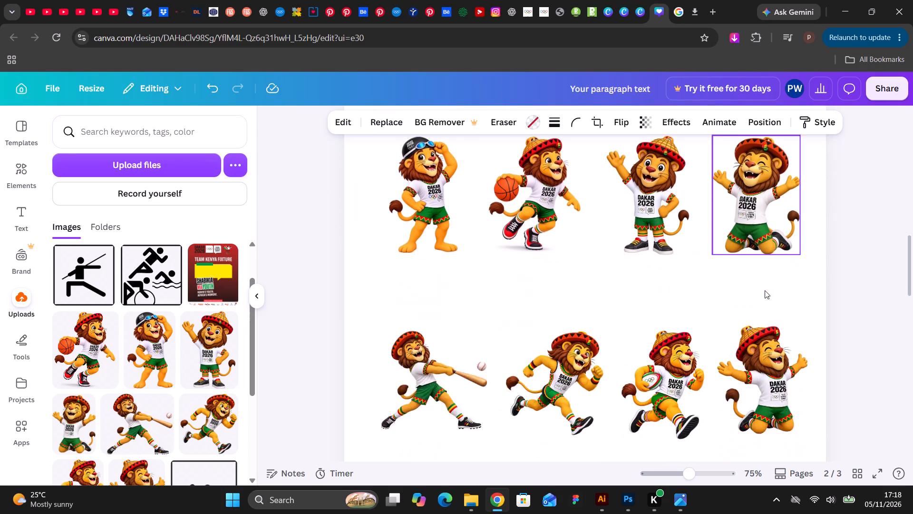
pyautogui.scroll(4, 765, 290)
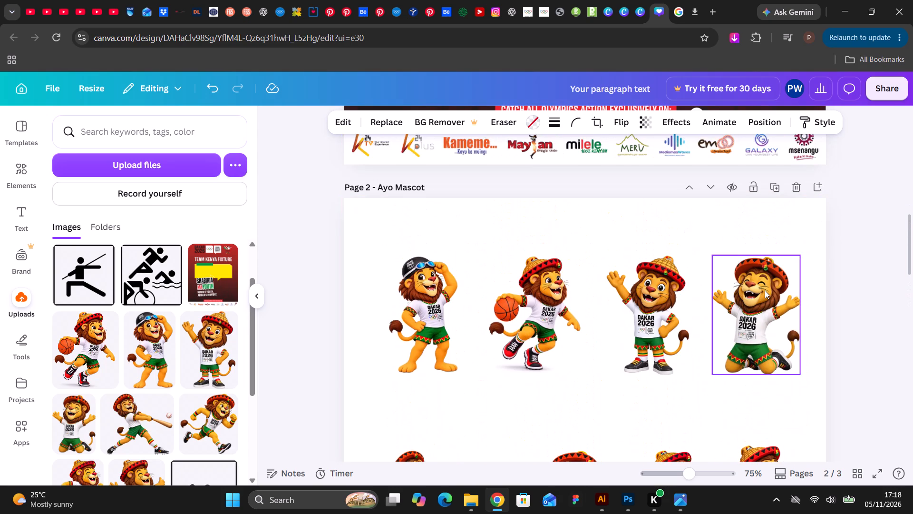
pyautogui.scroll(-3, 765, 290)
pyautogui.scroll(3, 765, 290)
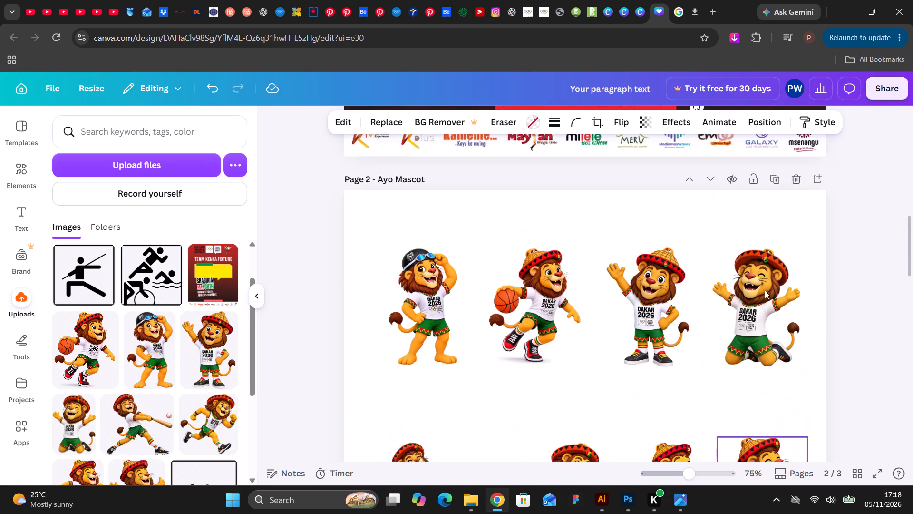
pyautogui.scroll(7, 765, 290)
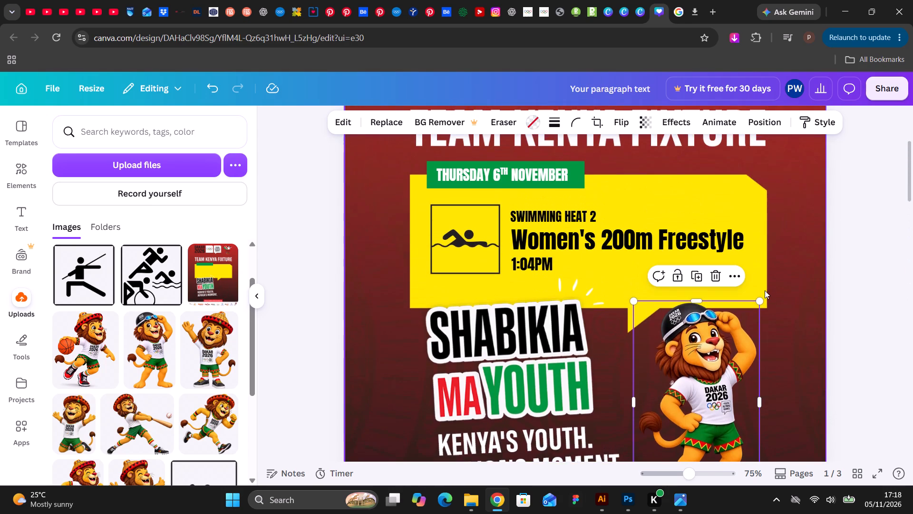
pyautogui.scroll(4, 765, 290)
pyautogui.scroll(-9, 765, 290)
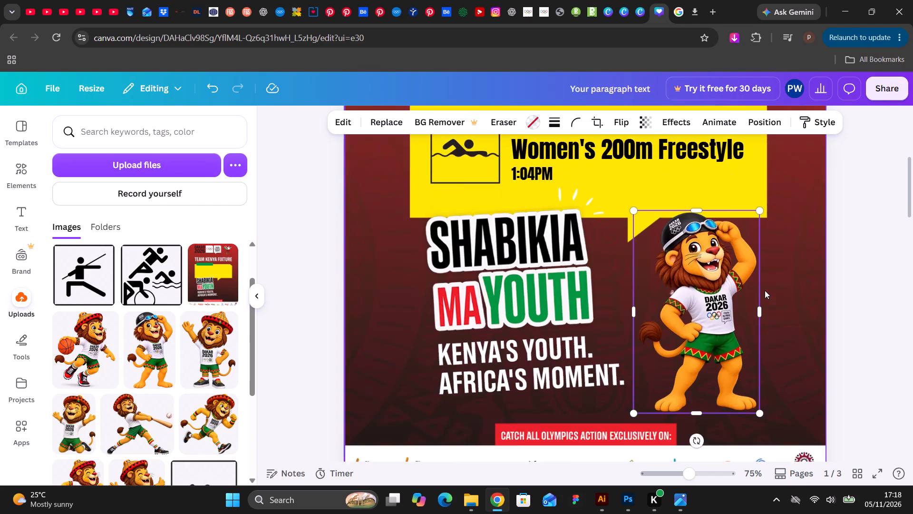
pyautogui.scroll(4, 765, 290)
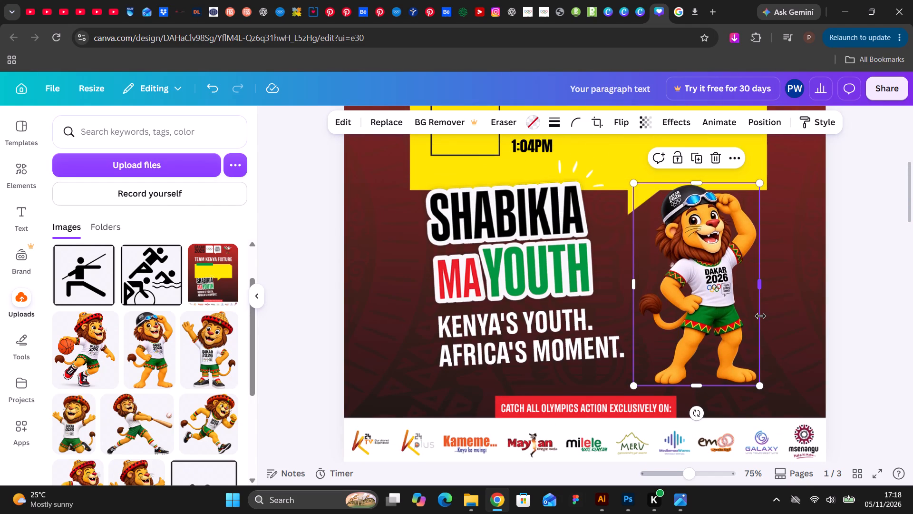
pyautogui.scroll(-4, 760, 313)
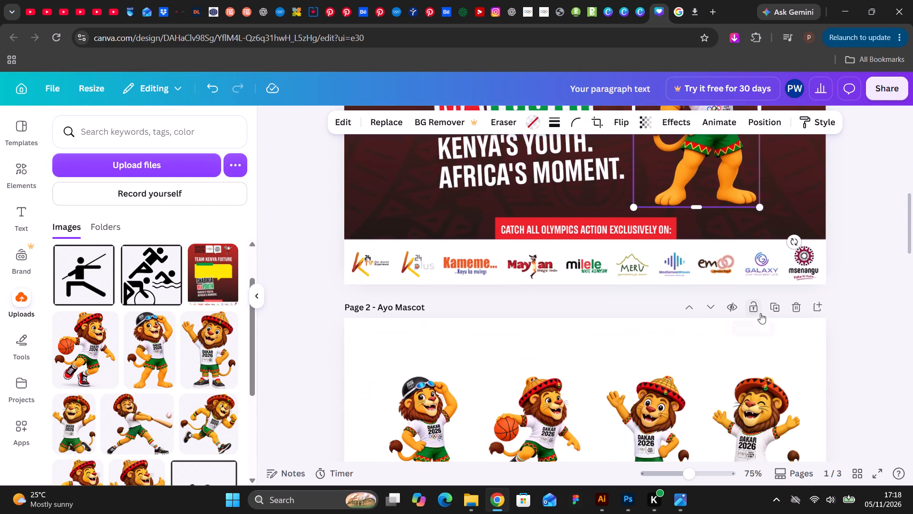
pyautogui.scroll(2, 760, 313)
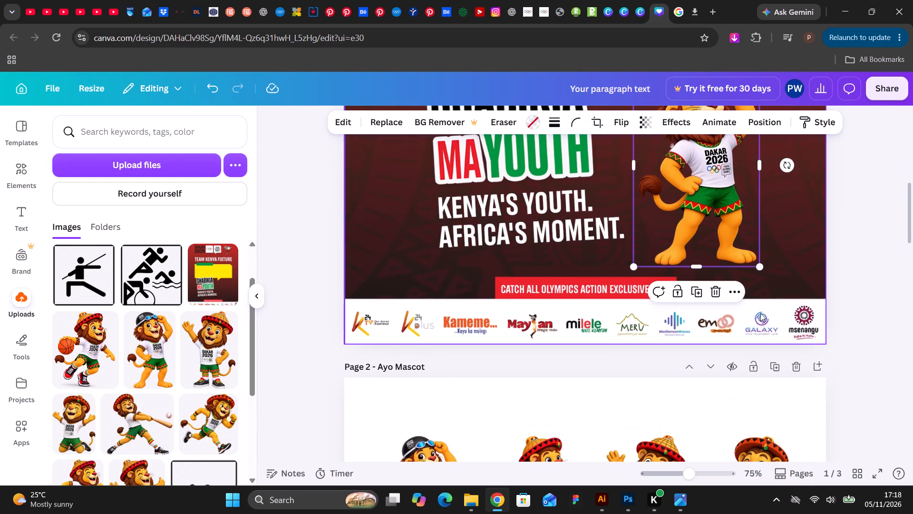
pyautogui.scroll(4, 760, 313)
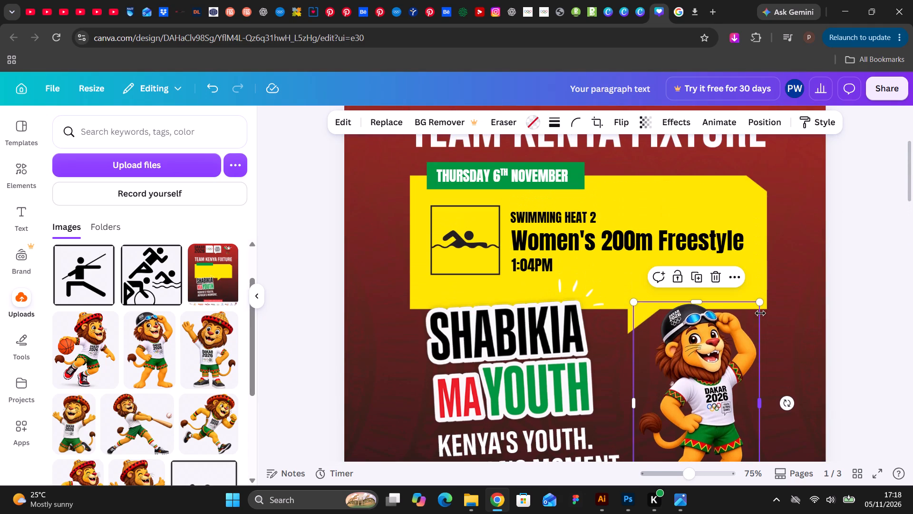